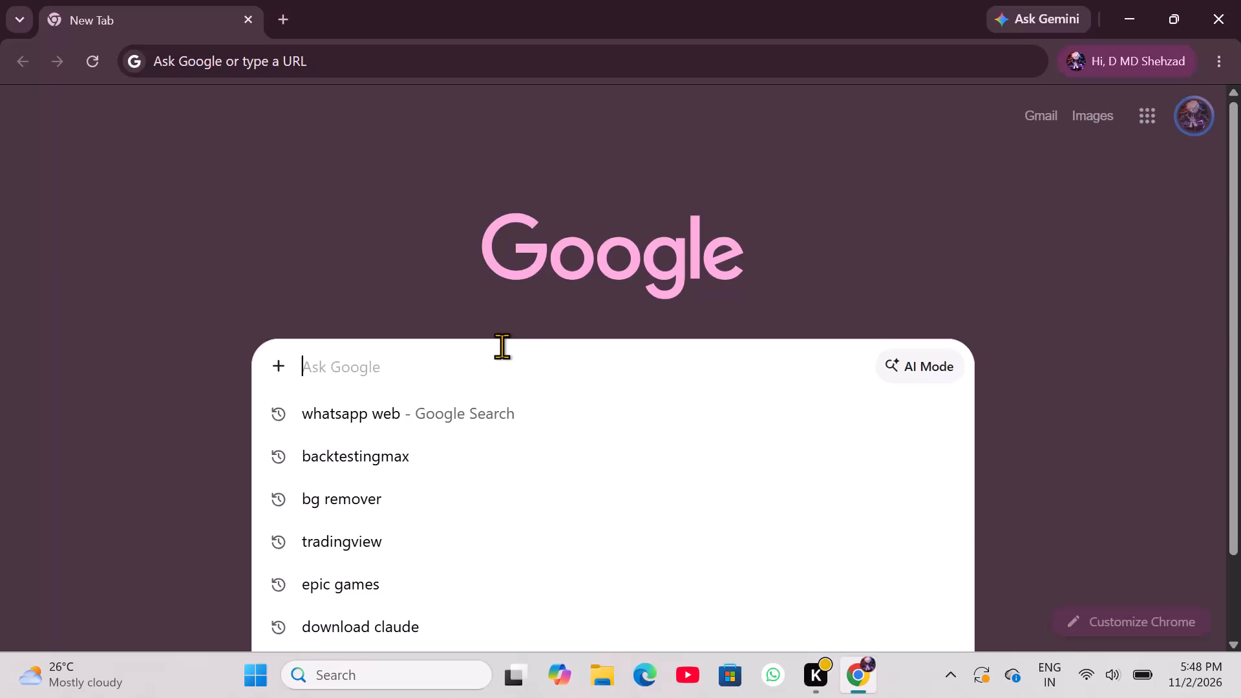
Search for backtestingmax, open the BacktestingMax website and start backtesting to reach the list of trading sessions.
click(451, 443)
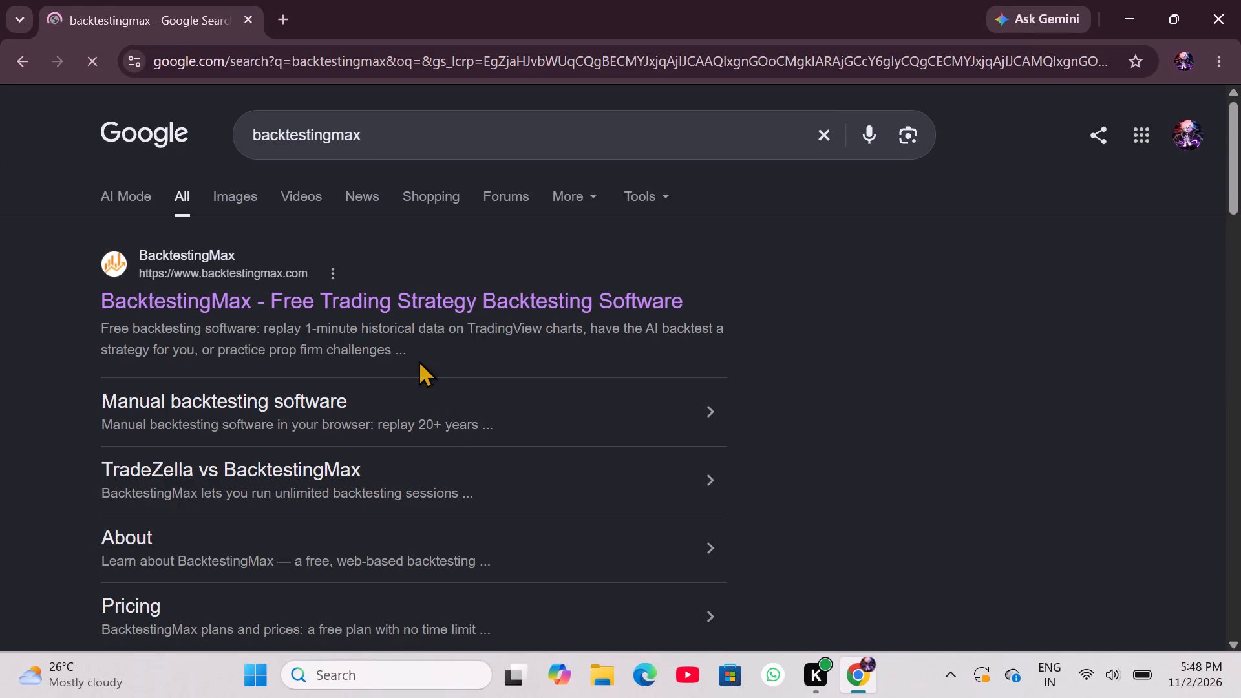
double_click(436, 304)
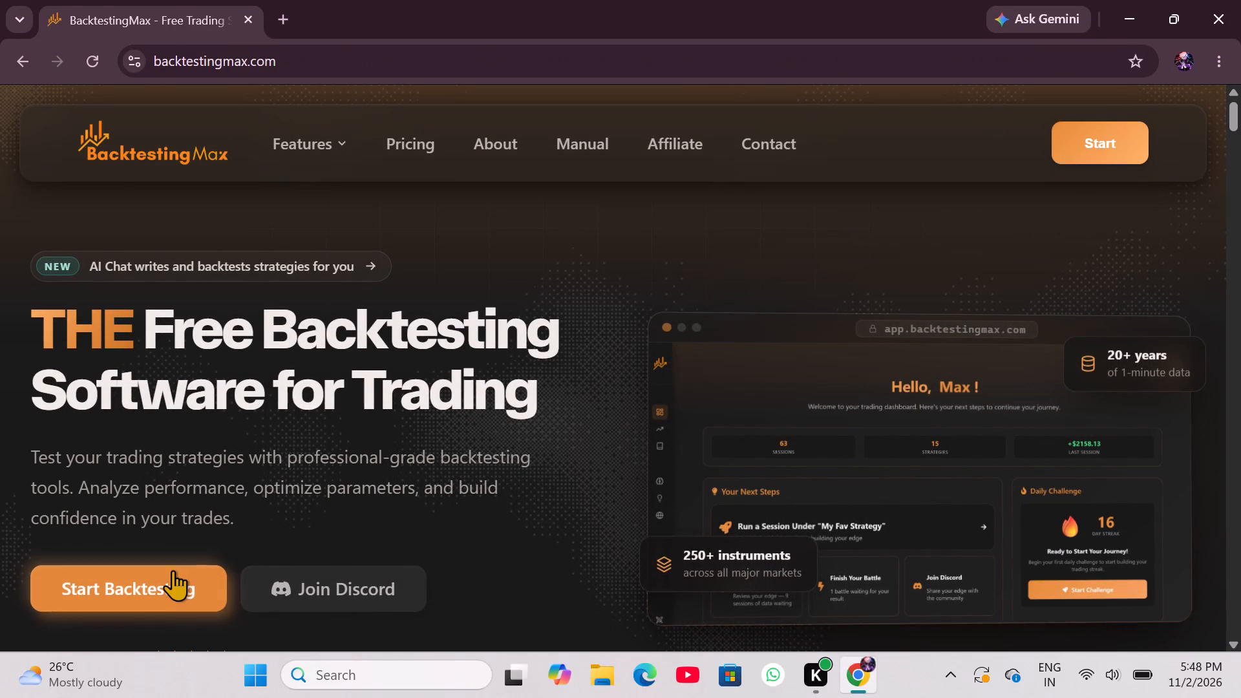
click(173, 570)
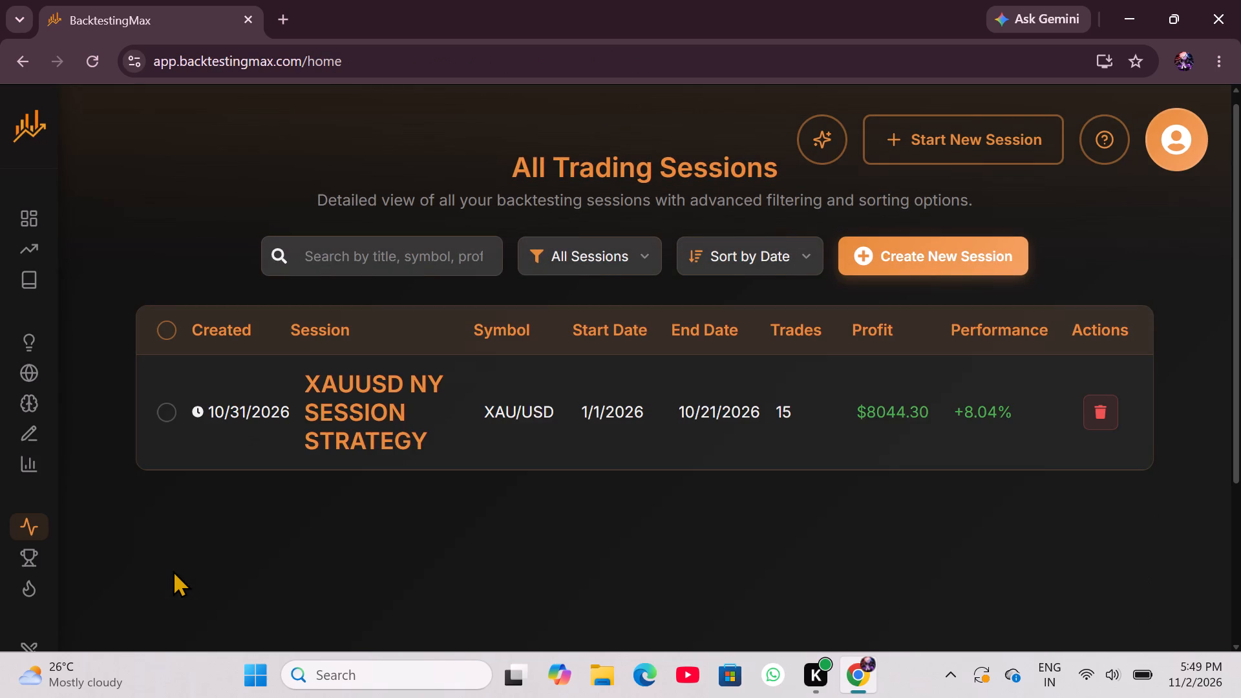
Open the XAUUSD NY SESSION STRATEGY session and continue its playback.
click(780, 443)
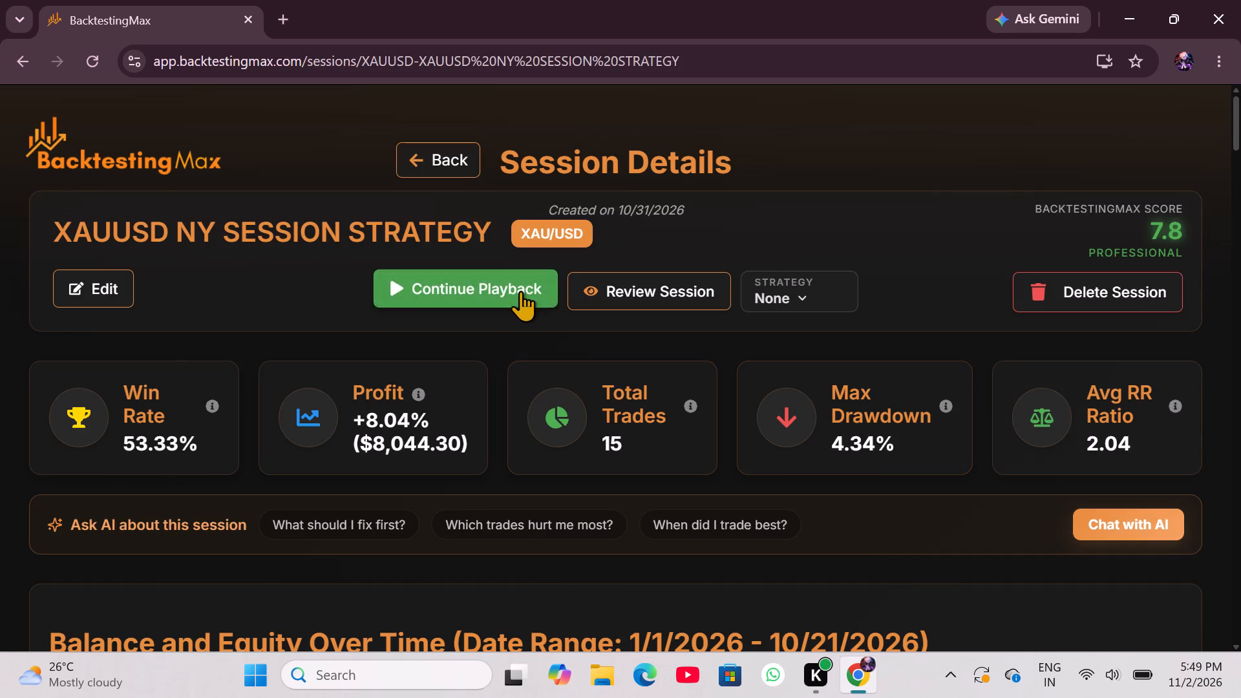
click(520, 291)
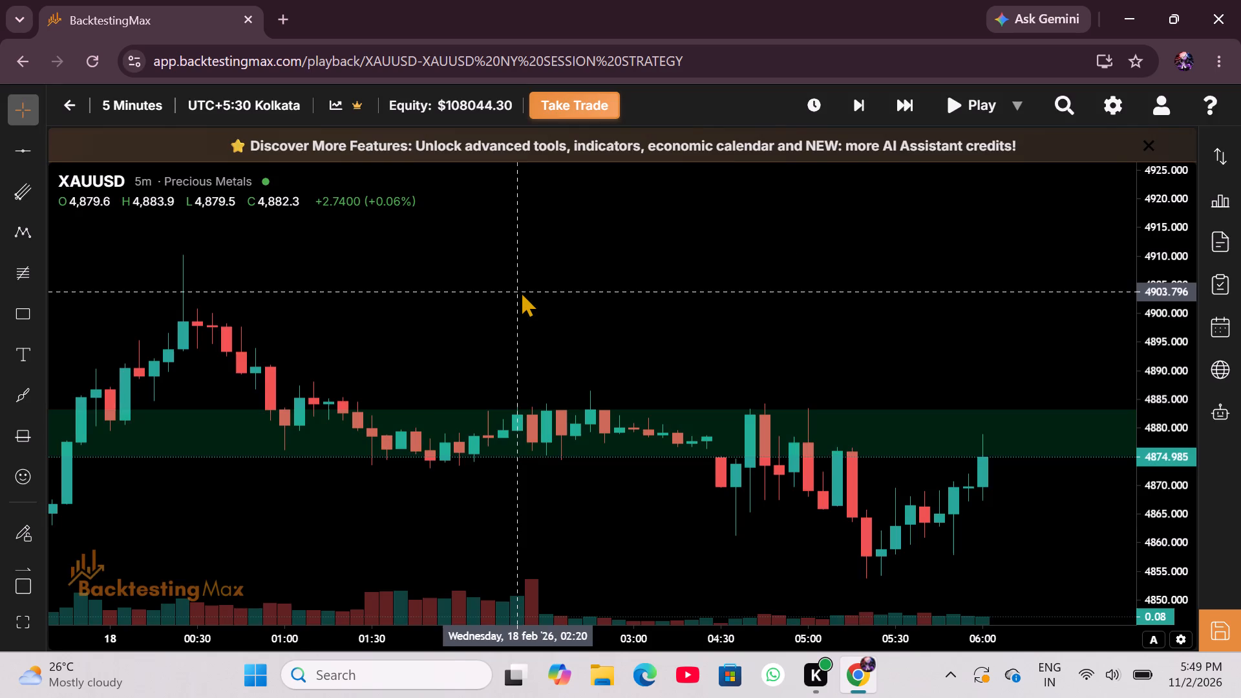
Dismiss the promotional banner above the XAUUSD chart and display the chart in full screen.
drag(984, 352, 653, 249)
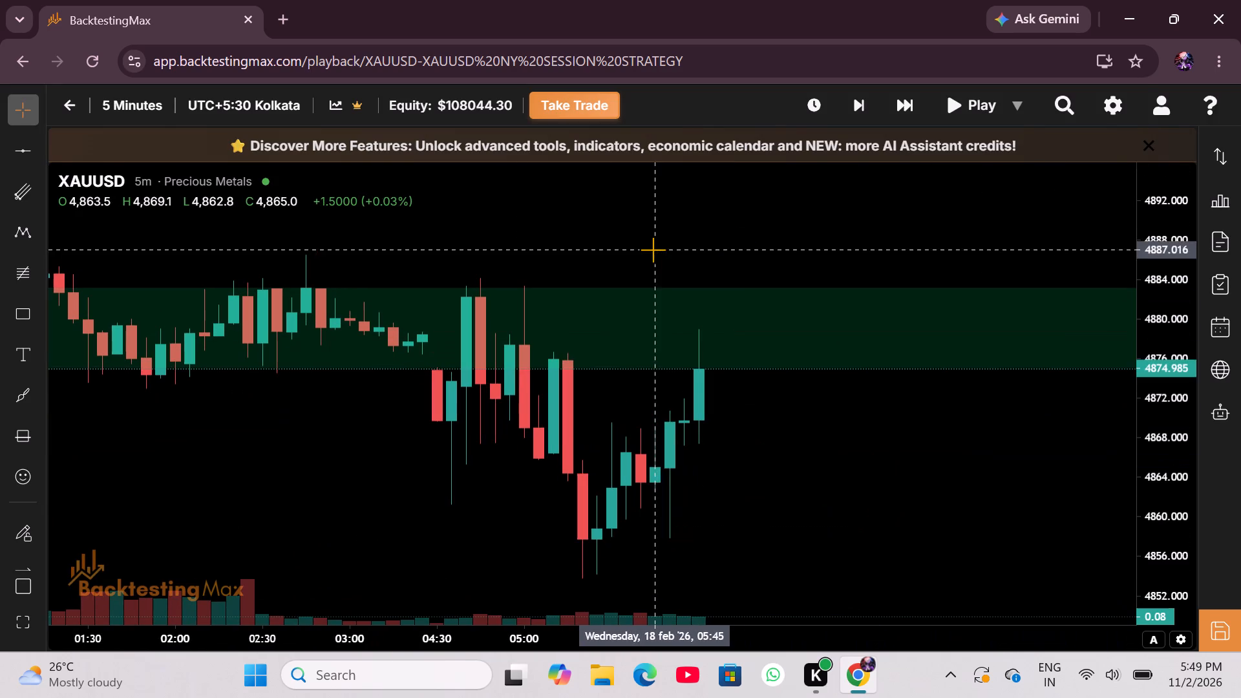
click(1145, 140)
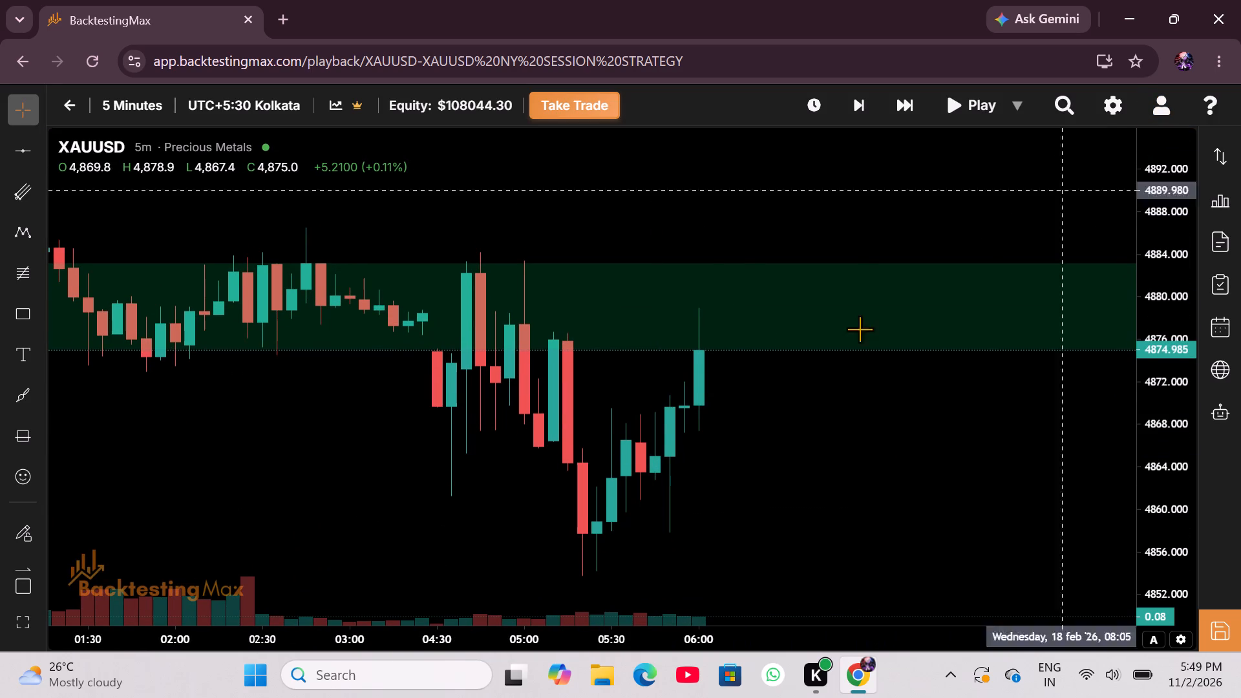
click(8, 615)
Examine the latest 5-minute XAUUSD candles up to 06:00 on 18 February around the green zone near 4875–4883.
drag(778, 458, 323, 447)
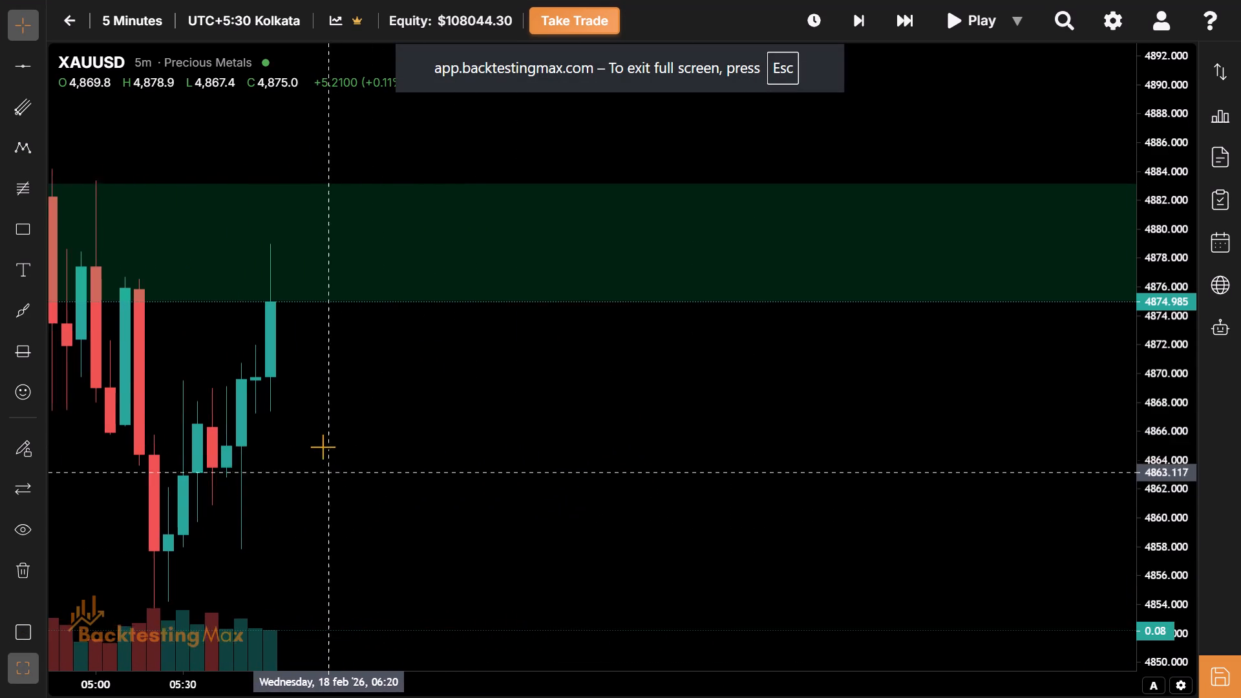
drag(323, 447, 323, 444)
drag(1154, 494, 1153, 460)
drag(447, 399, 494, 443)
click(21, 227)
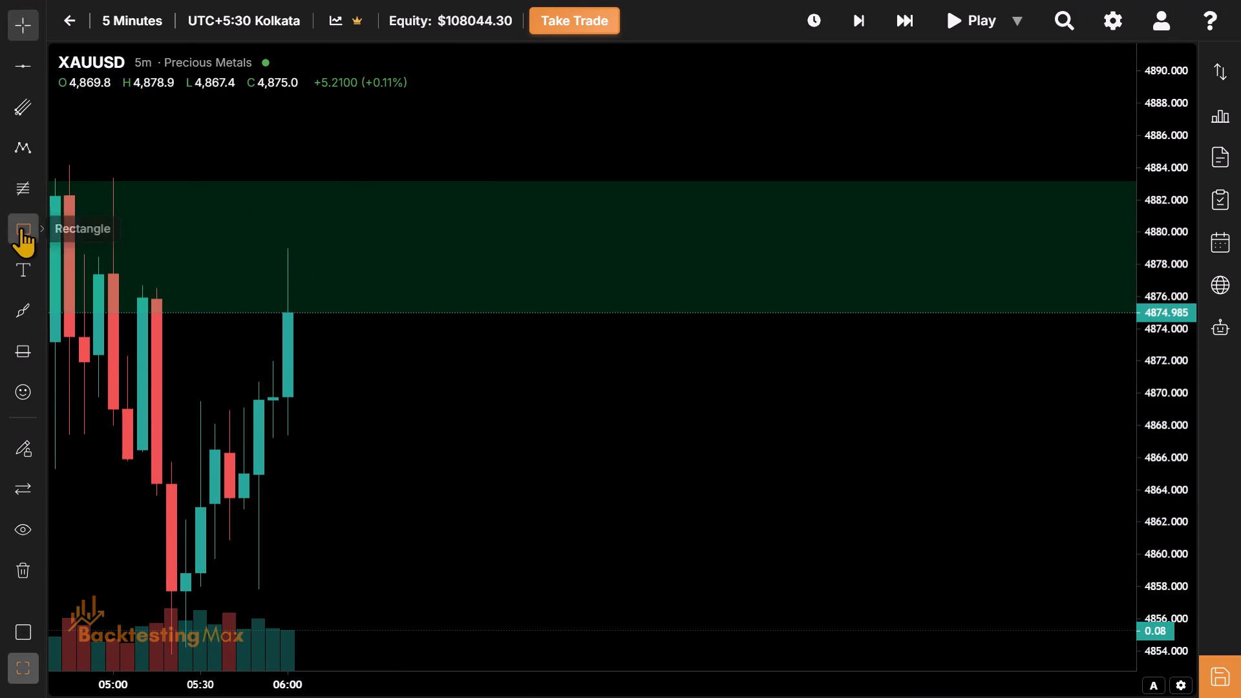
click(30, 36)
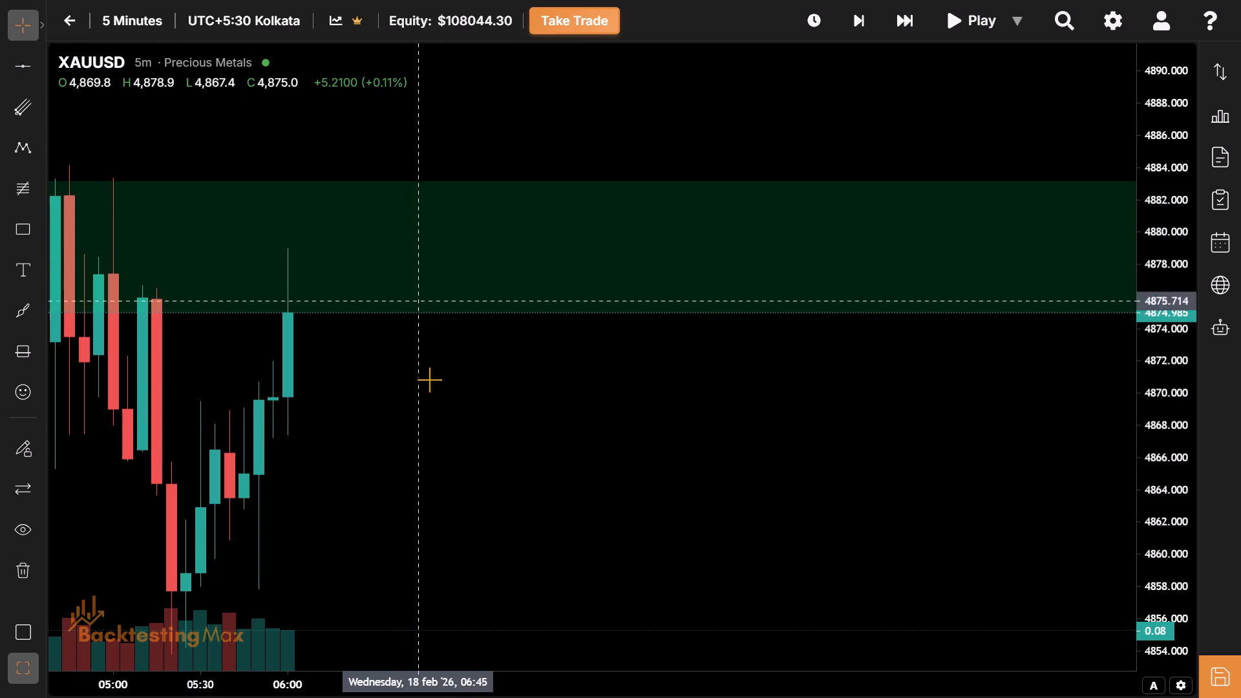
drag(425, 423, 675, 302)
drag(478, 401, 752, 286)
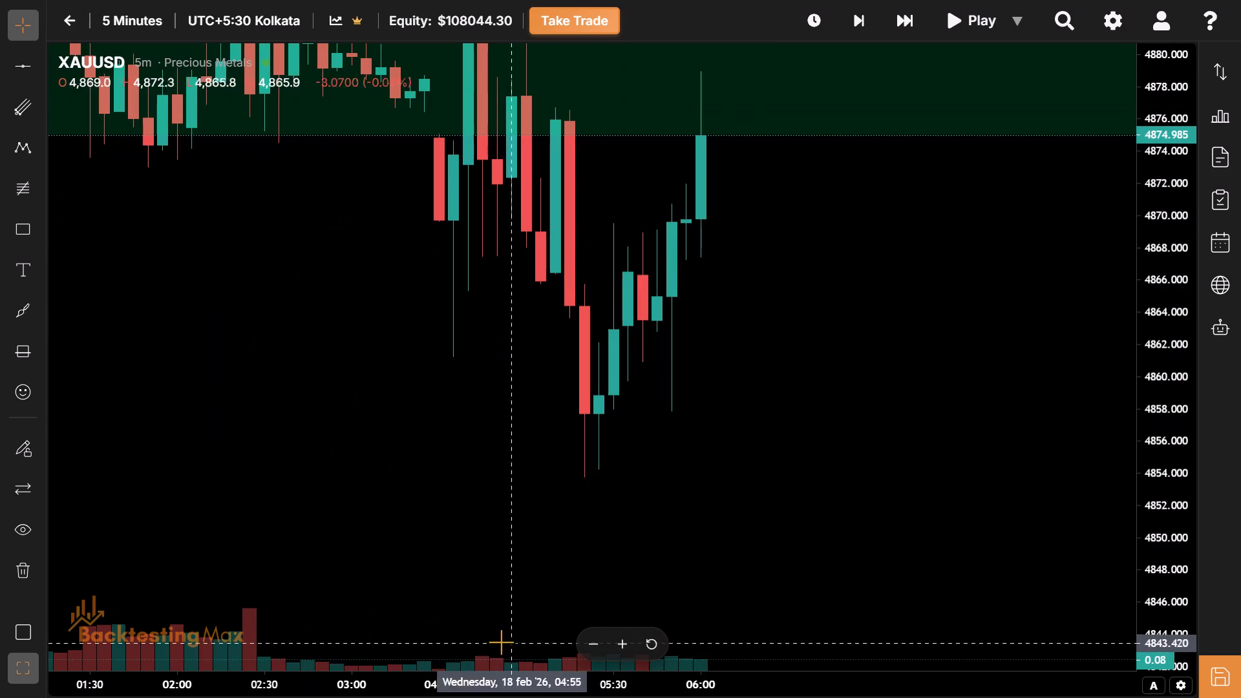
drag(311, 681, 704, 697)
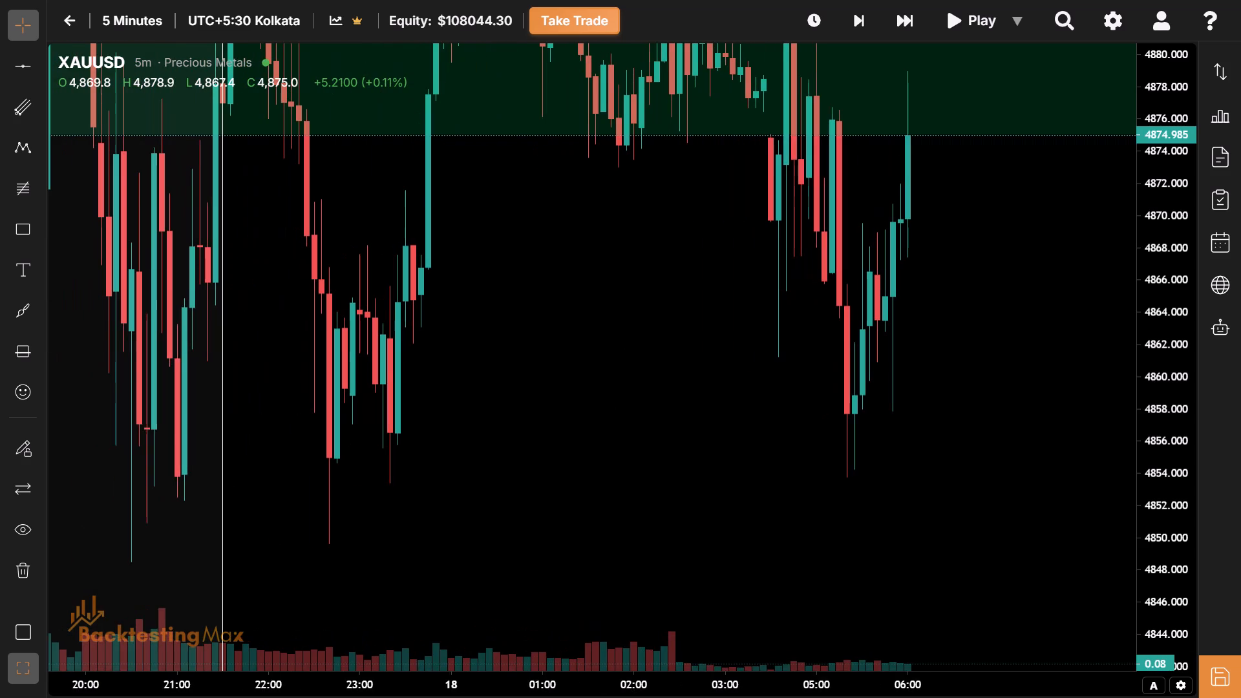
drag(1180, 76, 1181, 276)
drag(350, 448, 382, 594)
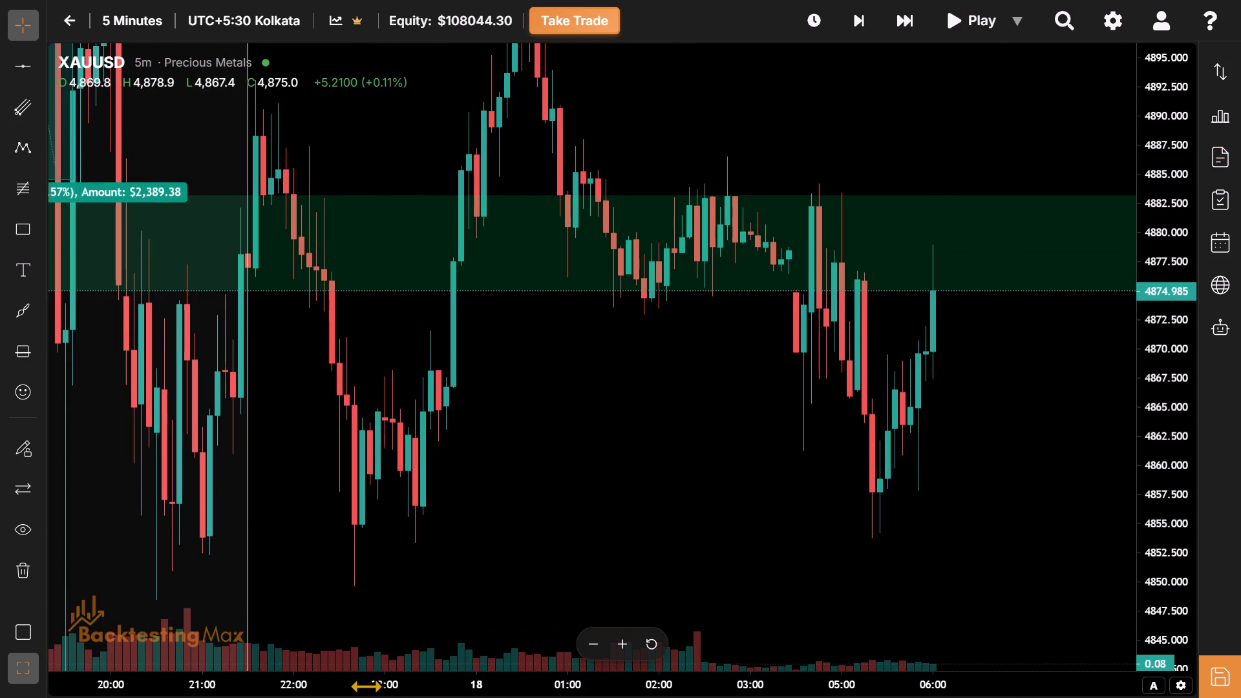
Review the early and mid-February XAUUSD price history against the green zones and the marked session boxes.
drag(365, 687, 1025, 695)
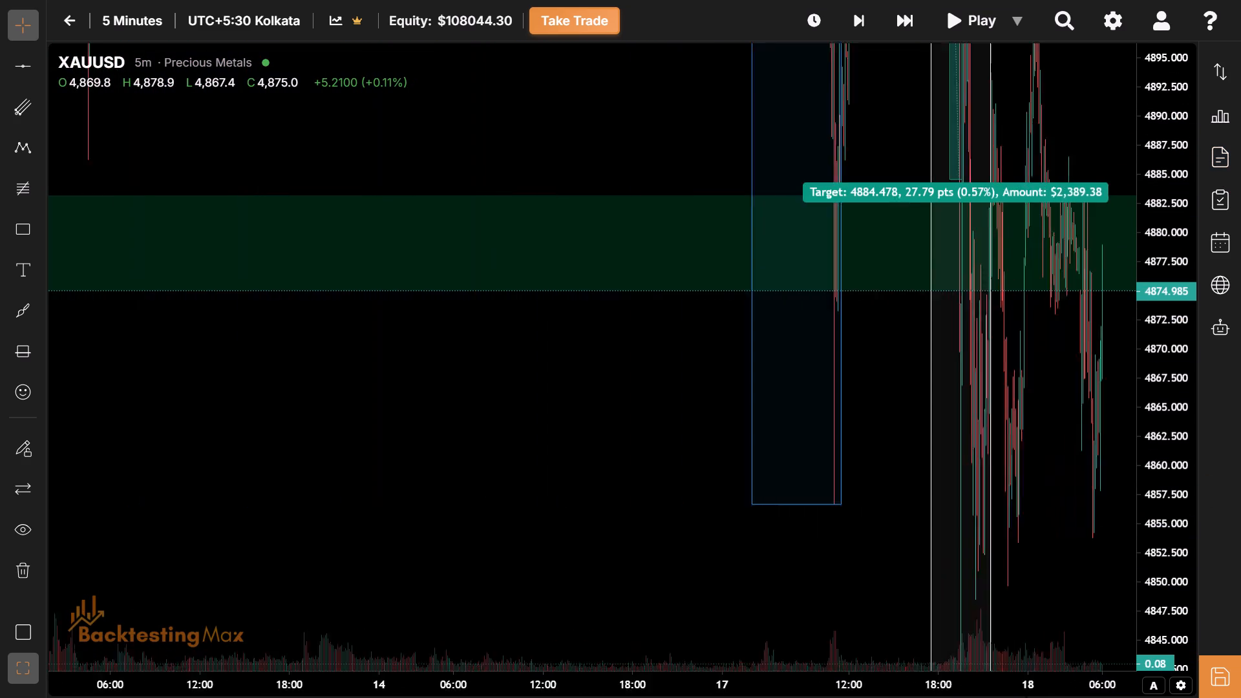
drag(1025, 695, 1185, 697)
drag(178, 534, 467, 542)
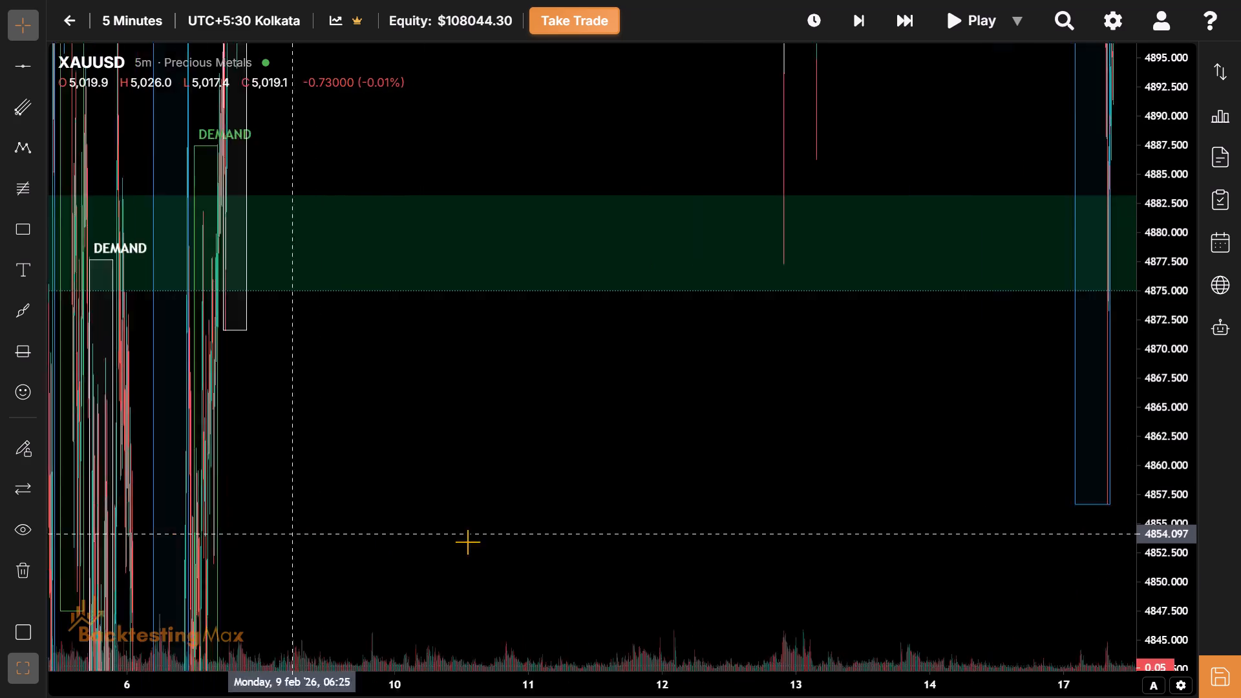
drag(467, 542, 833, 522)
drag(1197, 54, 1172, 50)
drag(1172, 50, 1166, 559)
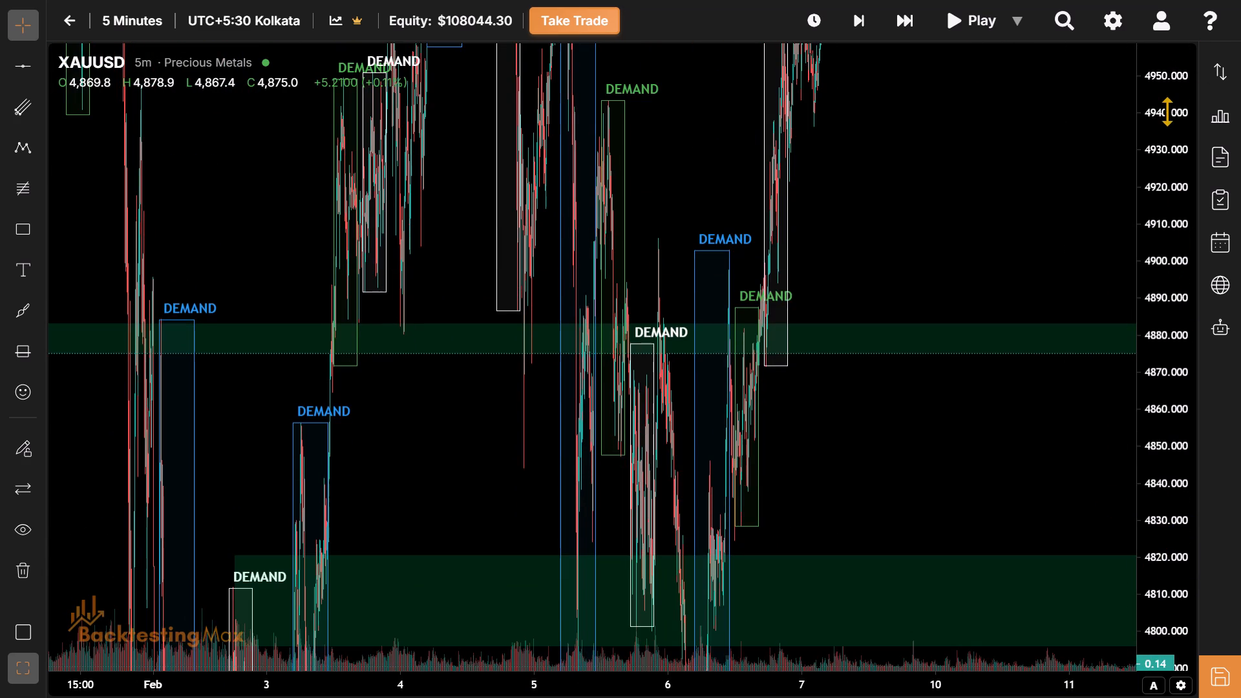
drag(1167, 111, 1161, 235)
drag(1012, 686, 759, 695)
drag(206, 395, 1078, 491)
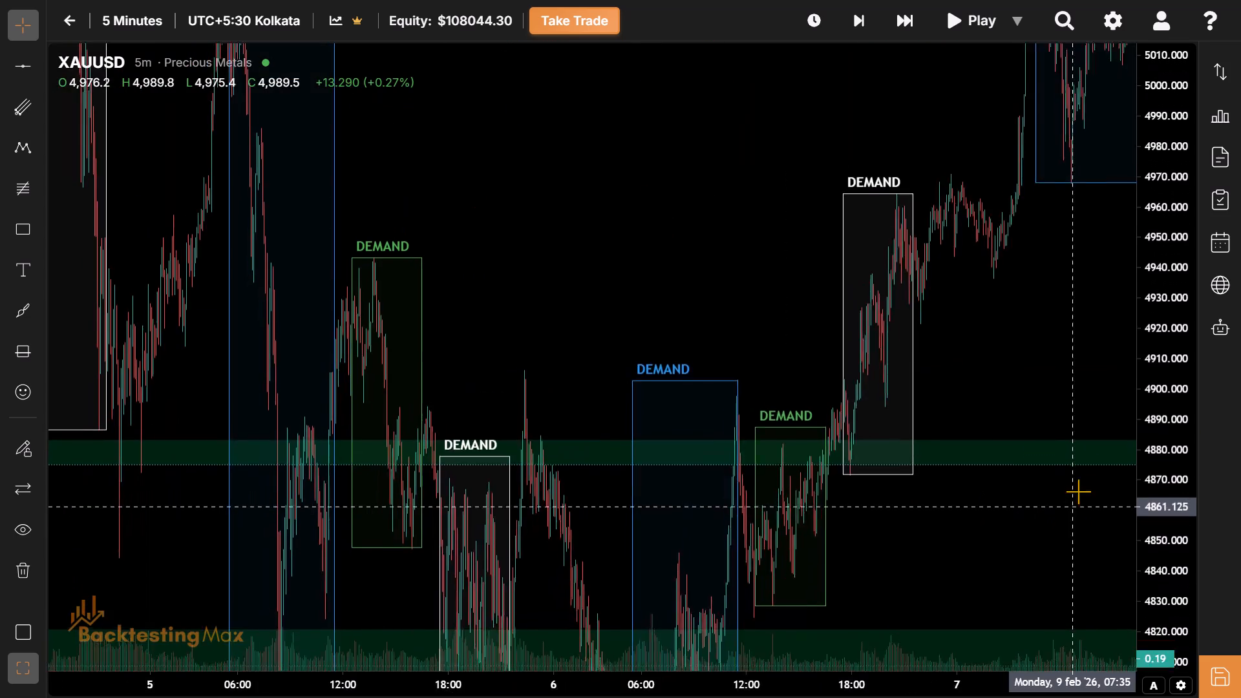
drag(1078, 491, 116, 403)
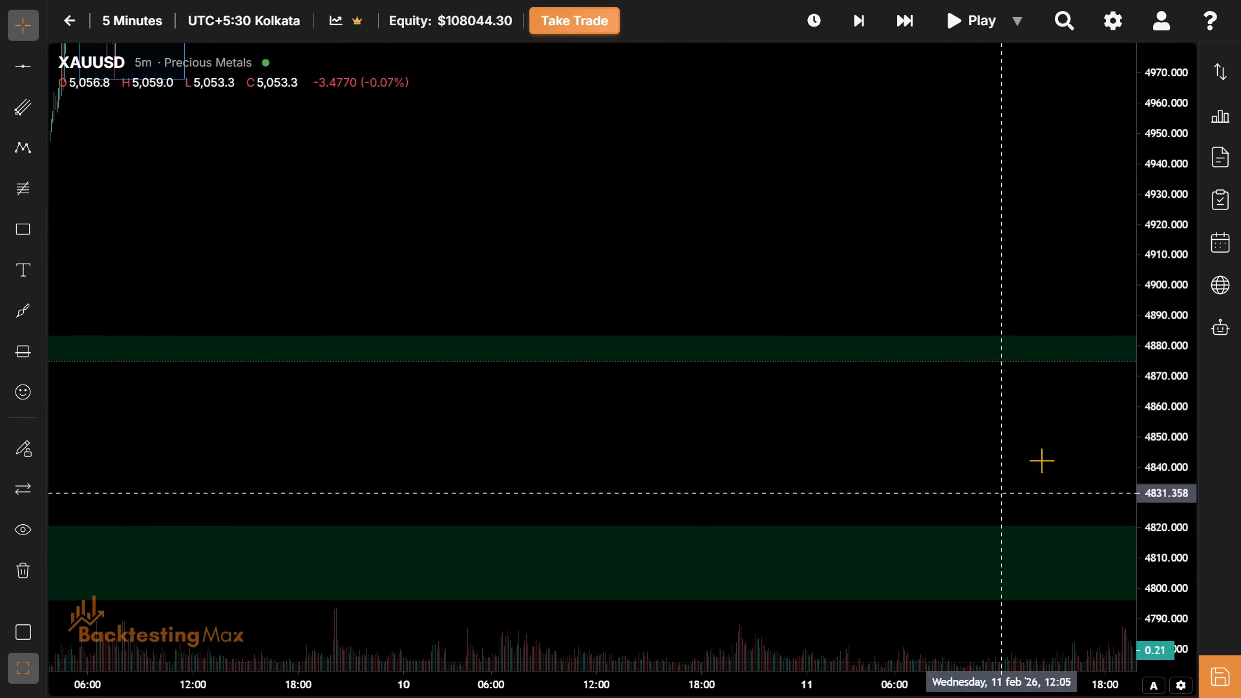
drag(1050, 454, 345, 483)
drag(944, 489, 207, 513)
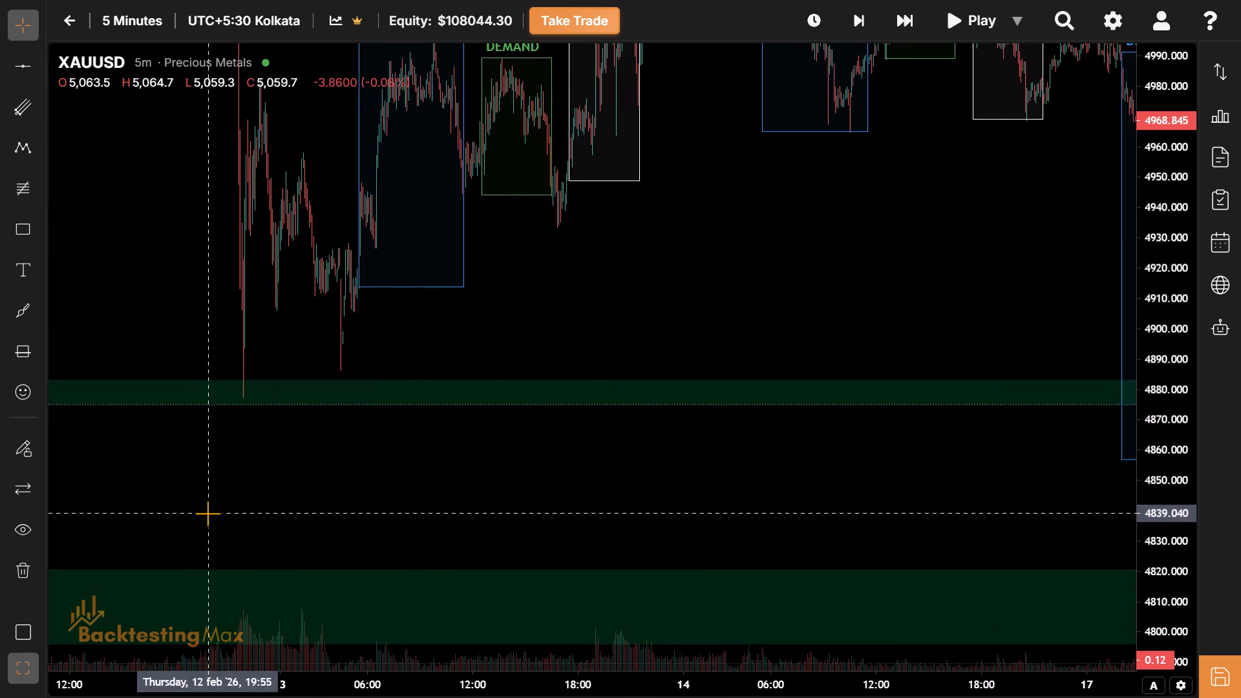
drag(1021, 467, 41, 478)
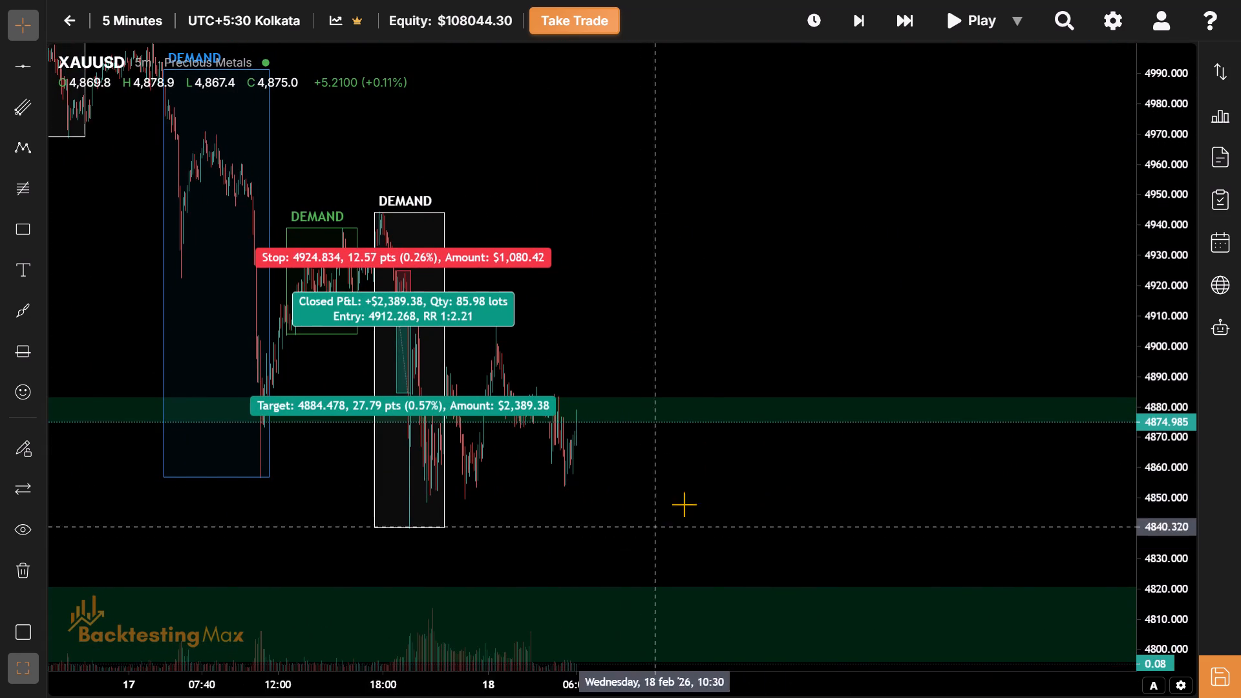
drag(768, 478, 823, 472)
drag(826, 692, 394, 697)
drag(225, 514, 595, 511)
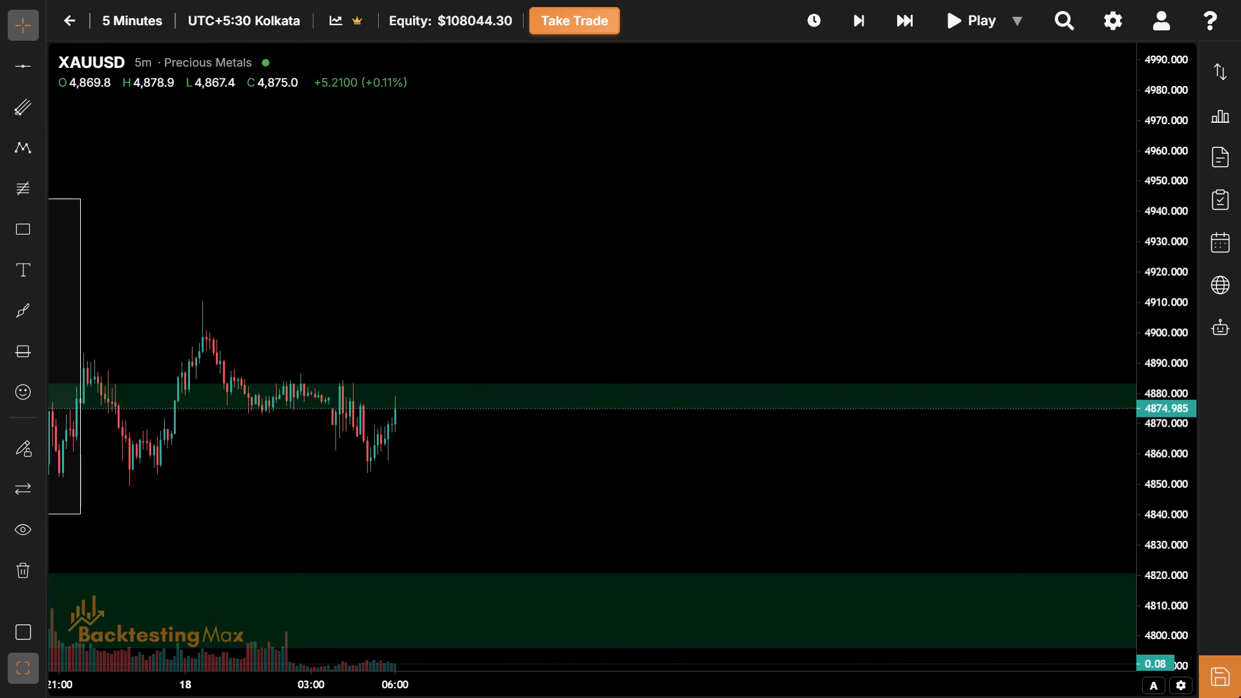
Apply the Resistance/Supply template to the green zone between about 4875 and 4883.
drag(1130, 691, 809, 697)
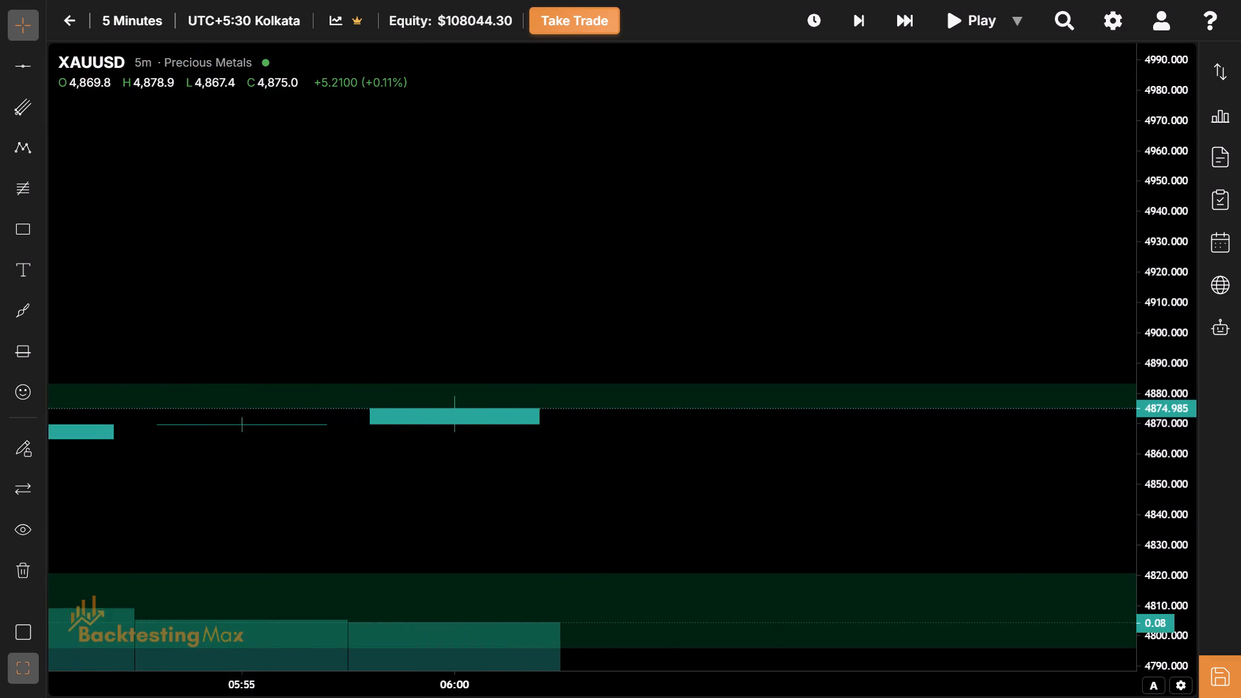
drag(809, 697, 1099, 690)
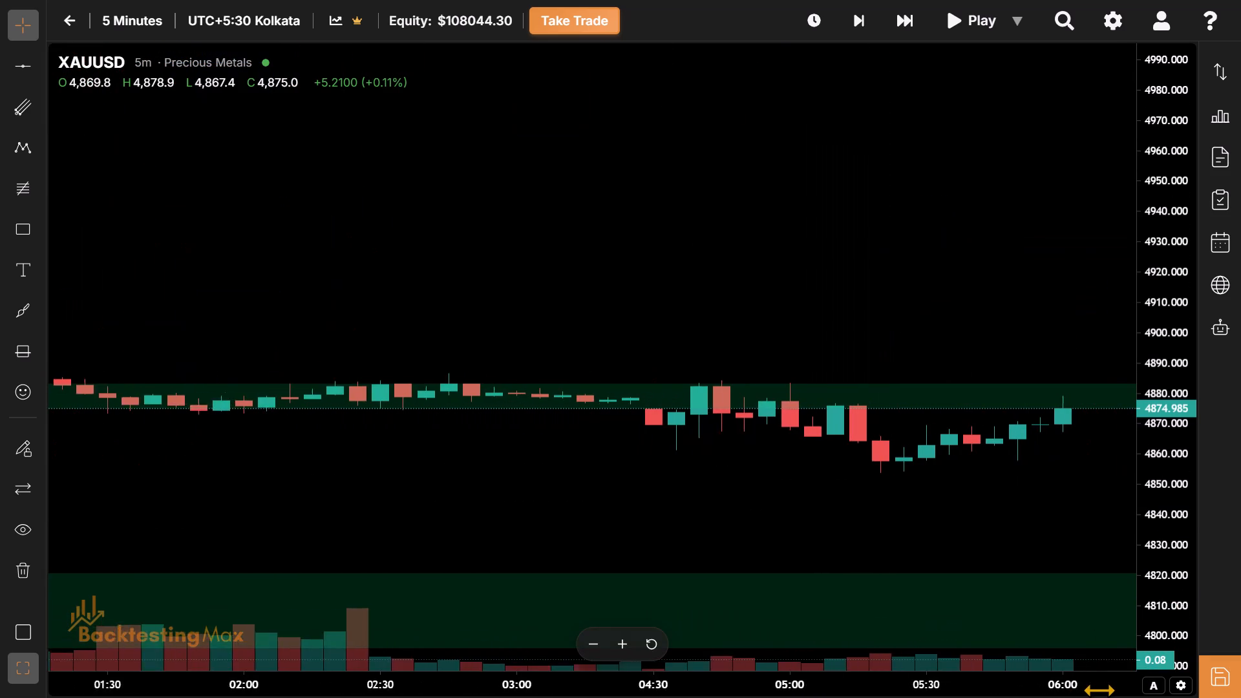
drag(1099, 690, 1103, 693)
drag(1076, 530, 816, 527)
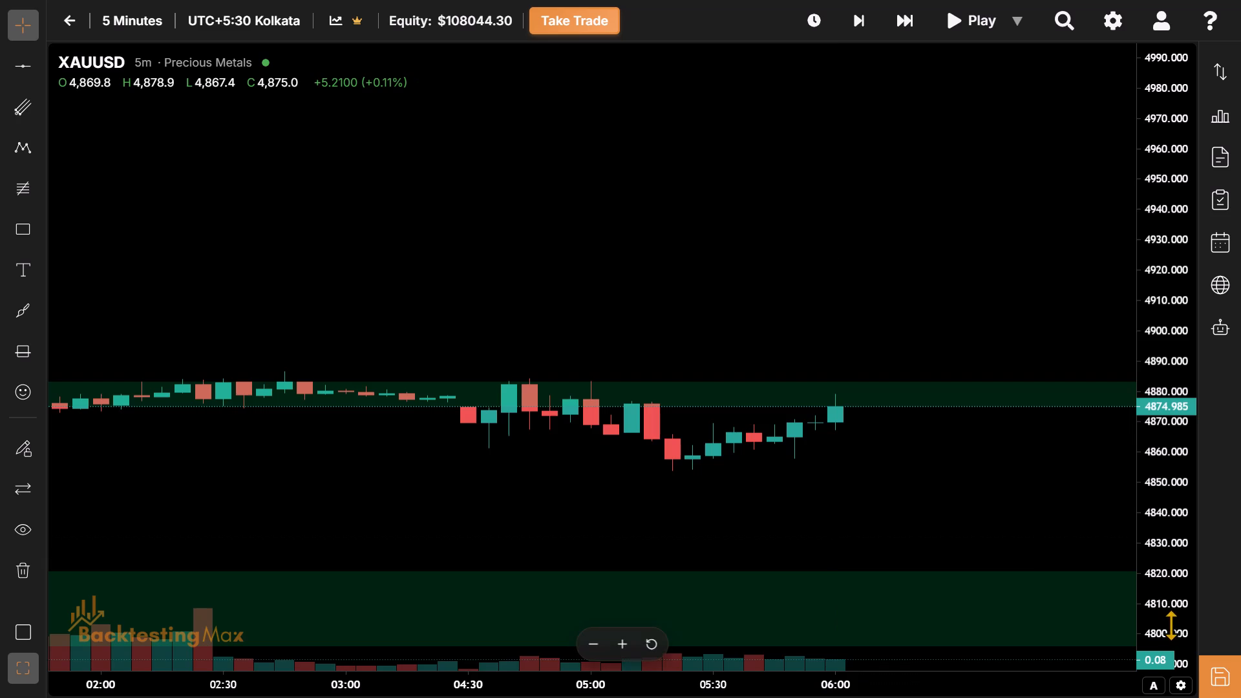
drag(1171, 625, 1143, 123)
drag(659, 532, 396, 264)
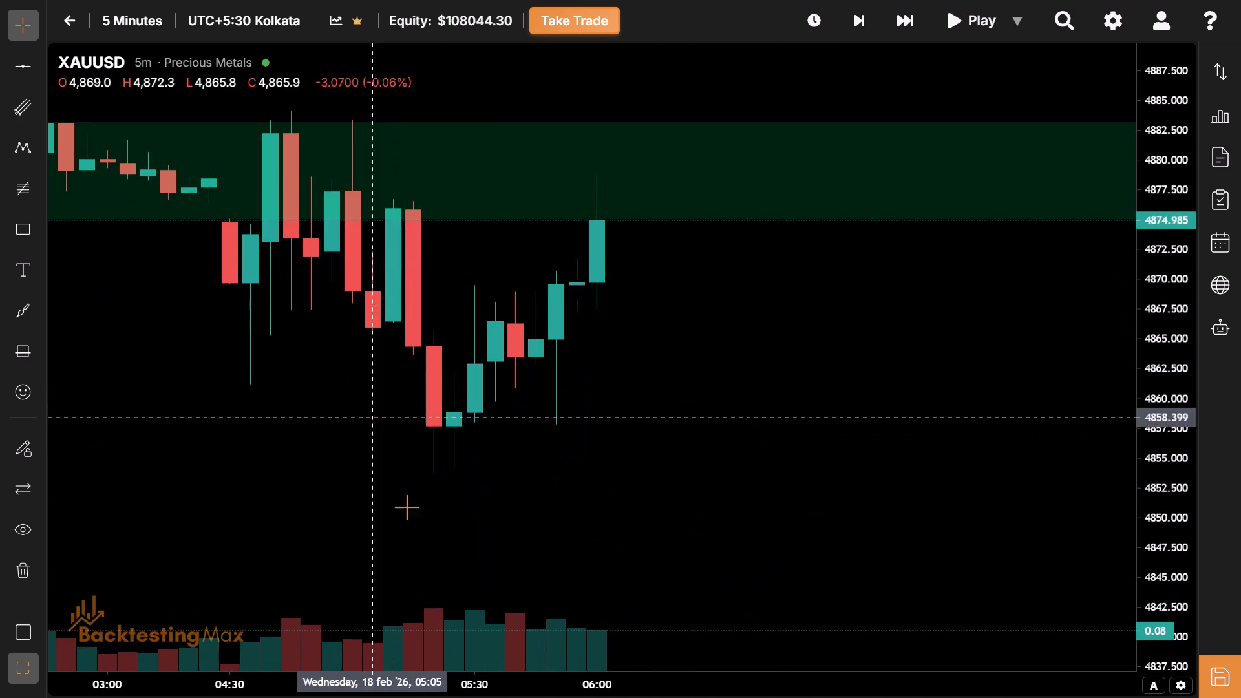
drag(564, 686, 899, 697)
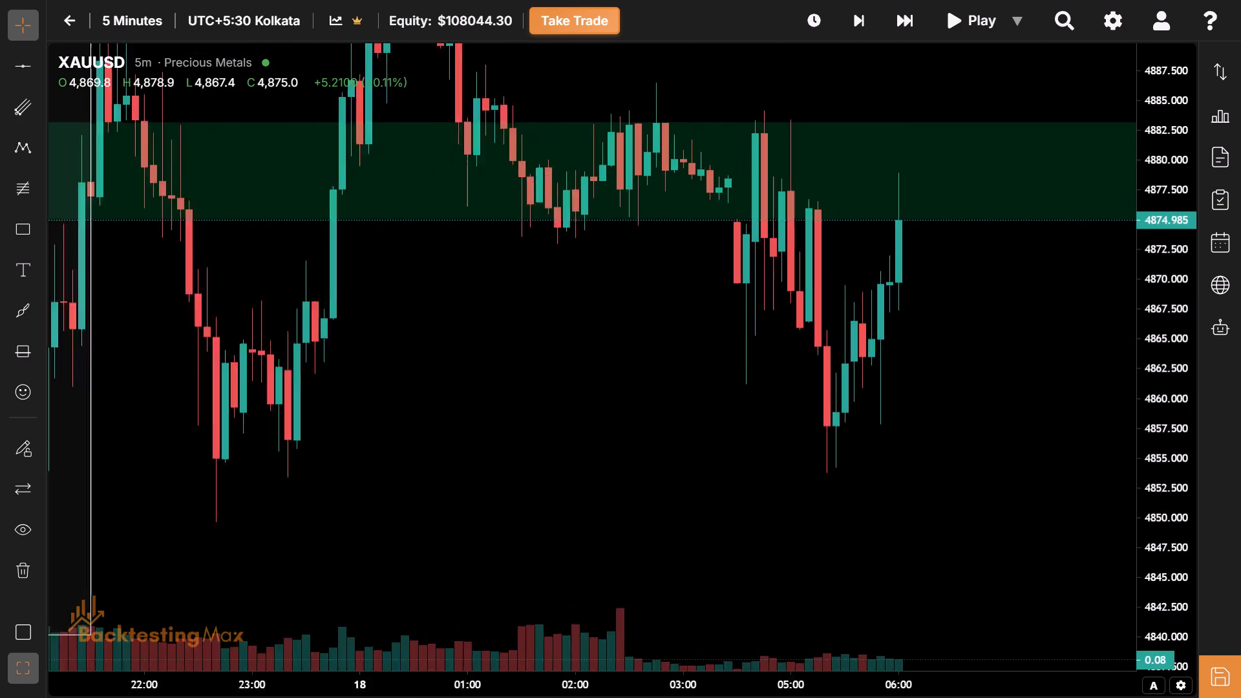
drag(899, 697, 863, 697)
drag(991, 434, 366, 375)
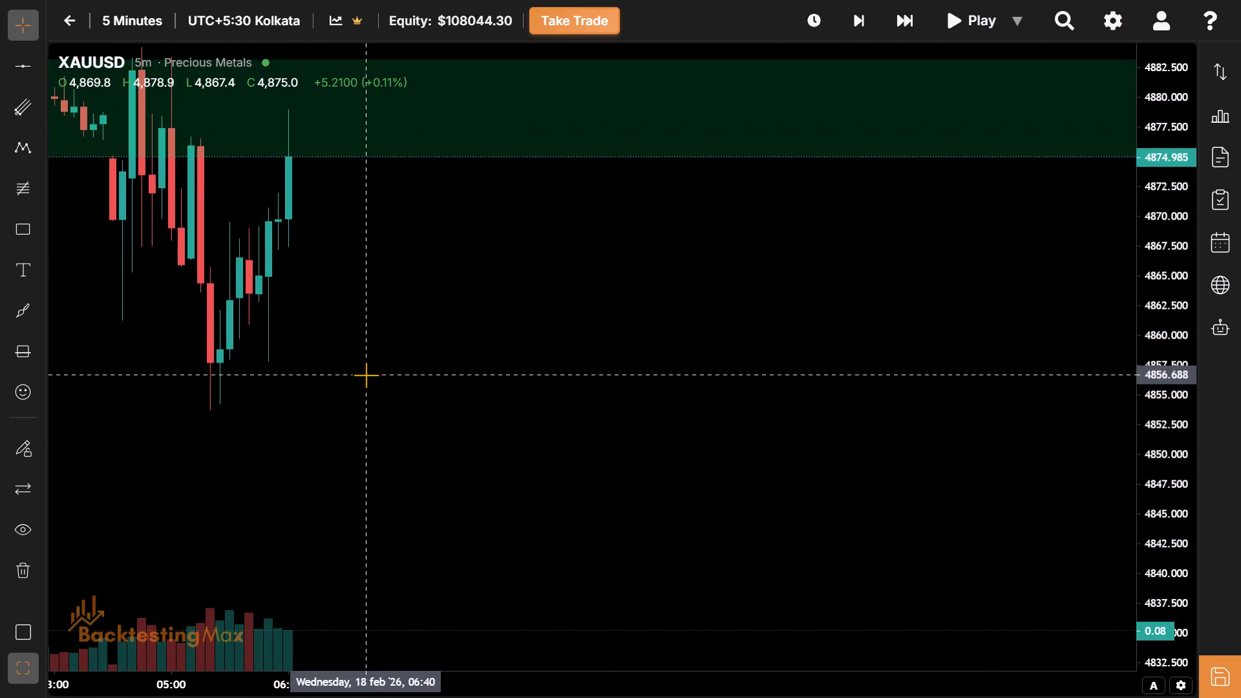
drag(283, 289, 297, 441)
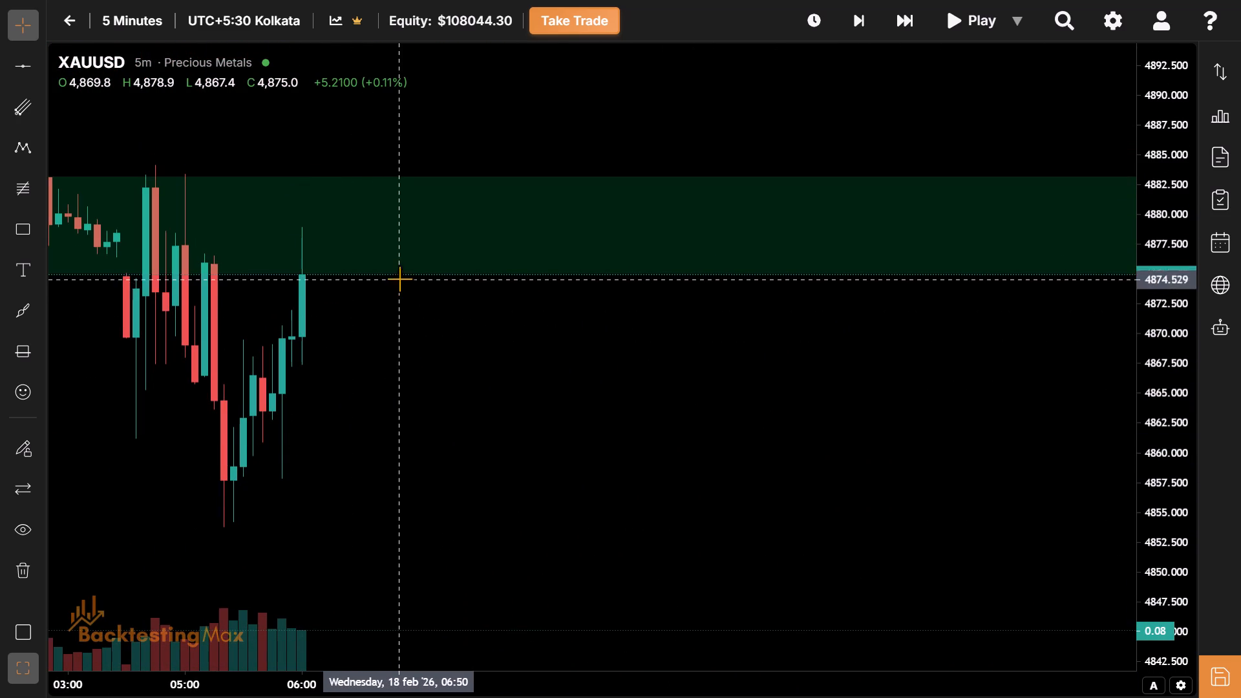
click(452, 277)
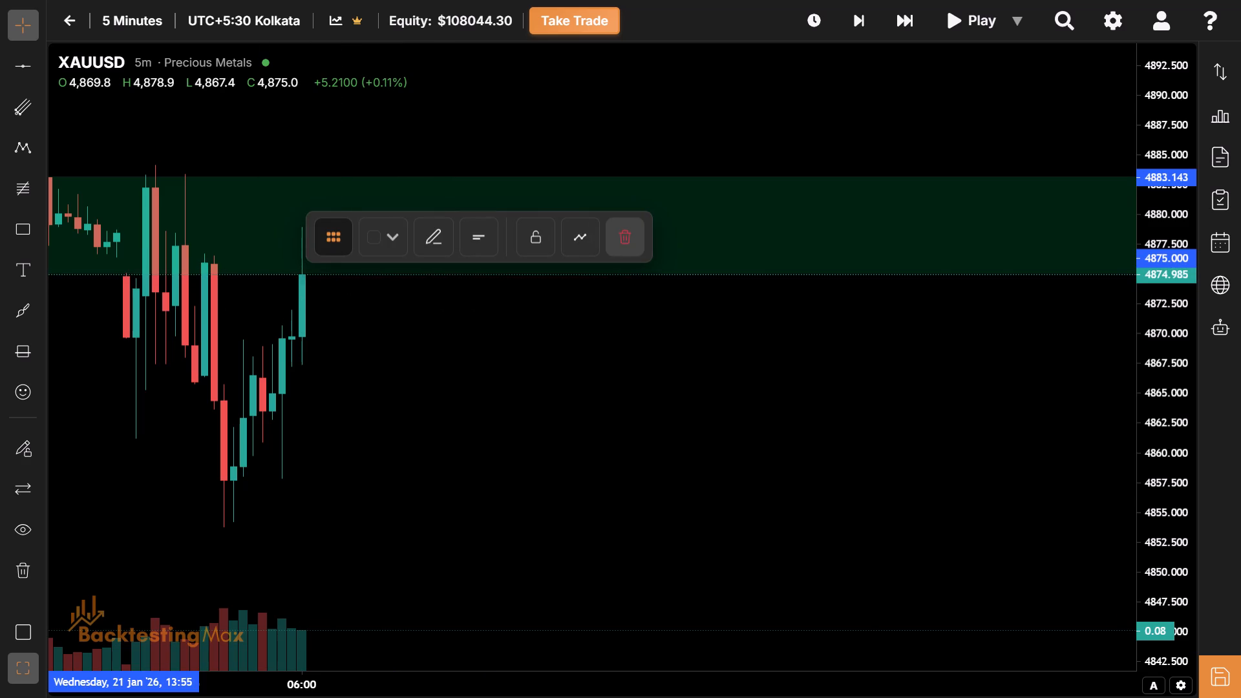
drag(329, 240, 78, 125)
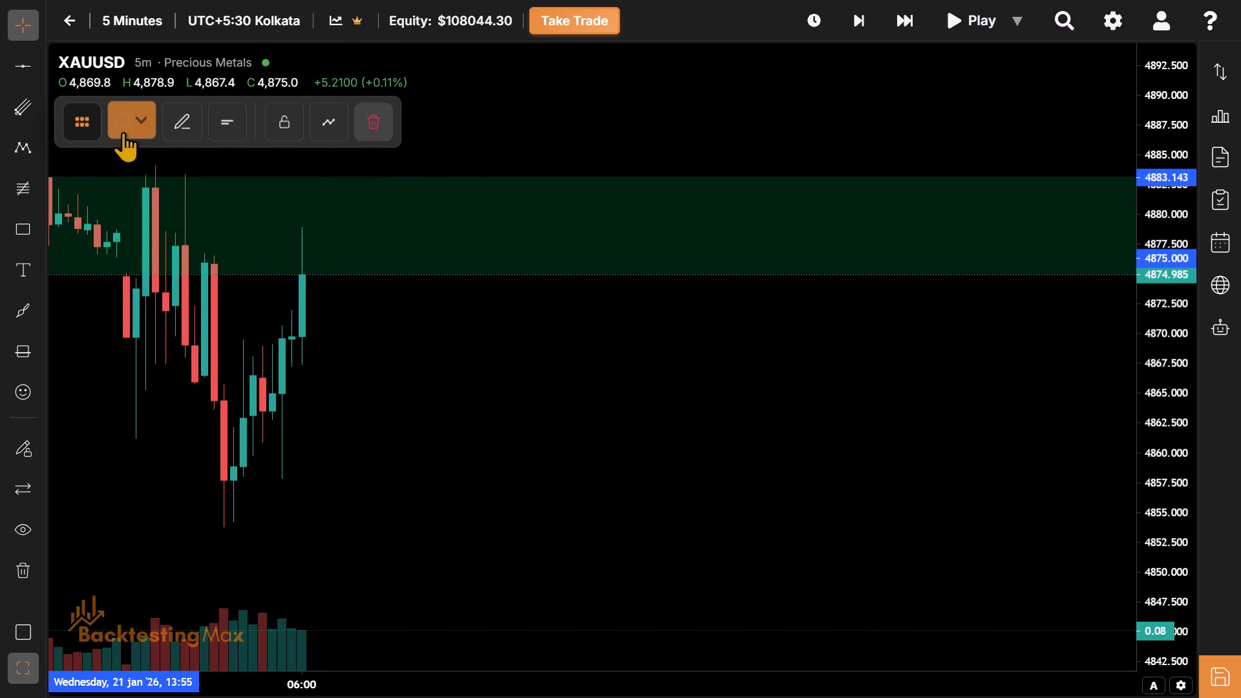
click(123, 129)
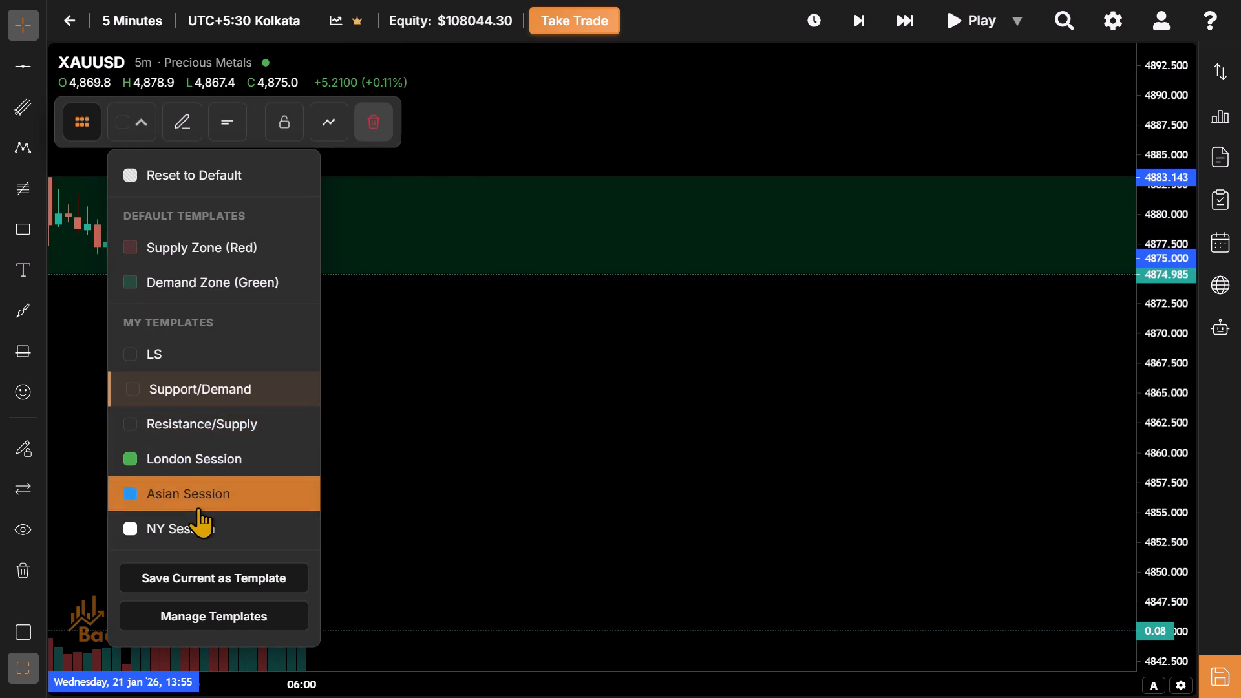
click(256, 423)
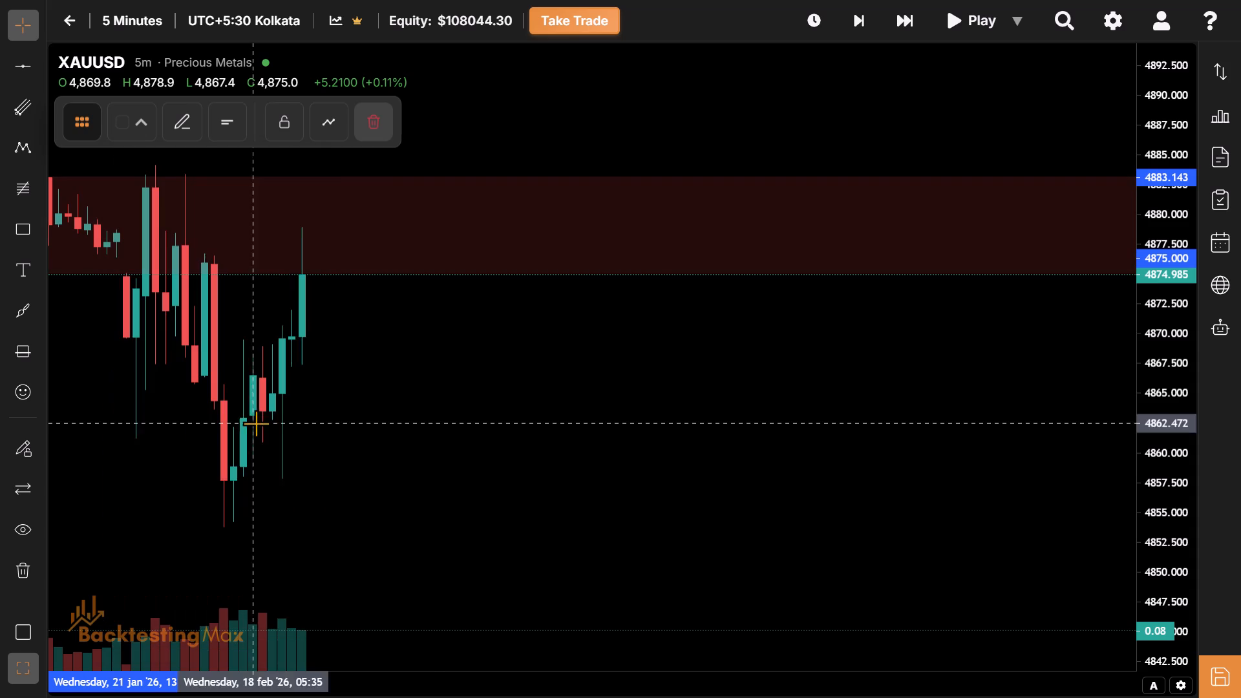
Draw a rectangle from about 4869.6 to 4860.3, spanning 05:30 to 11:30 on 18 February.
drag(323, 312, 378, 317)
drag(341, 319, 209, 329)
click(14, 215)
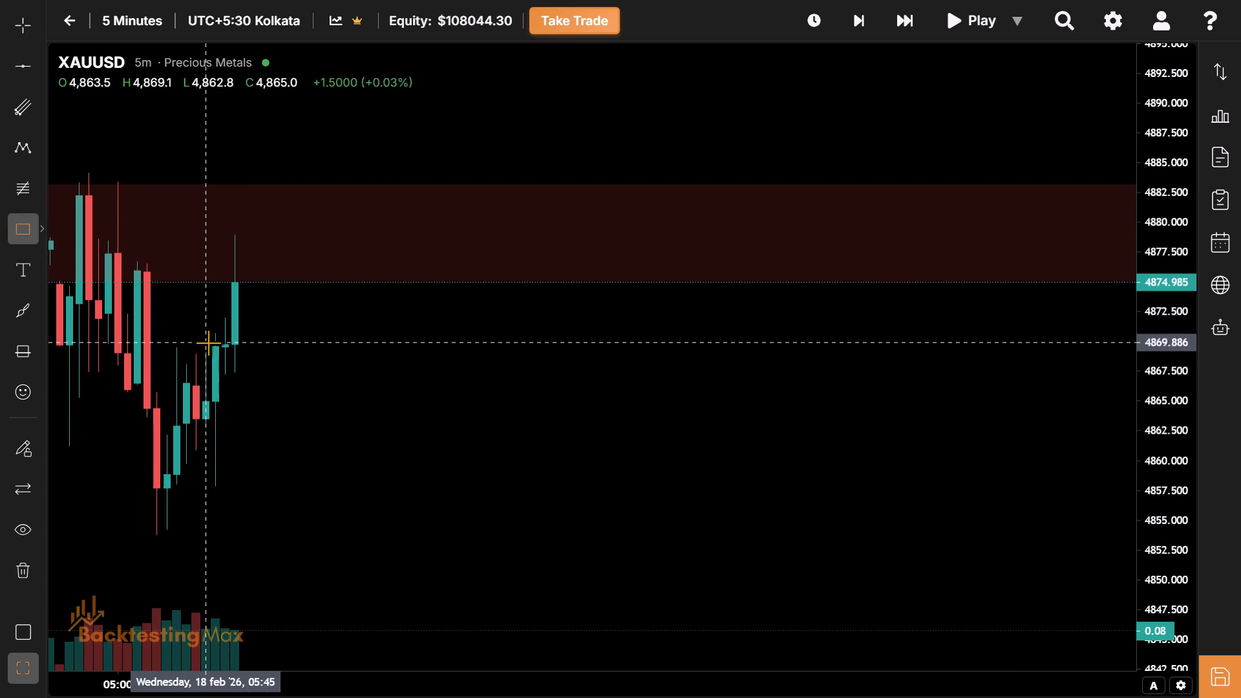
click(176, 345)
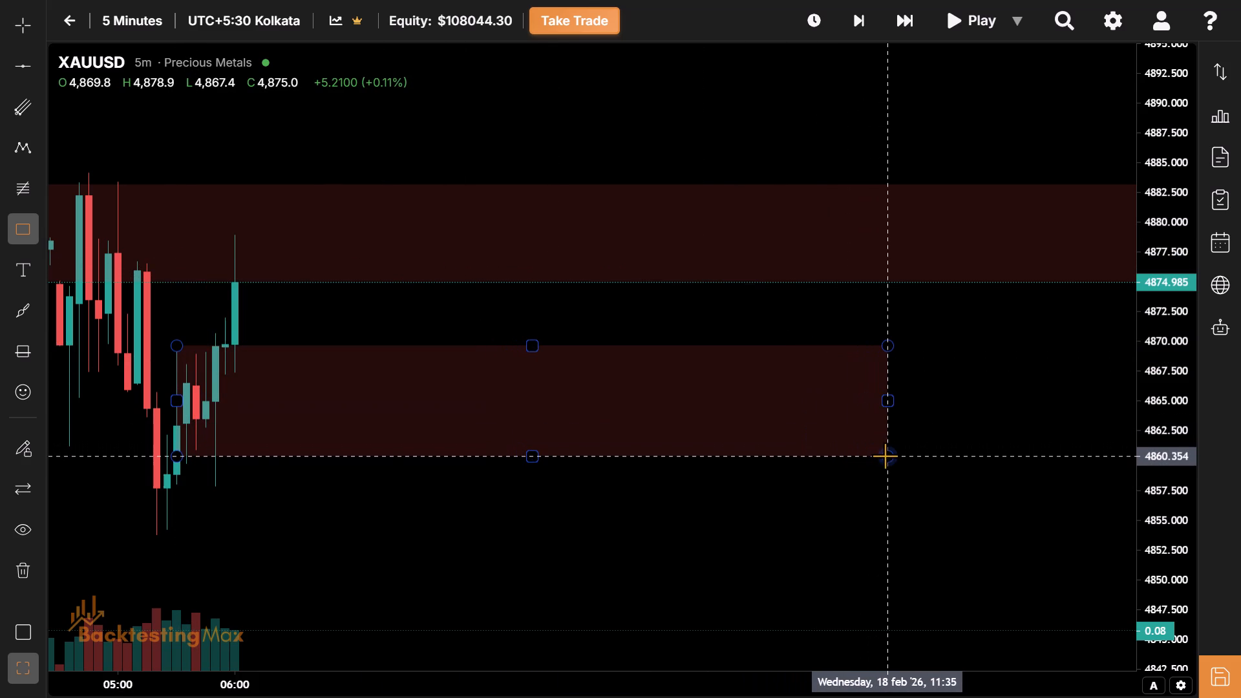
click(878, 457)
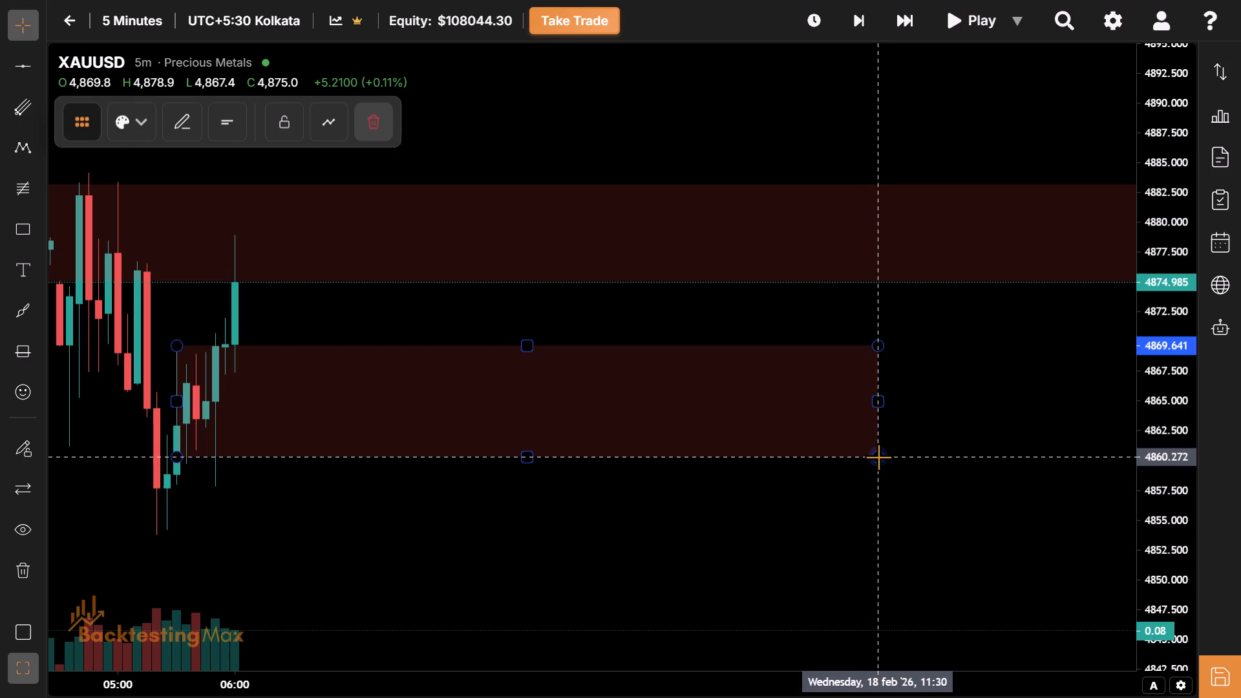
Apply the Asian Session template to the rectangle spanning 05:30 to 11:30 on 18 February.
click(133, 119)
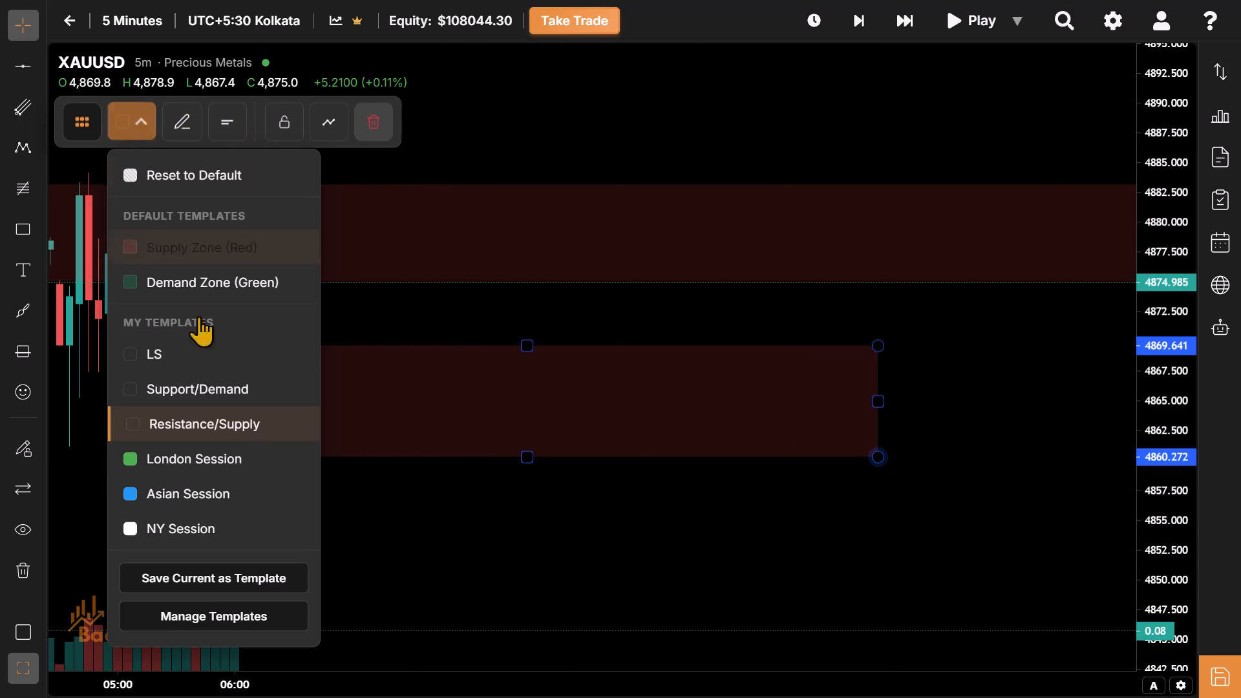
click(252, 484)
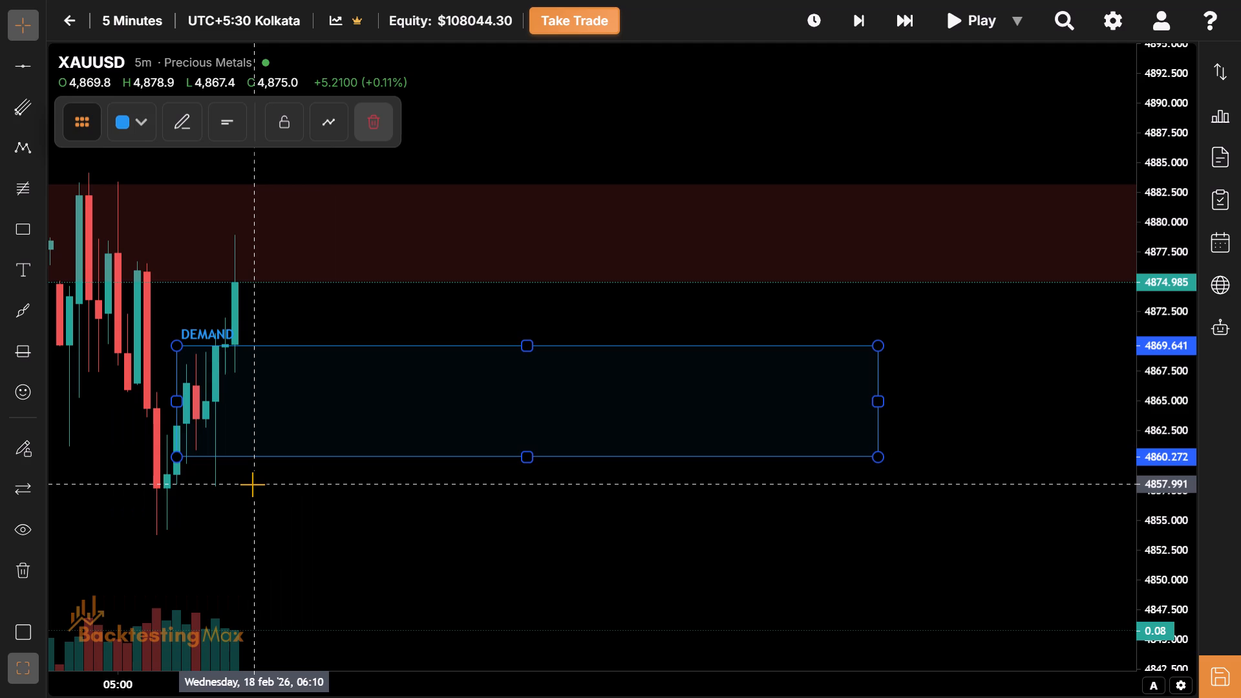
Resize the blue 05:30–11:30 session box to span from about 4857.8 up to about 4879.1.
drag(566, 538, 648, 423)
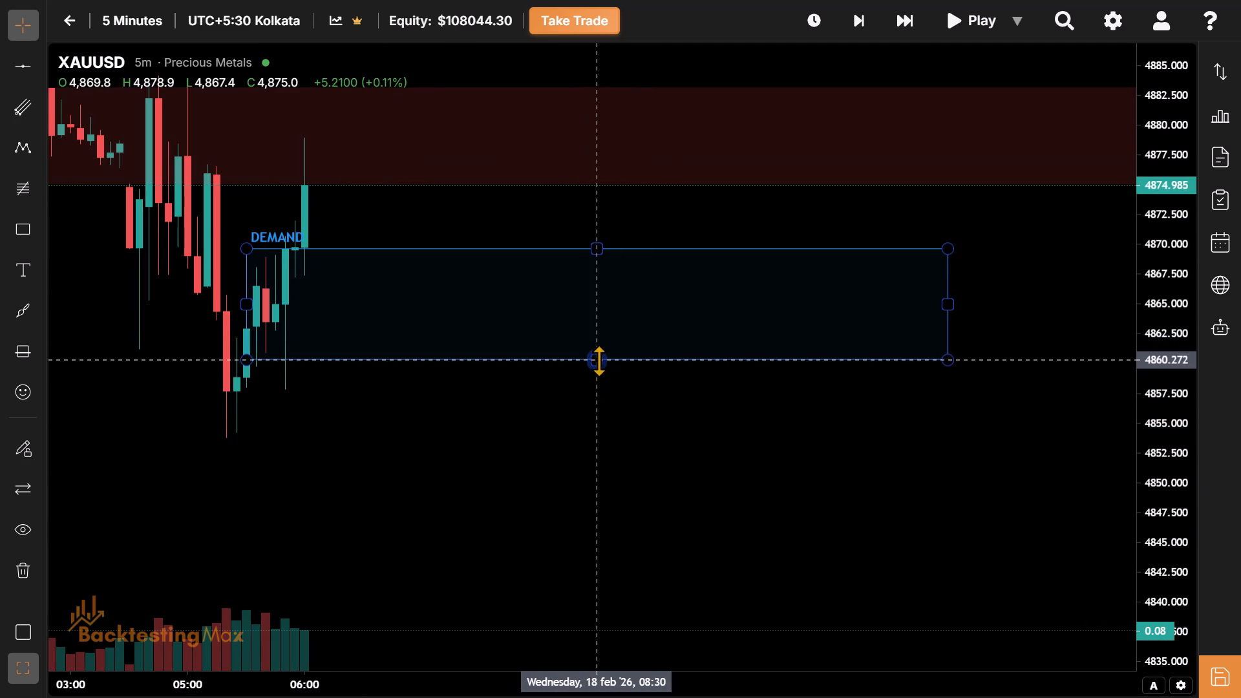
drag(599, 361, 940, 408)
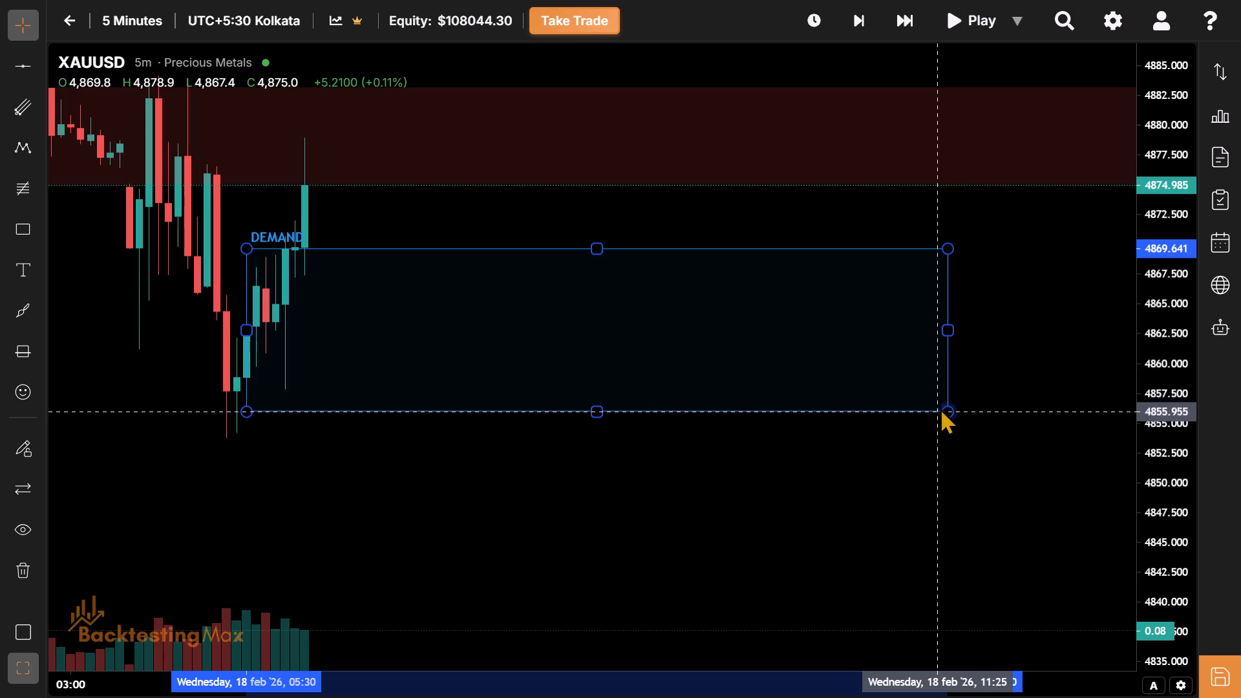
drag(940, 408, 955, 394)
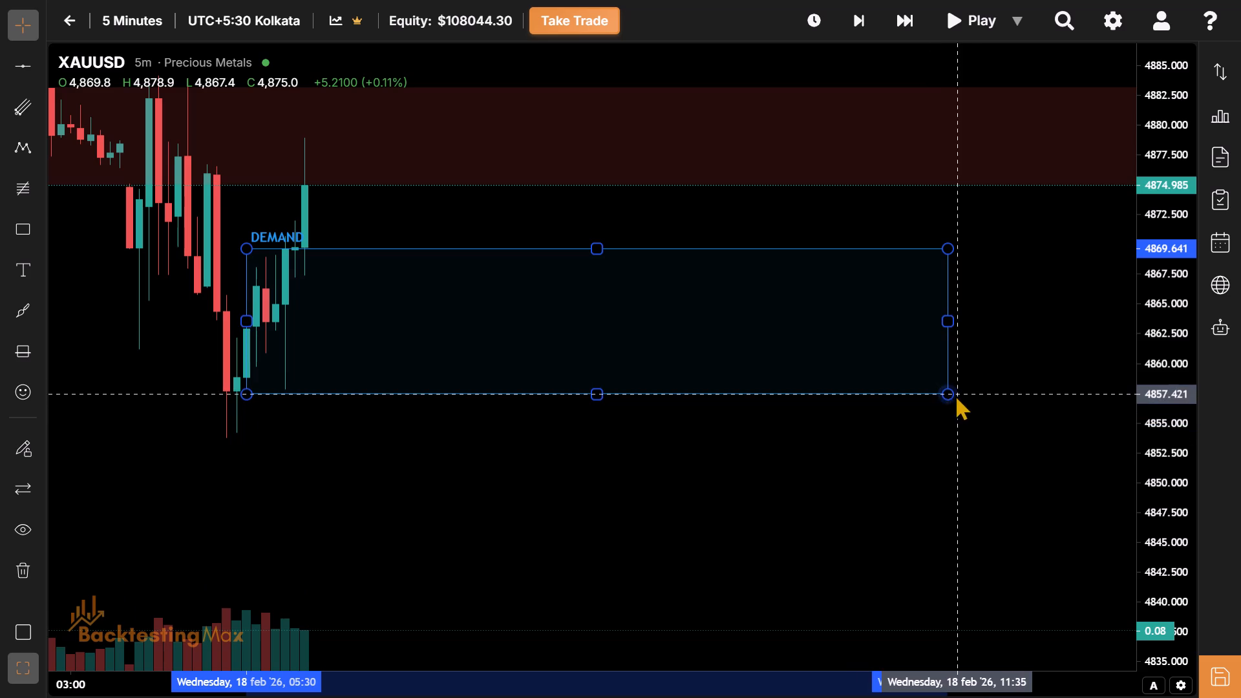
drag(955, 394, 979, 389)
drag(555, 284, 577, 410)
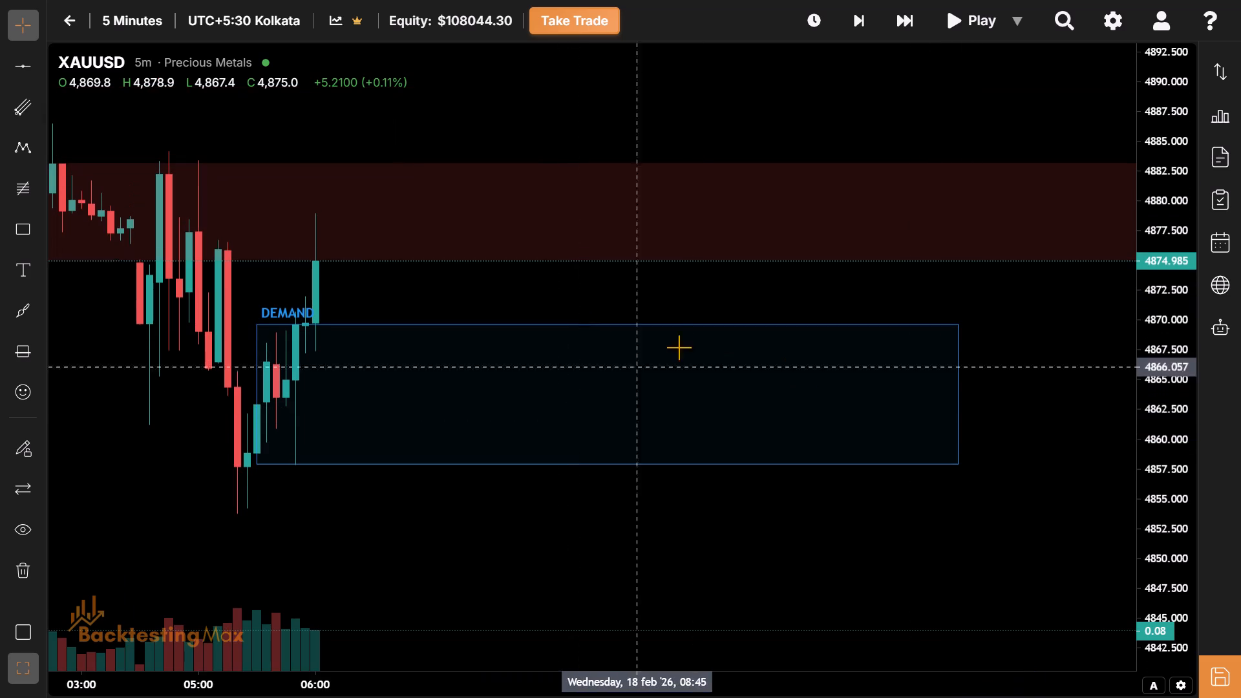
drag(605, 321, 567, 163)
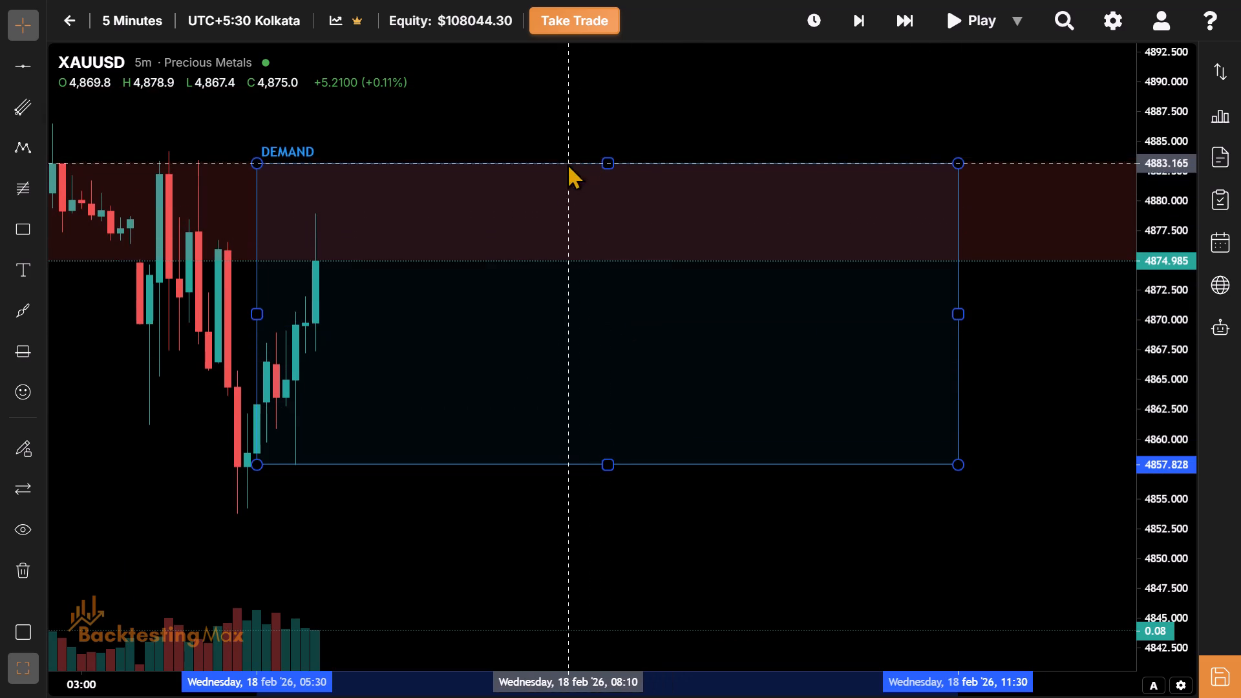
drag(567, 163, 564, 211)
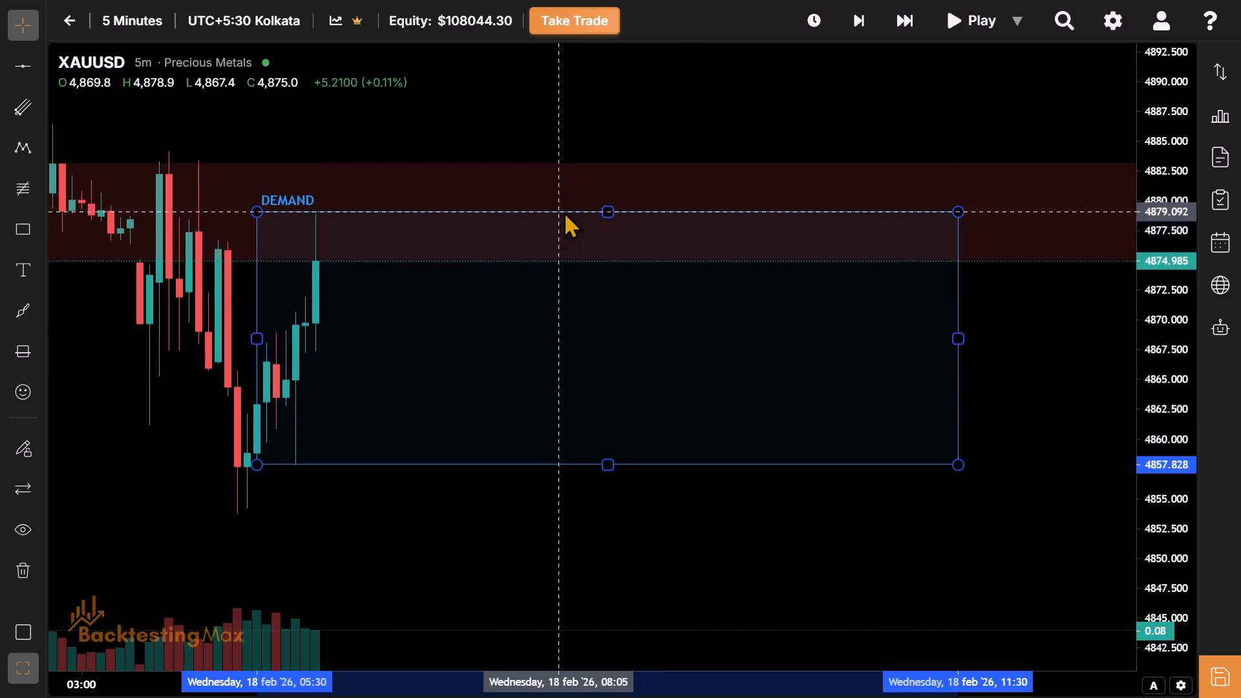
drag(564, 211, 566, 213)
Advance the replay by ten 5-minute bars, to 06:50 on 18 February.
drag(523, 288, 675, 273)
click(675, 273)
drag(675, 273, 599, 330)
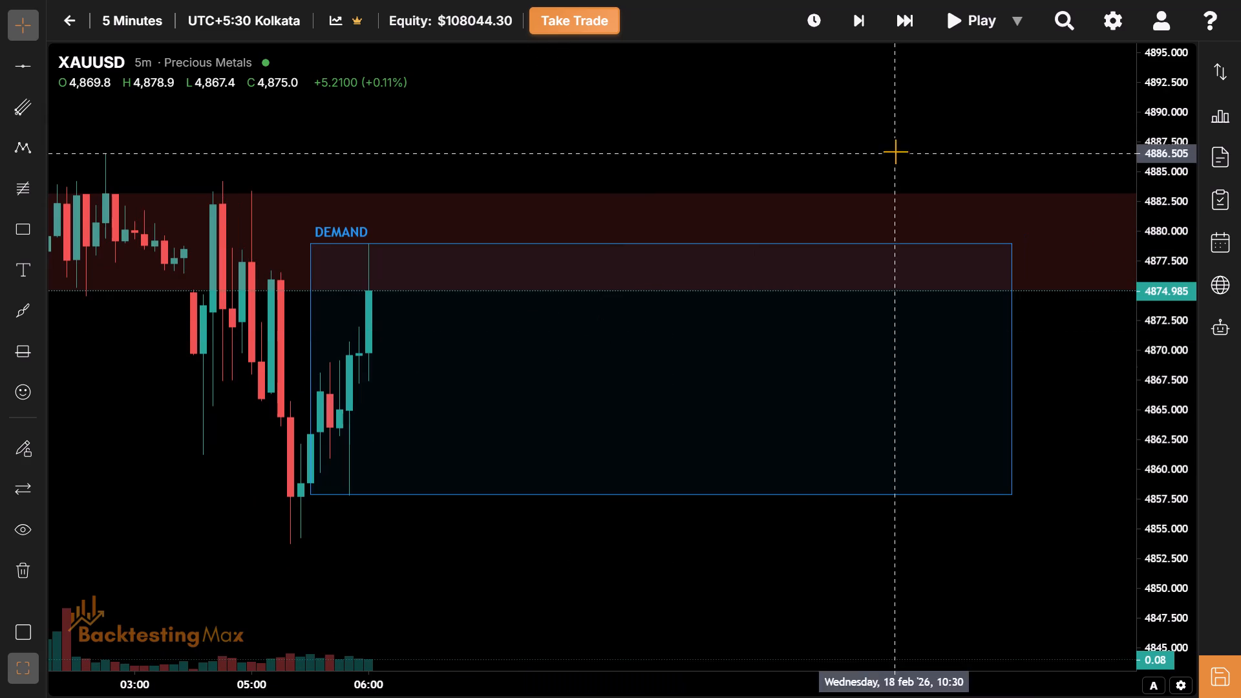
click(901, 17)
click(901, 17)
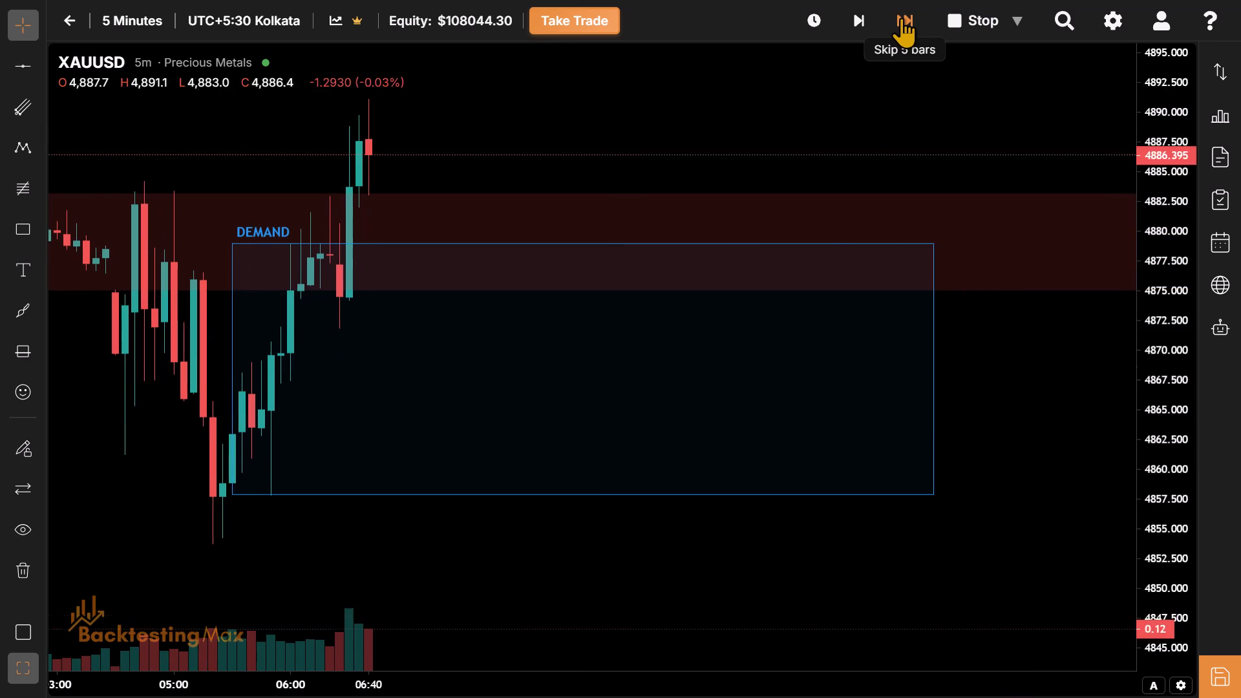
click(509, 470)
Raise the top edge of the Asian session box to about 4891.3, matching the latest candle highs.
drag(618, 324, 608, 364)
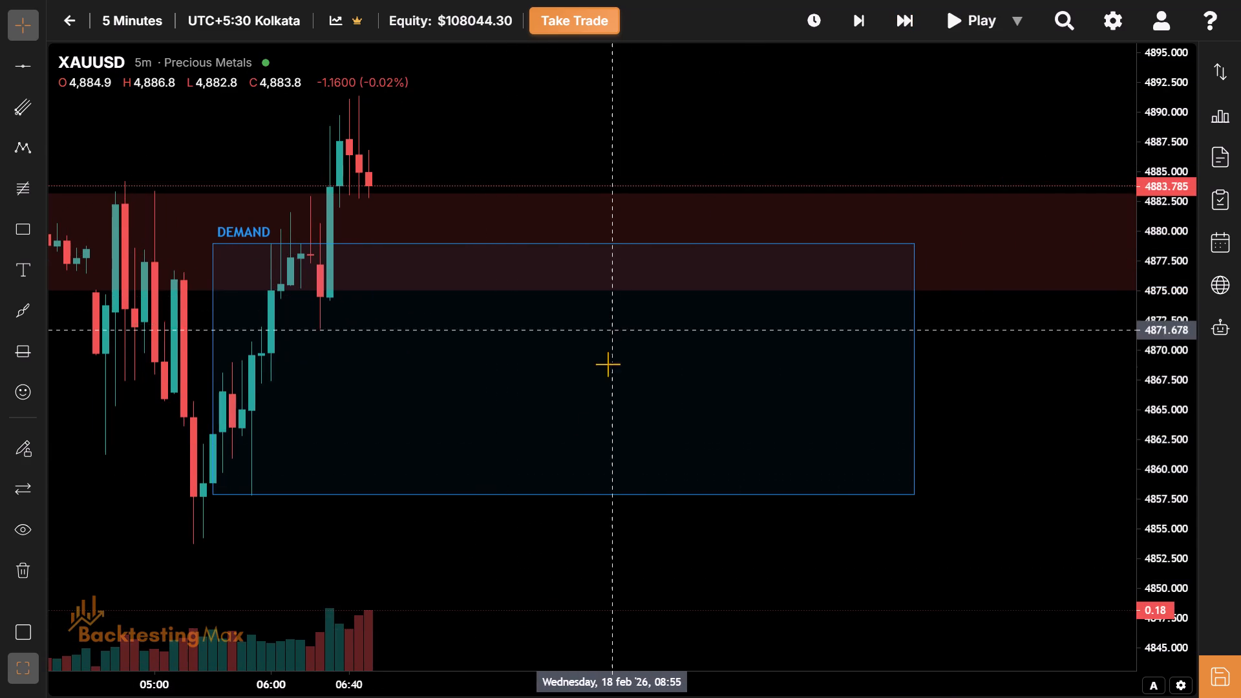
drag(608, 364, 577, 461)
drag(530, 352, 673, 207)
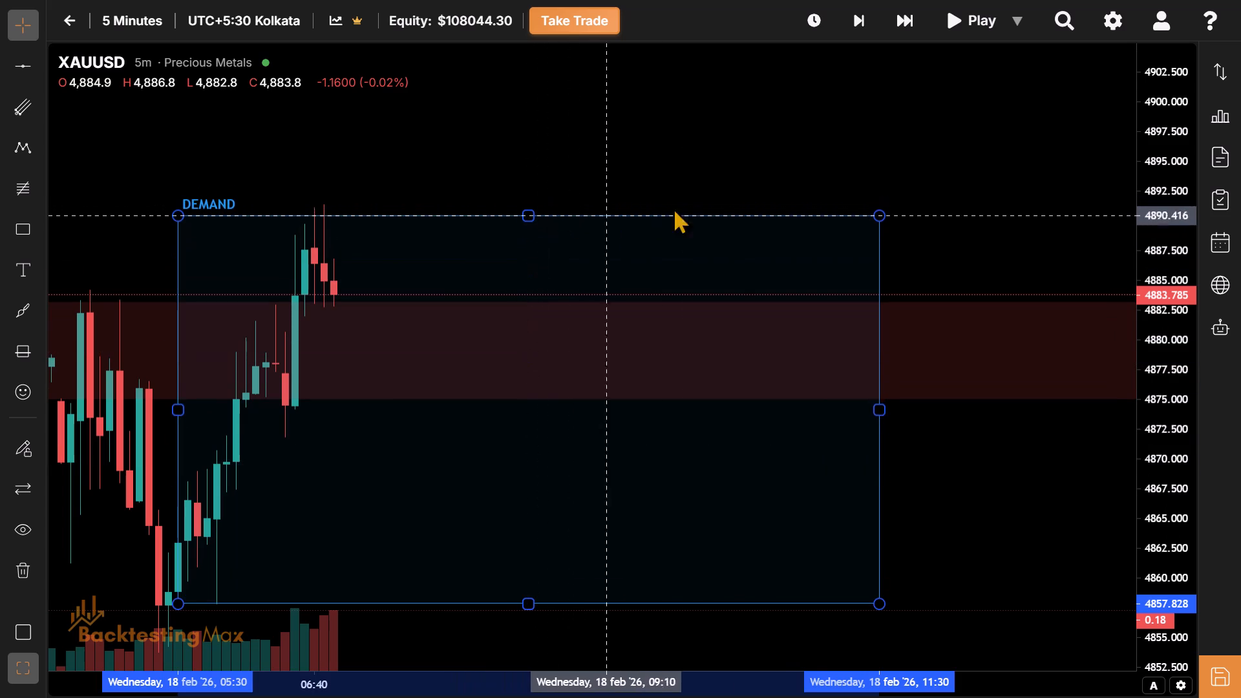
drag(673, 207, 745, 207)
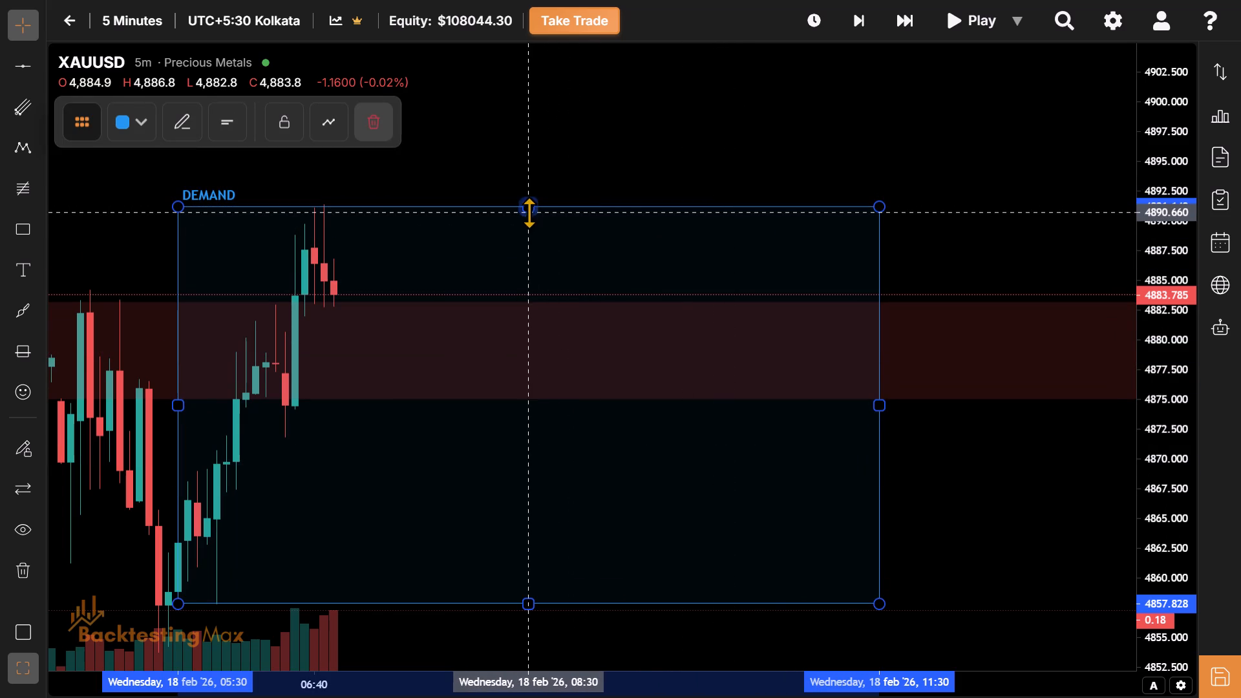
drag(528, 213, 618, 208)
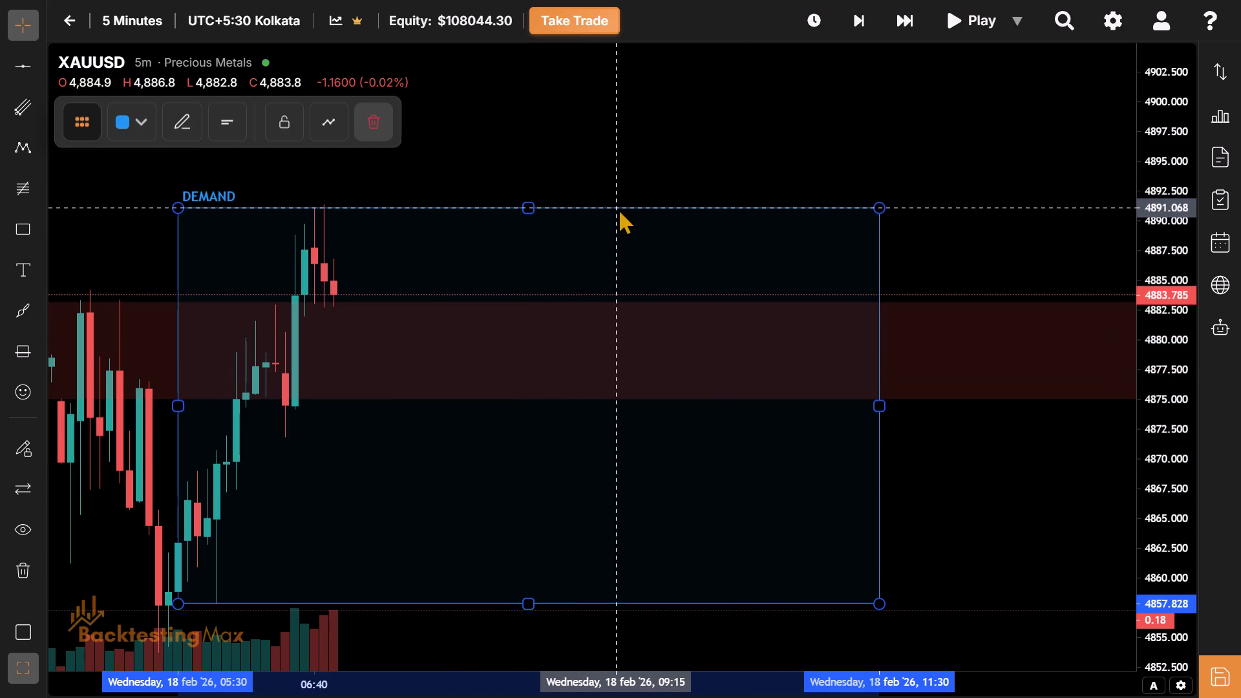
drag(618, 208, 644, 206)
Advance the replay by five more bars, to 07:15 on 18 February.
drag(403, 249, 527, 301)
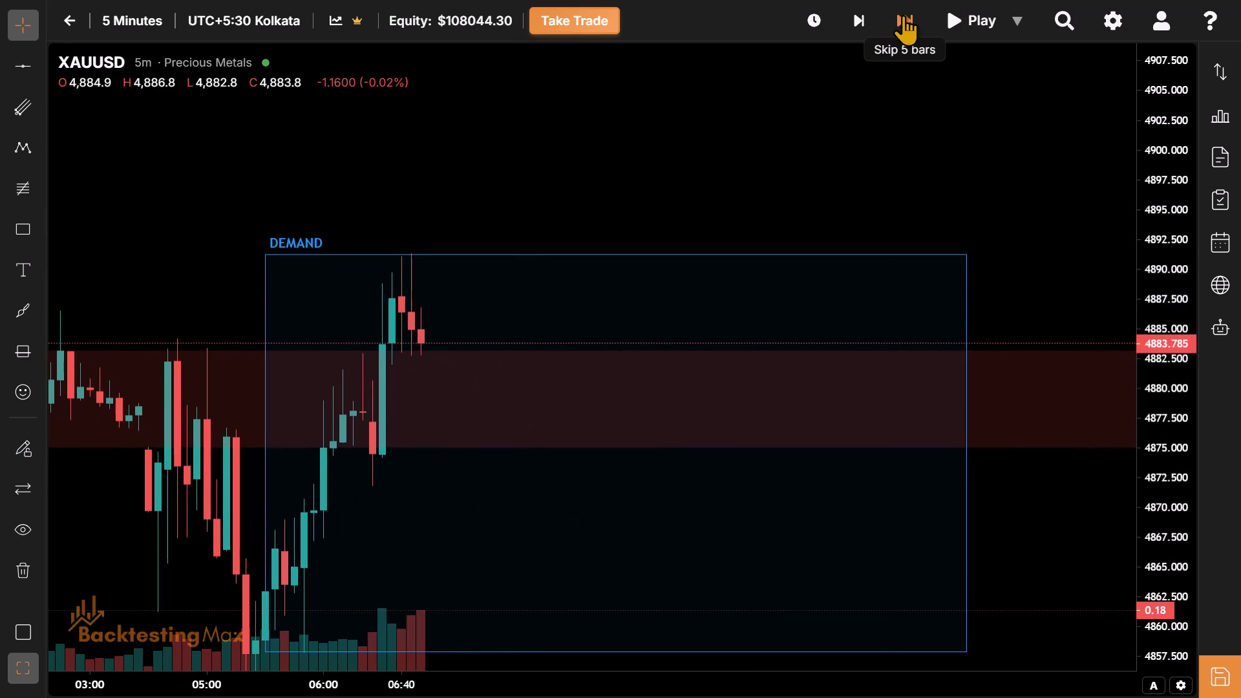
click(903, 15)
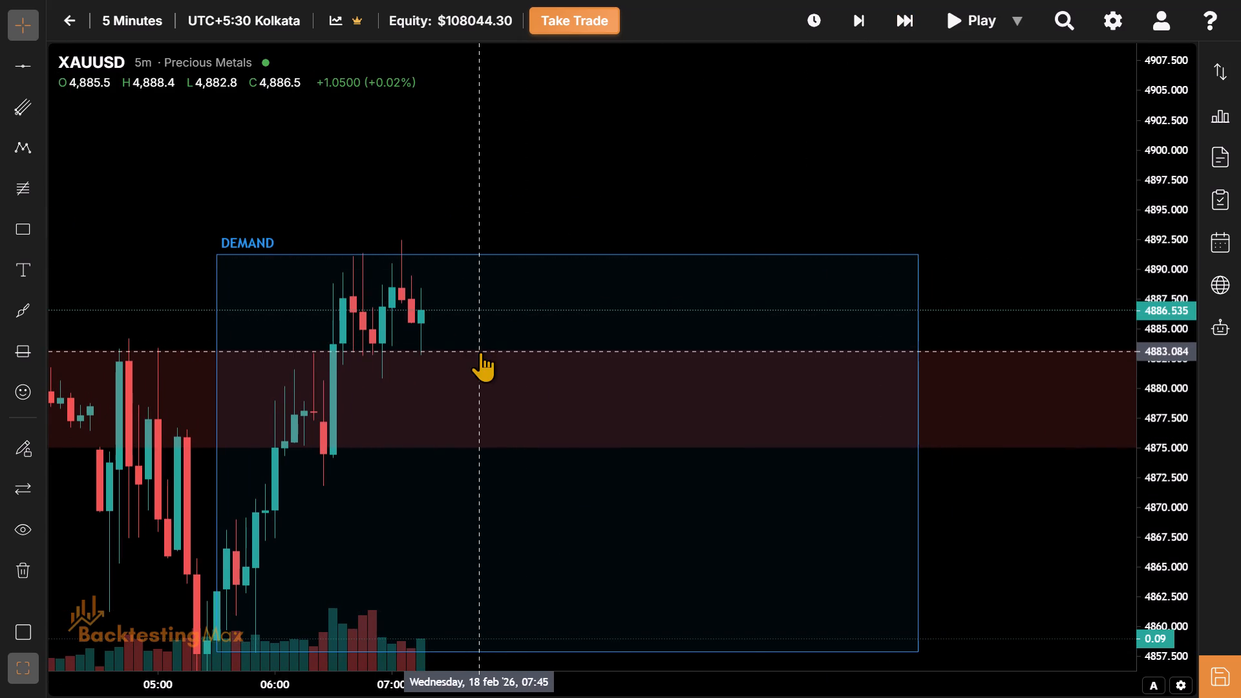
Apply the Support/Demand template to the red zone between about 4875 and 4883.
click(480, 352)
click(131, 122)
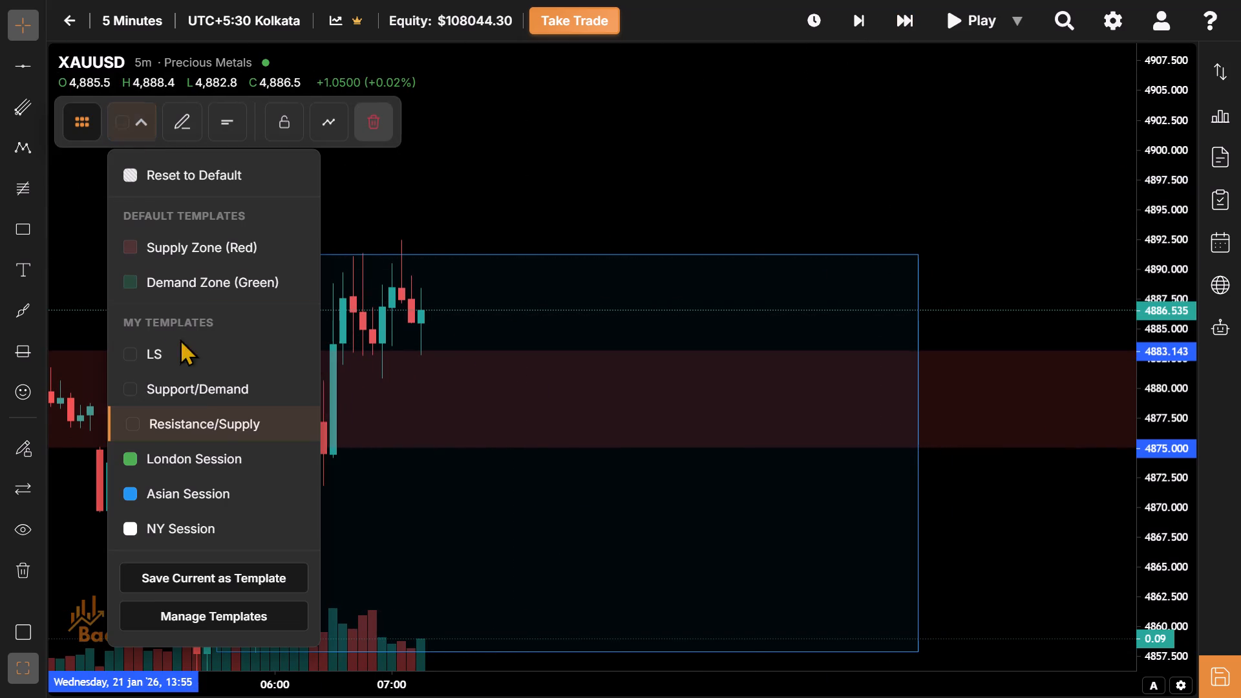
click(262, 383)
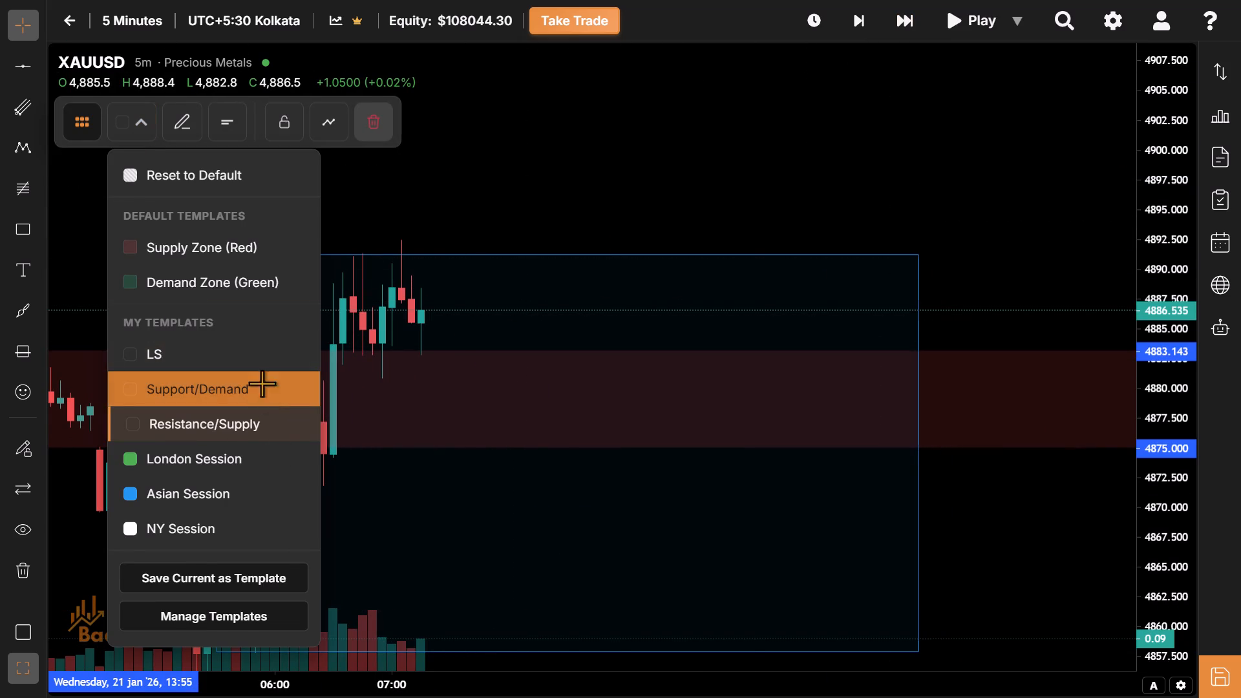
Advance the replay in five-bar skips to about 11:35 on 18 February, past the end of the Asian session box.
drag(643, 304, 630, 304)
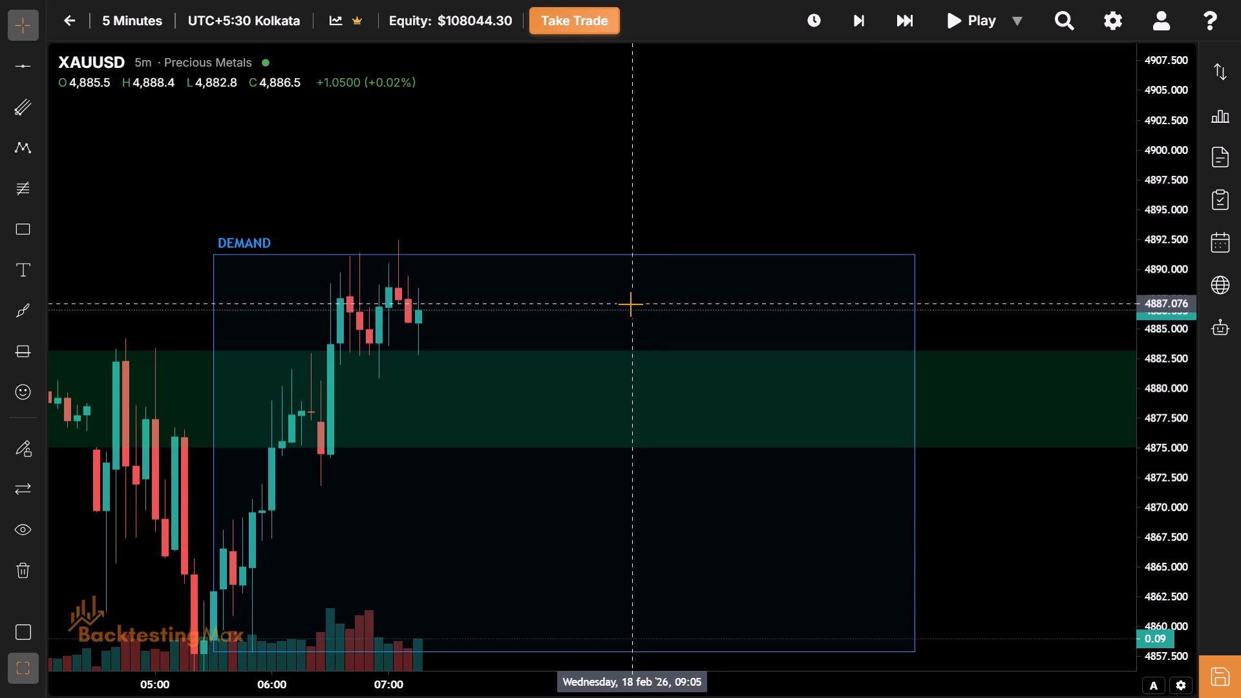
drag(630, 304, 1019, 273)
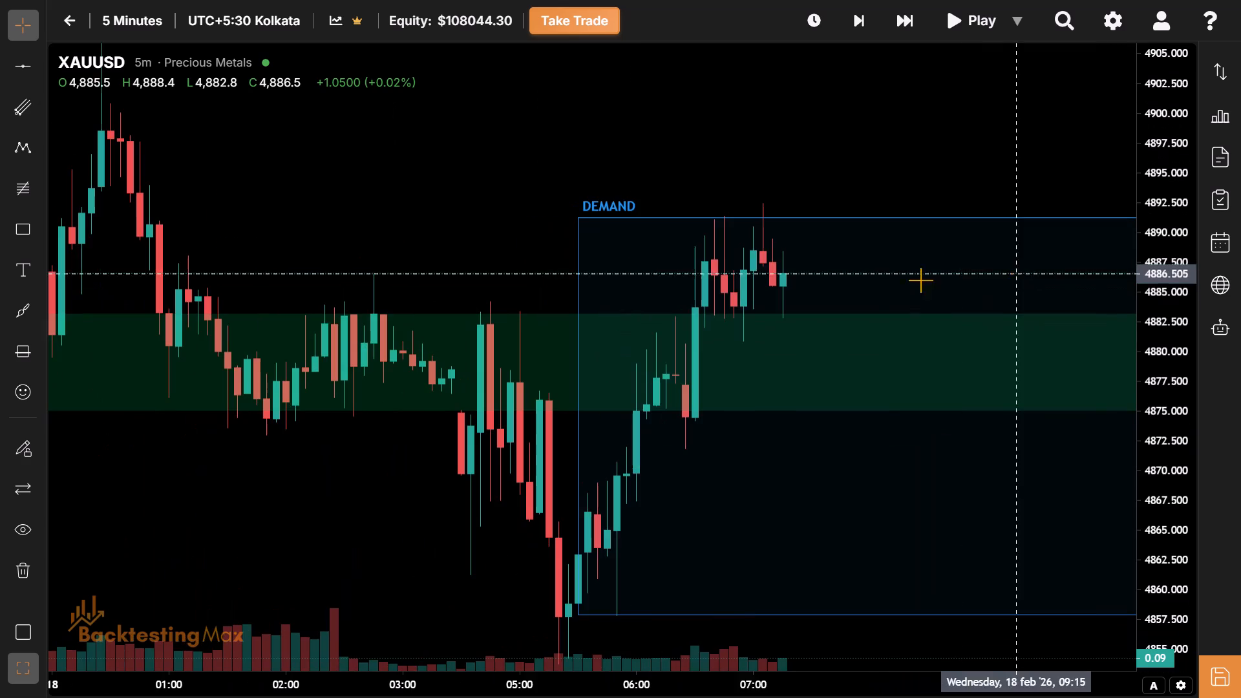
drag(756, 294, 388, 202)
drag(697, 173, 638, 233)
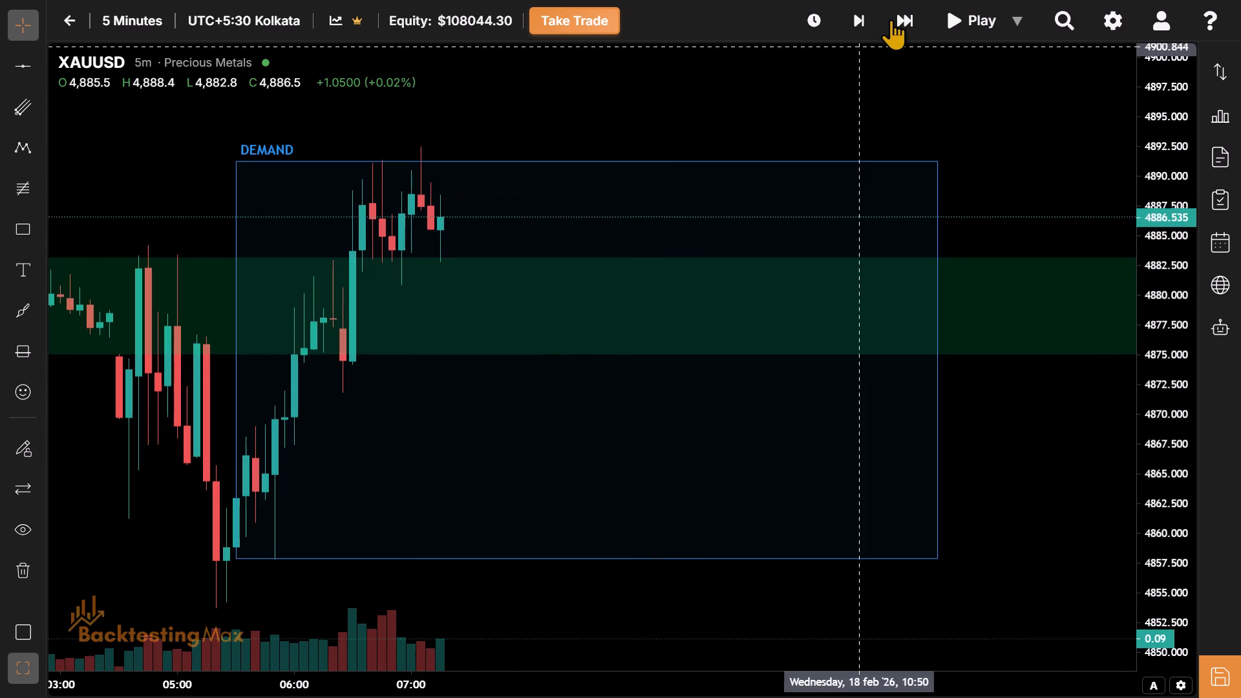
triple_click(891, 19)
triple_click(891, 19)
triple_click(891, 19)
triple_click(891, 19)
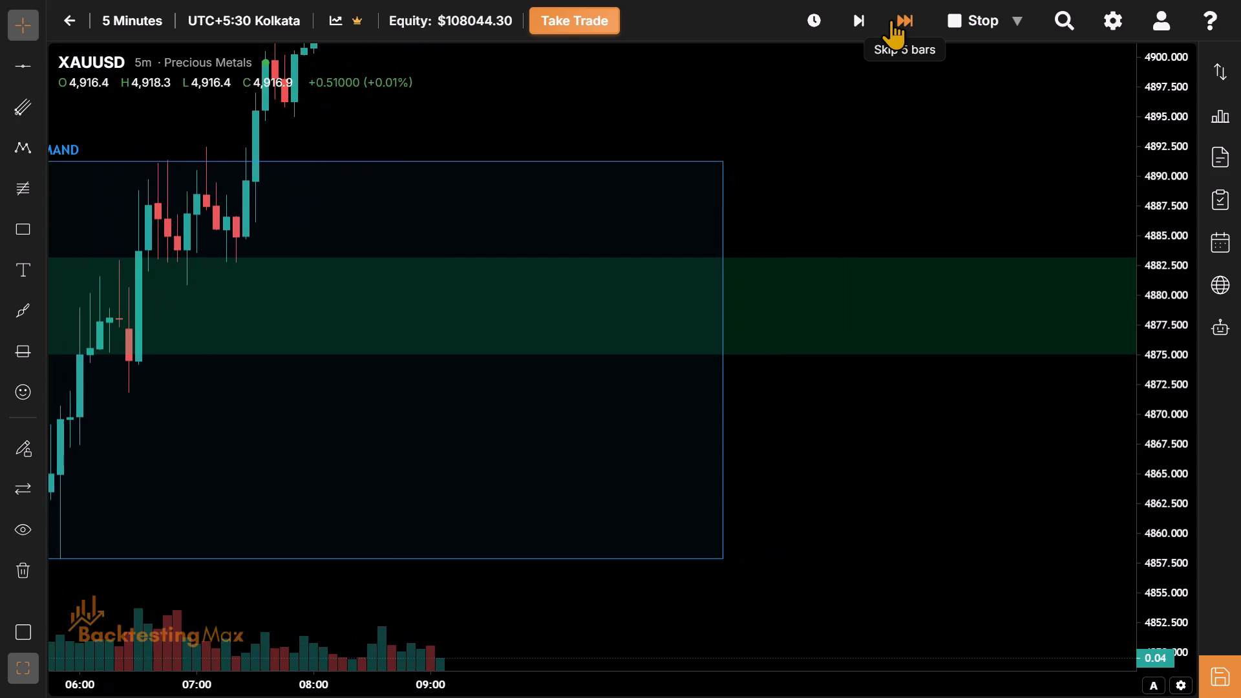
triple_click(891, 19)
triple_click(891, 19)
triple_click(891, 19)
click(891, 19)
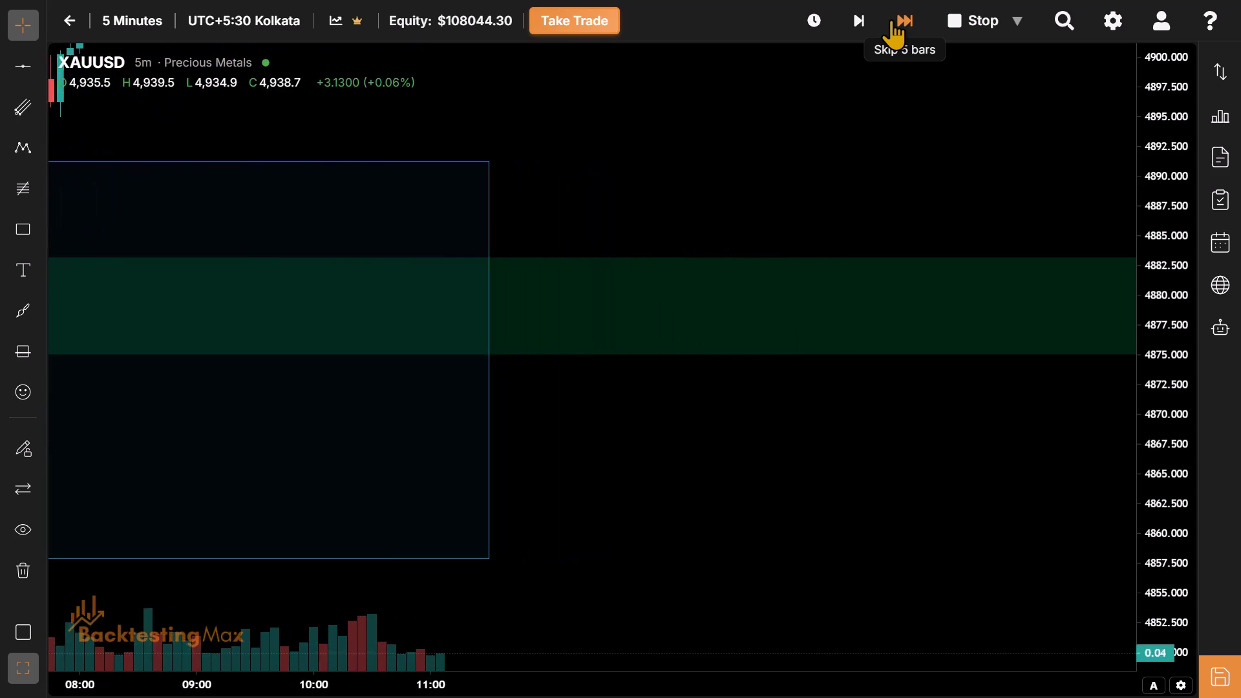
Raise the top edge of the Asian session box to the session high at about 4939.9.
drag(891, 19, 181, 399)
drag(181, 399, 776, 392)
drag(776, 392, 634, 600)
click(610, 414)
drag(502, 231, 554, 308)
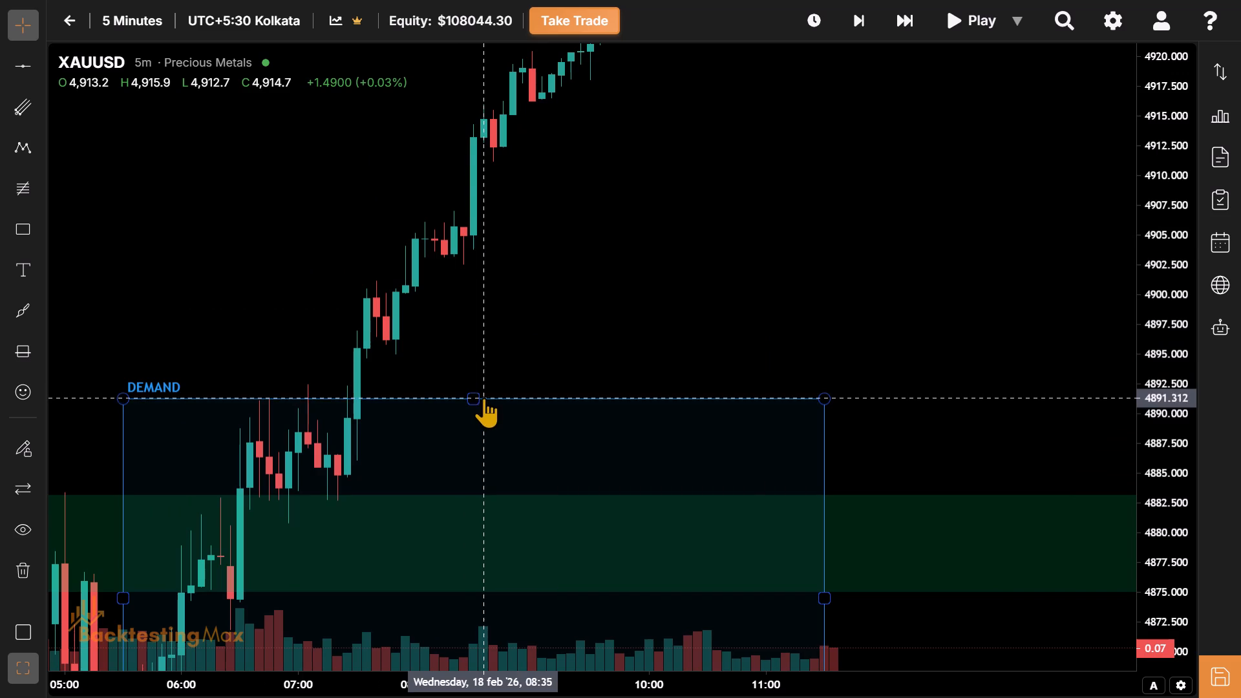
drag(476, 396, 407, 112)
drag(528, 199, 573, 506)
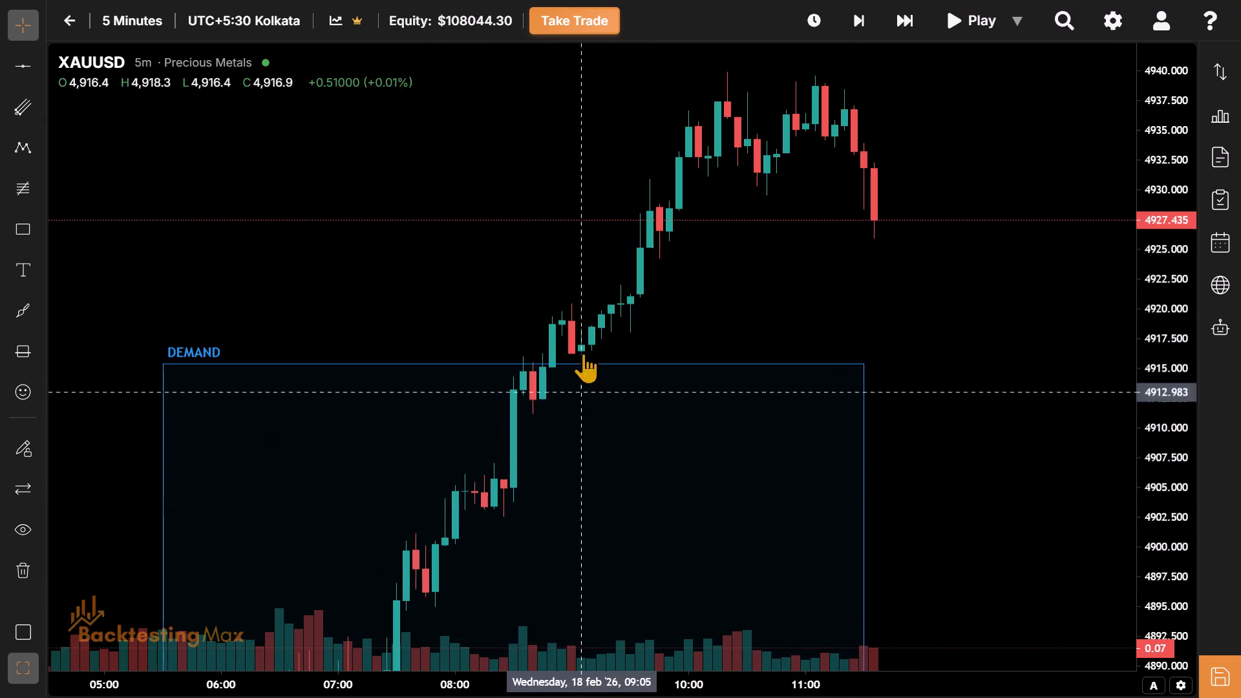
drag(514, 357, 458, 75)
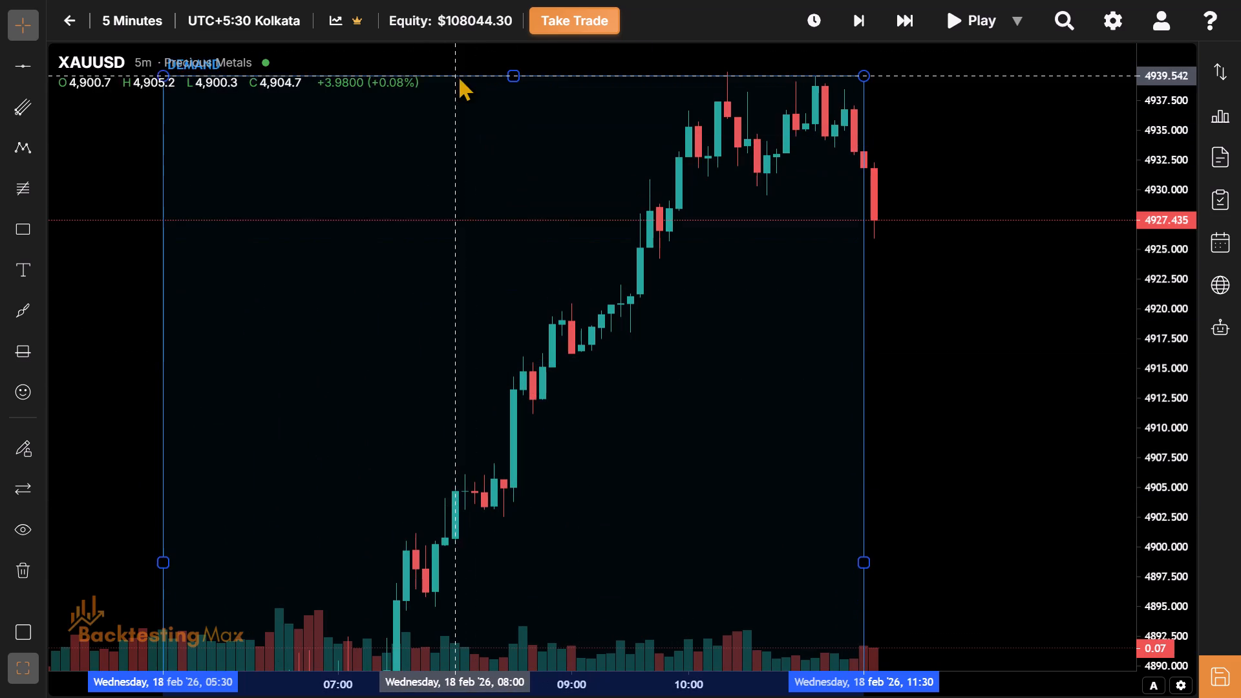
drag(458, 75, 601, 71)
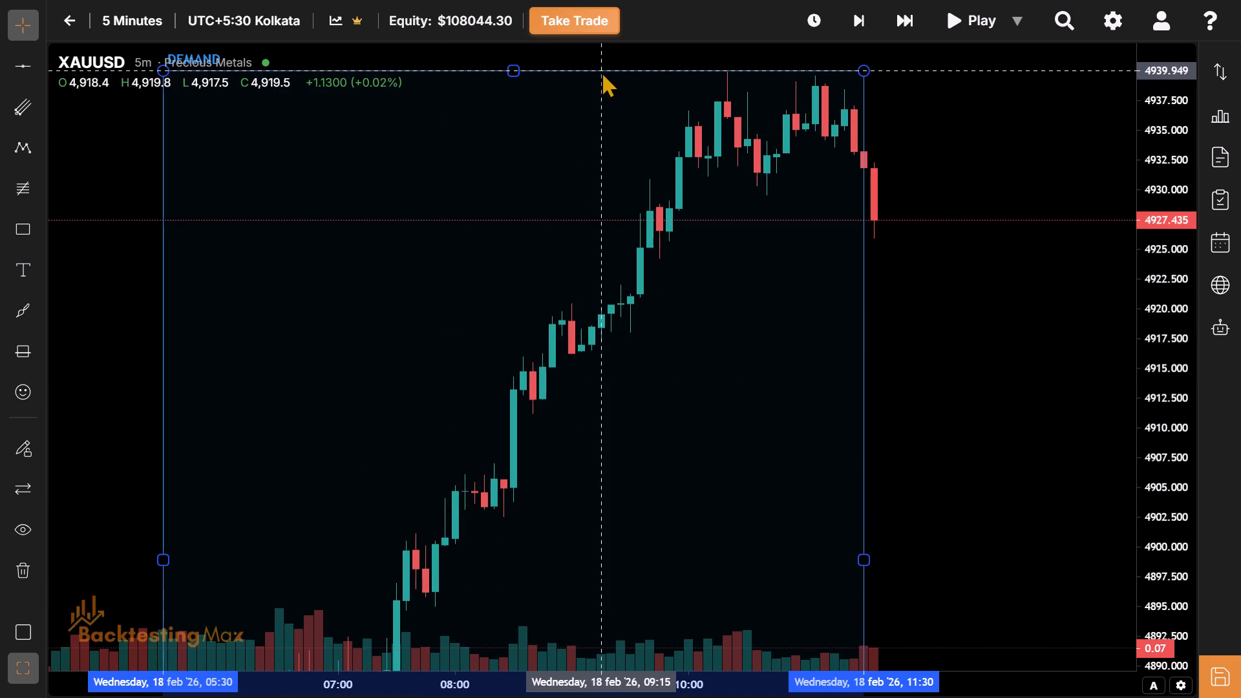
drag(601, 71, 601, 73)
click(601, 73)
Examine the Asian session price action on 18 February, including the candles above the green 4875–4883 zone.
drag(566, 270, 659, 177)
drag(565, 280, 674, 116)
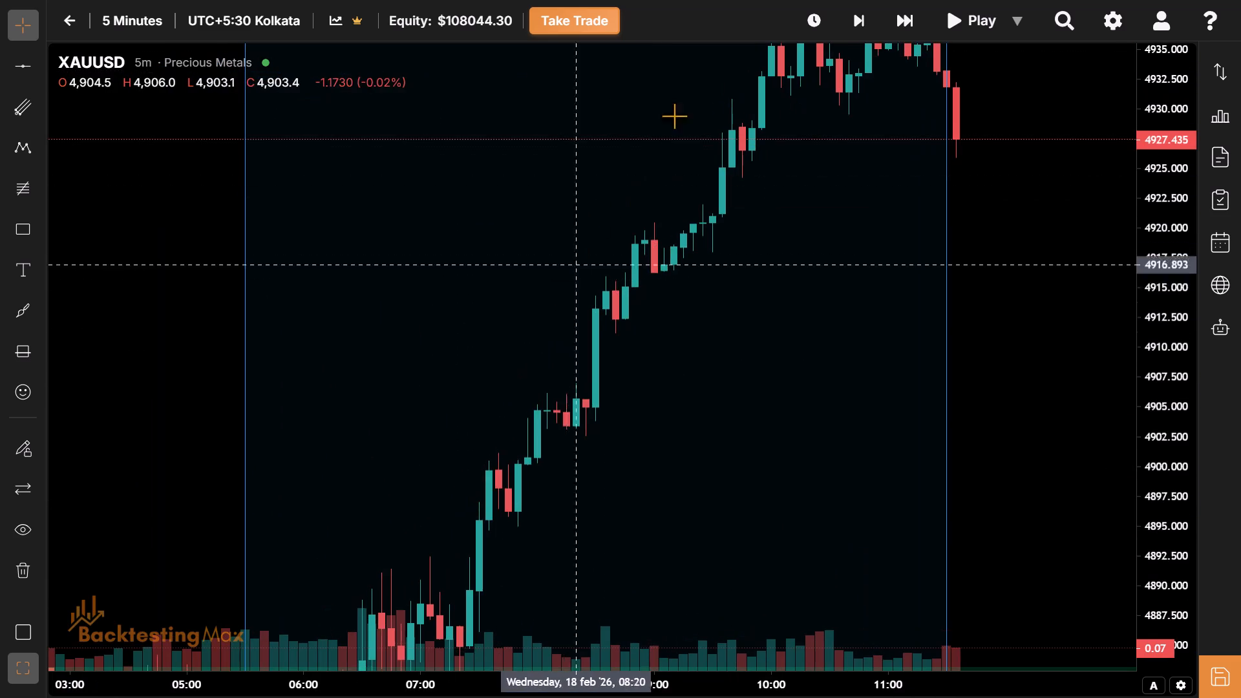
drag(674, 116, 725, 67)
drag(624, 381, 501, 359)
drag(705, 210, 533, 494)
drag(662, 214, 1009, 38)
drag(699, 523, 542, 366)
drag(542, 366, 463, 306)
drag(463, 306, 373, 250)
drag(401, 312, 387, 355)
drag(387, 355, 361, 419)
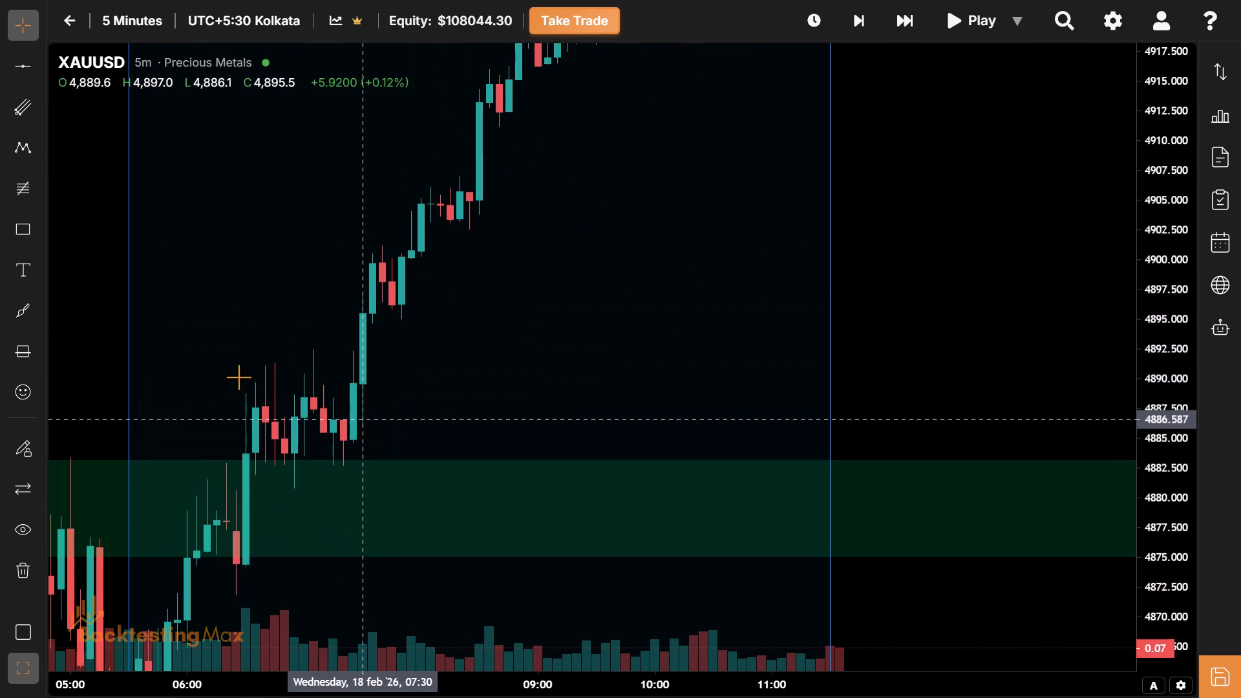
drag(209, 368, 201, 364)
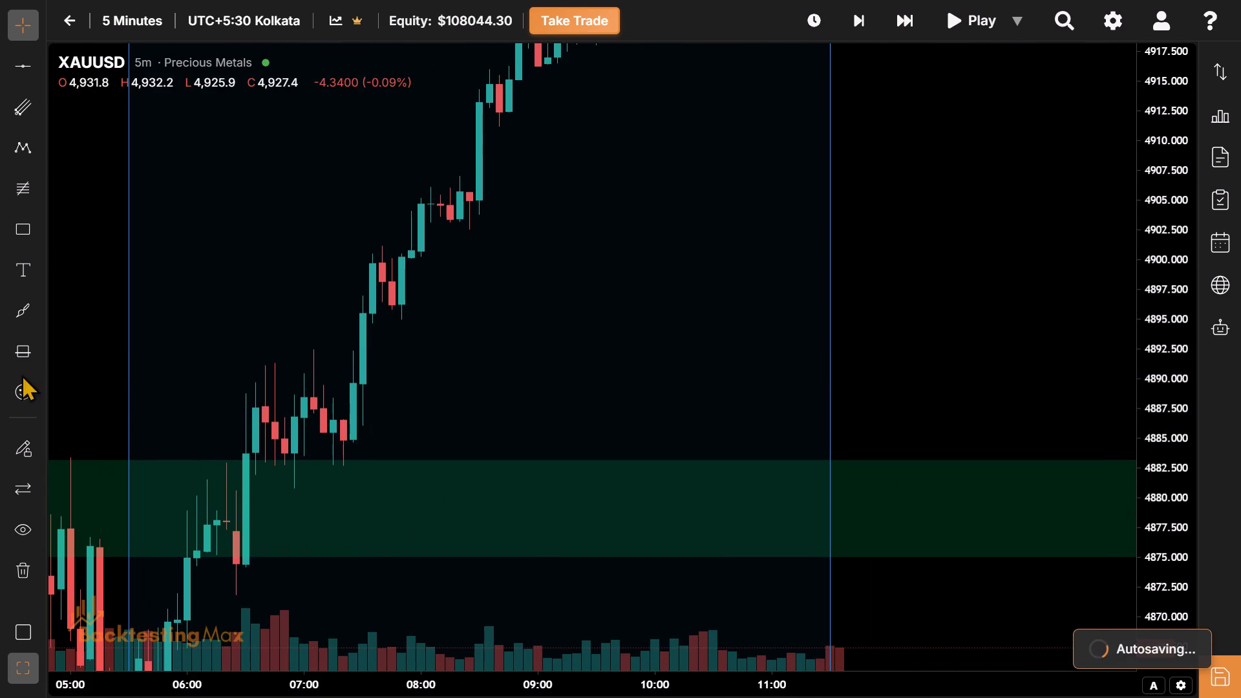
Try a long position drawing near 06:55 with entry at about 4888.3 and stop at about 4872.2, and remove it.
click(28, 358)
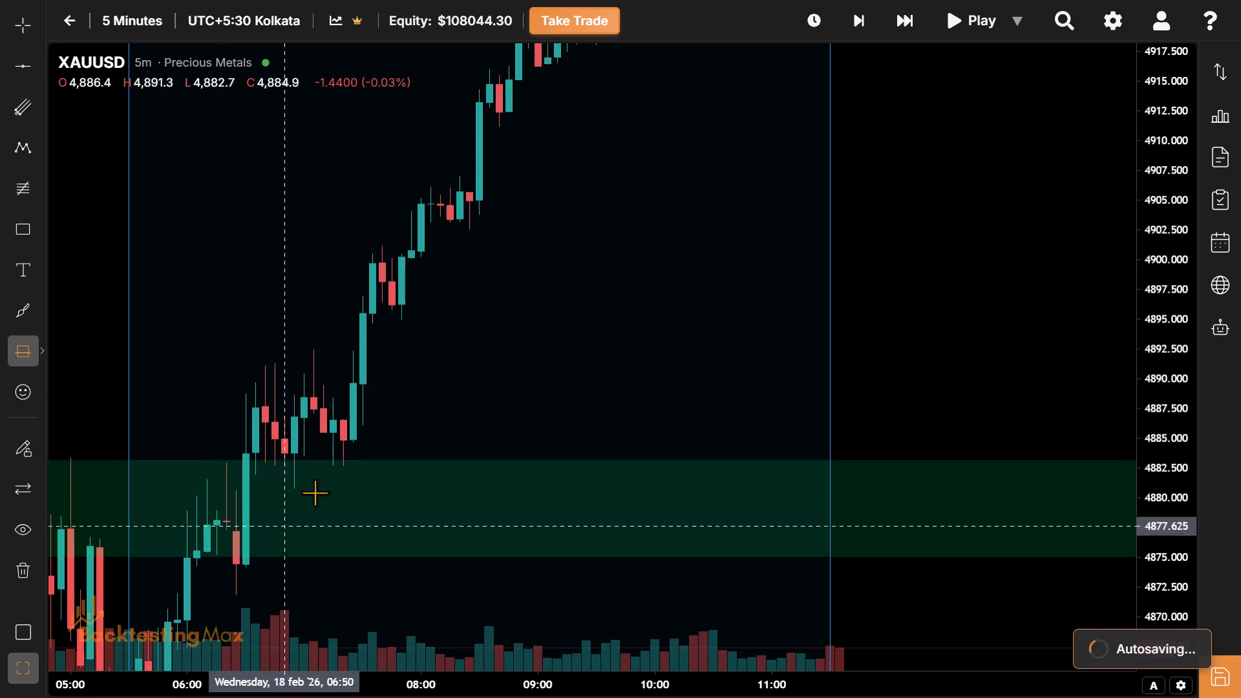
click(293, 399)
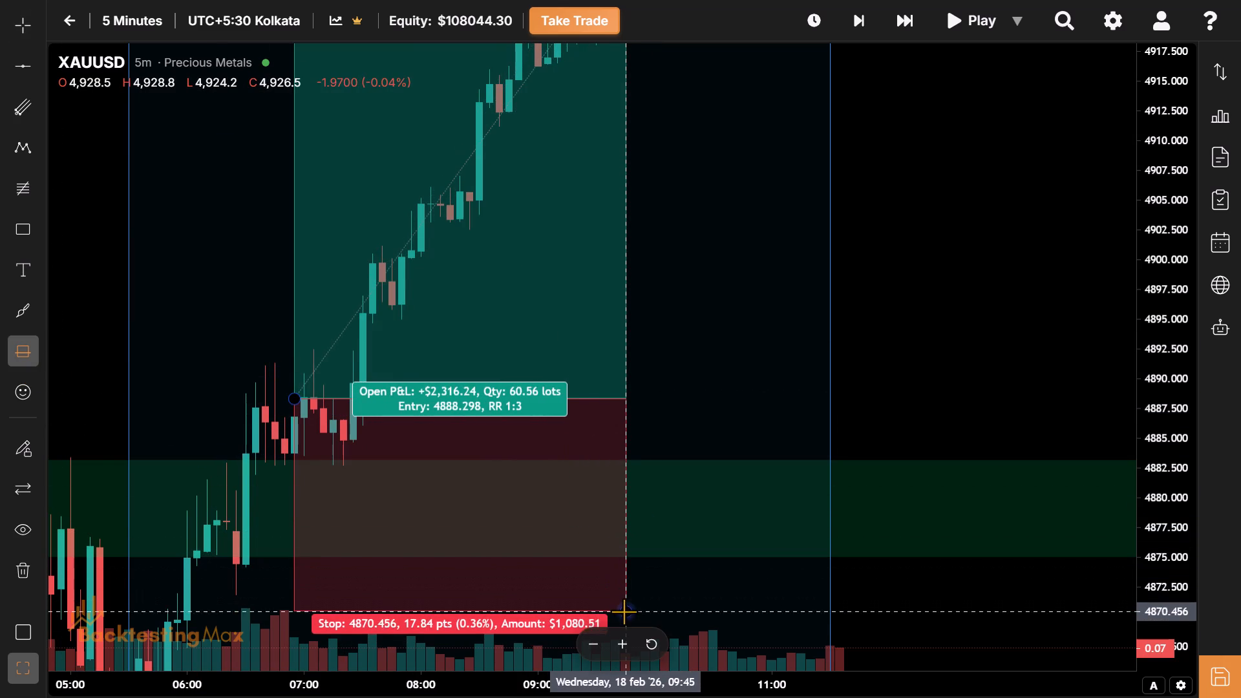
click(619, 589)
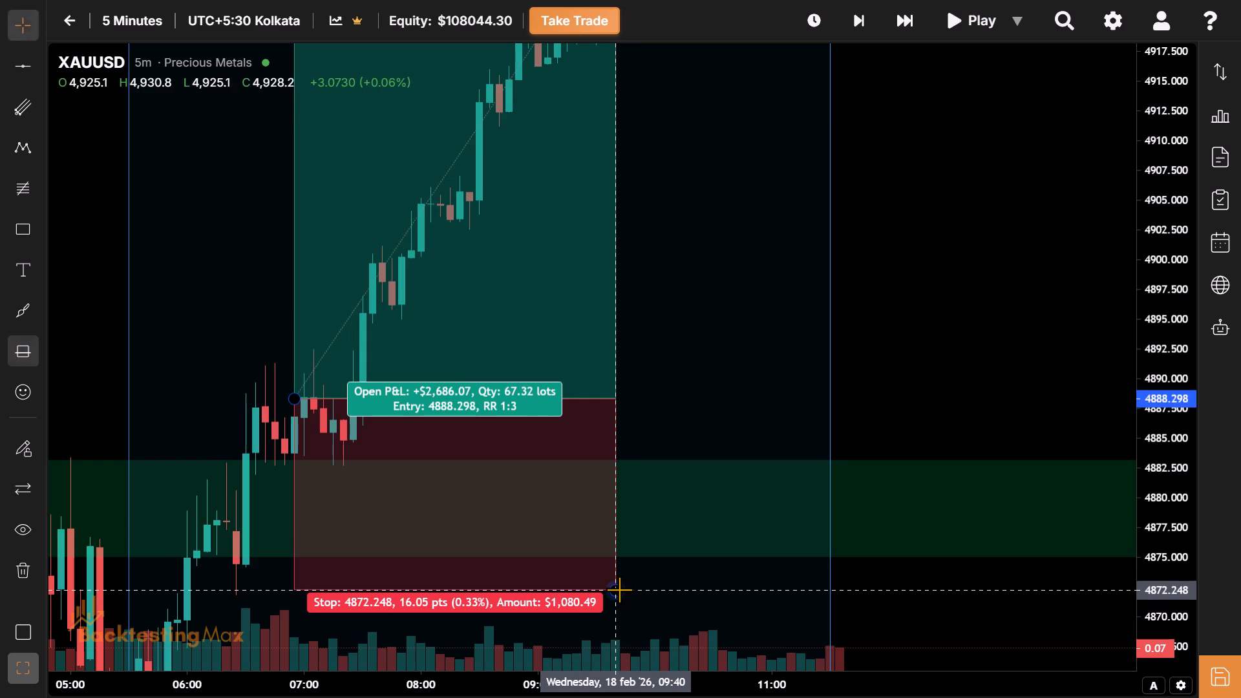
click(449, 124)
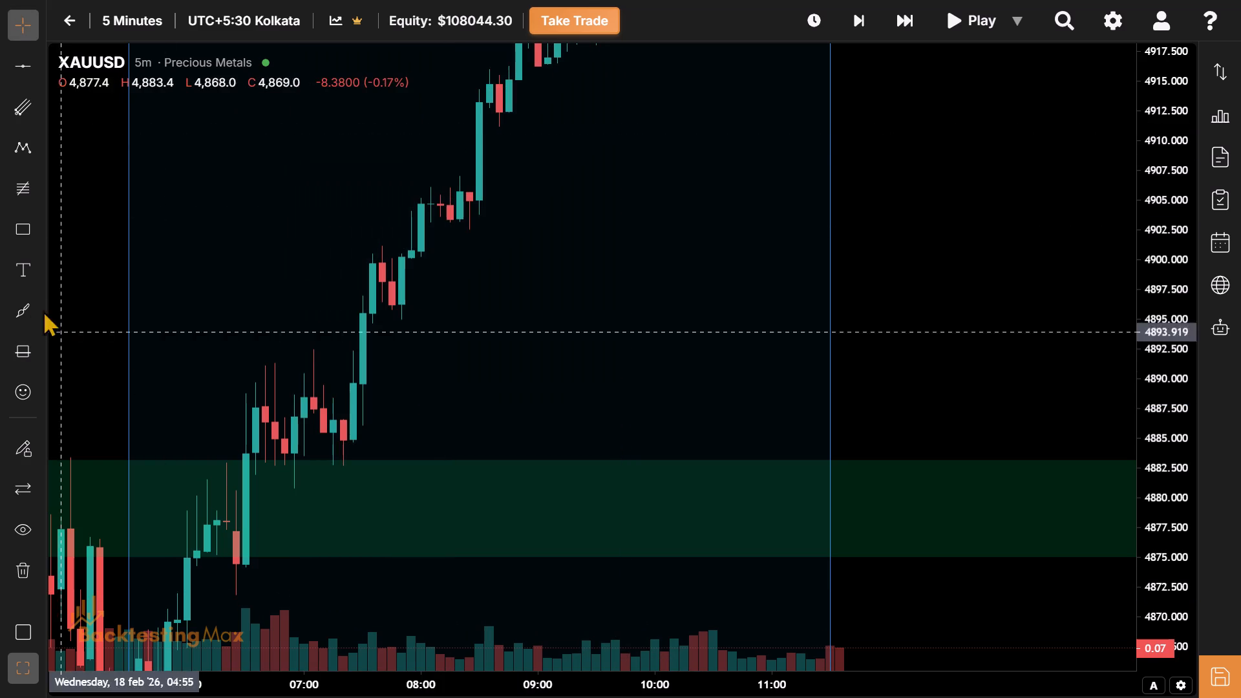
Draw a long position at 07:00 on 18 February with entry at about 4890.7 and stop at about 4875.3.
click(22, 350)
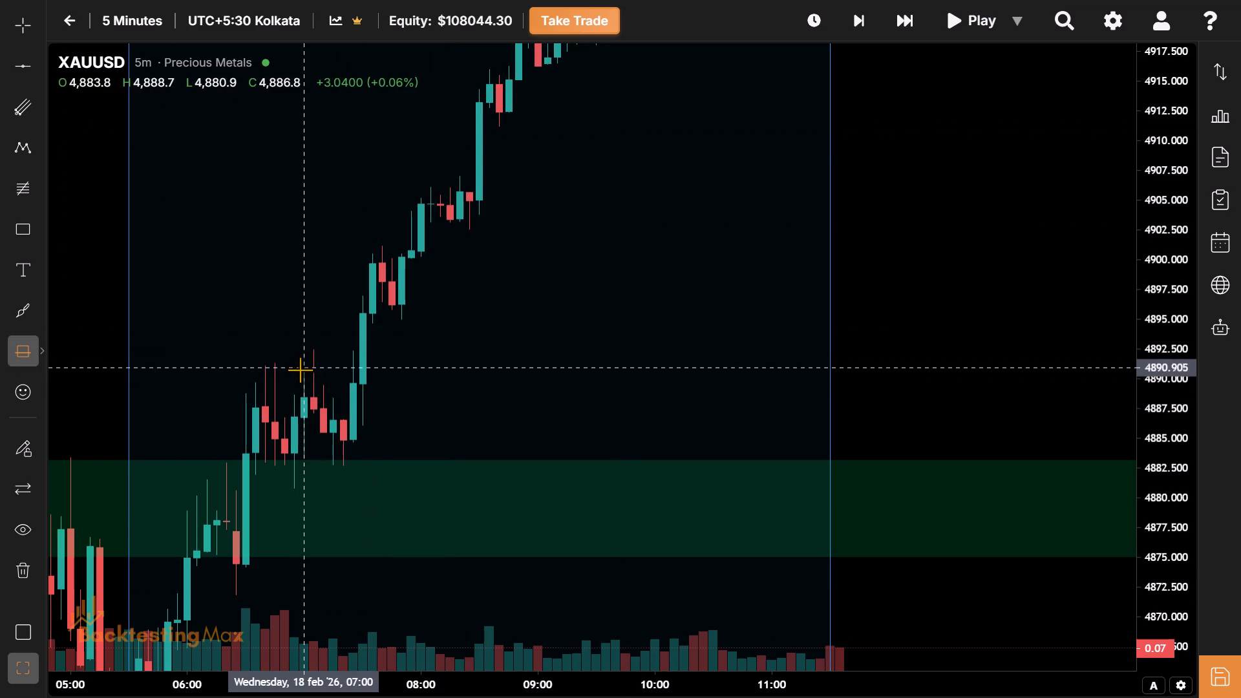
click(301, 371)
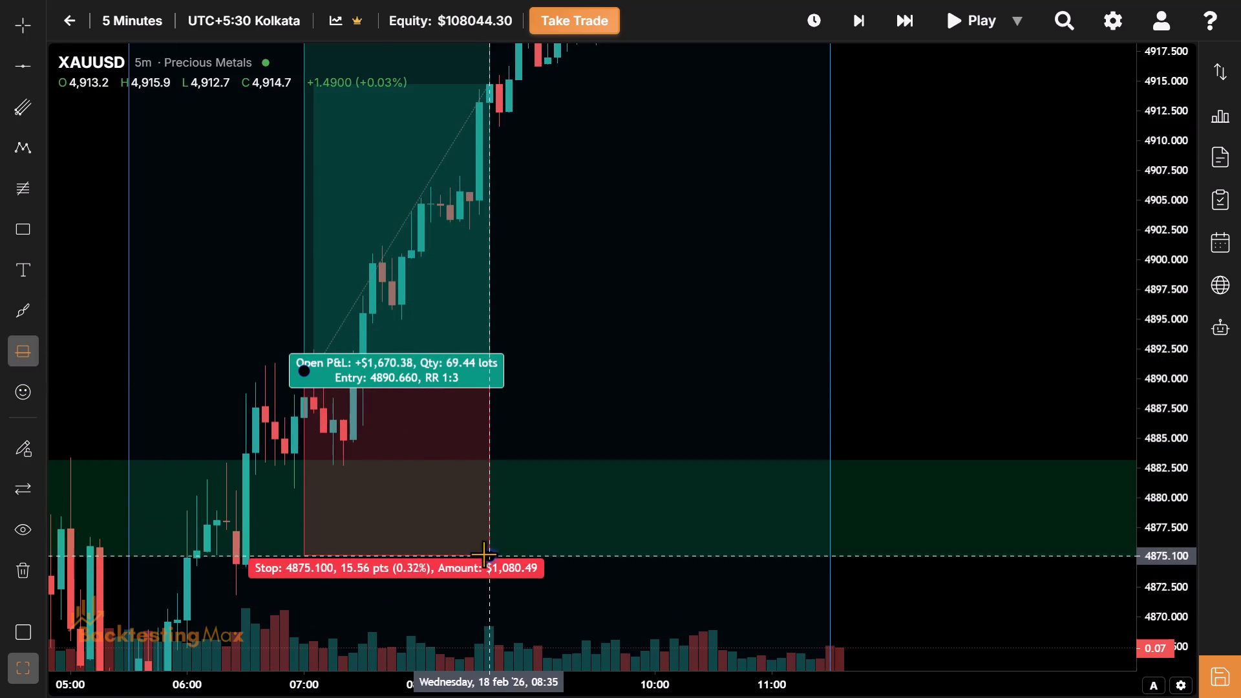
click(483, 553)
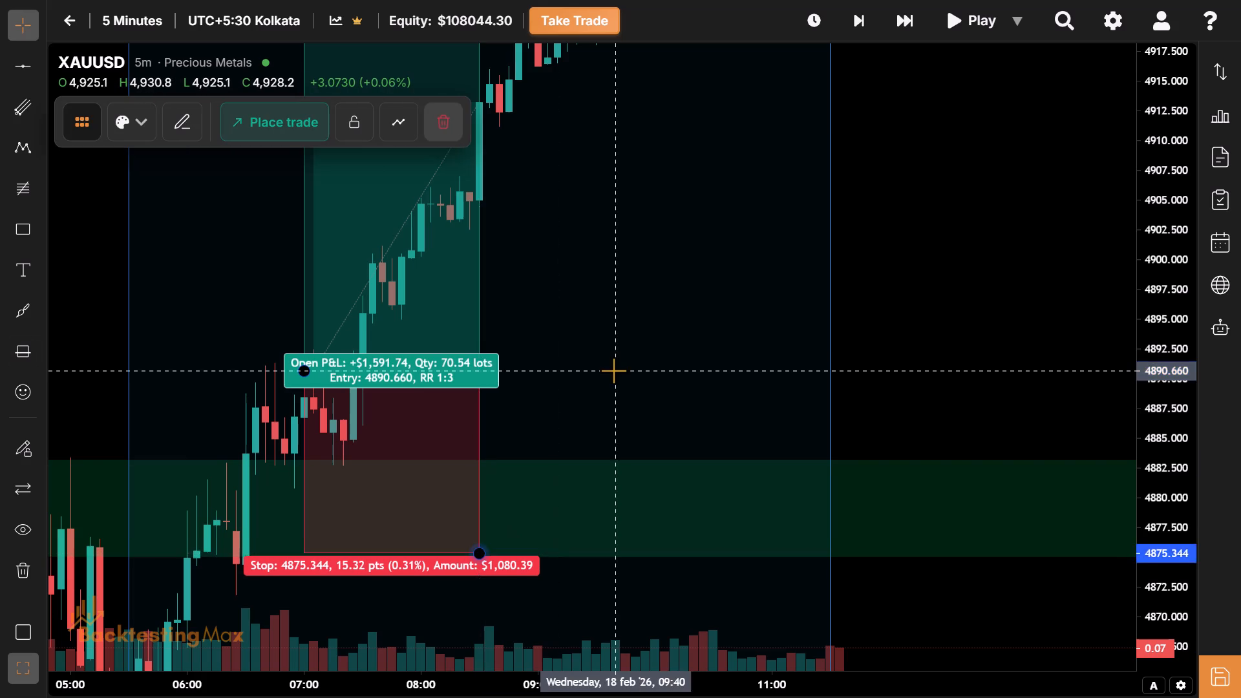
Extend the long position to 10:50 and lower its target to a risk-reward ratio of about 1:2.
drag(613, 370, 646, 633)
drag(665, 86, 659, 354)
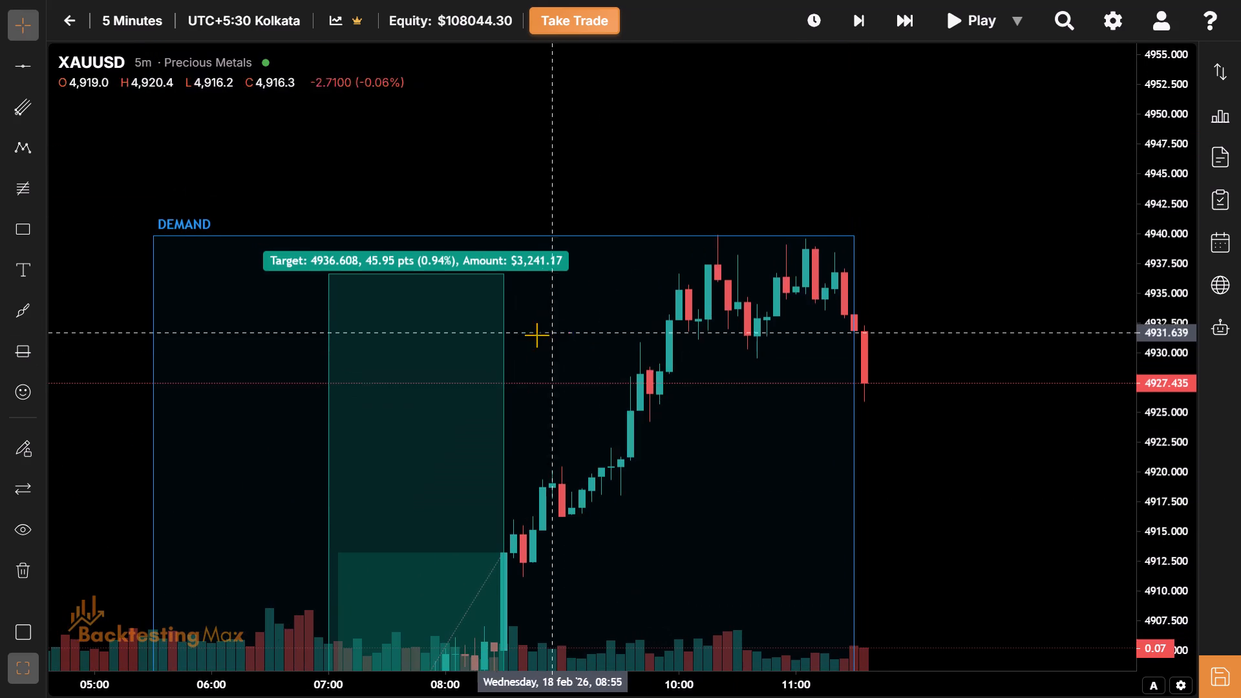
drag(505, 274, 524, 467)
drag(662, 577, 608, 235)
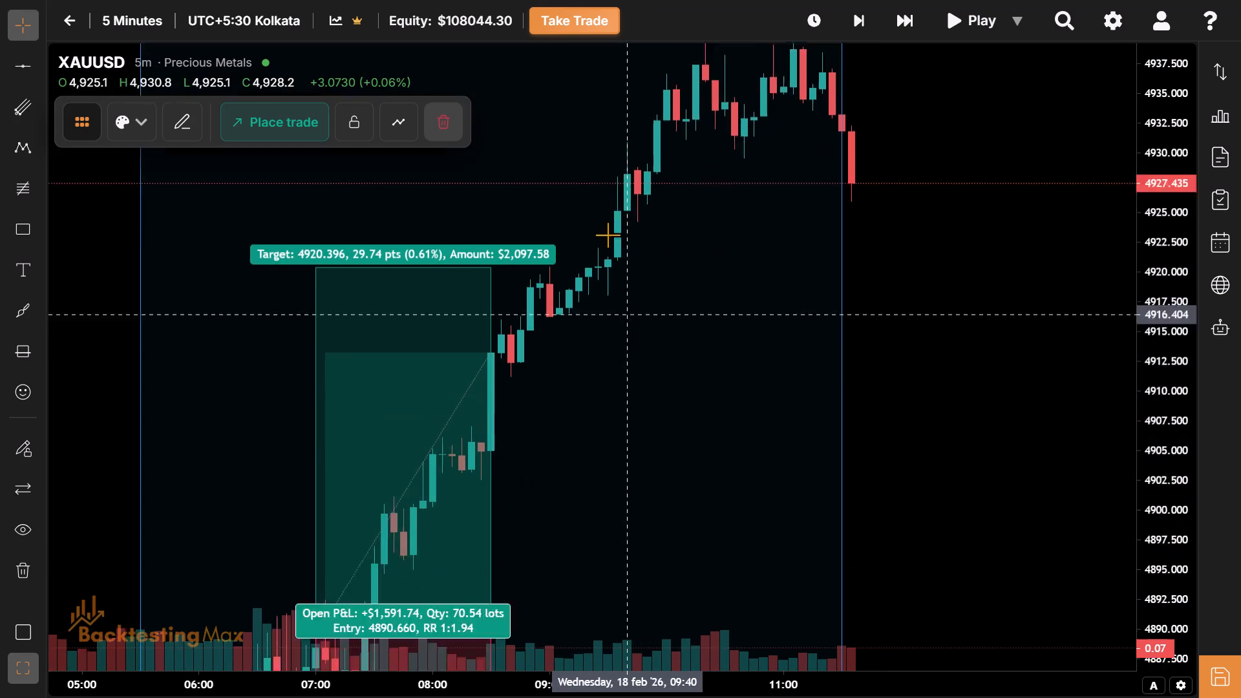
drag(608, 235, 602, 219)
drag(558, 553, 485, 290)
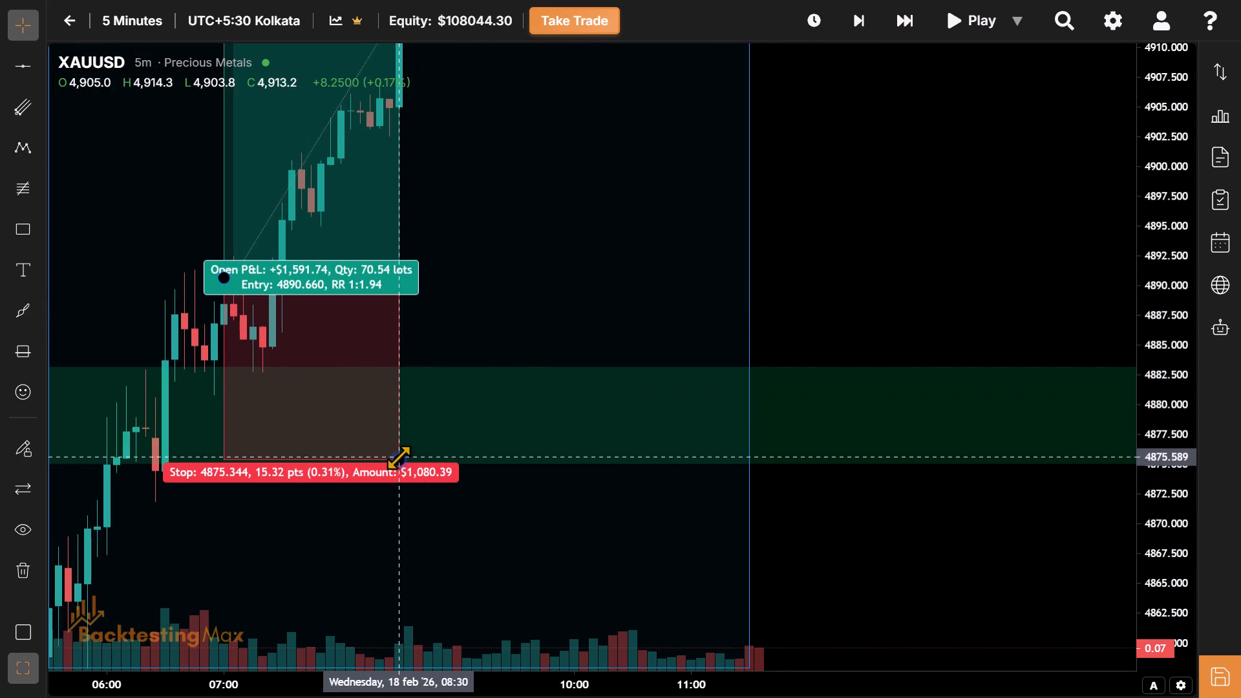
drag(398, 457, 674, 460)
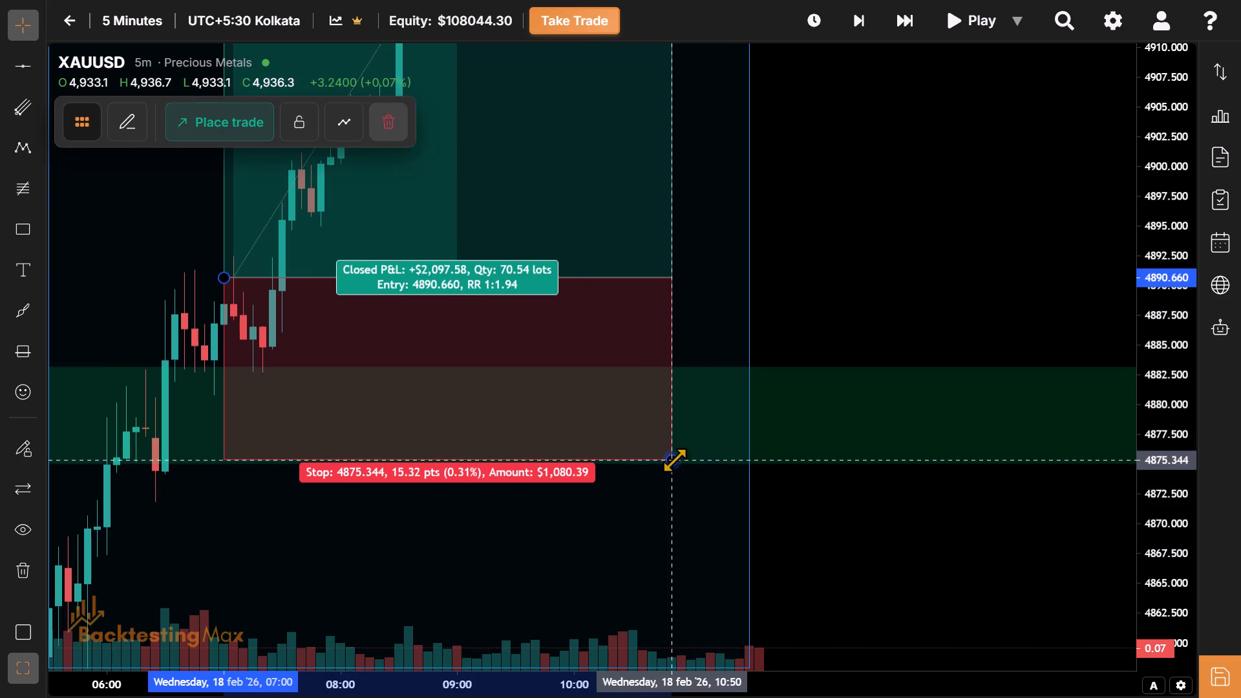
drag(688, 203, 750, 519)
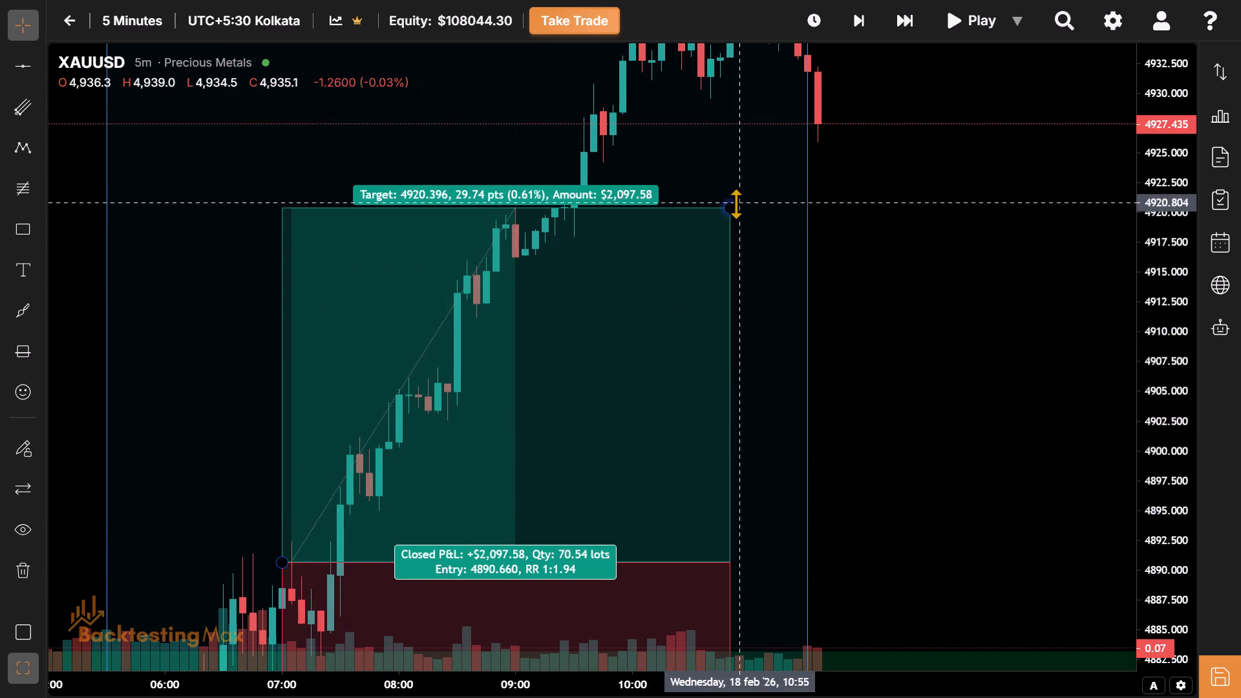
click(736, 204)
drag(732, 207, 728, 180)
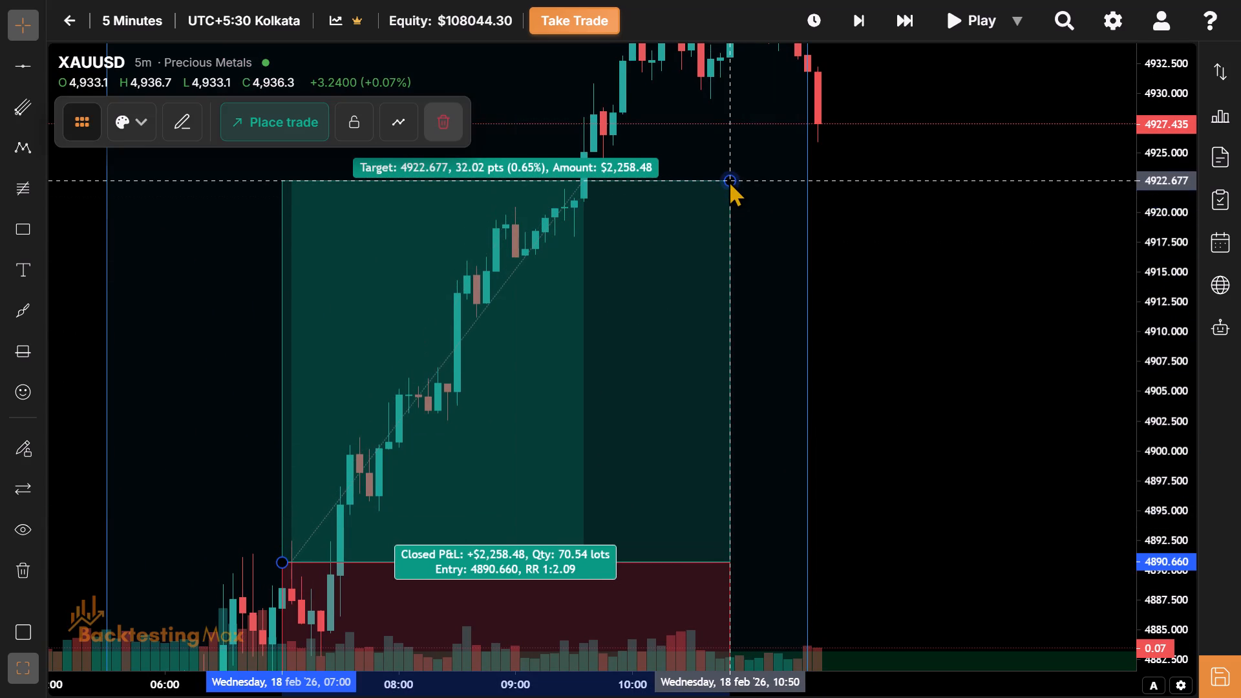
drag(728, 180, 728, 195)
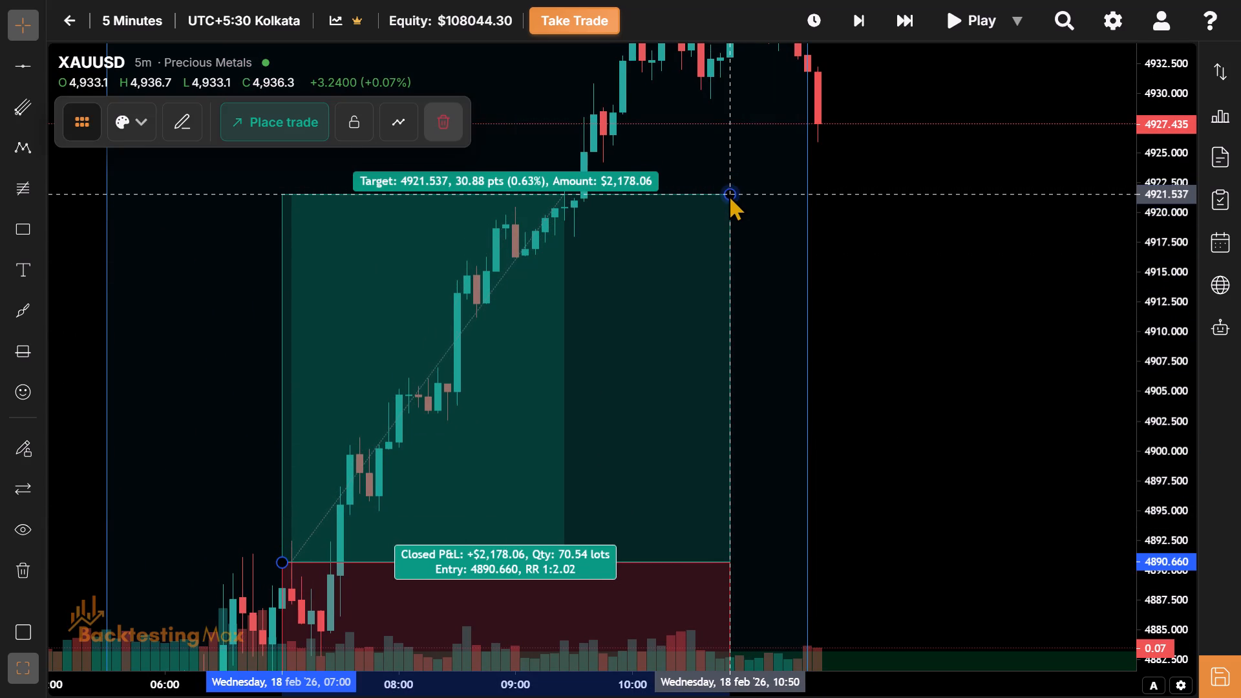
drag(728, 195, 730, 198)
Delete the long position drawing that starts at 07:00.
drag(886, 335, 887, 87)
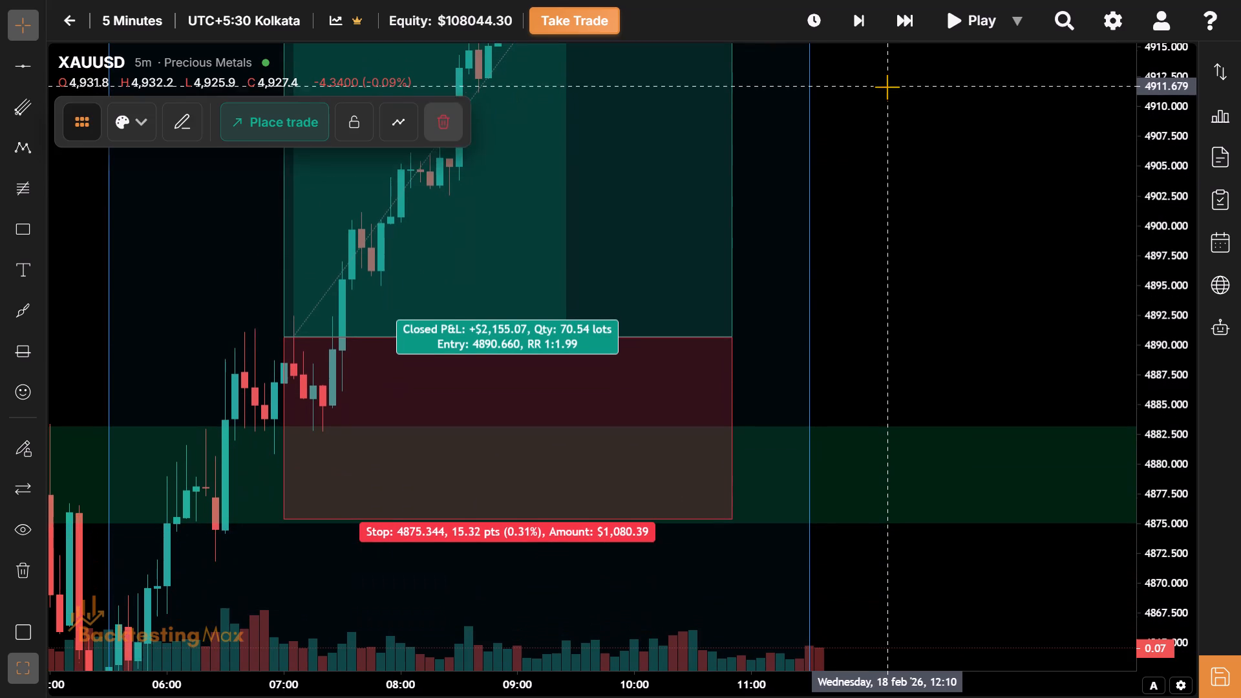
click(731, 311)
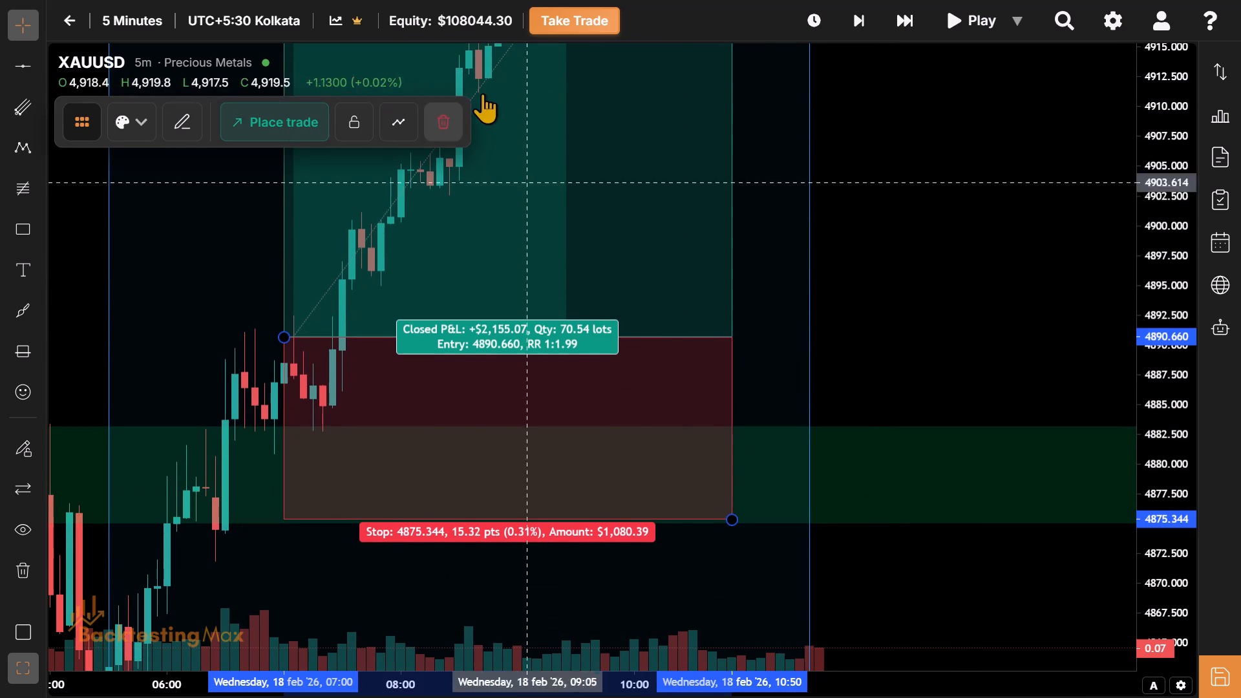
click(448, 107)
Switch the XAUUSD chart to the 4-hour timeframe.
drag(536, 184, 449, 410)
drag(521, 278, 473, 370)
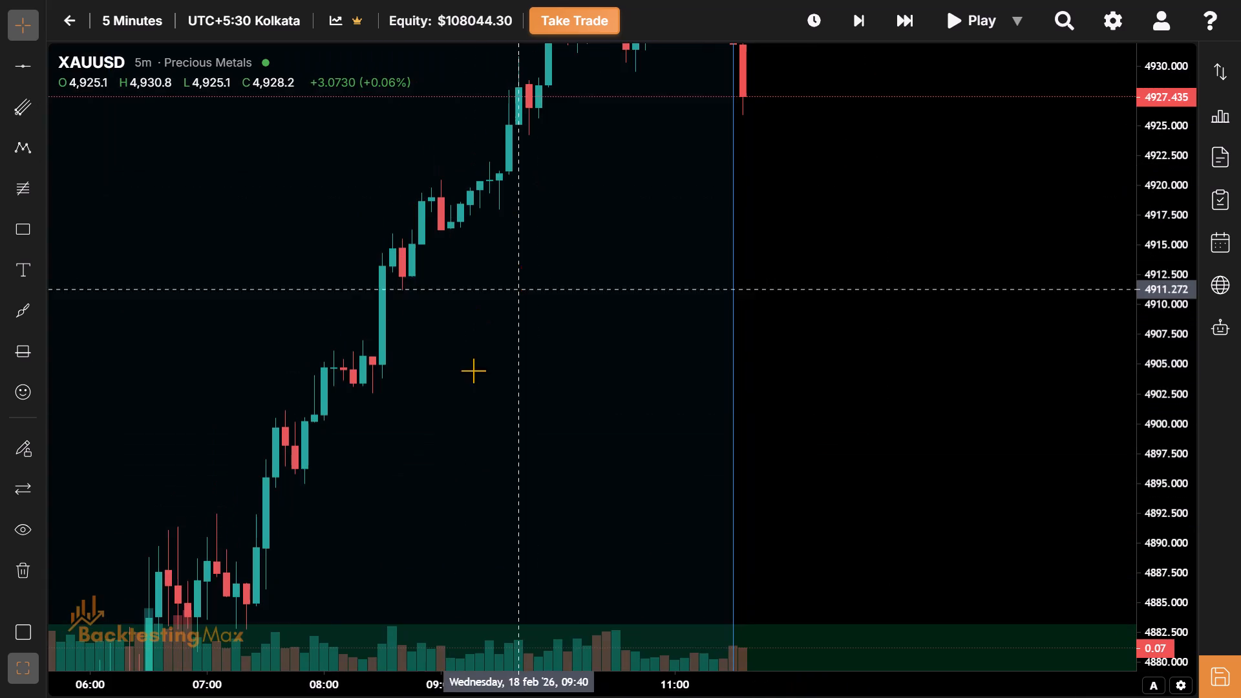
drag(473, 370, 452, 408)
drag(887, 447, 774, 581)
drag(743, 339, 685, 314)
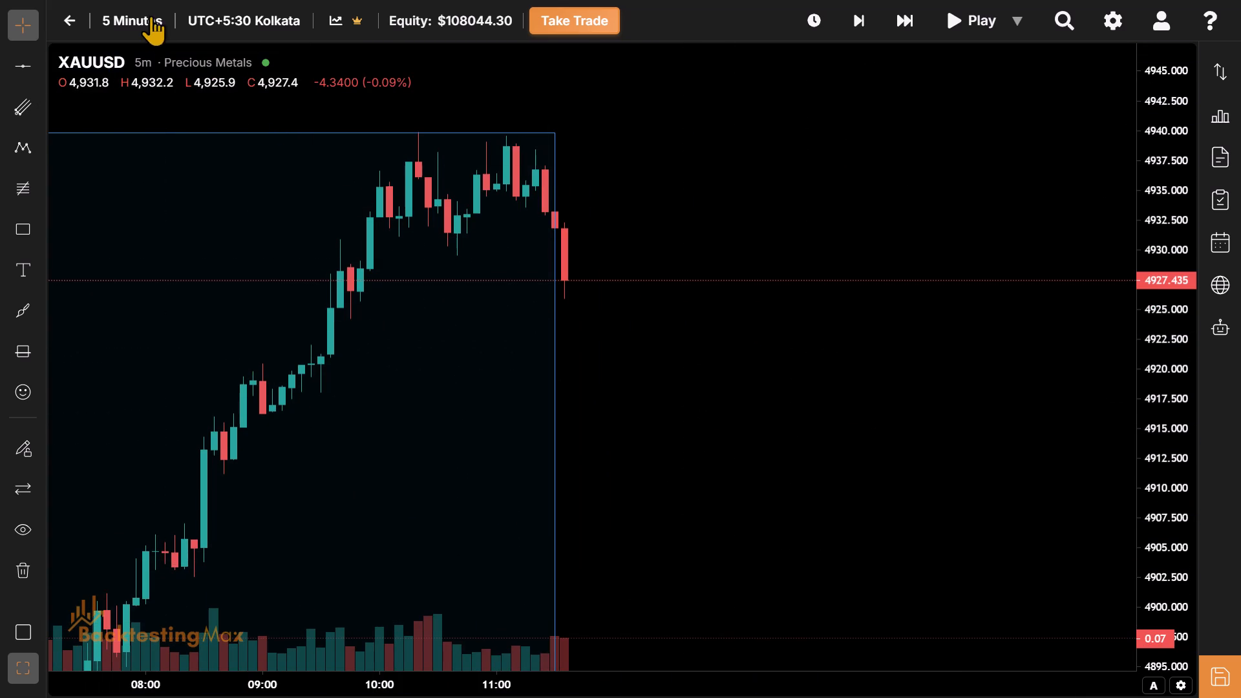
click(145, 8)
click(195, 365)
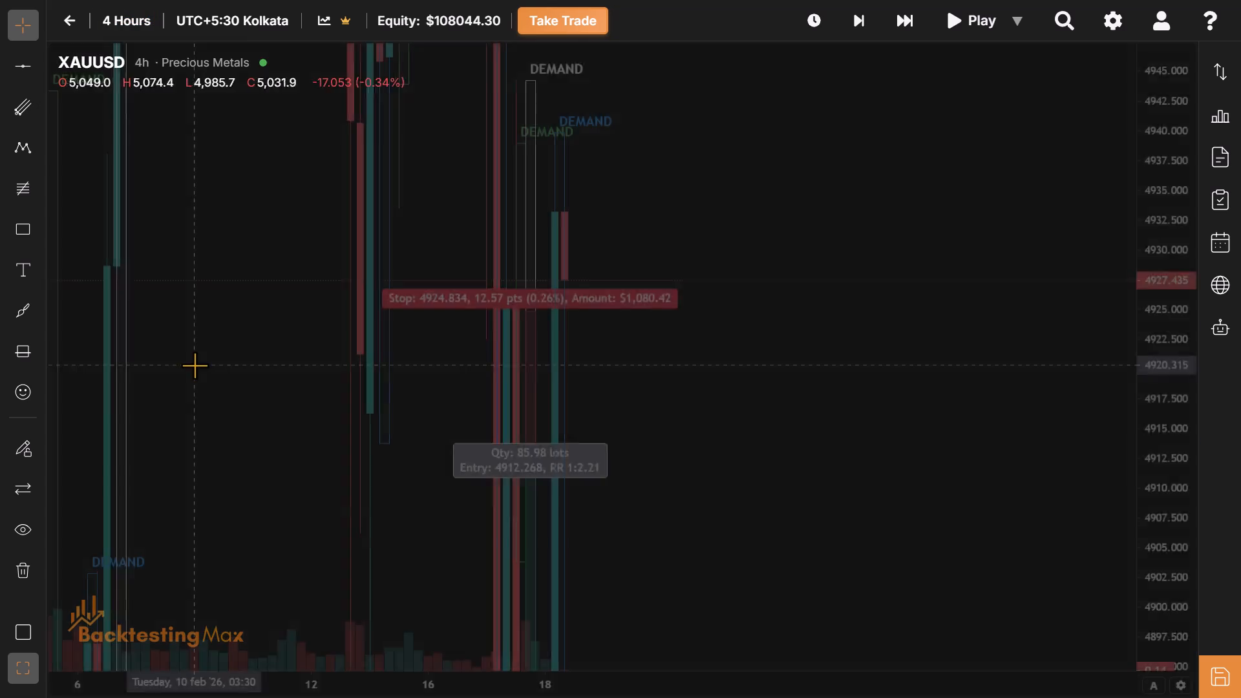
Examine the 4-hour price structure from mid-January to 18 February against the red and green zones.
drag(1161, 5, 1156, 93)
drag(1156, 93, 1214, 657)
drag(688, 274, 1141, 641)
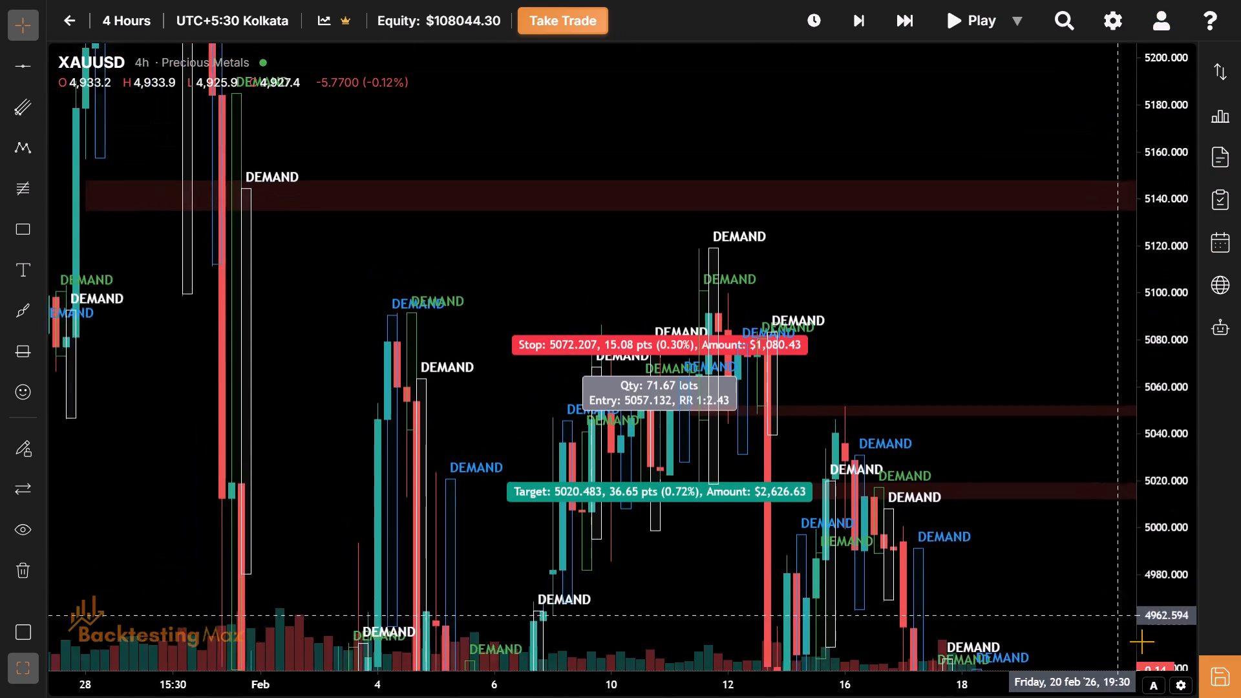
drag(1141, 641, 1149, 646)
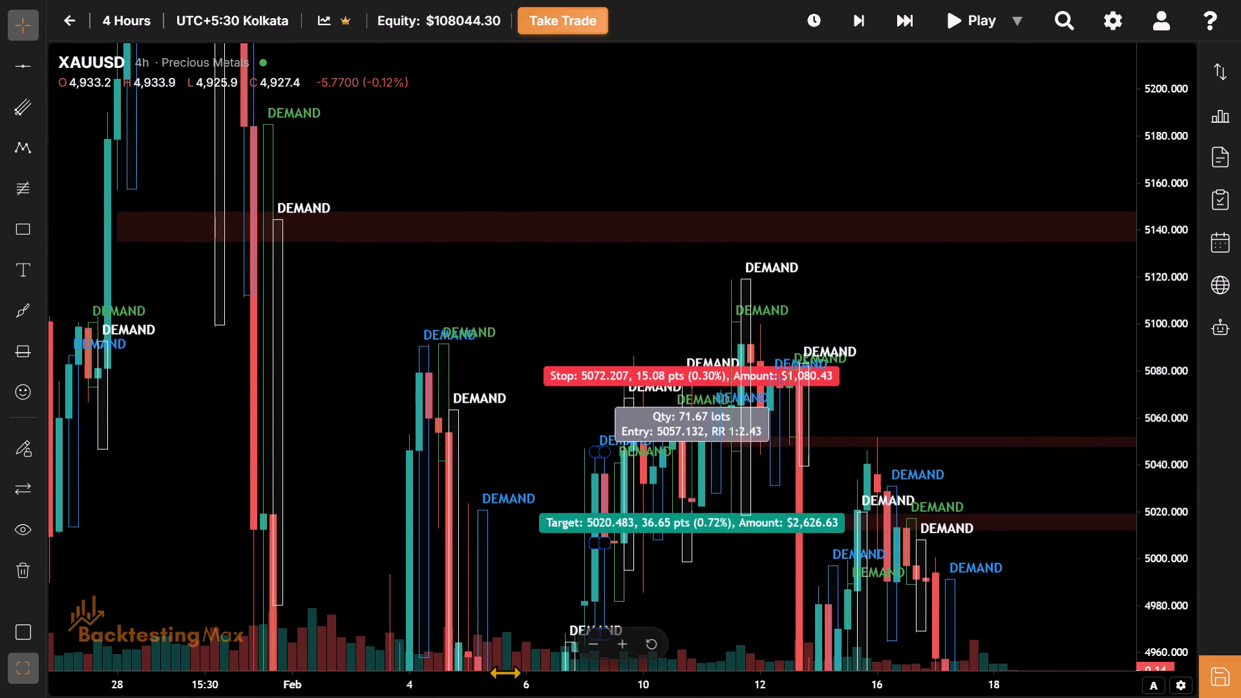
drag(501, 670, 829, 697)
drag(1161, 92, 1184, 596)
drag(1098, 385, 865, 202)
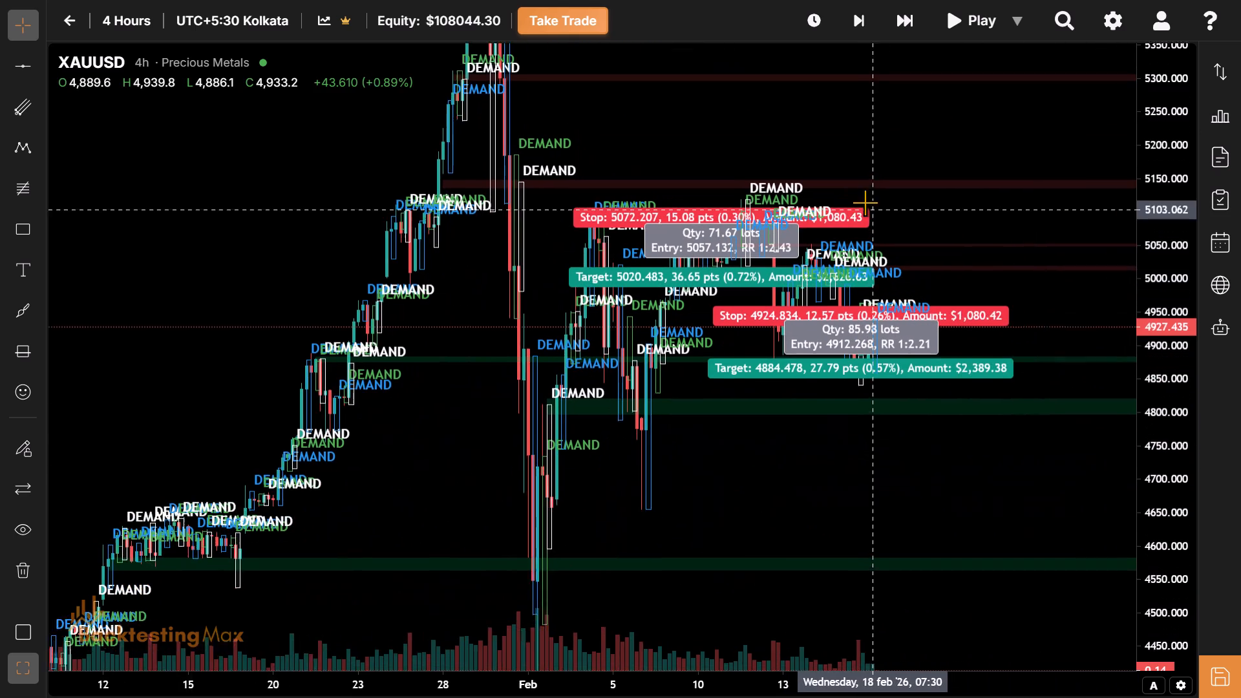
drag(865, 202, 840, 166)
click(651, 472)
drag(651, 472, 657, 679)
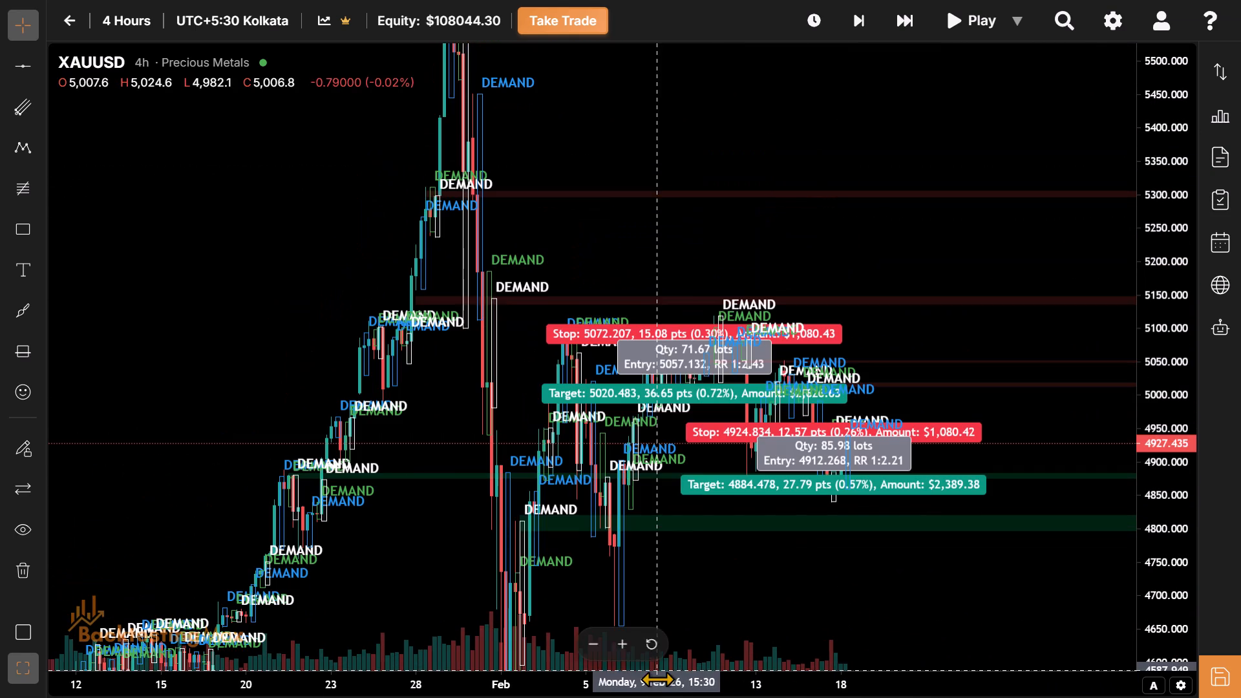
drag(686, 102, 690, 125)
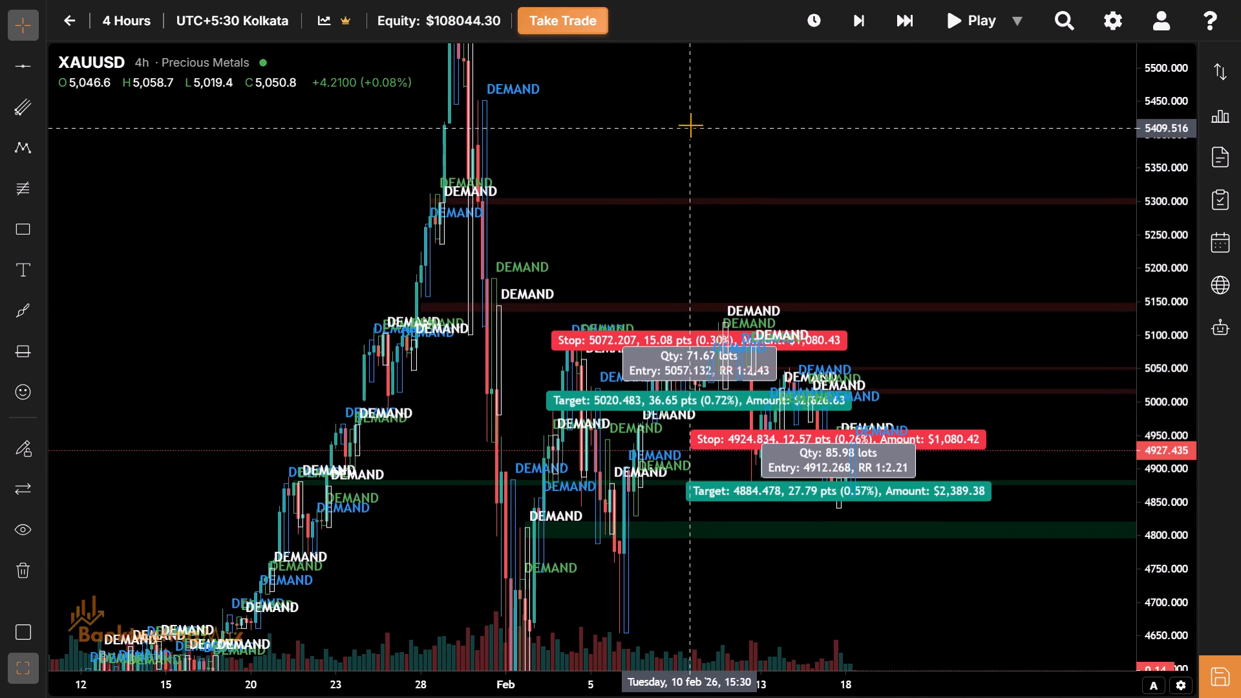
drag(690, 125, 690, 124)
click(681, 136)
drag(681, 136, 659, 260)
Return the XAUUSD chart to the 5-minute timeframe.
click(139, 21)
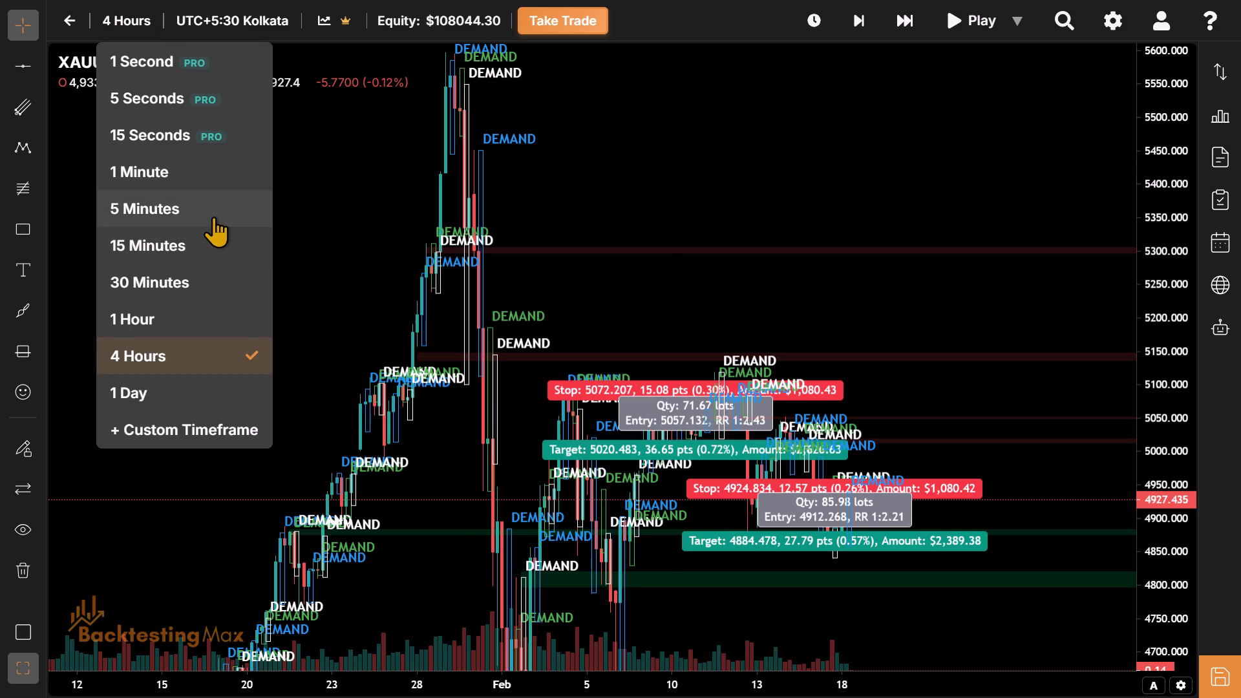
drag(686, 160, 637, 120)
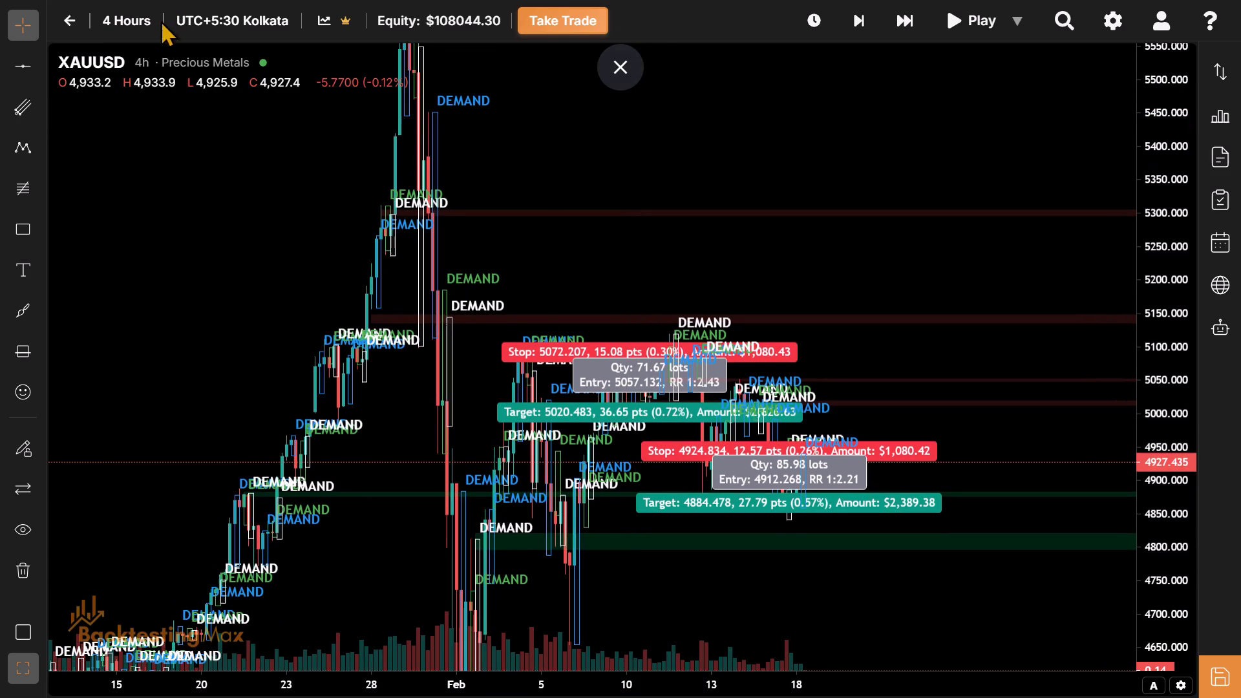
click(133, 7)
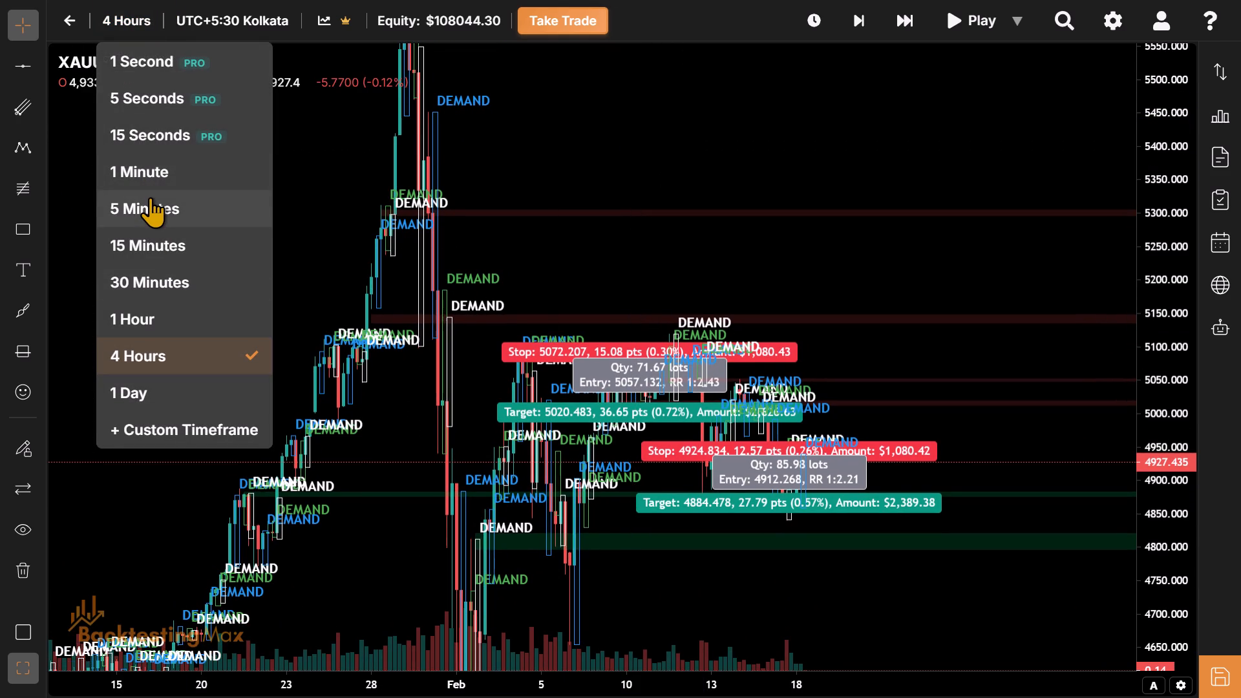
click(150, 197)
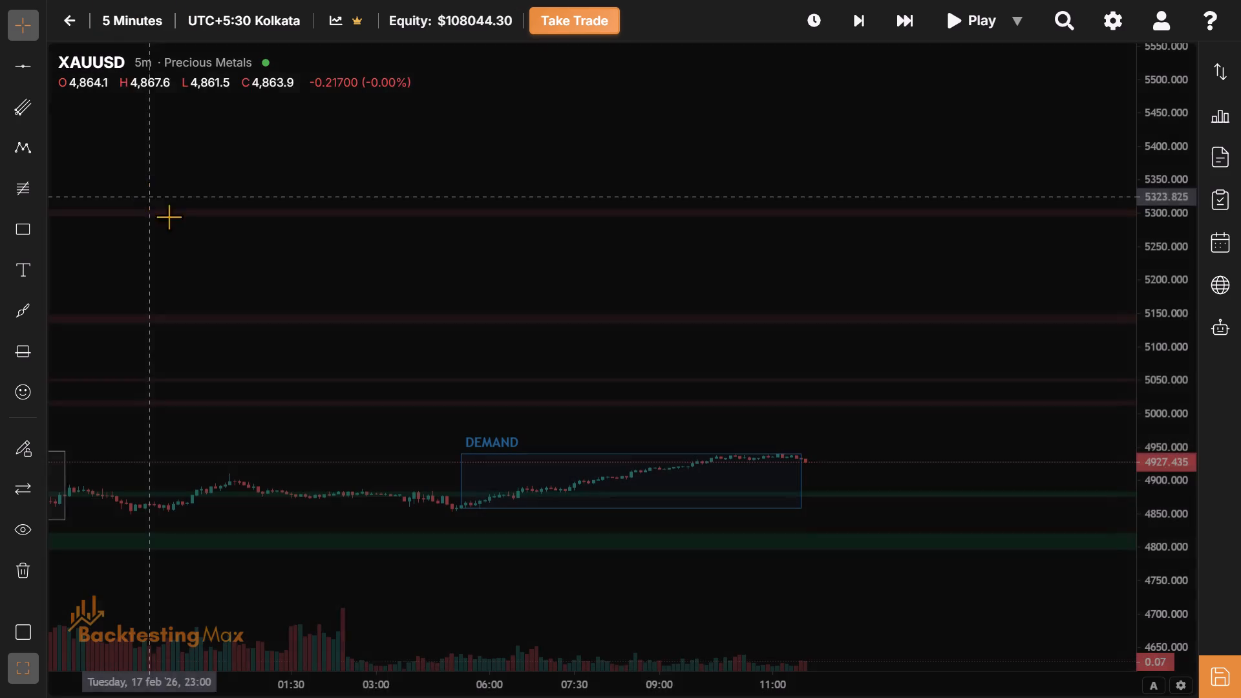
Examine the 18 February Asian session on the 5-minute chart, from the green 4875–4883 zone up to the session high.
drag(996, 599, 908, 437)
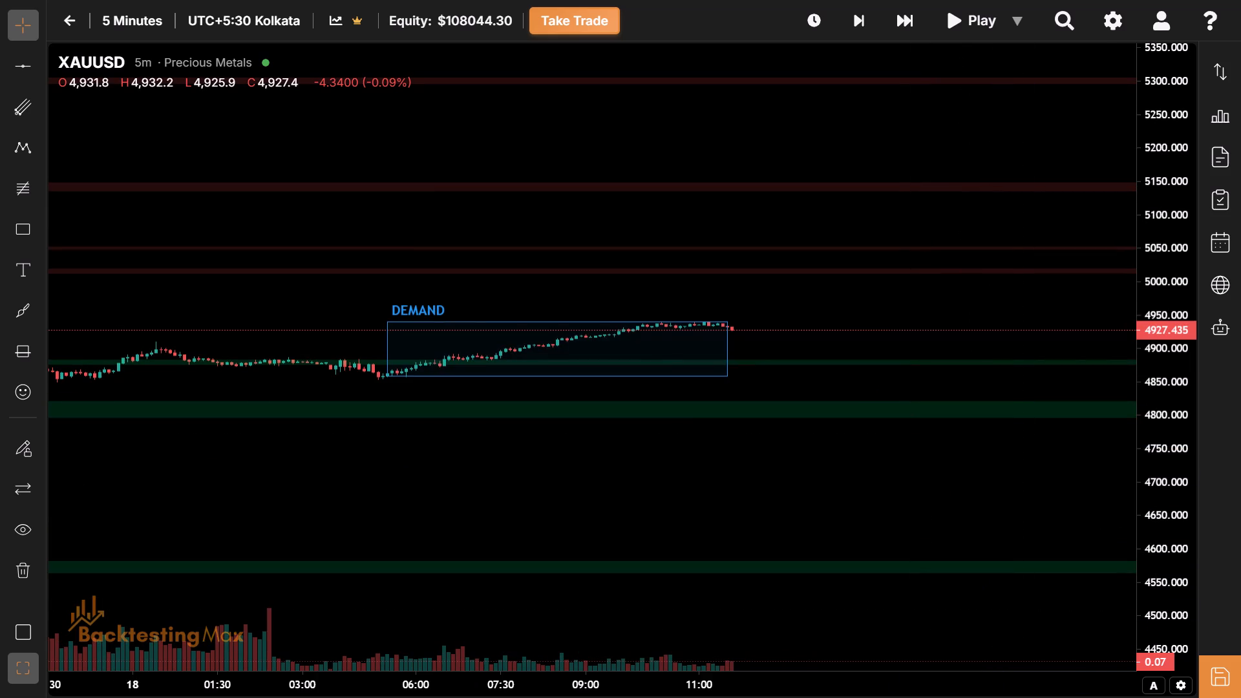
drag(1157, 638, 1097, 183)
drag(833, 210, 825, 353)
drag(1169, 626, 1165, 387)
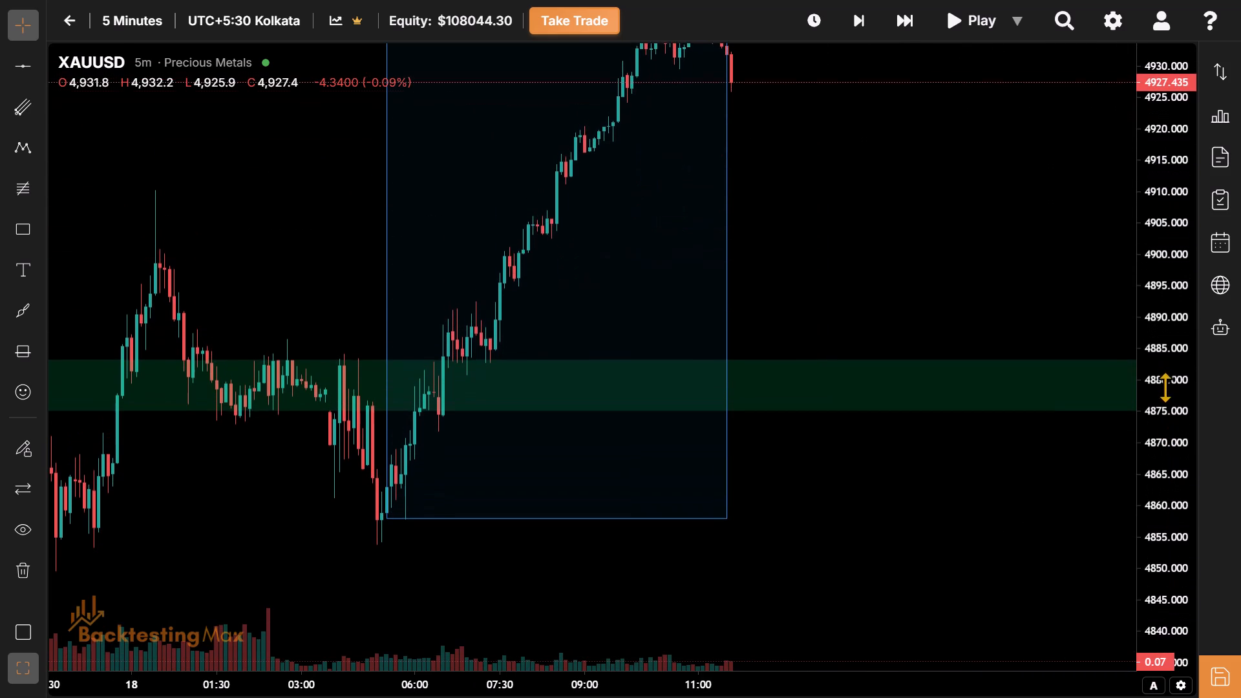
drag(1165, 387, 1165, 392)
drag(926, 121, 793, 319)
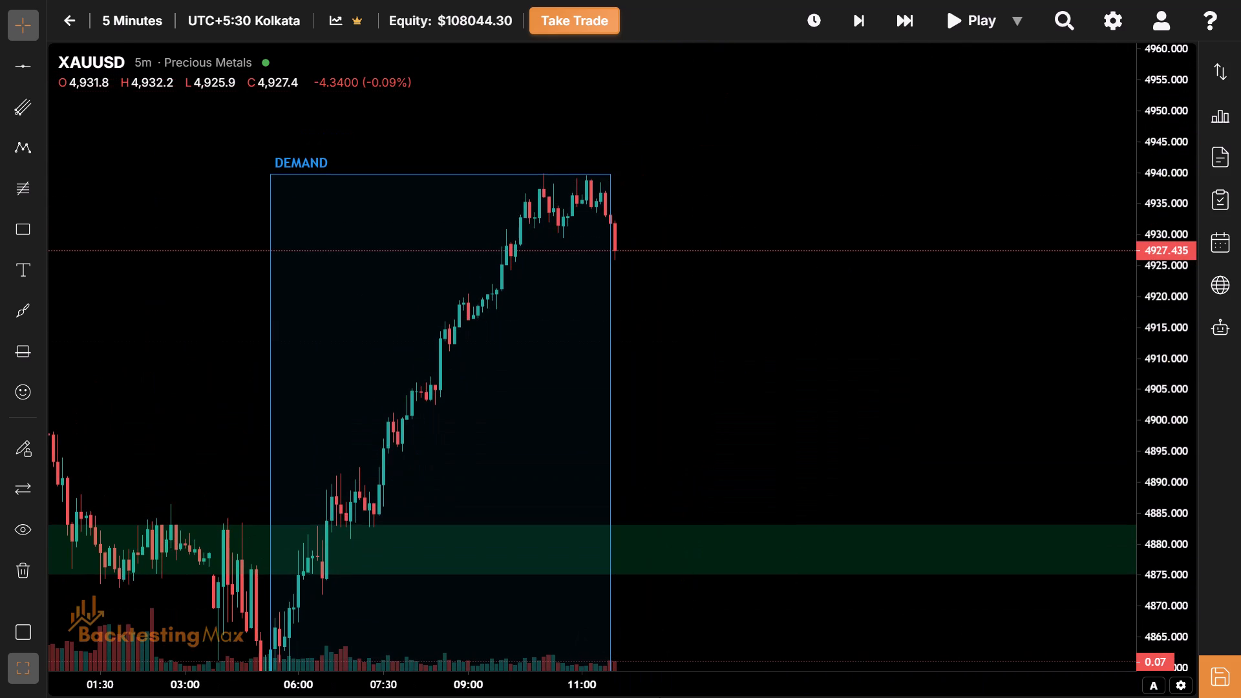
drag(644, 686, 389, 697)
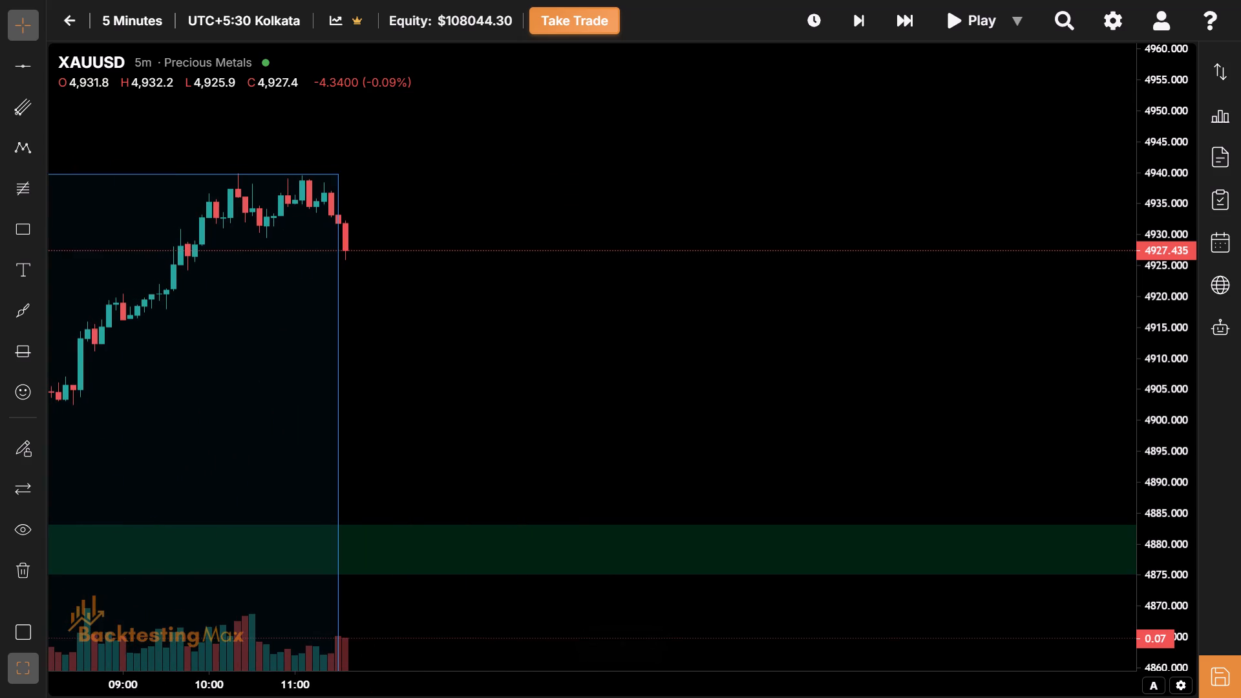
drag(1165, 611, 1149, 444)
drag(584, 259, 1045, 94)
click(832, 260)
drag(820, 182, 748, 204)
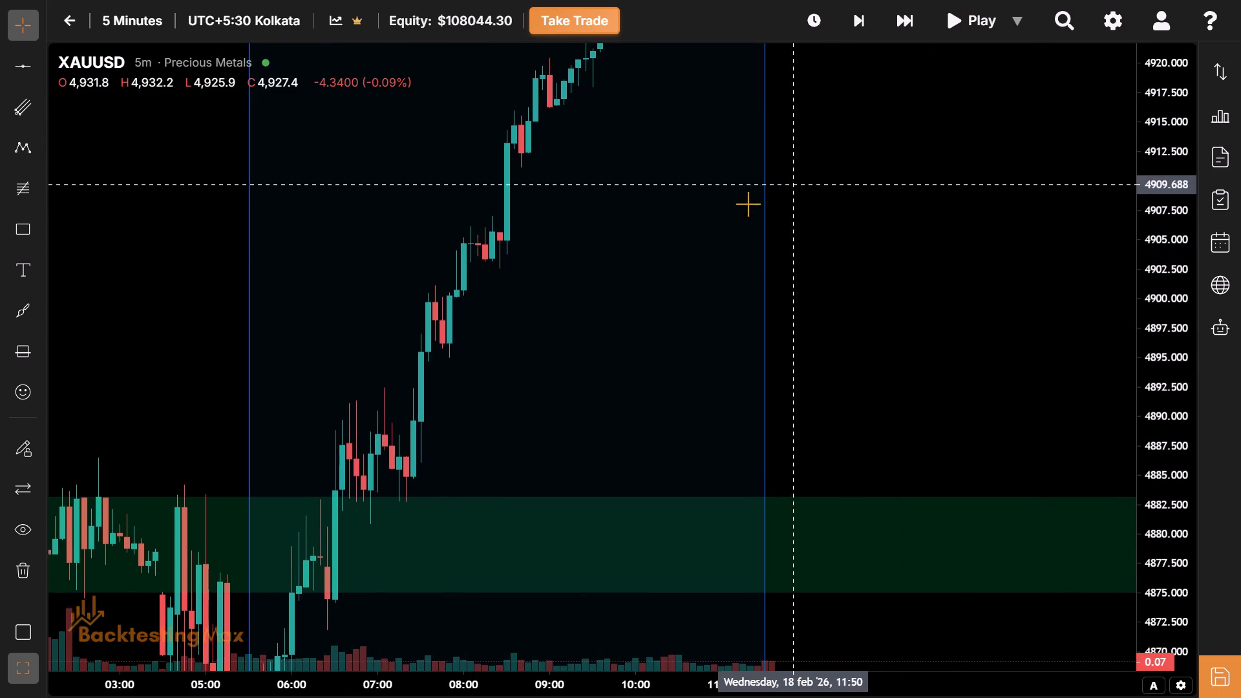
drag(748, 204, 655, 350)
drag(725, 304, 672, 375)
drag(790, 222, 631, 439)
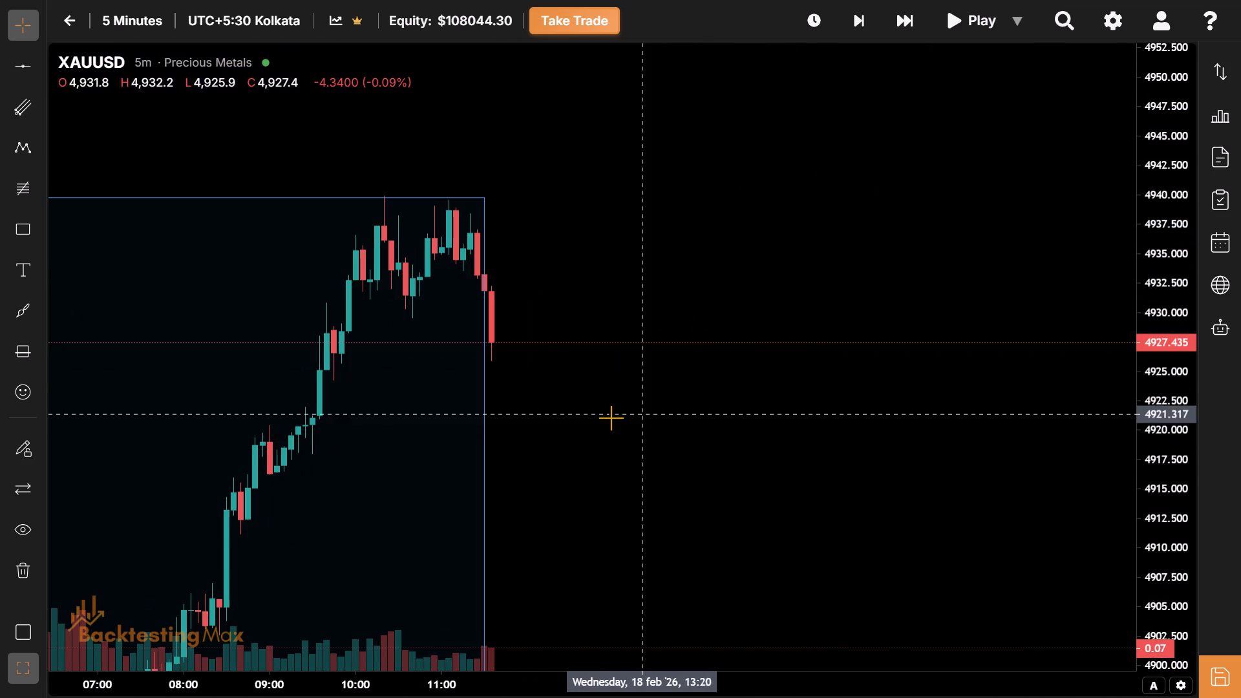
Advance the replay one bar at a time to the 12:40 candle on 18 February.
click(849, 14)
click(849, 14)
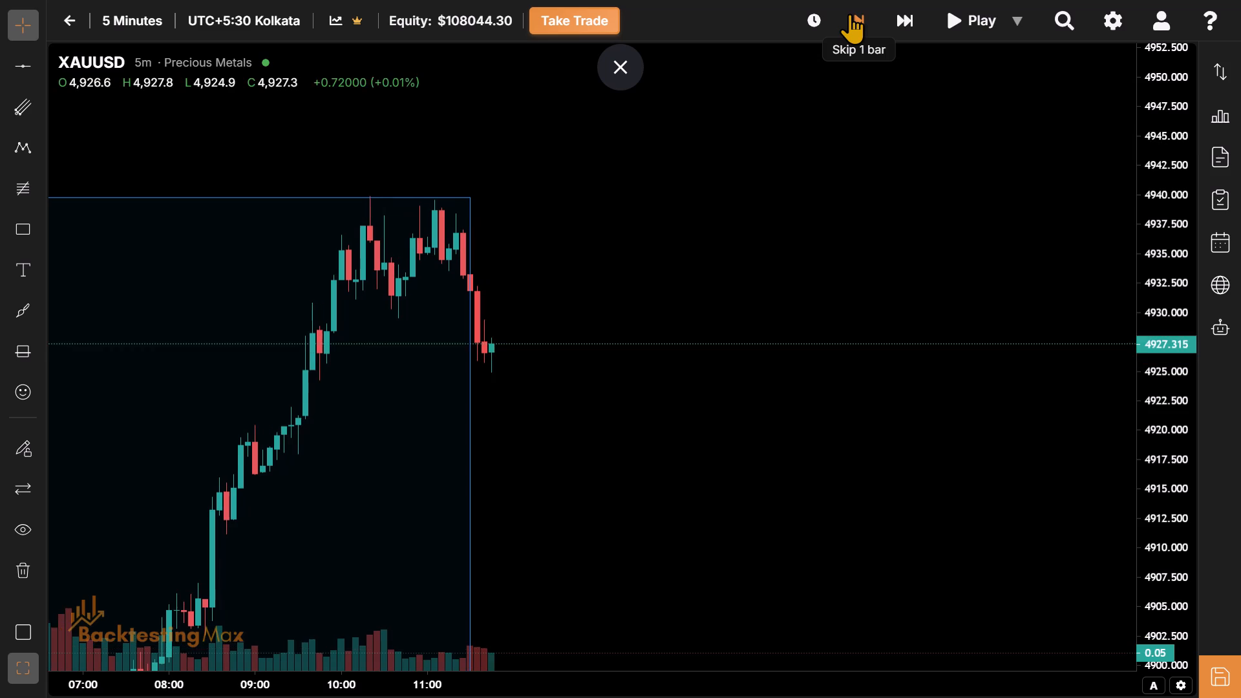
triple_click(849, 14)
click(849, 14)
triple_click(849, 14)
click(849, 14)
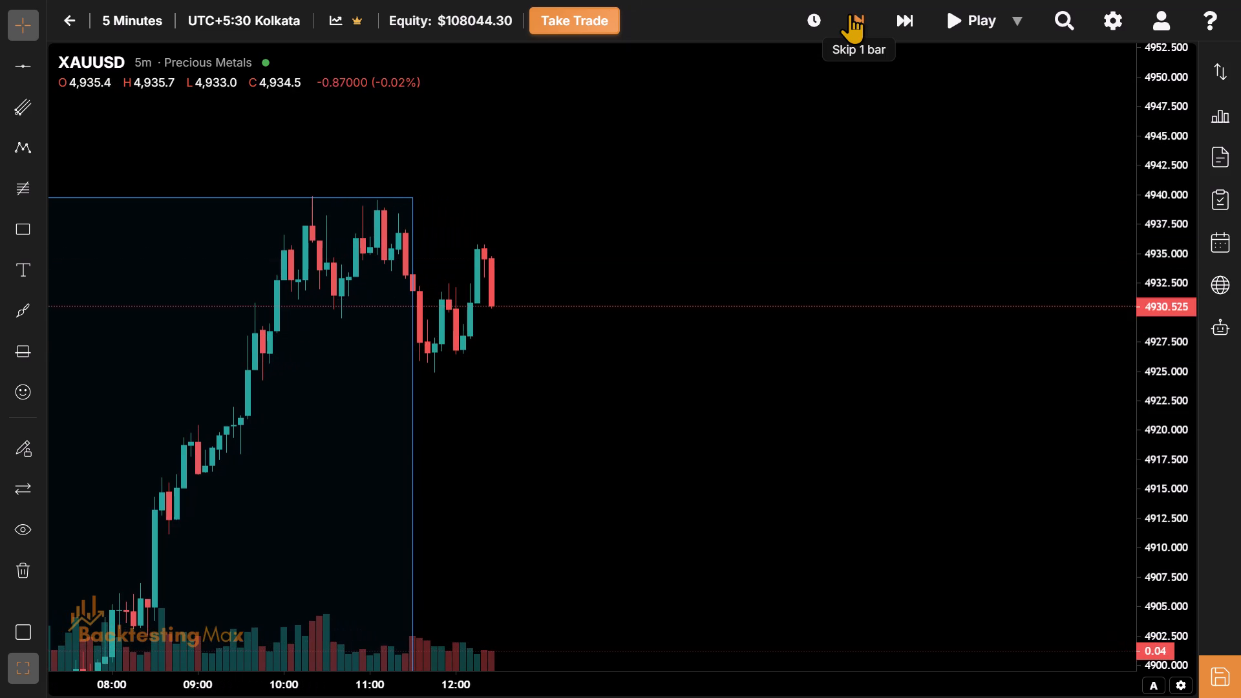
double_click(849, 14)
click(849, 14)
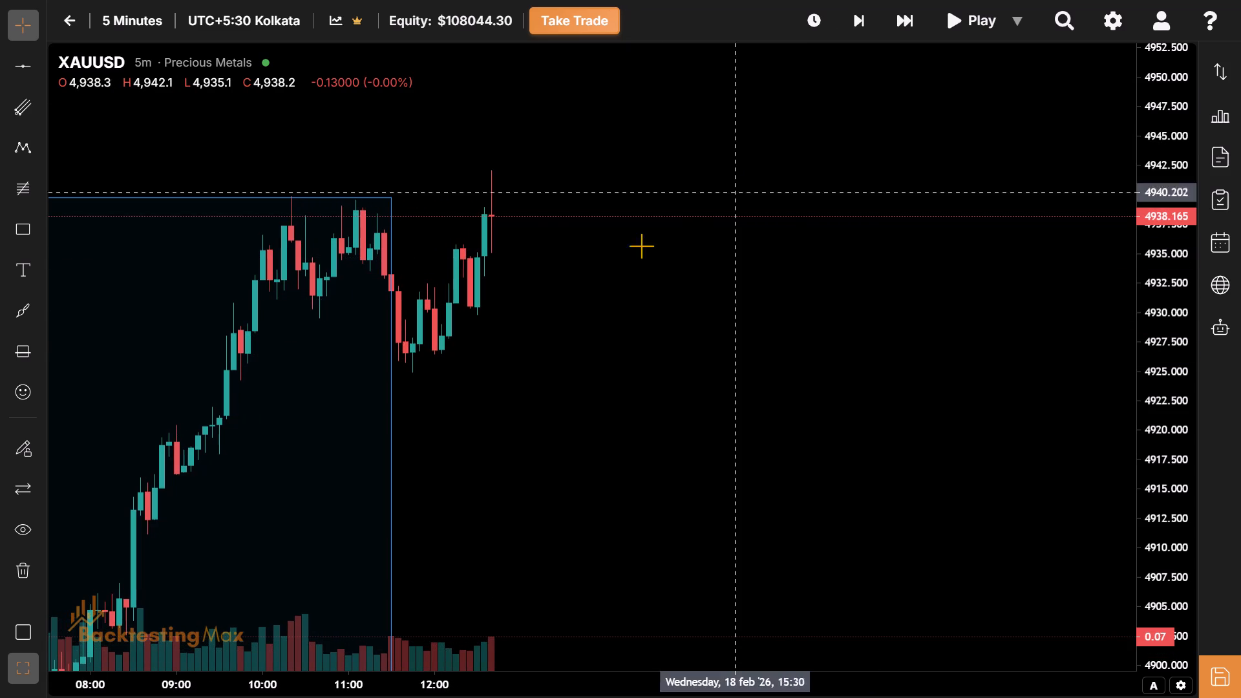
Draw a rectangle from 12:30 to 16:30 on 18 February between about 4935.1 and 4920.7, styled with the London Session template.
drag(629, 246, 849, 379)
drag(793, 324, 472, 215)
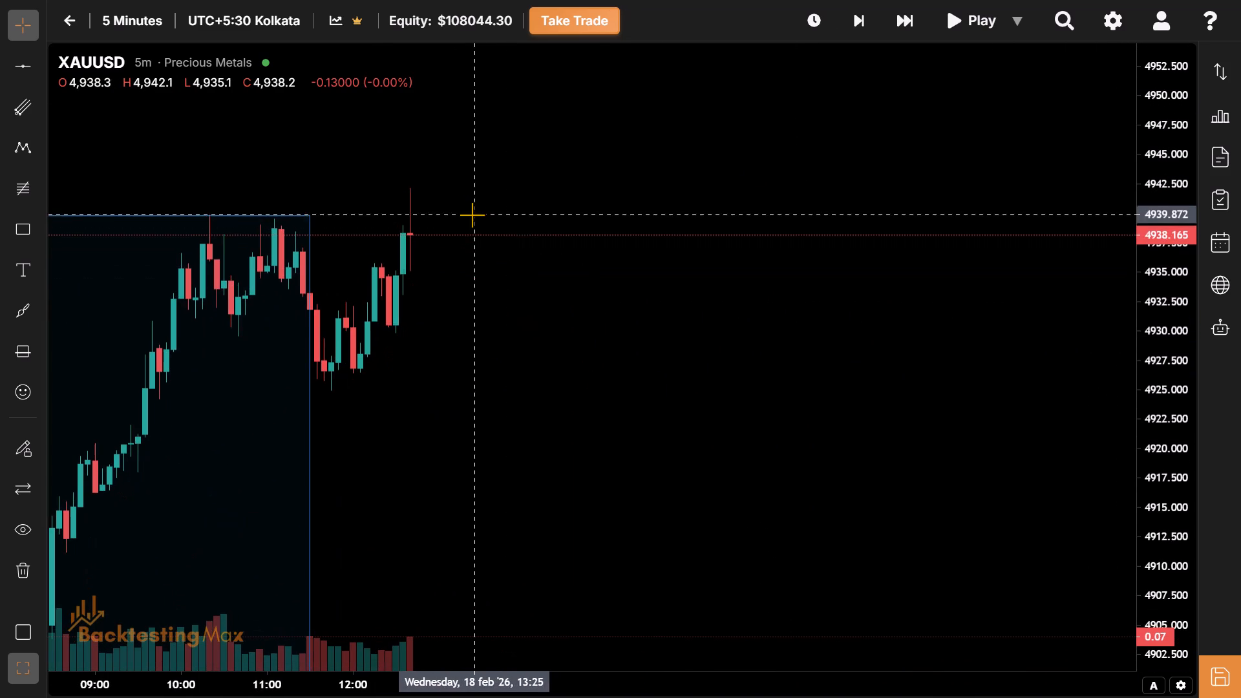
drag(389, 290, 133, 360)
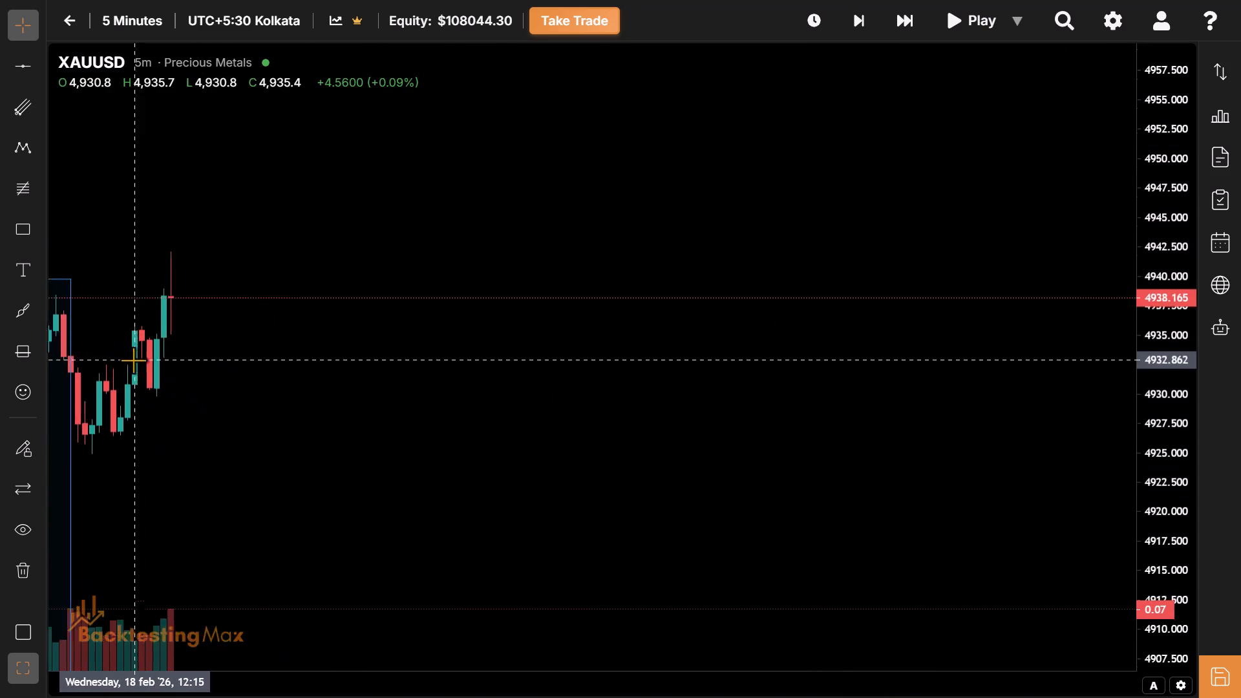
click(20, 240)
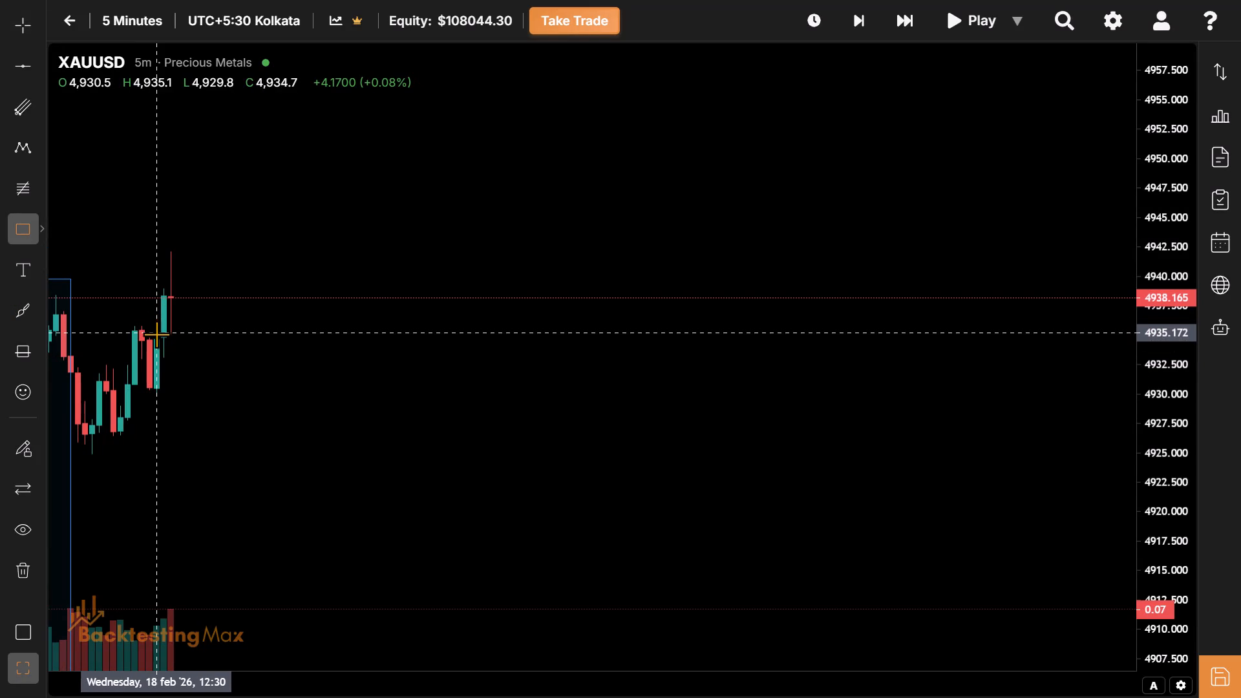
click(156, 334)
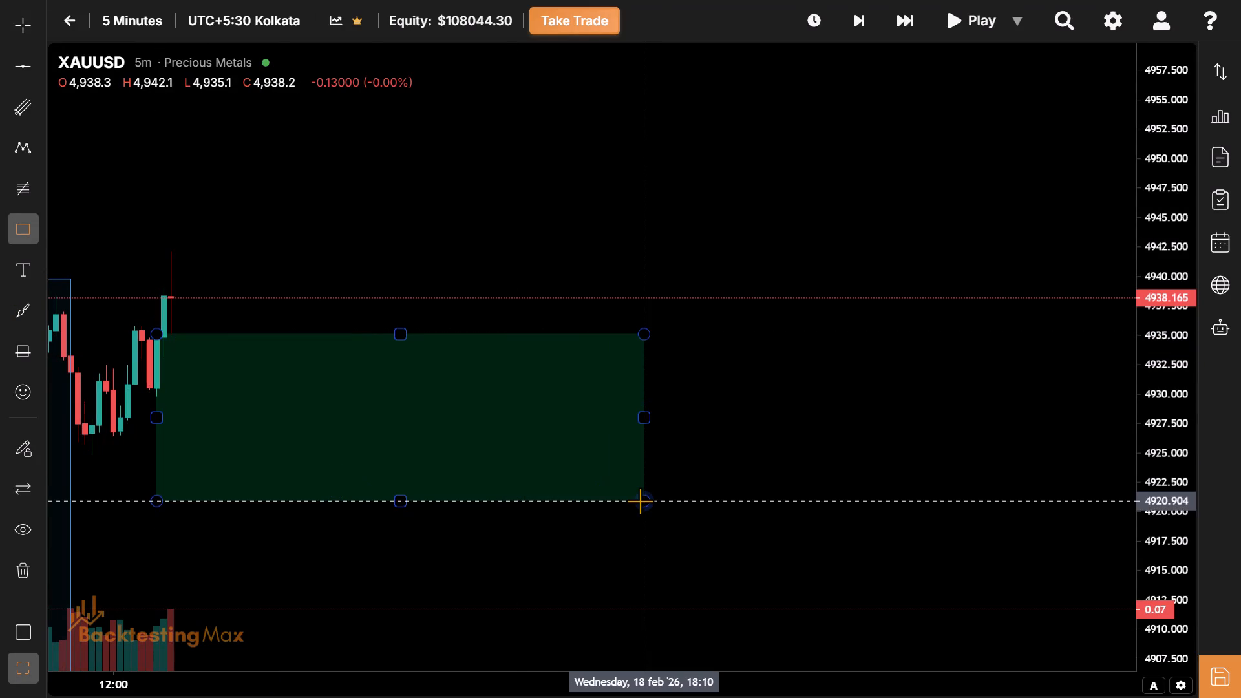
click(498, 503)
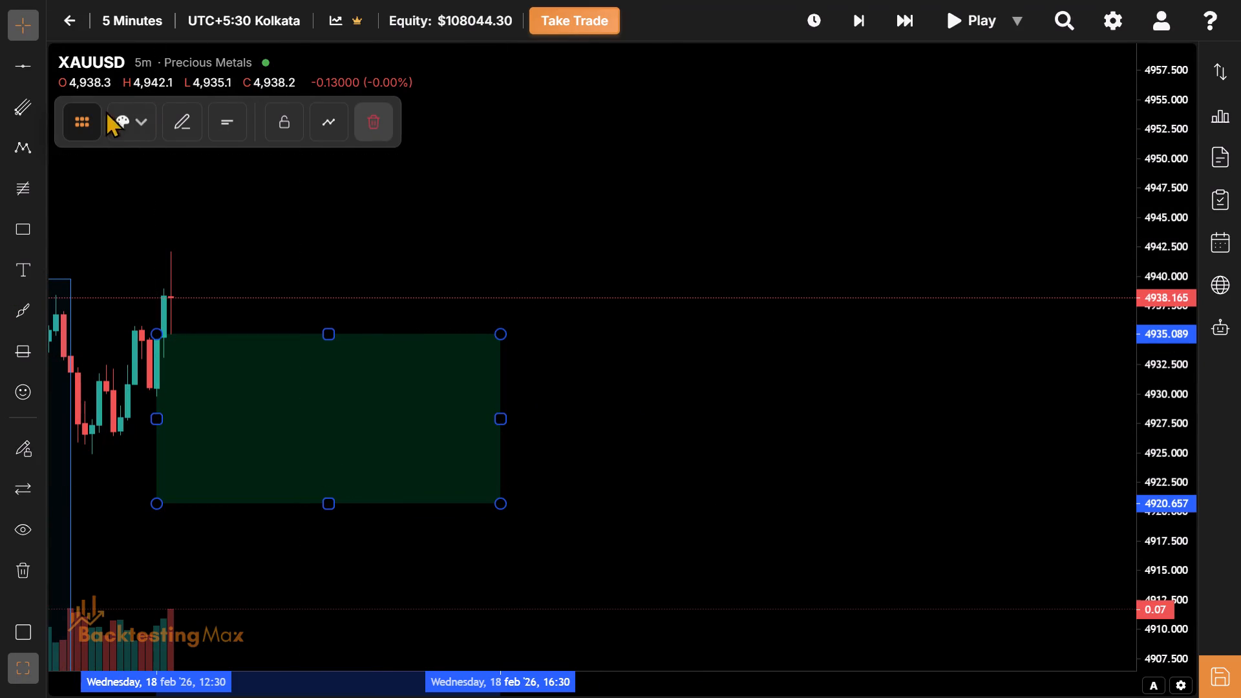
click(112, 114)
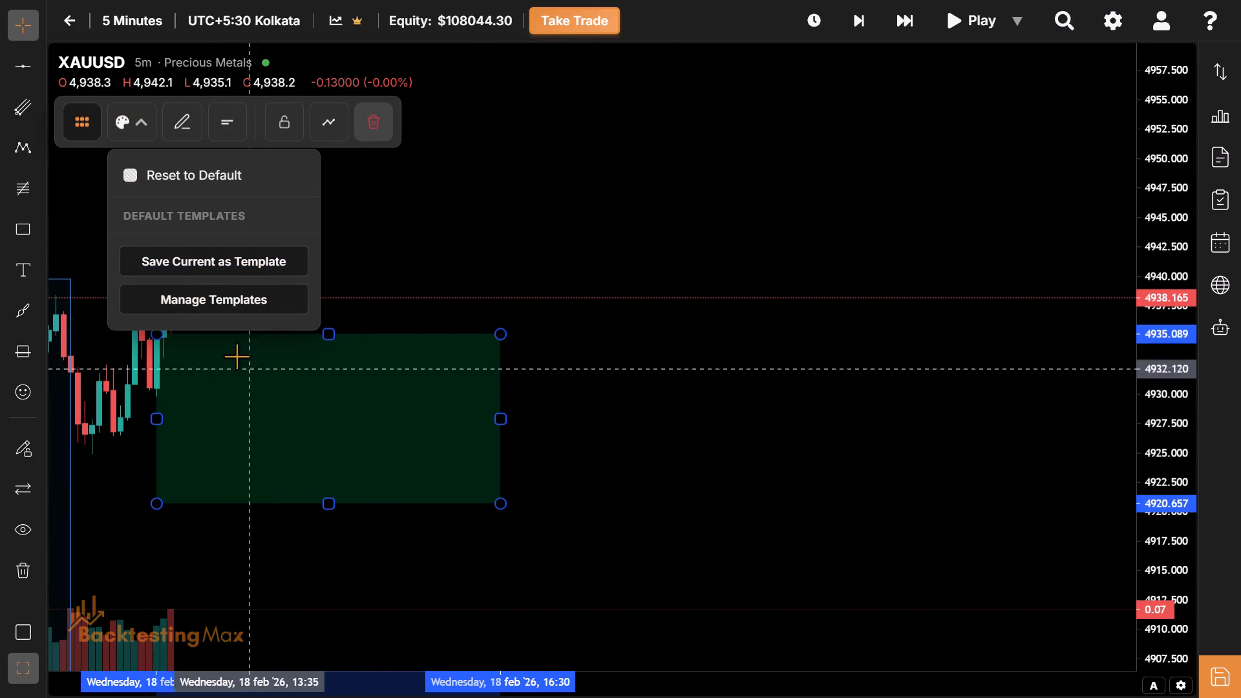
click(217, 447)
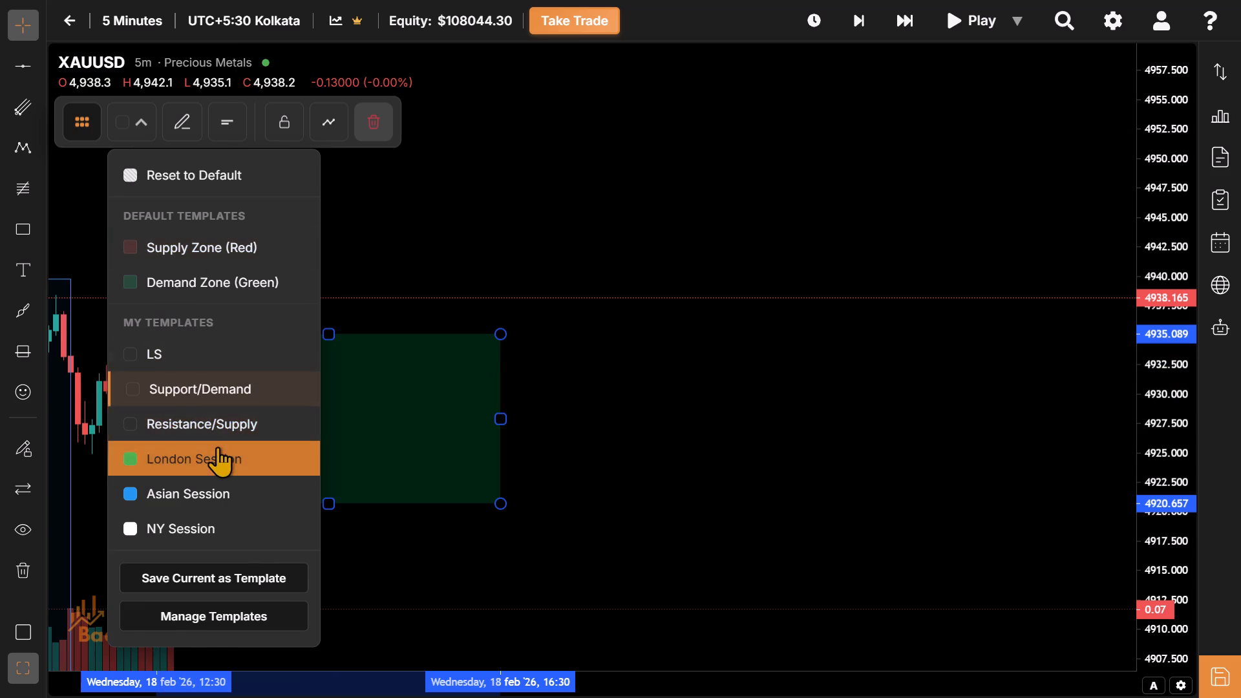
Raise the London session box's top edge to the 12:40 candle's high at about 4942.2.
drag(256, 432, 377, 429)
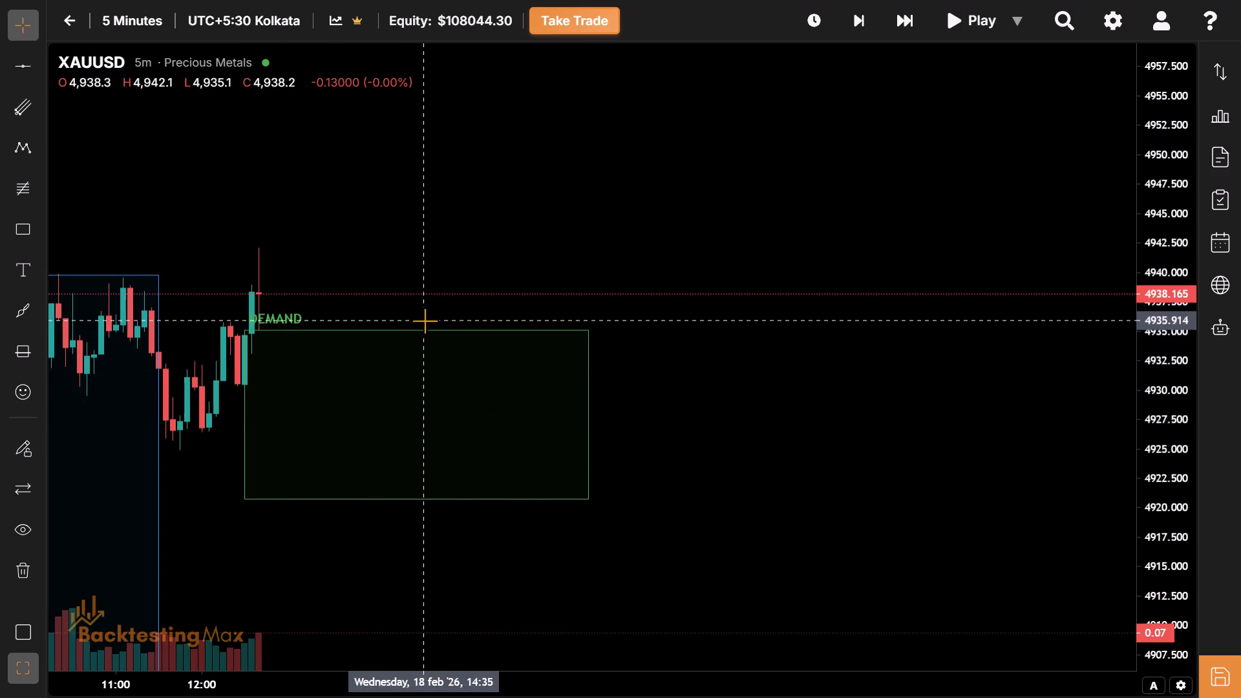
drag(414, 326, 405, 224)
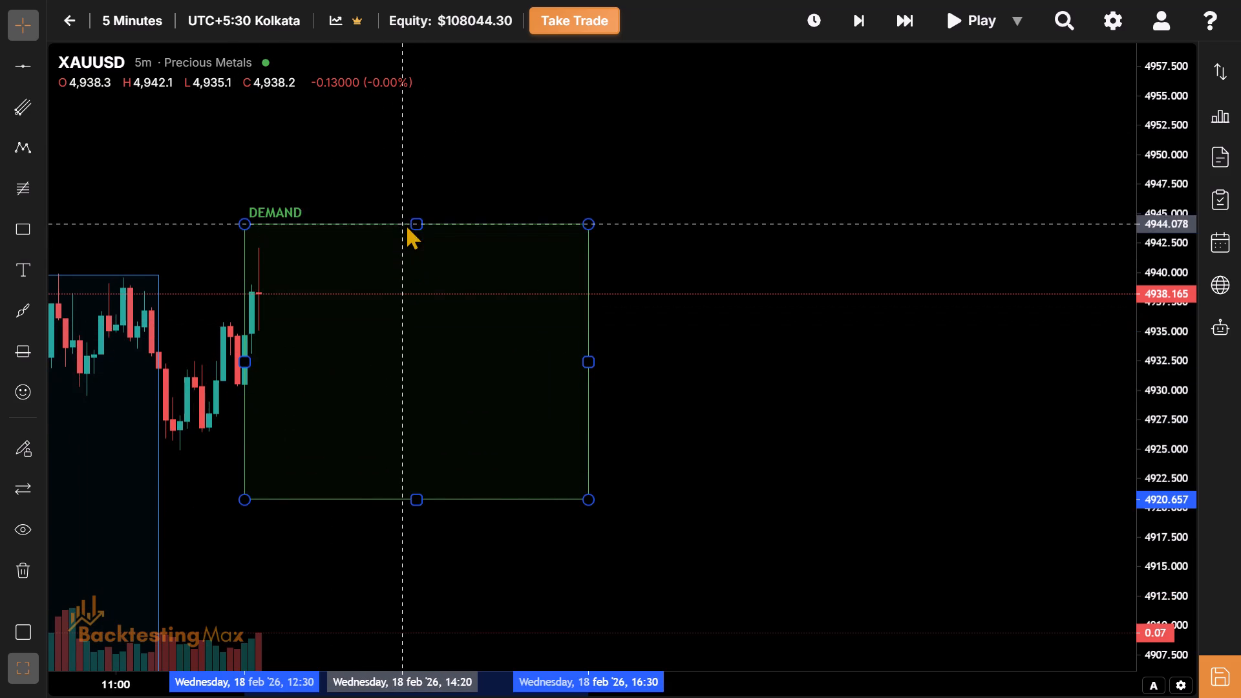
drag(405, 224, 404, 246)
Advance the replay one bar at a time to the 16:35 candle on 18 February.
drag(355, 413, 783, 361)
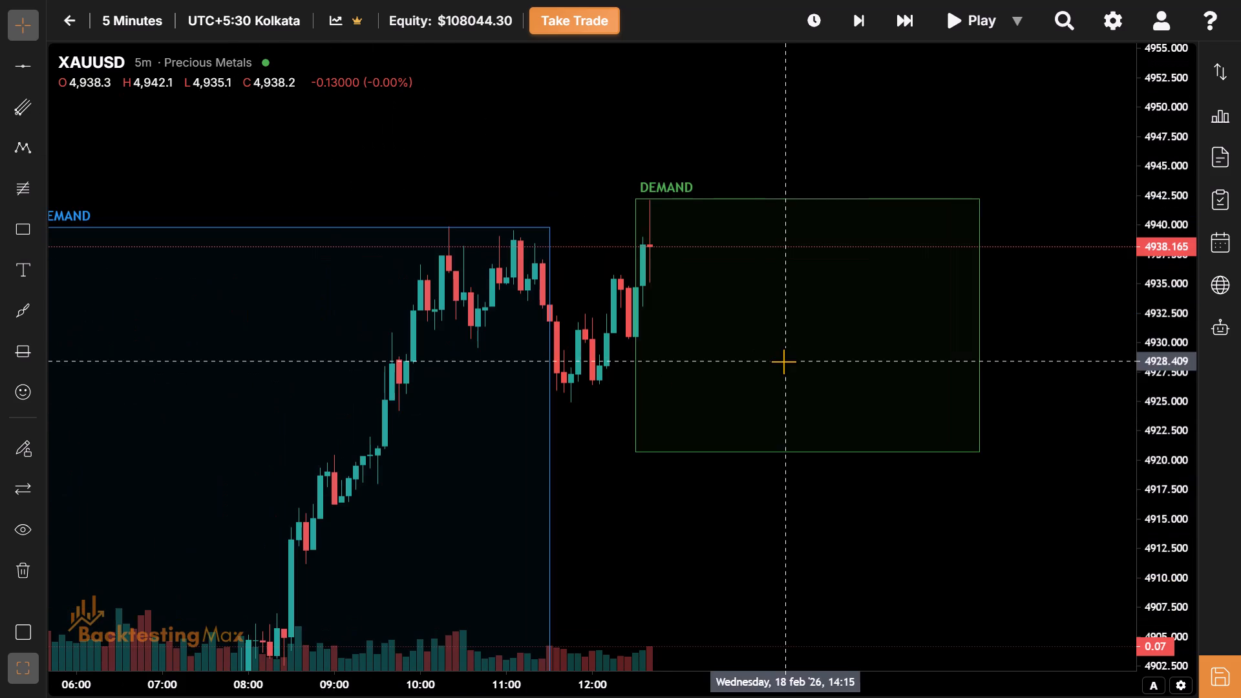
click(752, 301)
drag(752, 301, 589, 306)
drag(625, 341, 657, 195)
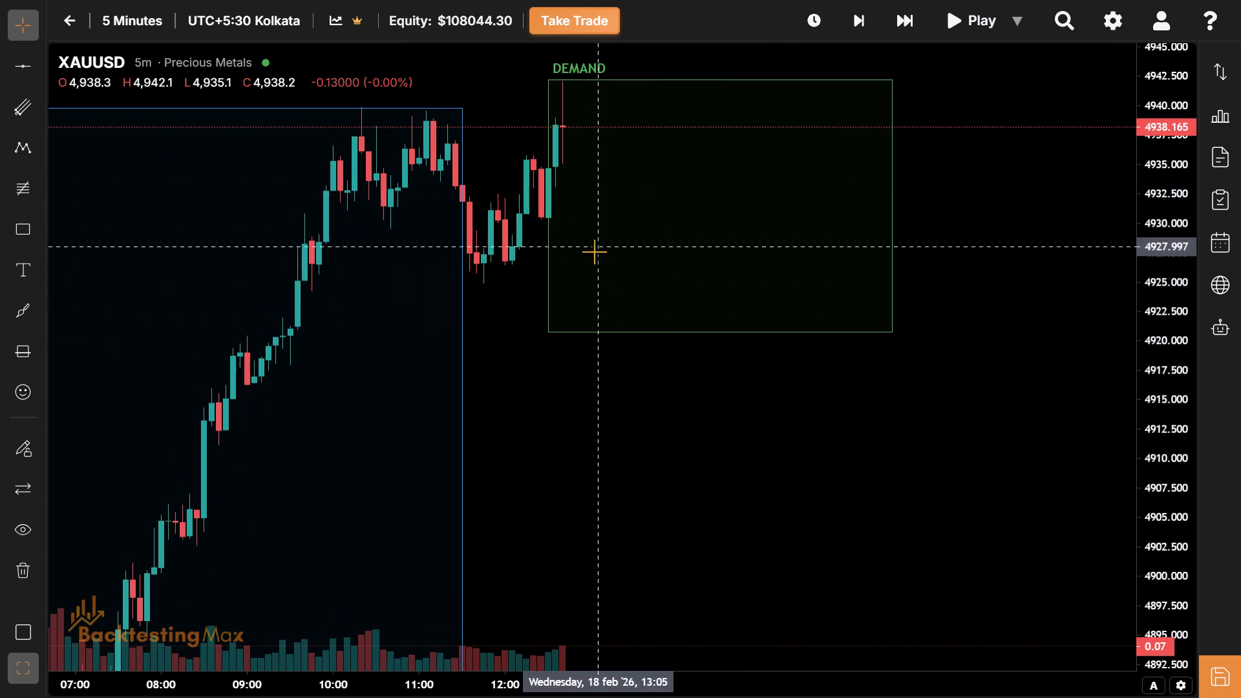
click(594, 251)
drag(594, 251, 514, 468)
drag(623, 363, 529, 365)
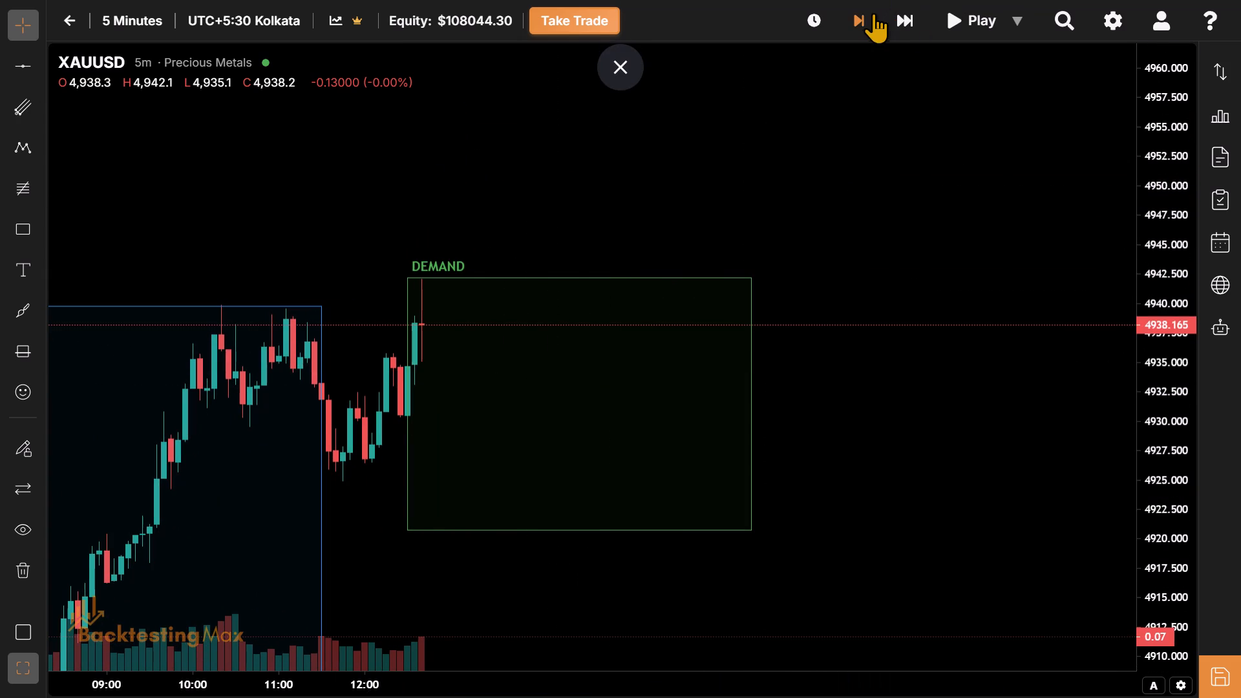
click(872, 14)
click(872, 14)
triple_click(872, 14)
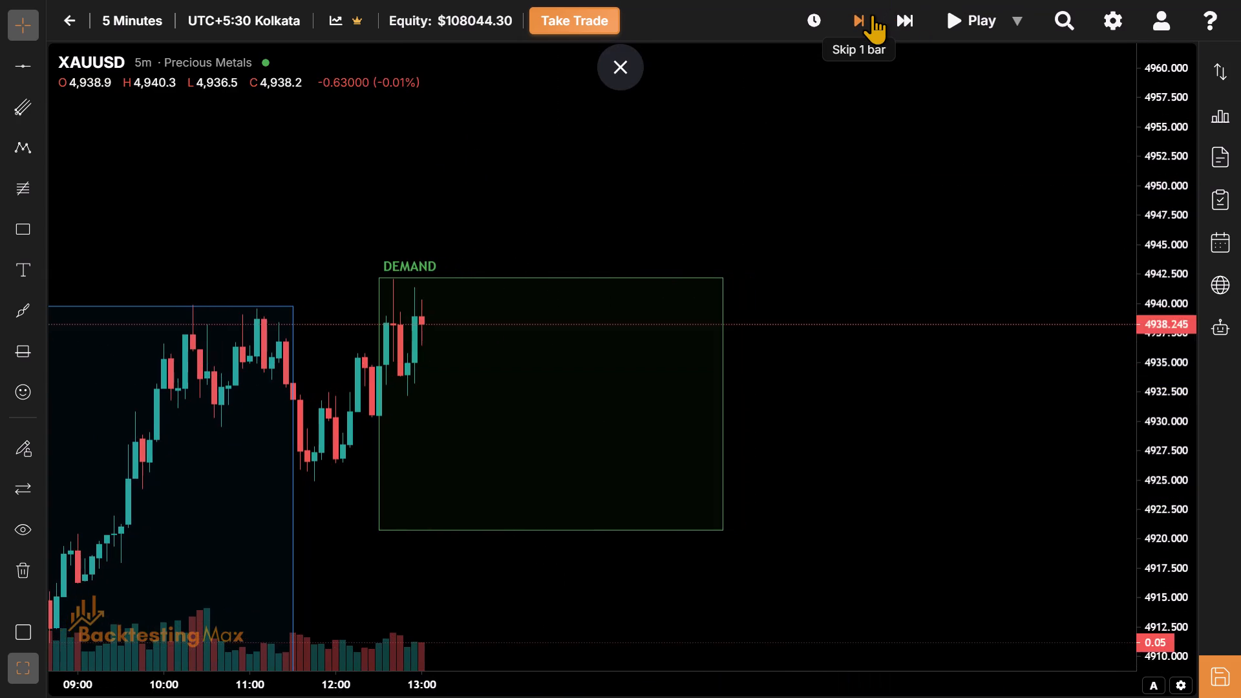
triple_click(872, 14)
triple_click(872, 14)
triple_click(872, 14)
triple_click(872, 14)
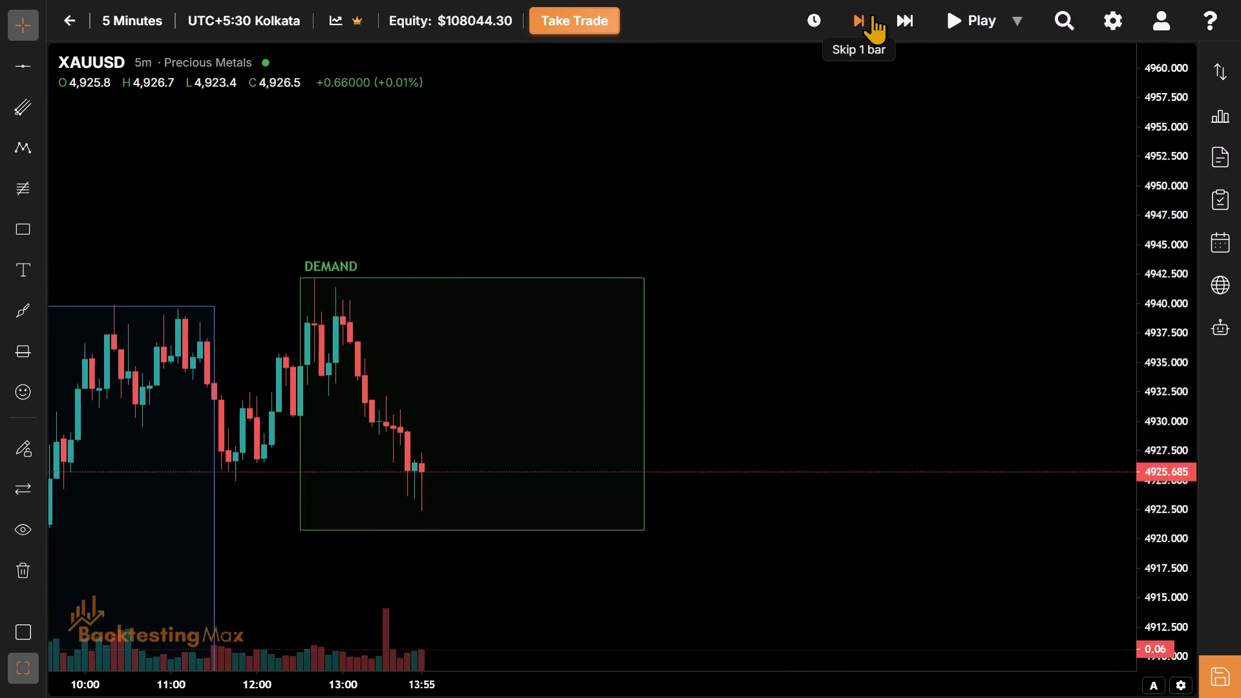
triple_click(872, 14)
triple_click(872, 14)
triple_click(872, 14)
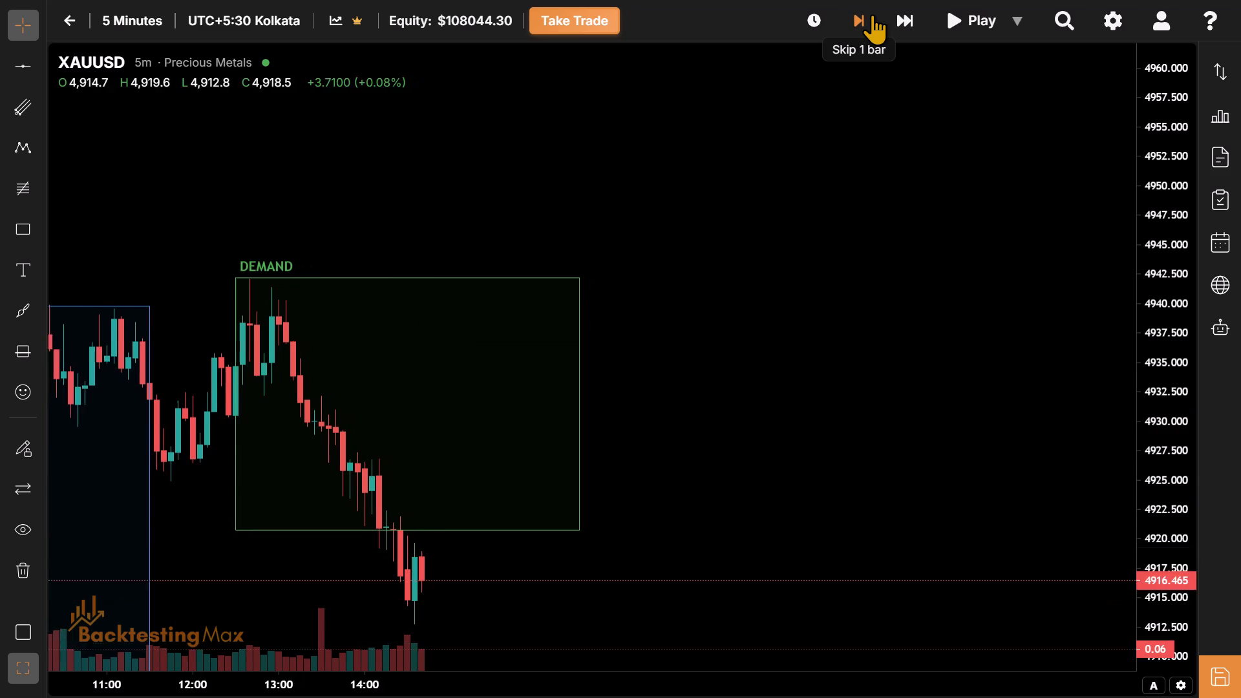
triple_click(872, 14)
triple_click(872, 14)
triple_click(872, 14)
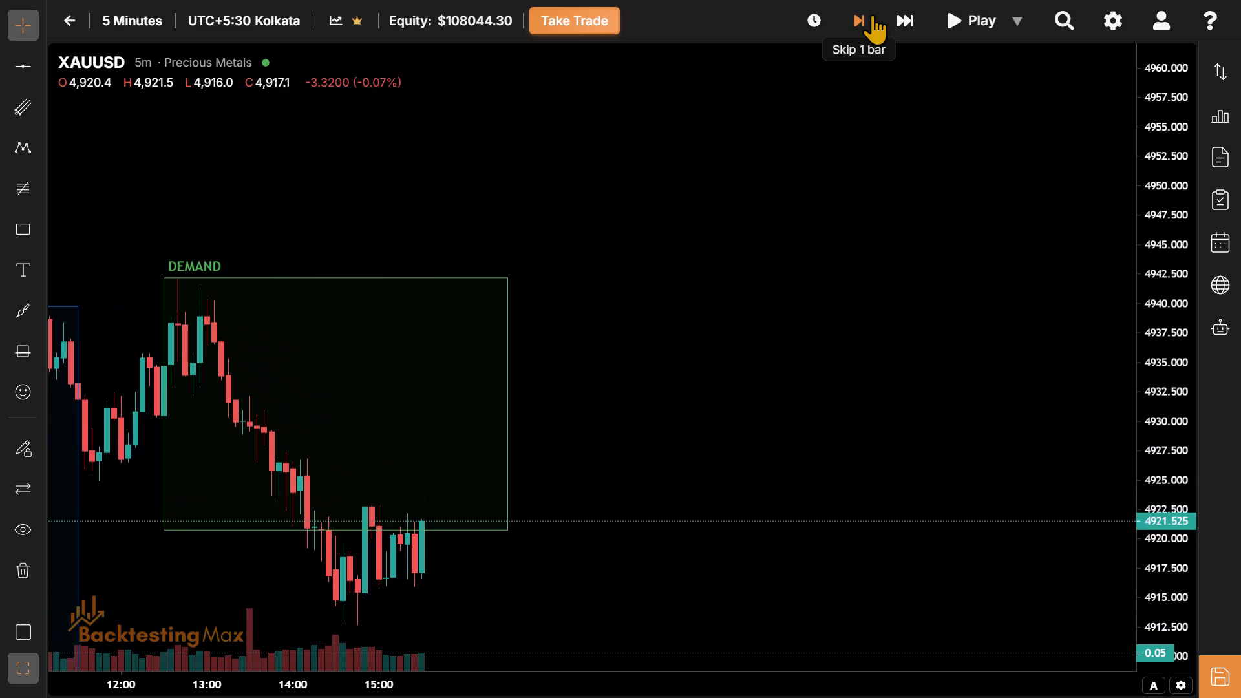
triple_click(872, 14)
triple_click(872, 14)
click(872, 14)
drag(872, 14, 603, 547)
drag(603, 547, 774, 302)
click(911, 36)
Extend the London session box's bottom edge down to the session low at about 4909.
drag(708, 302, 800, 265)
drag(580, 436, 843, 410)
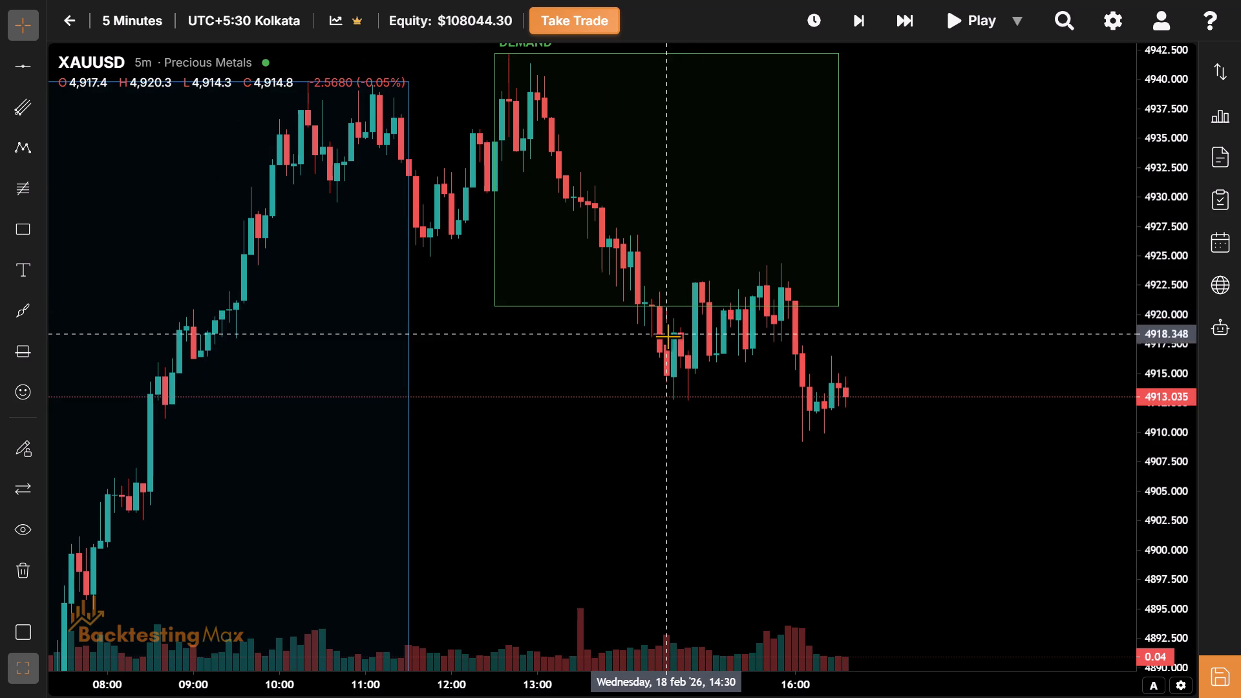
drag(667, 308, 983, 418)
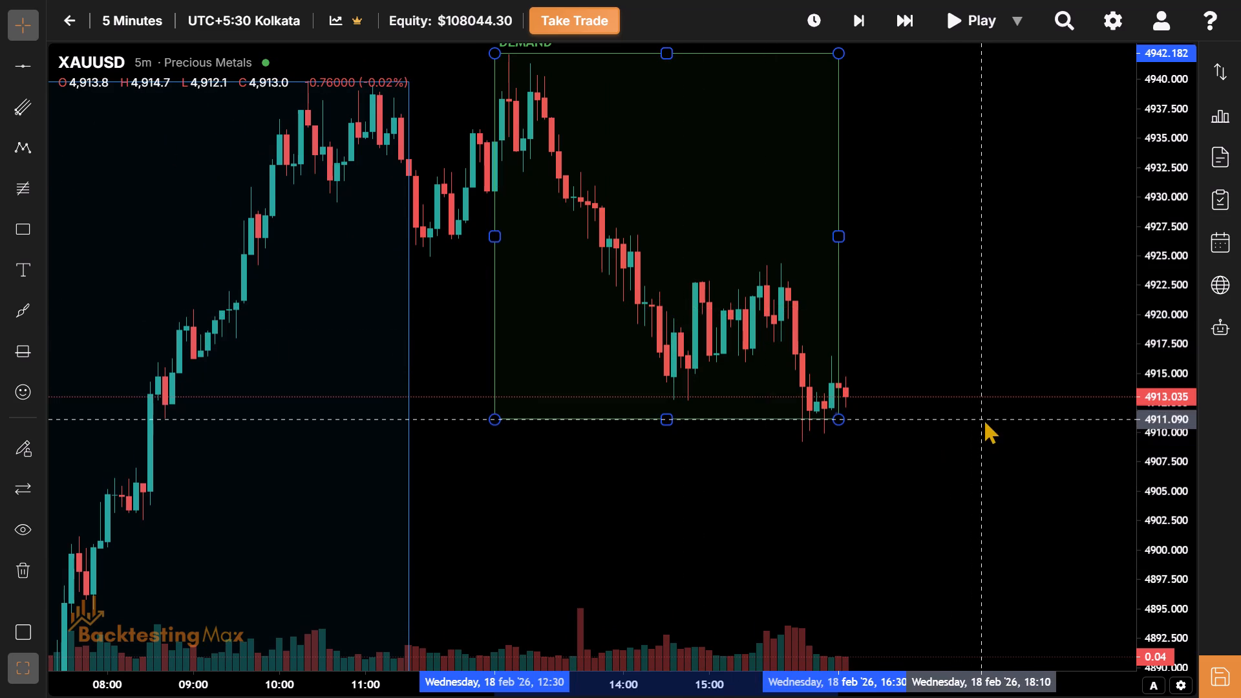
drag(983, 418, 981, 442)
Examine the completed London session's price action against the Asian session range.
drag(968, 369, 886, 403)
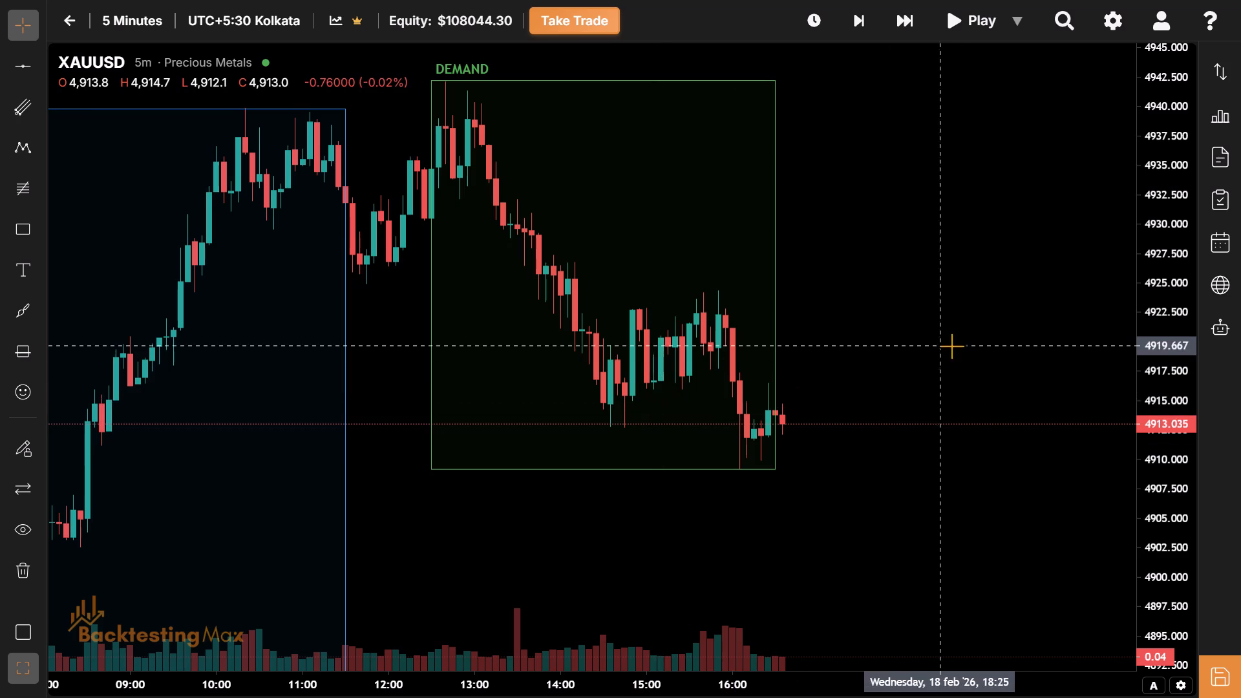
drag(961, 346, 854, 330)
drag(854, 330, 860, 367)
drag(860, 367, 922, 481)
drag(907, 419, 1016, 444)
drag(1154, 577, 1144, 562)
drag(1068, 545, 1012, 447)
drag(1012, 447, 996, 438)
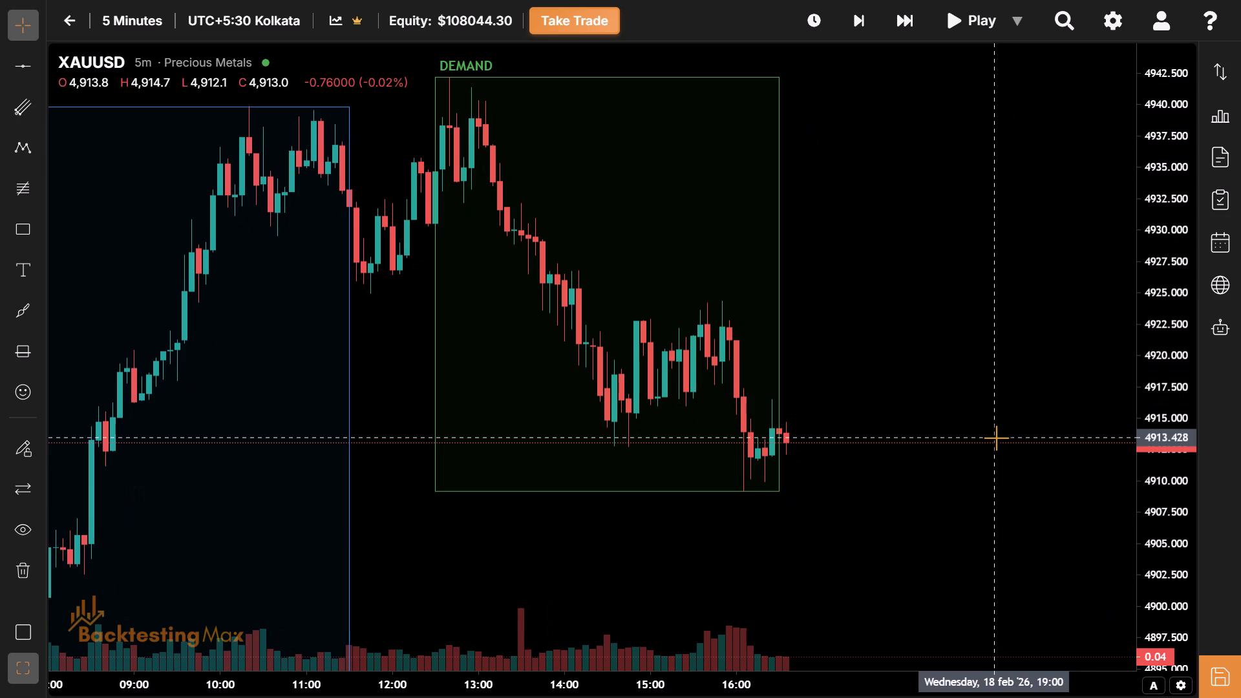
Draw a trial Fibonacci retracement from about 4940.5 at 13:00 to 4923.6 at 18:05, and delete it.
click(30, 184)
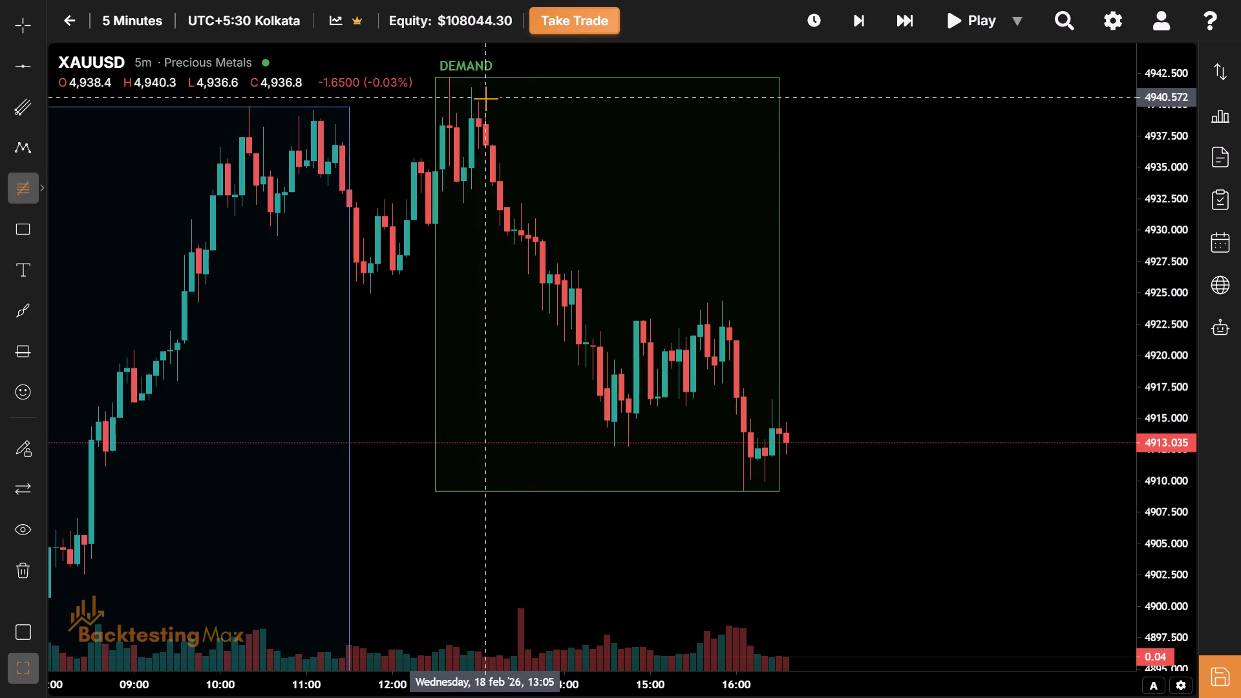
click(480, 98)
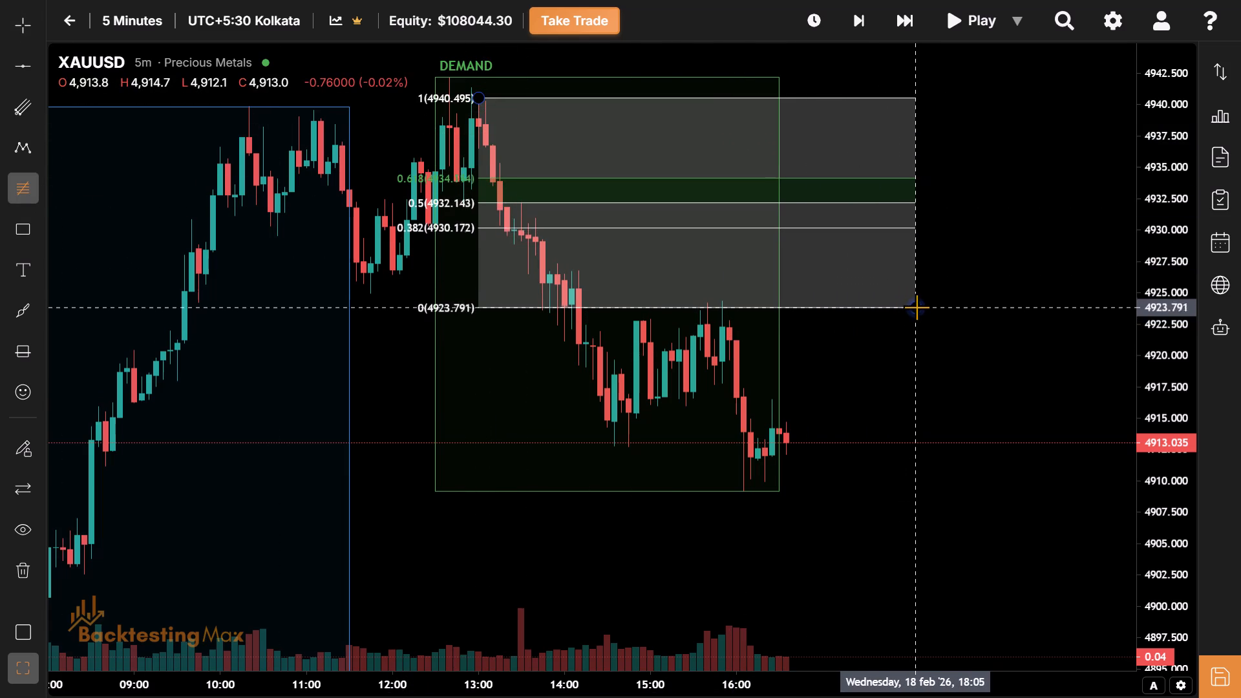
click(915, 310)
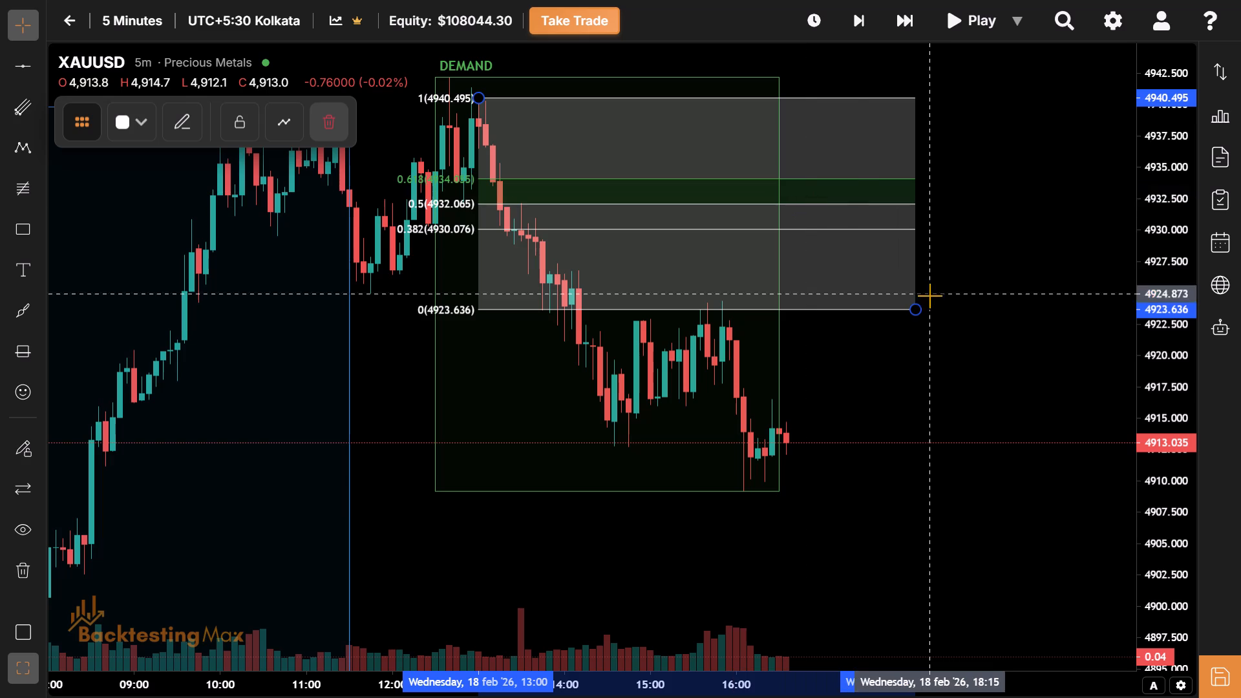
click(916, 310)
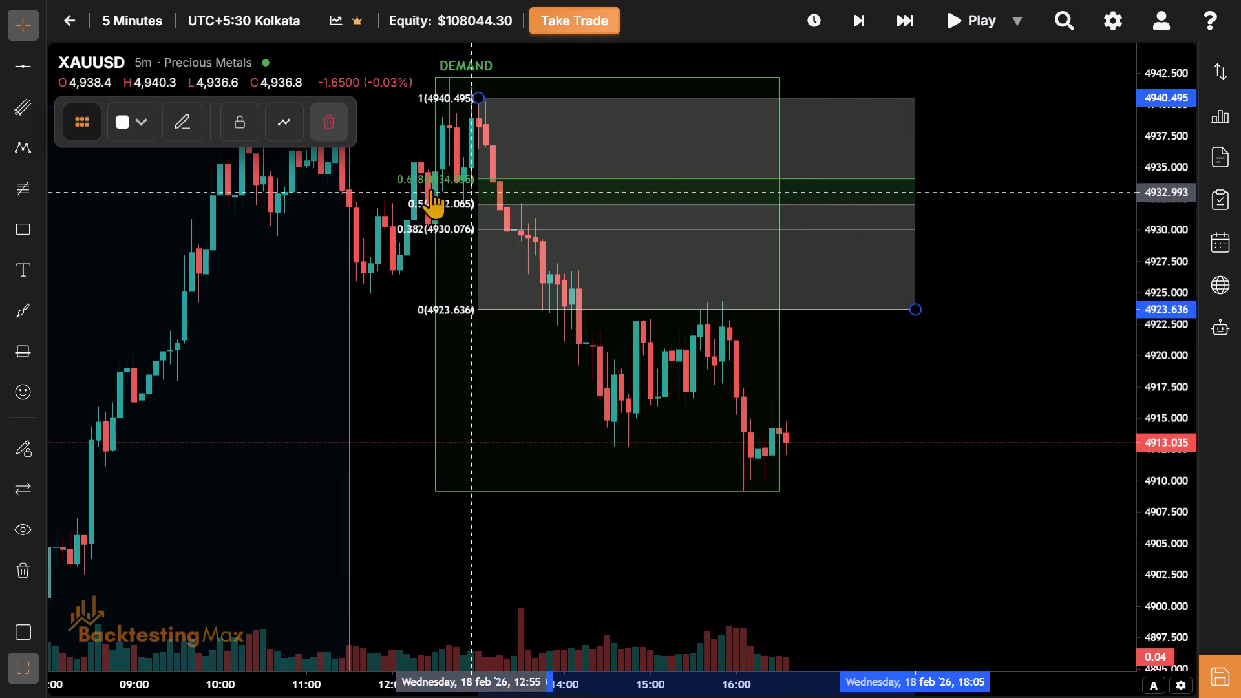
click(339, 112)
Advance the replay one bar at a time to the 17:30 candle on 18 February.
drag(755, 422, 851, 328)
drag(482, 524, 858, 257)
drag(739, 379, 510, 567)
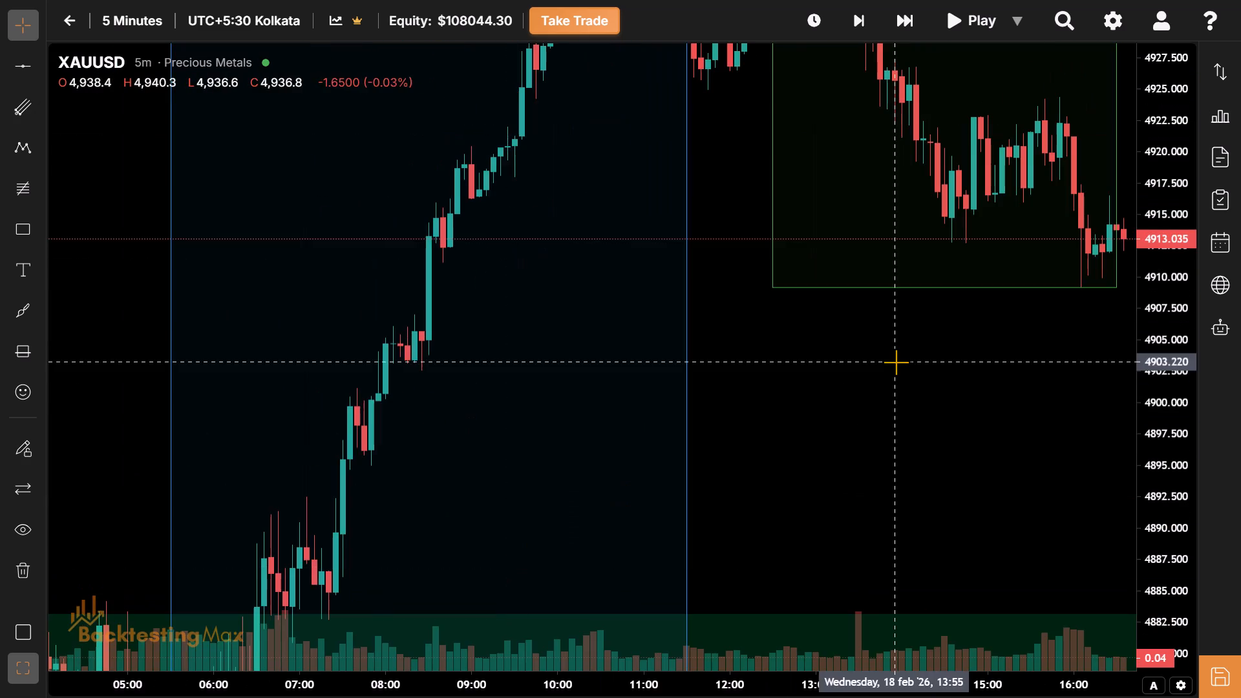
drag(896, 362, 479, 571)
drag(746, 333, 608, 468)
drag(781, 346, 694, 376)
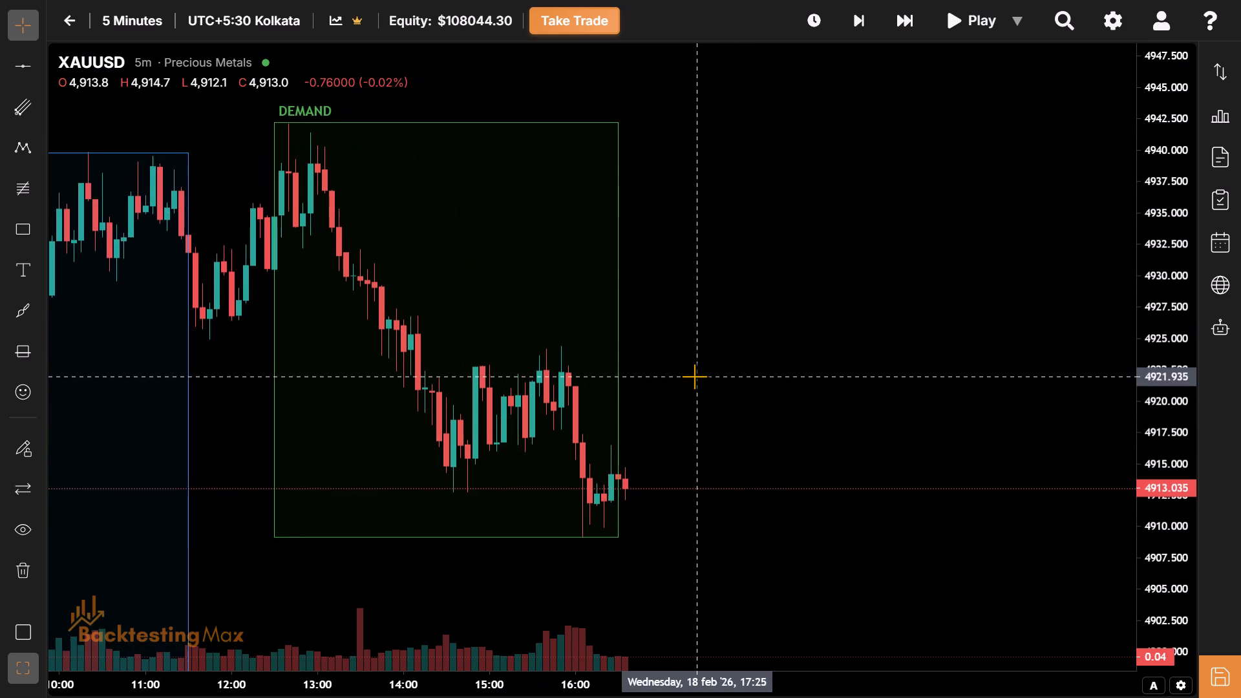
drag(792, 308, 755, 332)
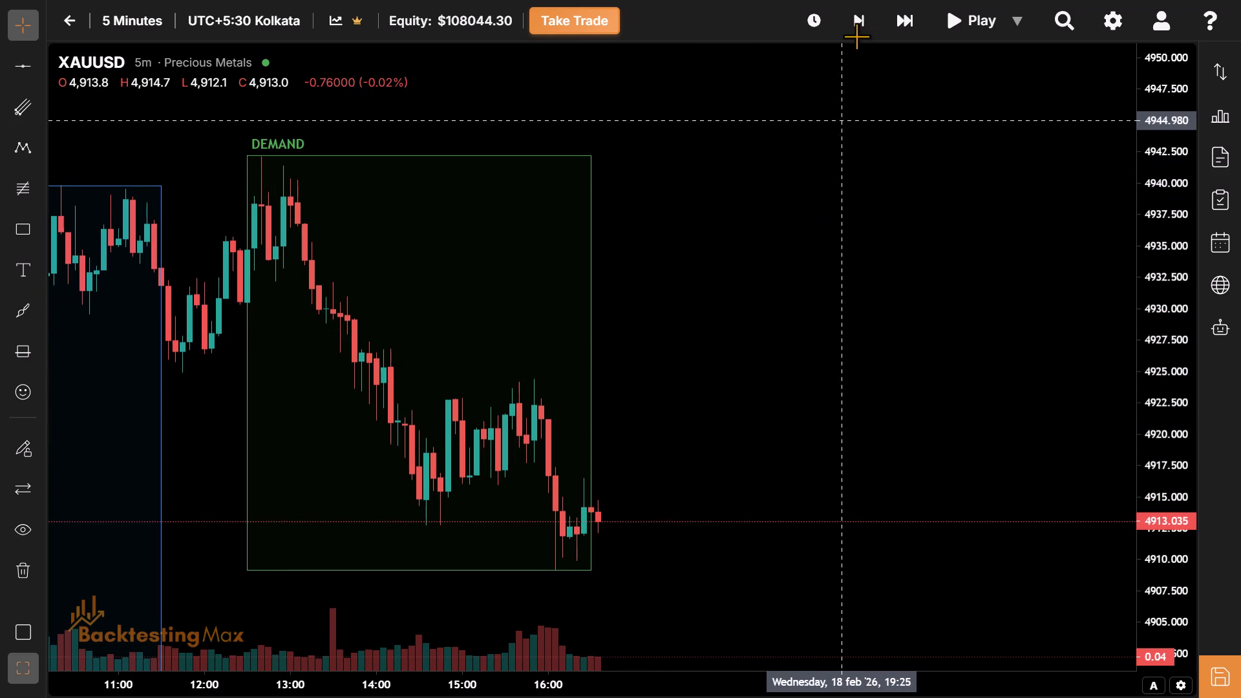
click(856, 35)
click(856, 35)
click(856, 35)
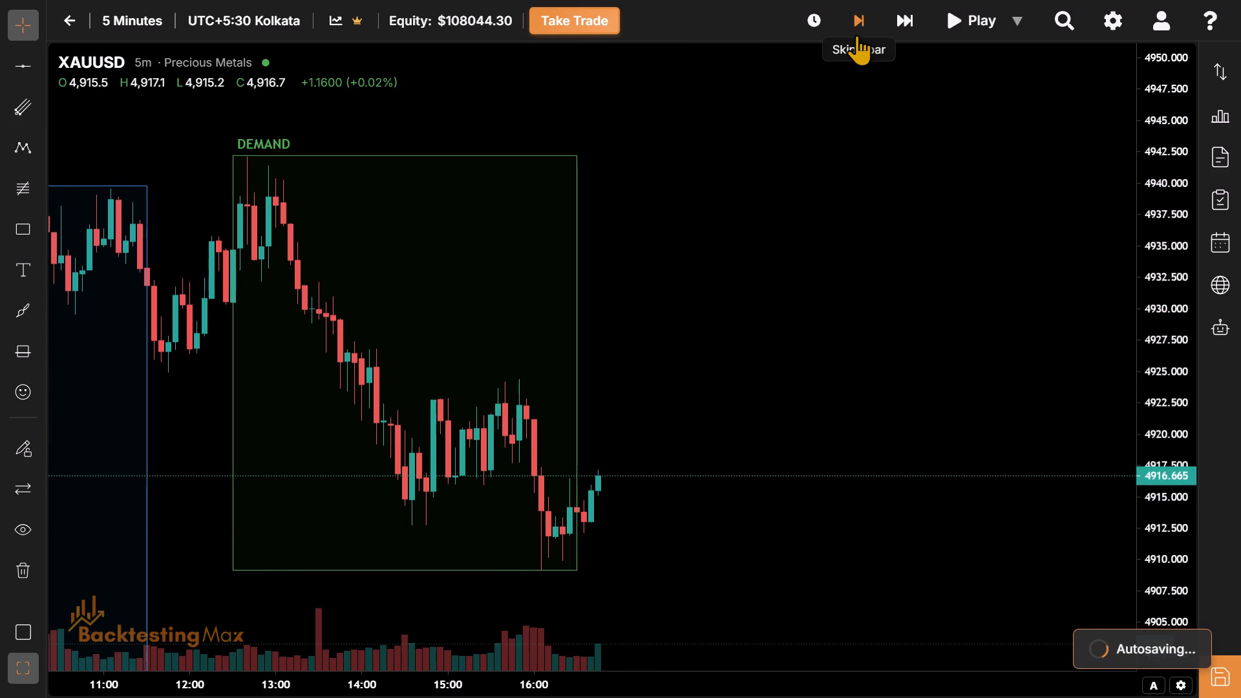
click(856, 35)
click(856, 35)
click(856, 35)
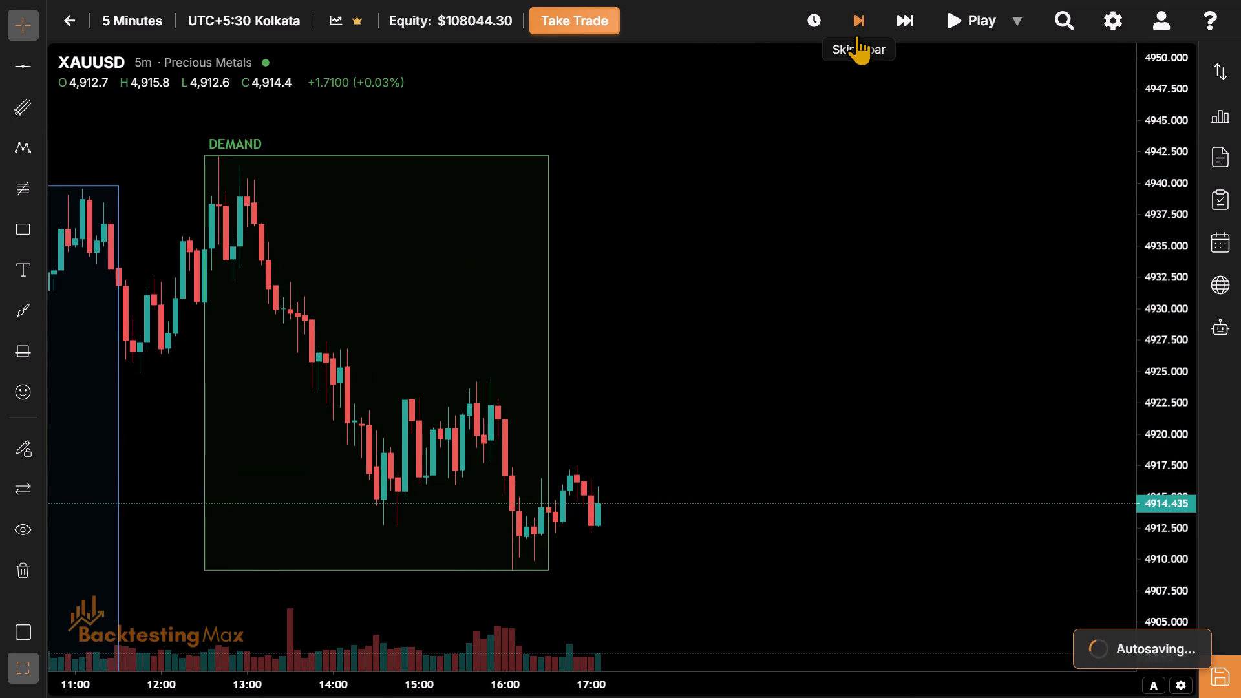
click(856, 35)
click(856, 35)
click(856, 35)
click(856, 35)
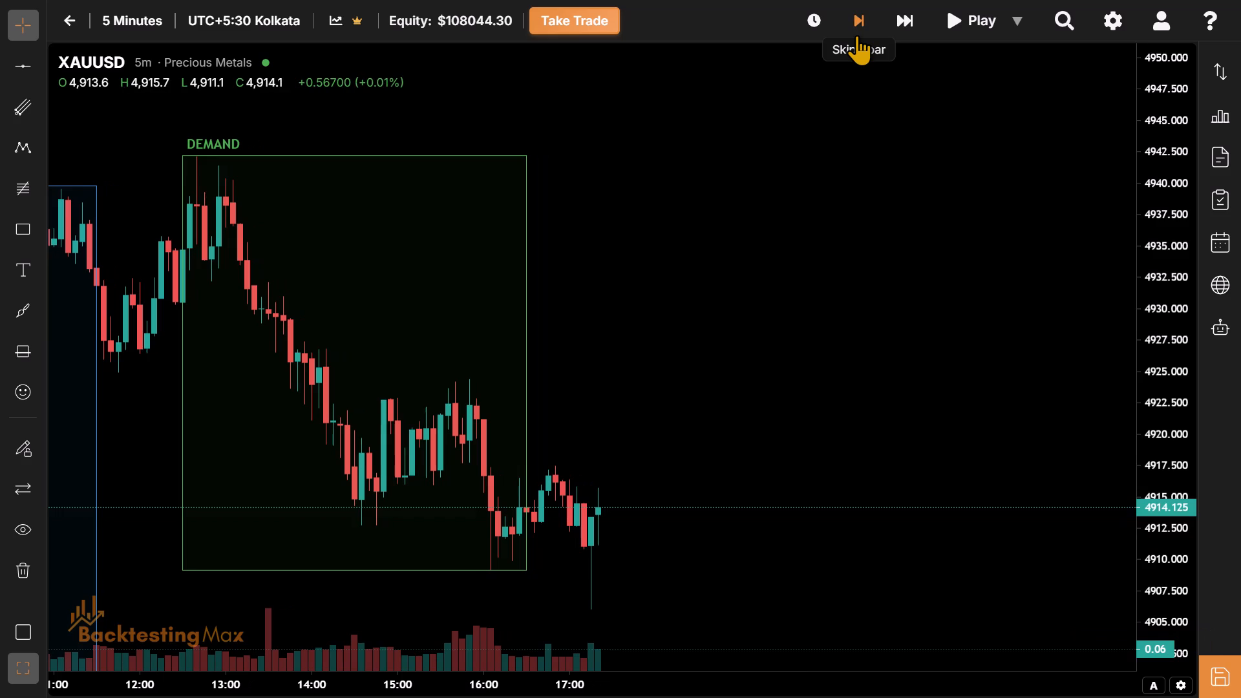
drag(600, 557, 498, 487)
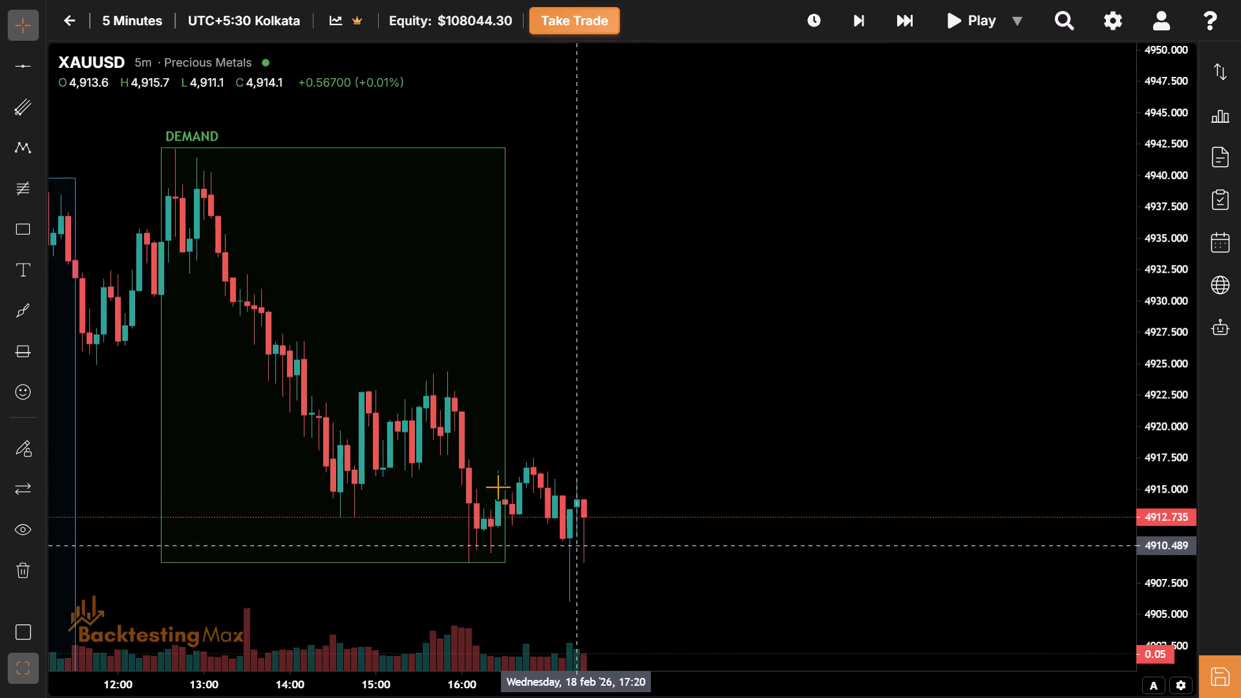
drag(498, 487, 418, 352)
click(858, 12)
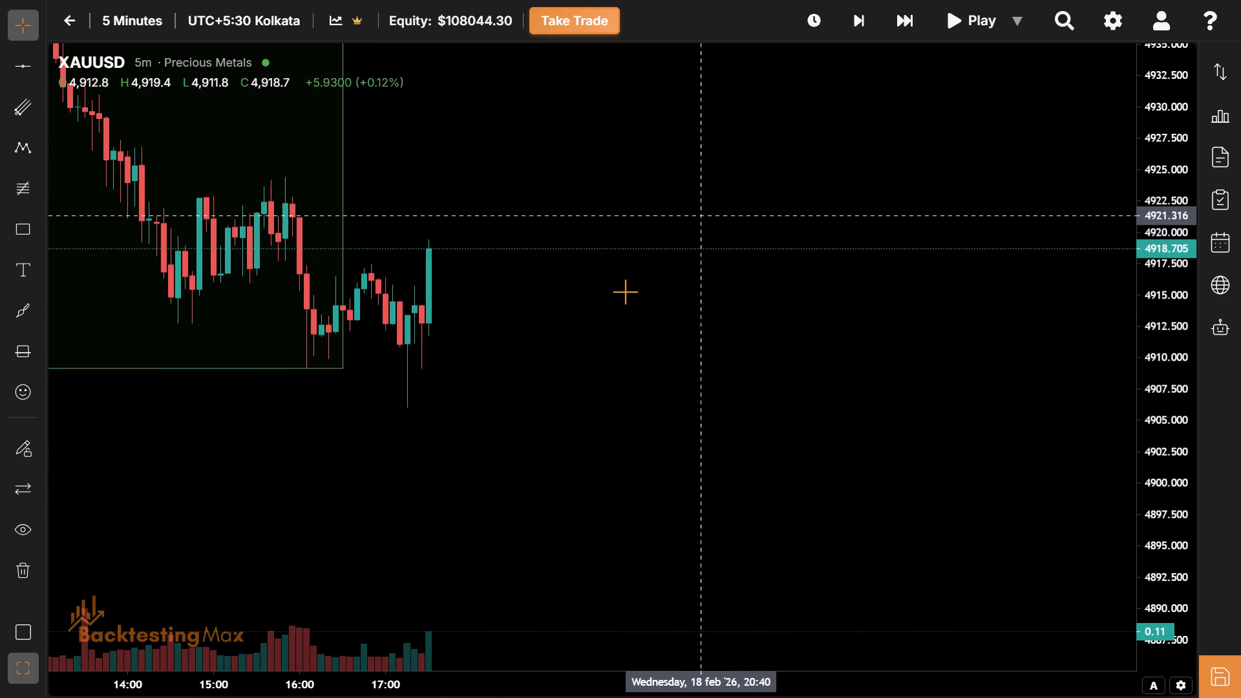
Draw a box from 17:30 to 21:30 on 18 February between about 4919.4 and 4921.9, and apply the NY Session template.
drag(432, 375, 365, 537)
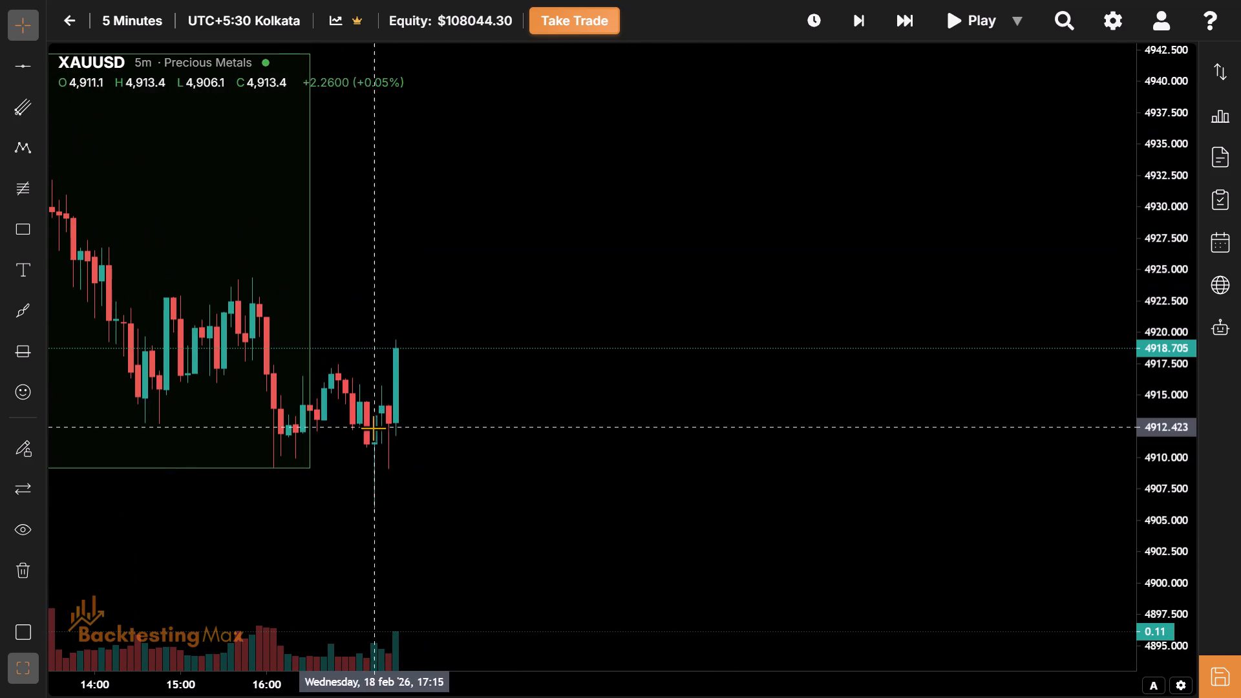
drag(394, 429, 195, 417)
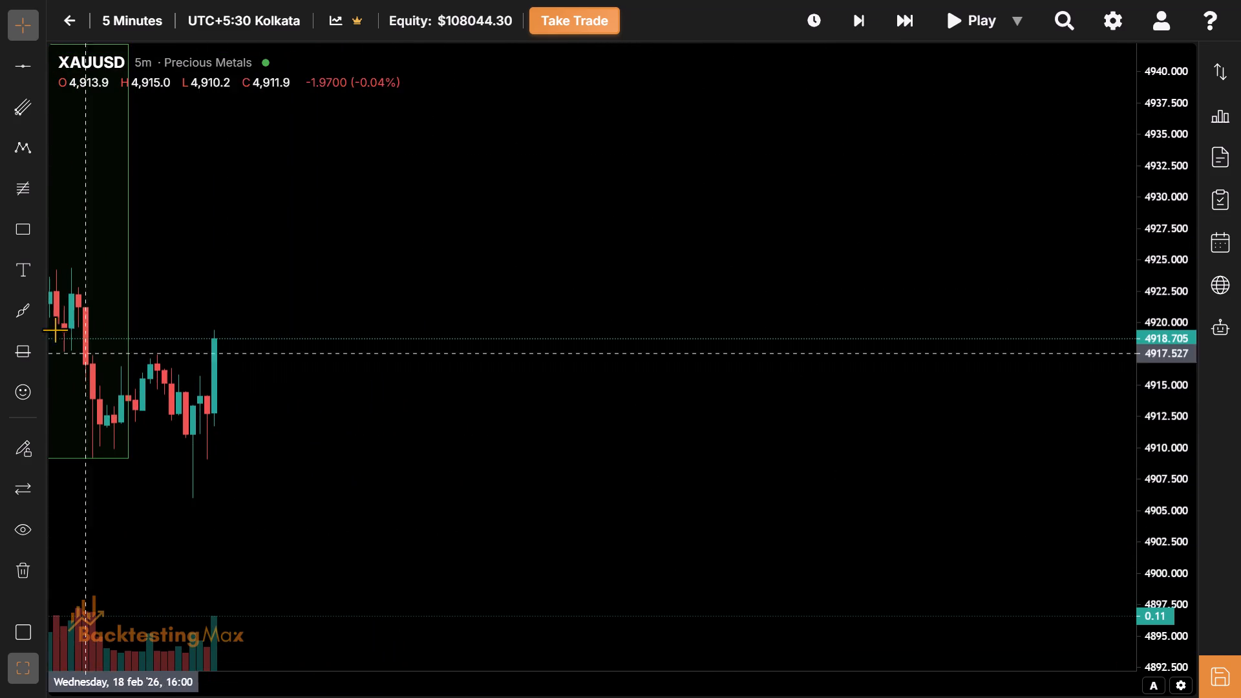
click(28, 233)
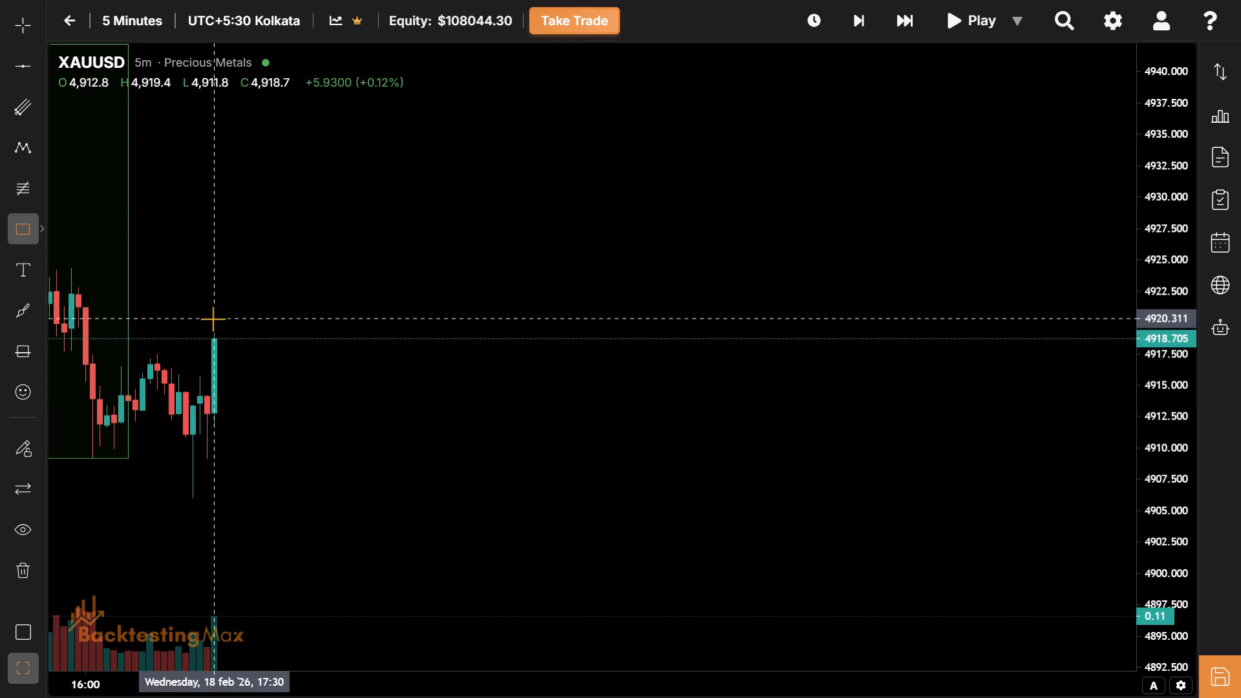
click(215, 330)
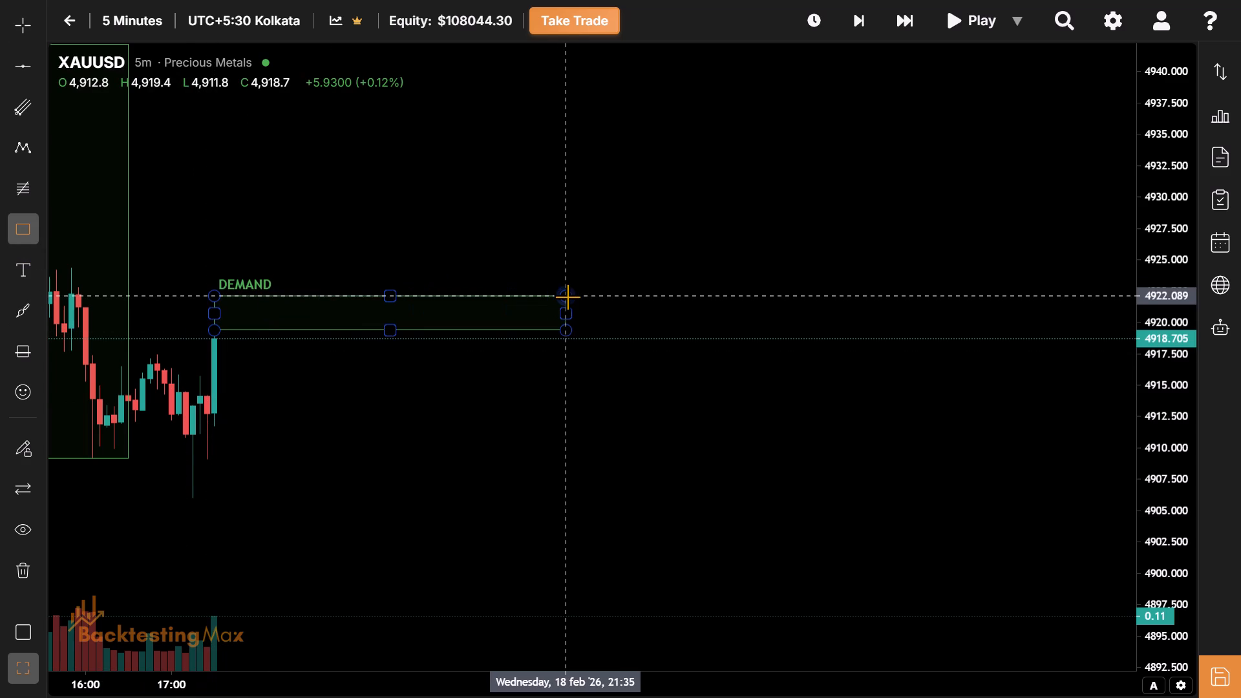
click(560, 298)
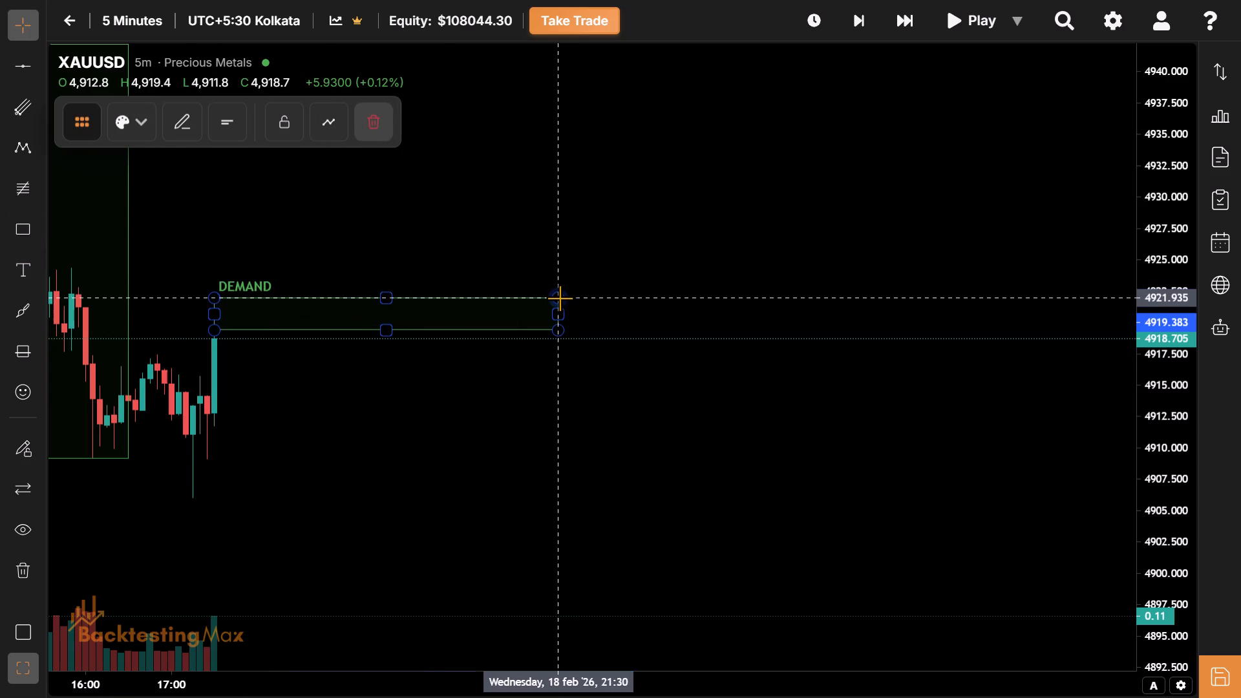
click(148, 123)
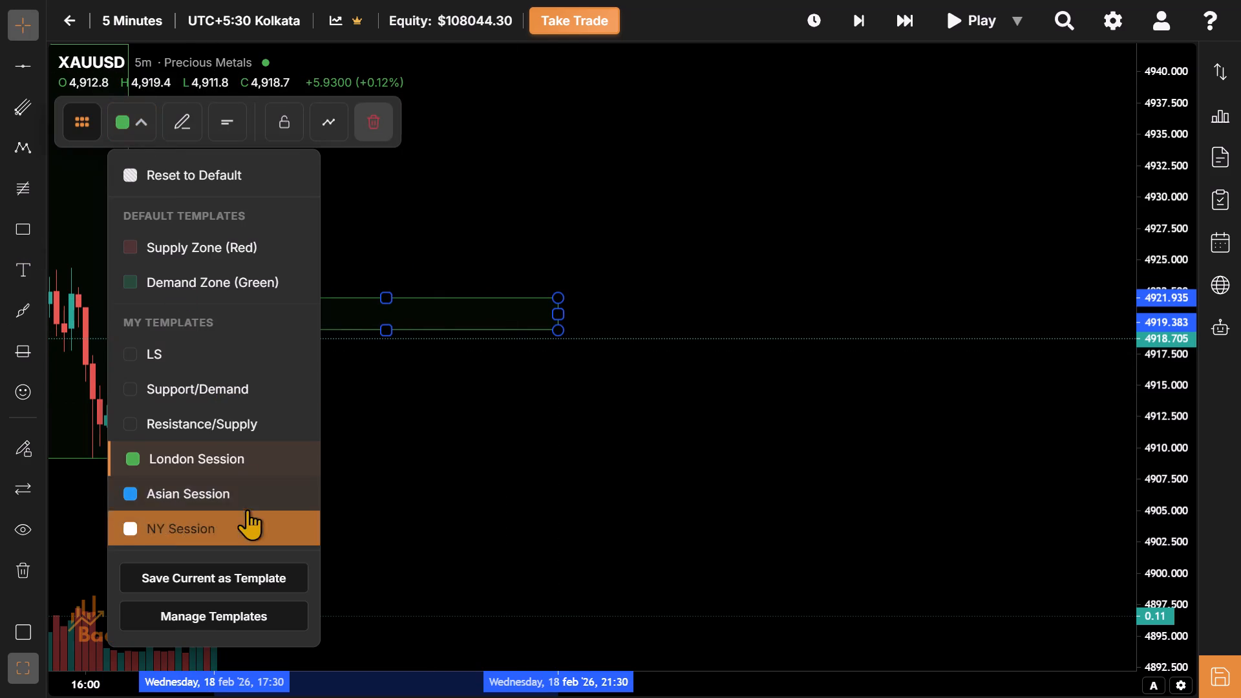
click(267, 514)
Extend the NY session box's bottom edge down to about 4911.7.
drag(376, 468, 543, 445)
drag(543, 445, 543, 490)
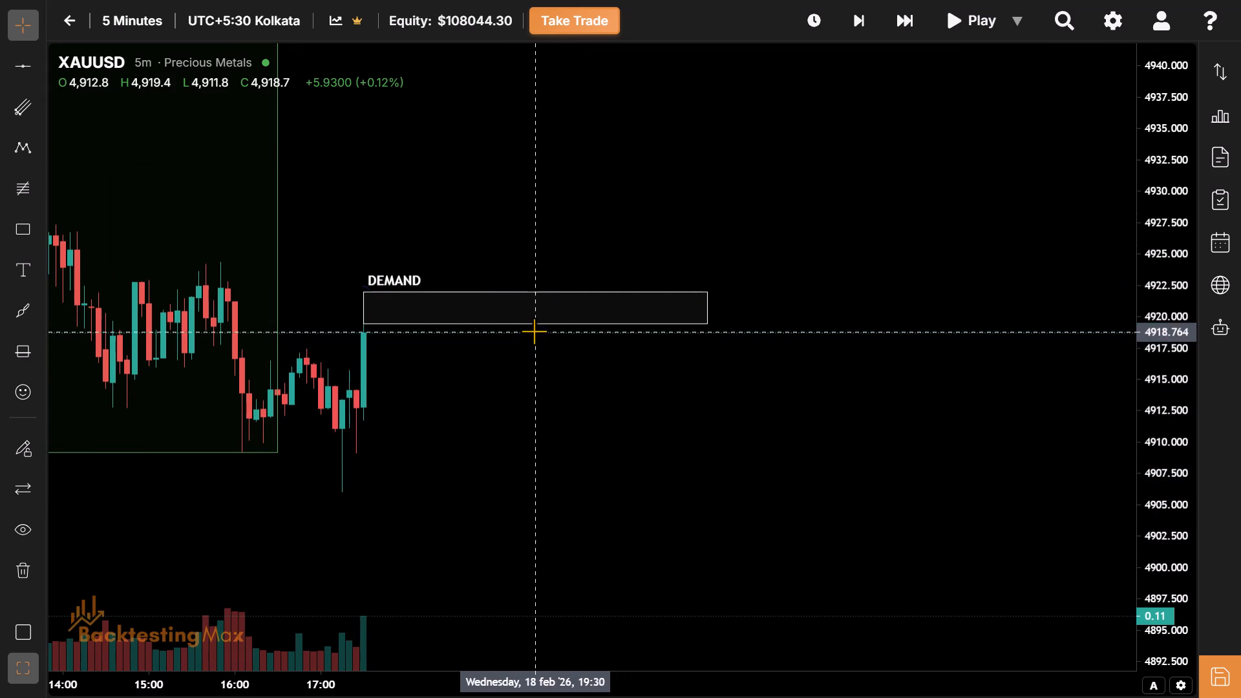
drag(534, 323, 815, 428)
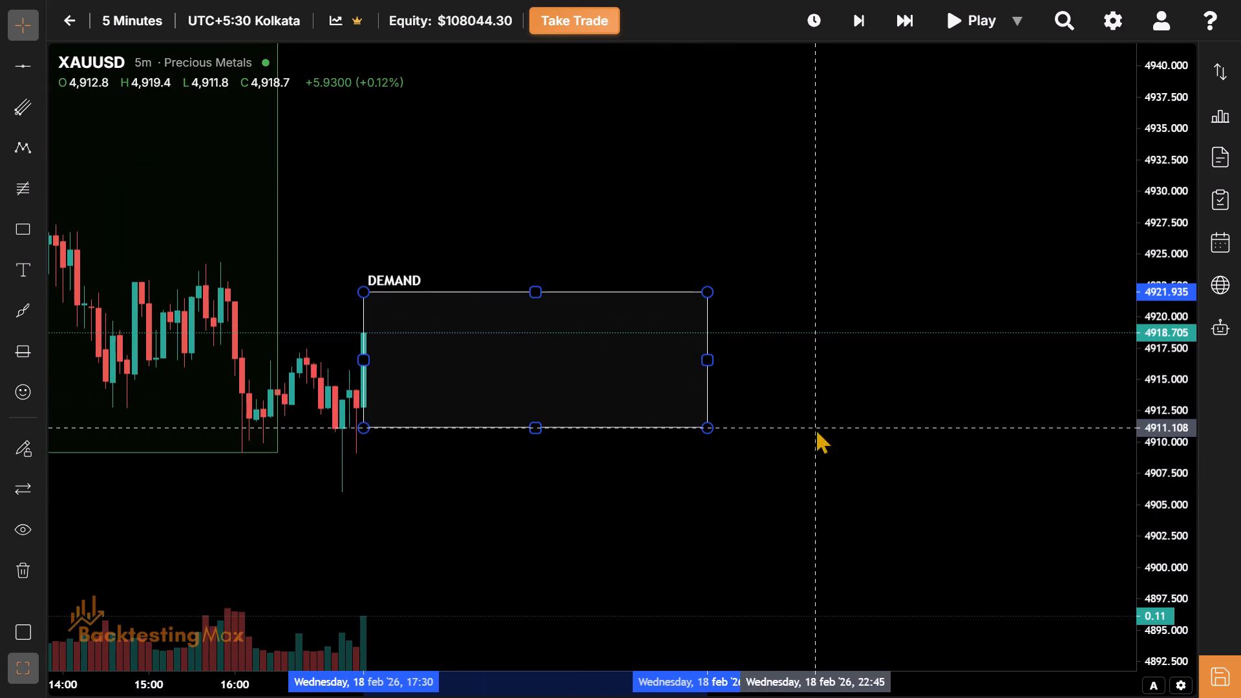
drag(815, 428, 986, 421)
Examine the price action leading into the NY session open against the London and Asian session ranges.
drag(845, 375, 997, 388)
drag(401, 503, 886, 471)
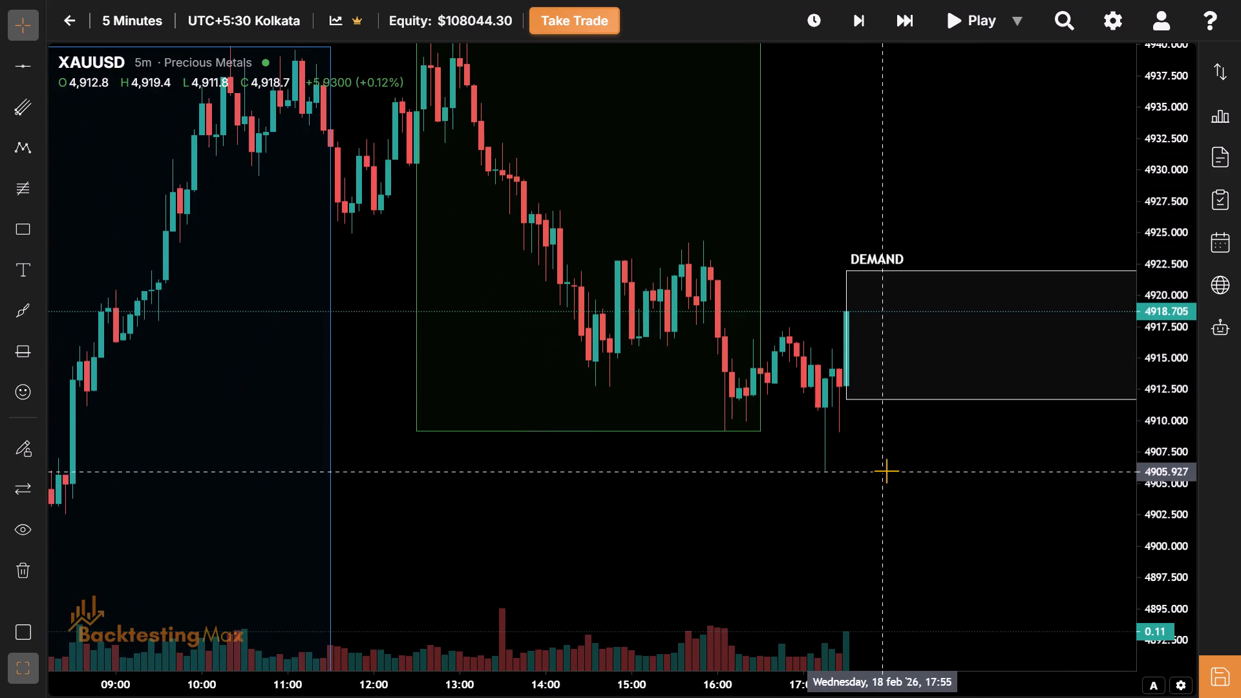
drag(886, 471, 883, 472)
drag(269, 416, 236, 529)
drag(933, 561, 781, 505)
drag(781, 505, 767, 528)
drag(767, 528, 1054, 450)
drag(999, 449, 829, 450)
drag(829, 450, 615, 538)
drag(758, 511, 529, 469)
drag(529, 469, 677, 471)
drag(640, 476, 747, 525)
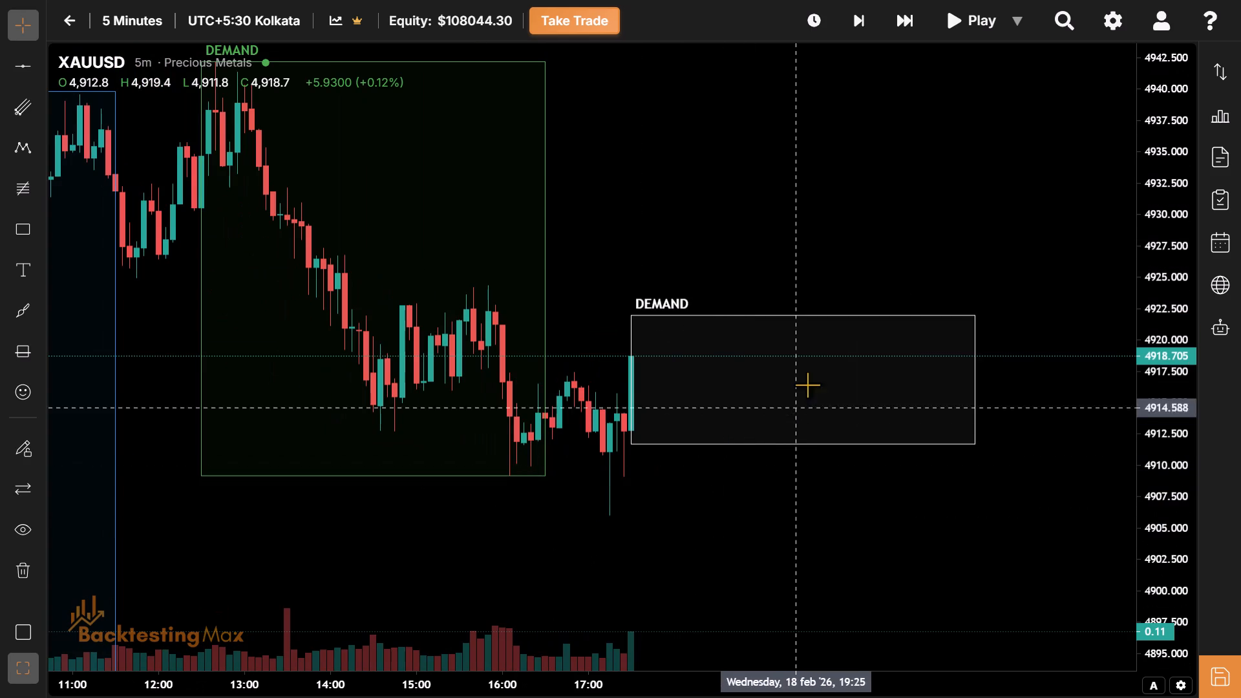
drag(802, 363, 987, 356)
drag(895, 234, 666, 335)
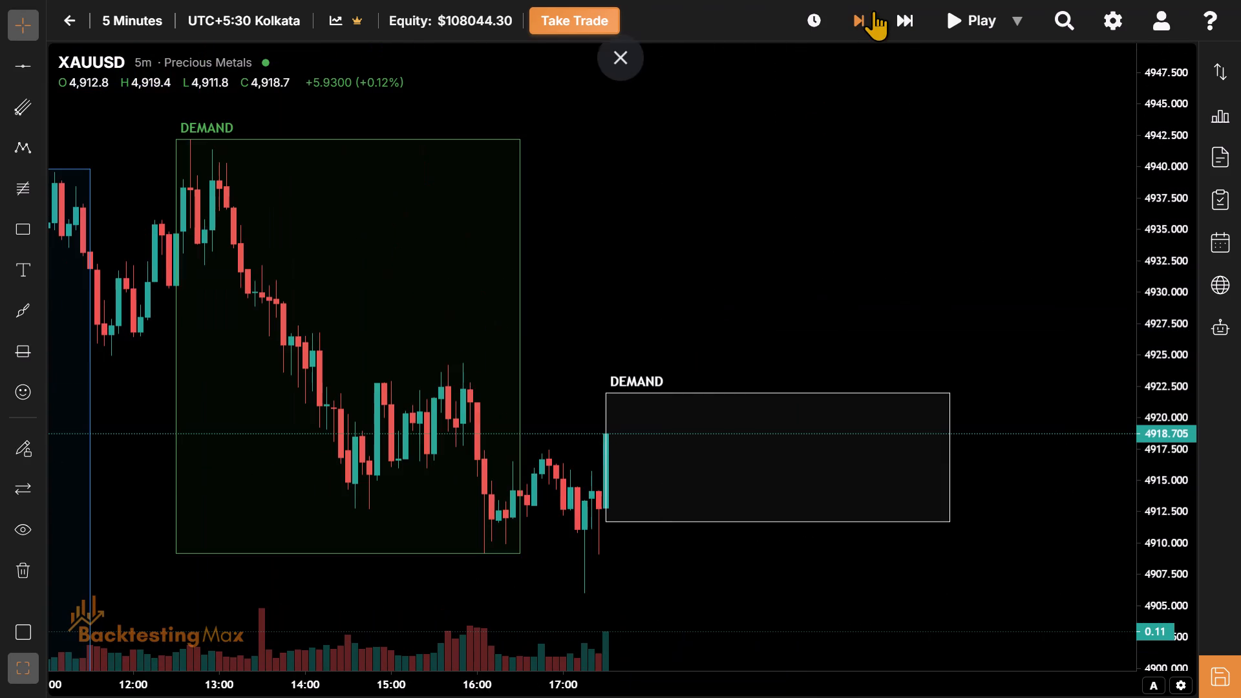
Advance the replay one bar at a time from the 17:30 candle to the 18:25 candle on 18 February.
click(865, 16)
click(865, 16)
click(865, 16)
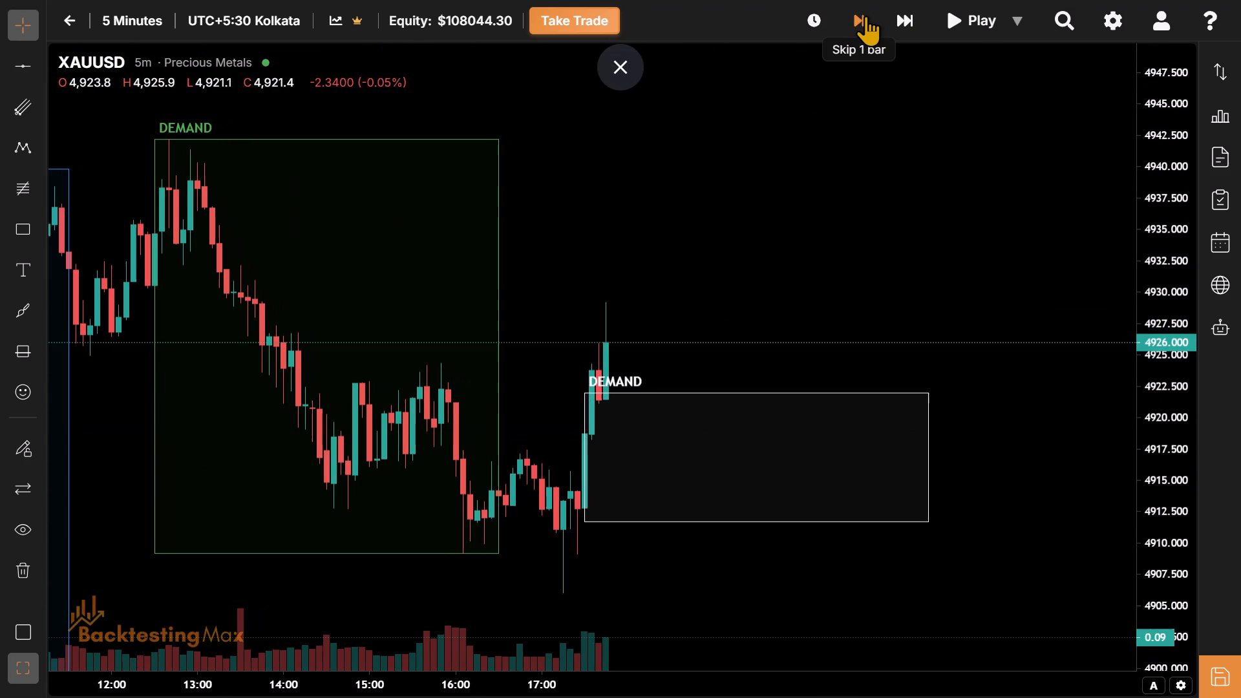
click(865, 16)
click(865, 16)
click(865, 16)
click(865, 16)
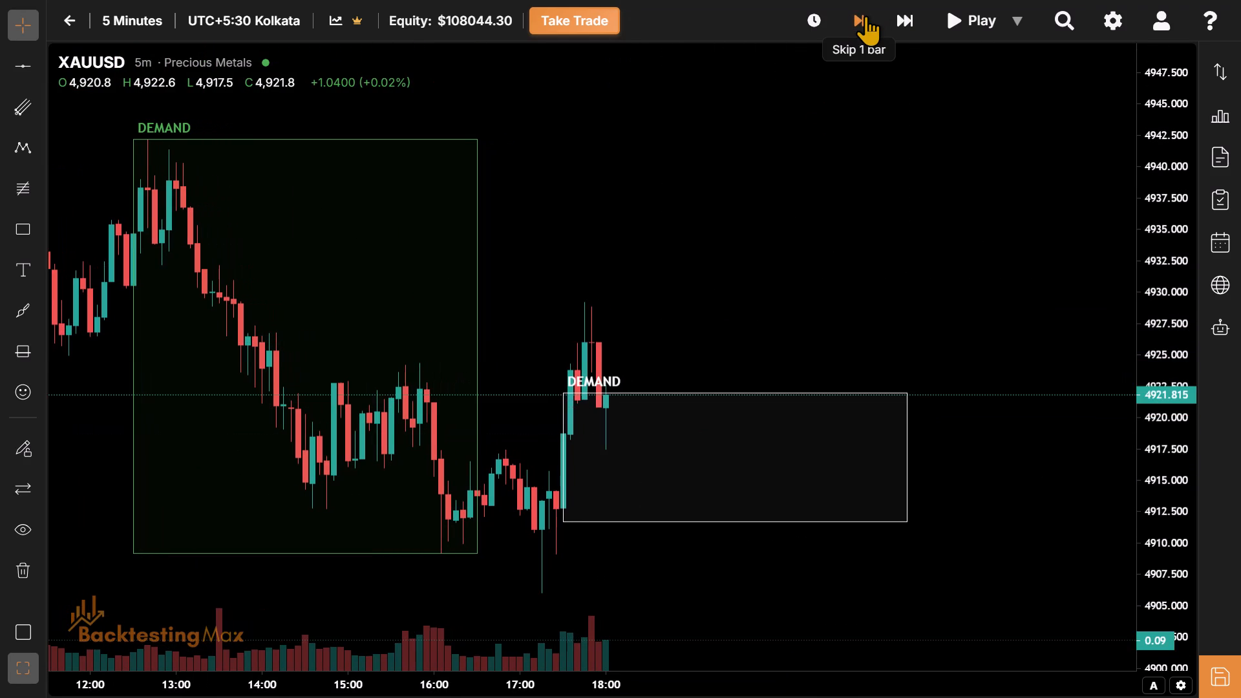
click(865, 16)
click(865, 16)
click(865, 16)
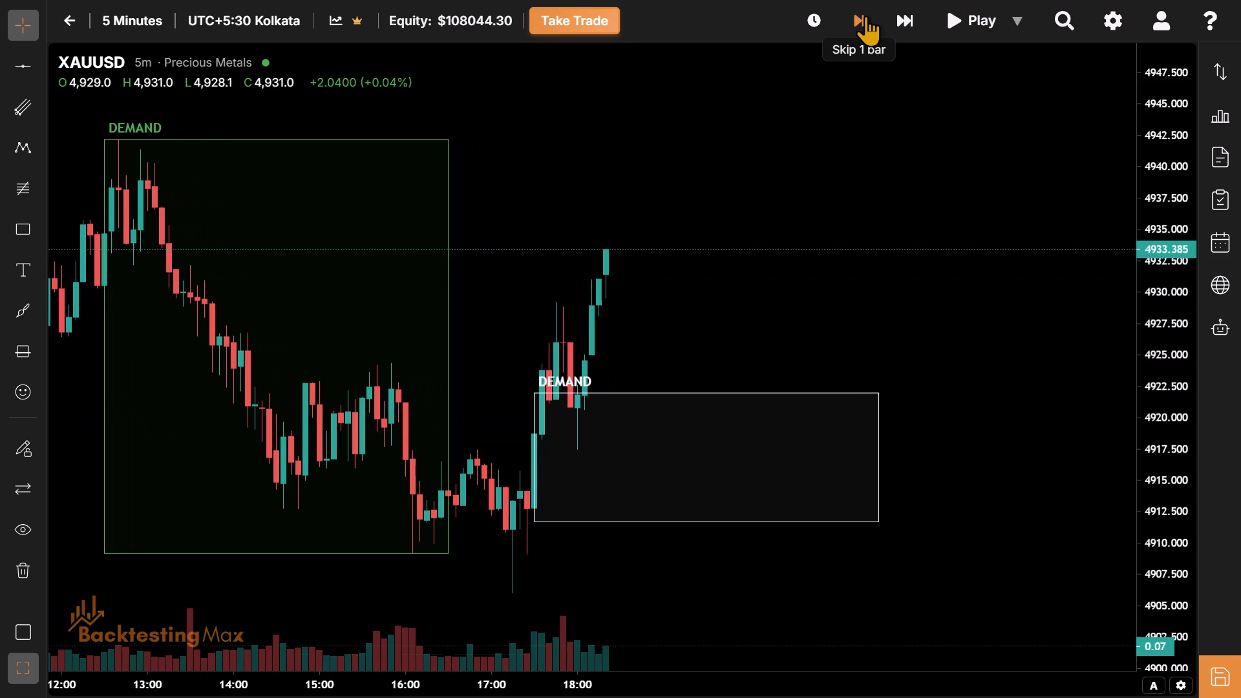
click(865, 16)
Extend the NY session box's top edge up to the session high at about 4946.9.
drag(672, 132, 526, 158)
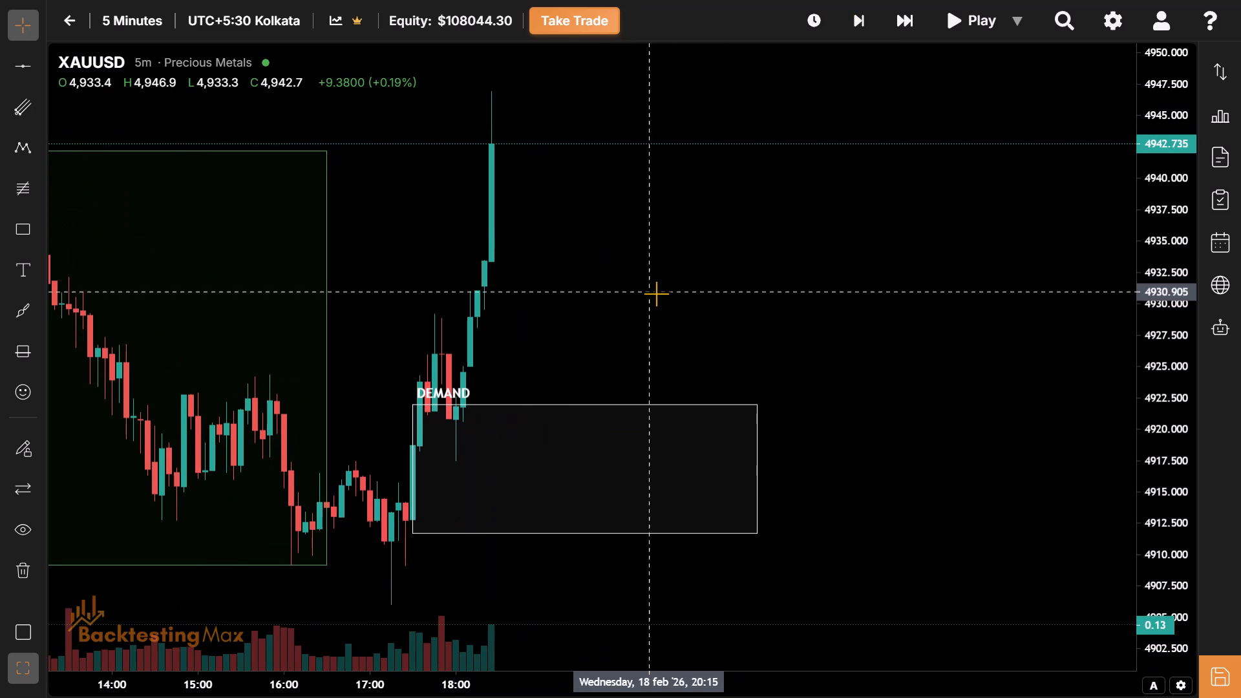
click(656, 293)
drag(656, 293, 652, 365)
drag(578, 458, 520, 147)
Examine the NY session move from its opening candle against the London session range.
drag(505, 286, 562, 343)
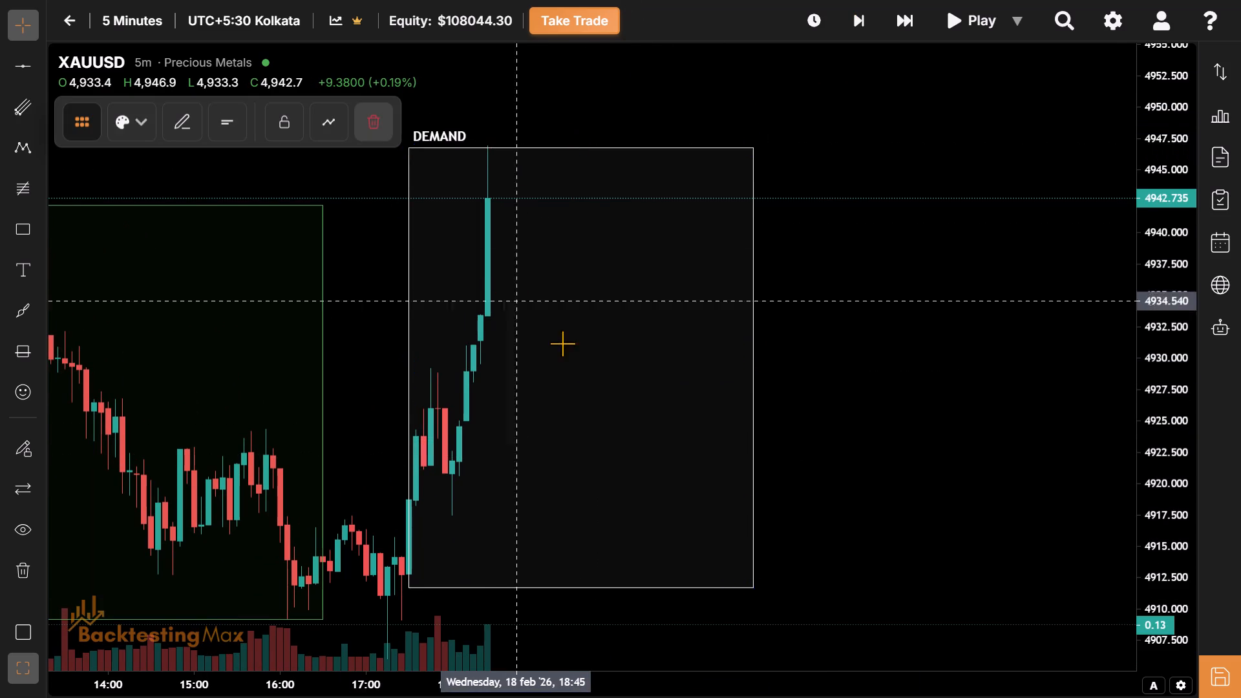
drag(562, 343, 628, 377)
drag(578, 295, 535, 200)
drag(535, 200, 527, 197)
drag(540, 371, 717, 173)
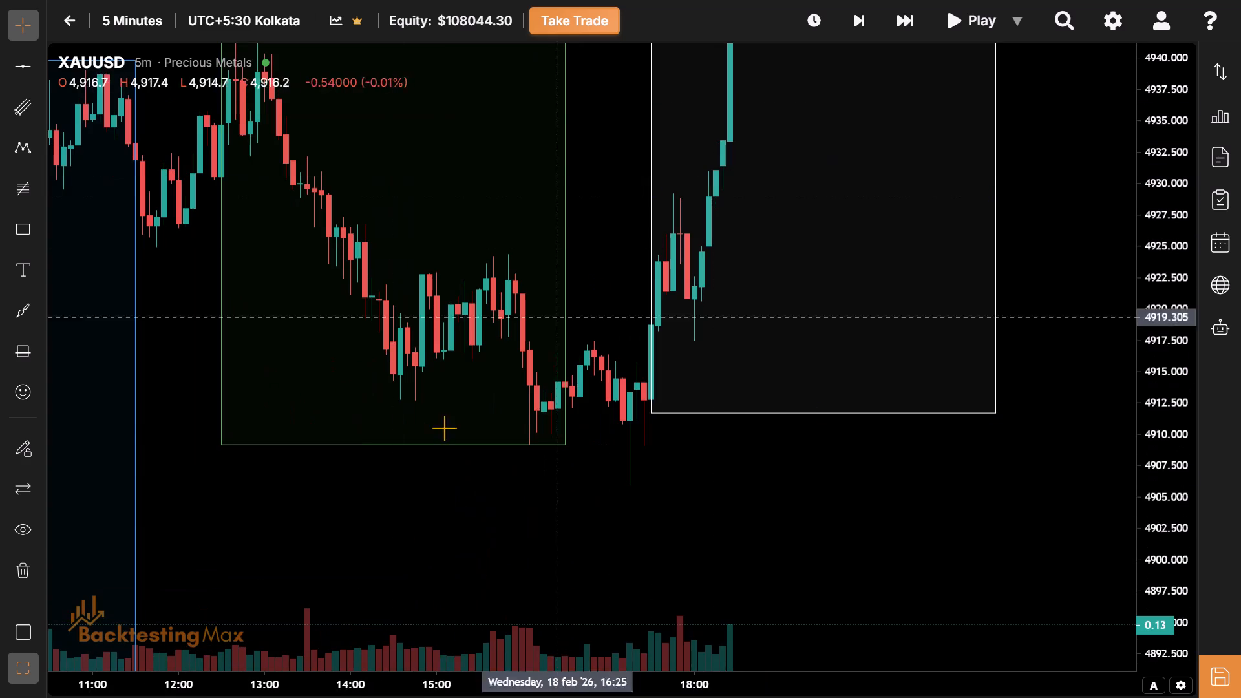
drag(336, 524, 237, 530)
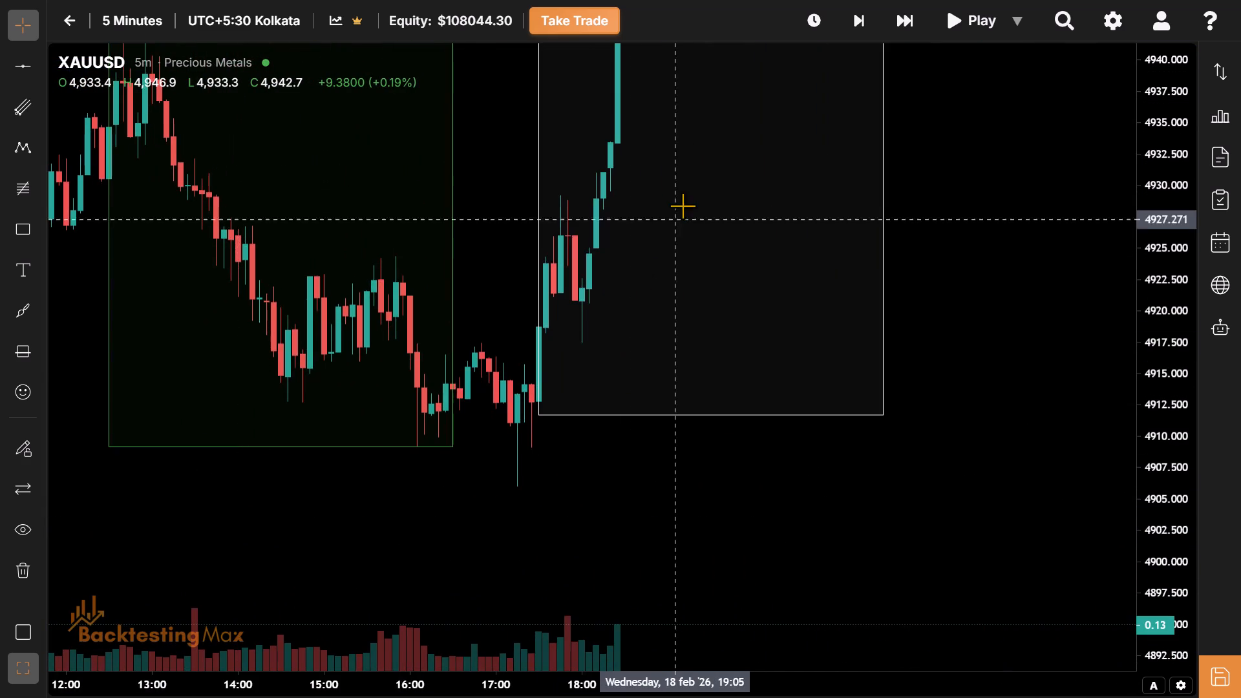
drag(683, 206, 538, 372)
drag(597, 295, 348, 366)
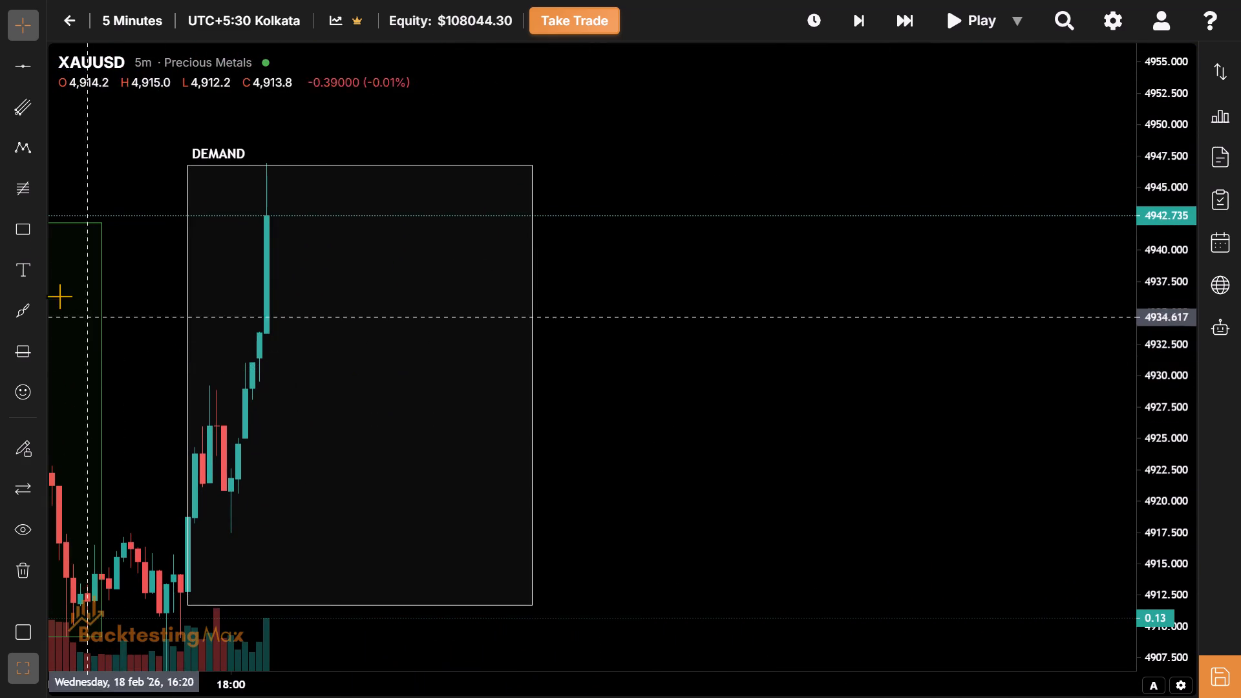
Advance the replay to the 18:30 candle and raise the NY session box's top edge to the new high at about 4955.
click(860, 11)
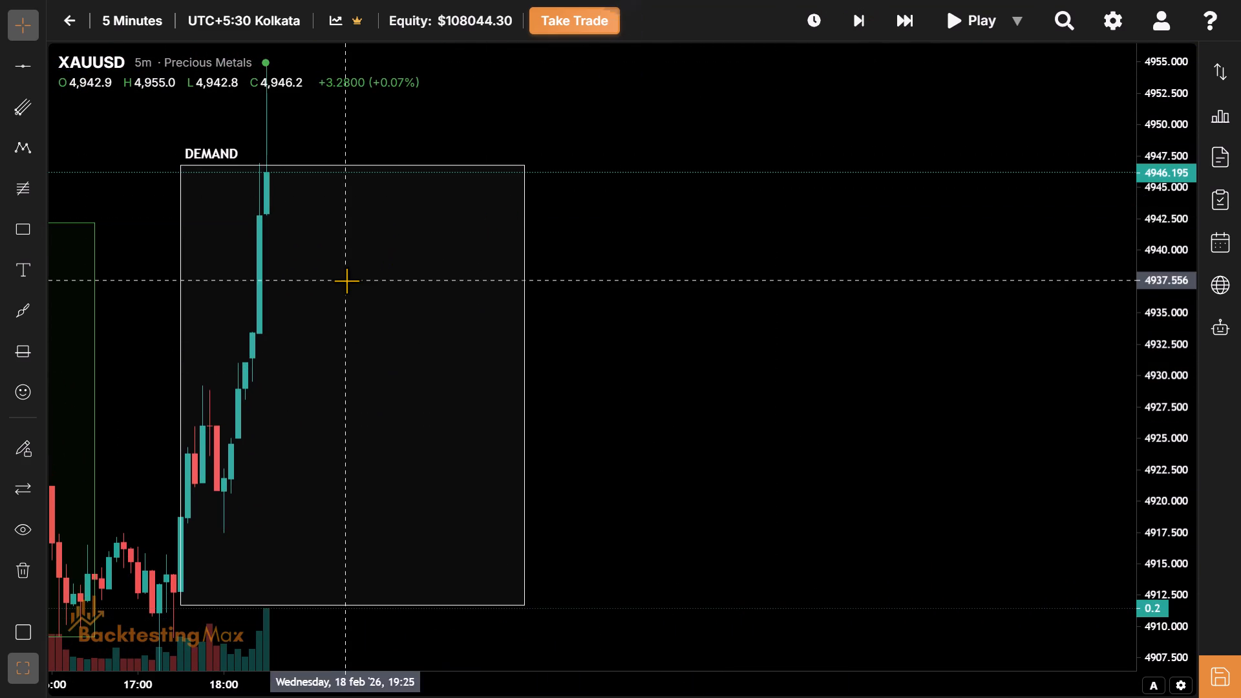
drag(346, 280, 505, 502)
drag(496, 344, 486, 243)
Advance the replay to the 18:35 candle and raise the NY session box's top edge to the new high at about 4958.9.
drag(407, 387, 593, 377)
drag(268, 315, 341, 319)
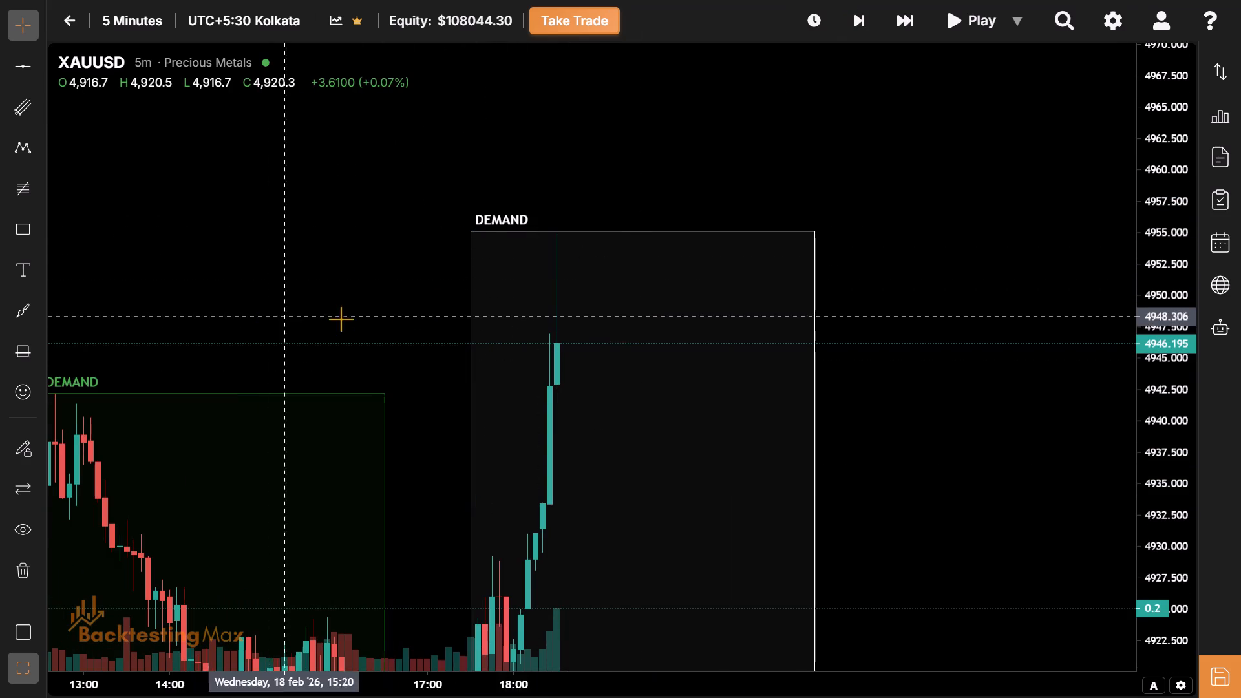
drag(341, 319, 360, 259)
drag(686, 318, 560, 324)
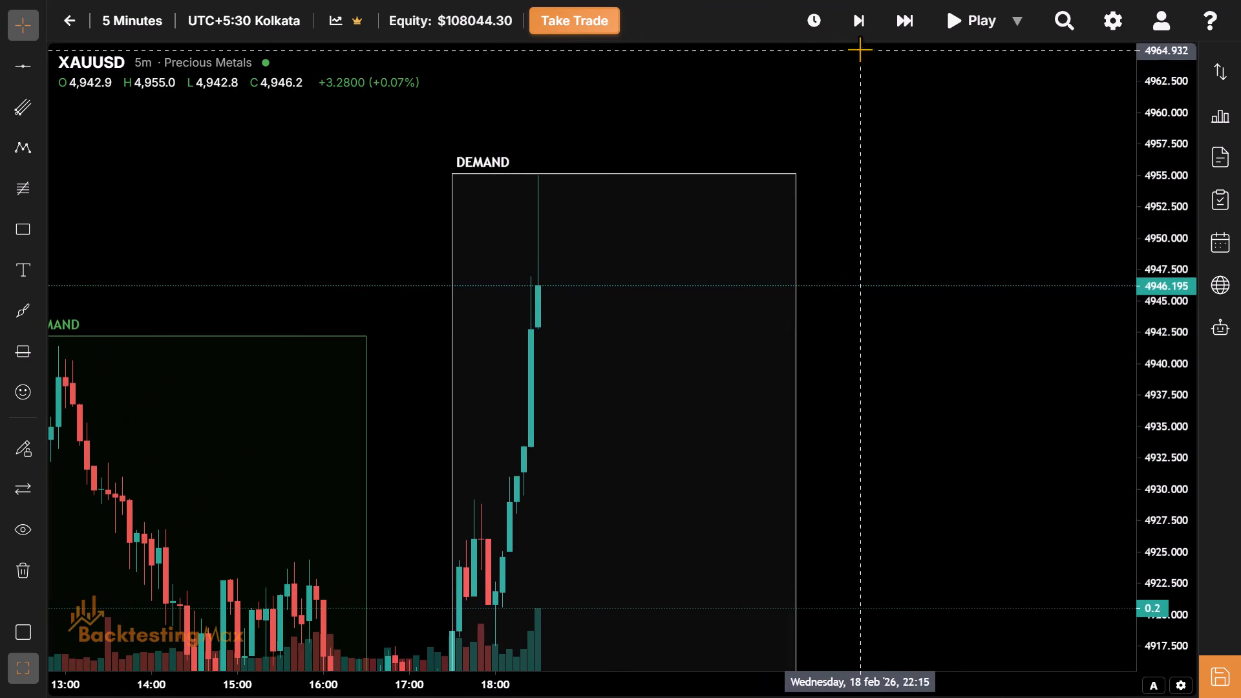
click(860, 29)
drag(579, 246, 571, 339)
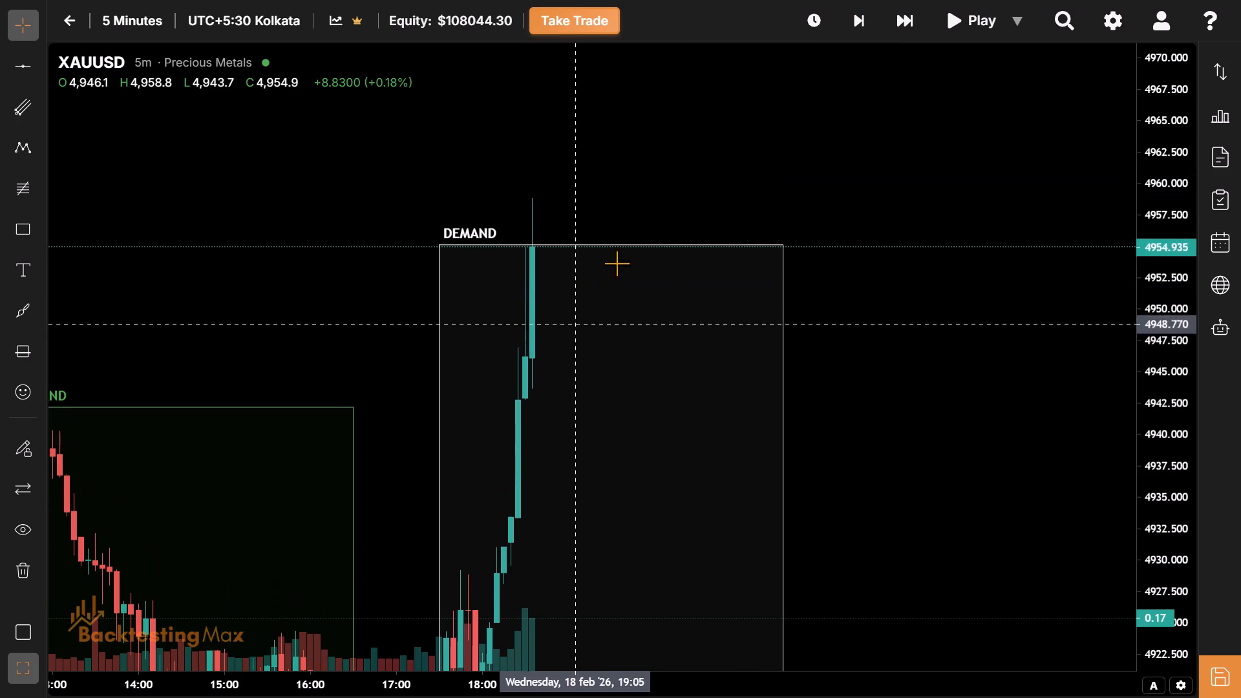
drag(615, 247, 628, 197)
Advance the replay one bar at a time to the 18:50 candle, reviewing the NY session price action along the way.
drag(551, 395, 325, 126)
drag(345, 315, 361, 446)
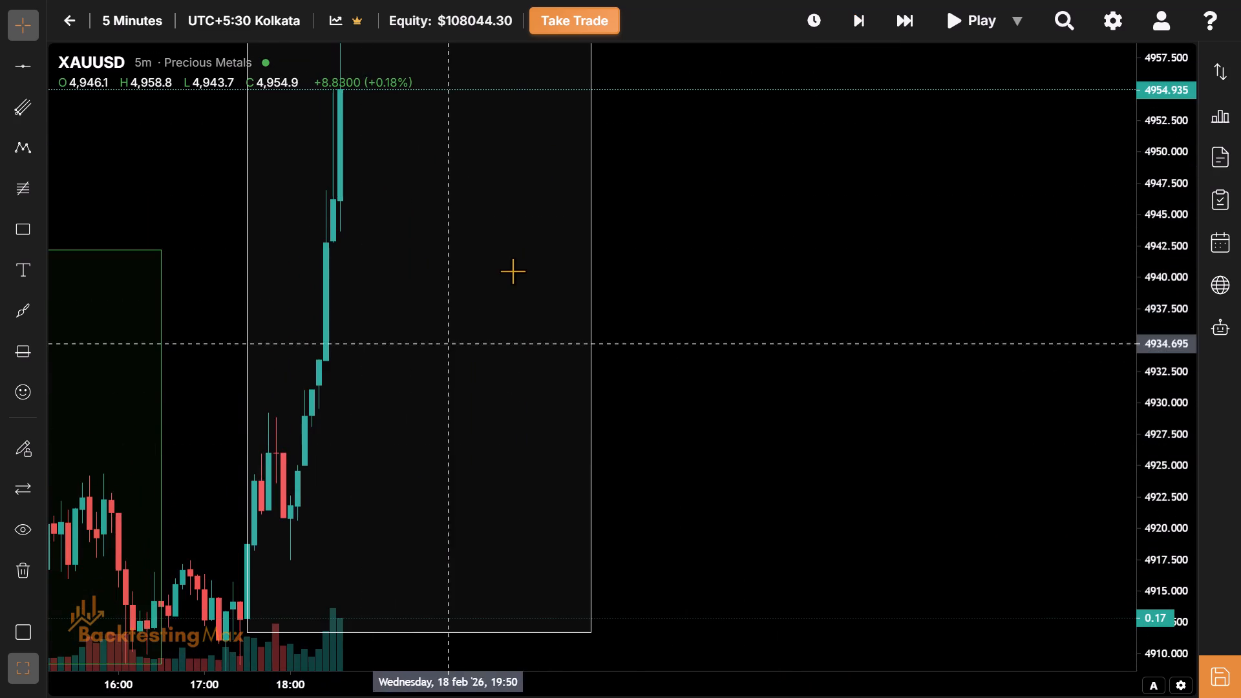
drag(513, 271, 524, 316)
click(871, 31)
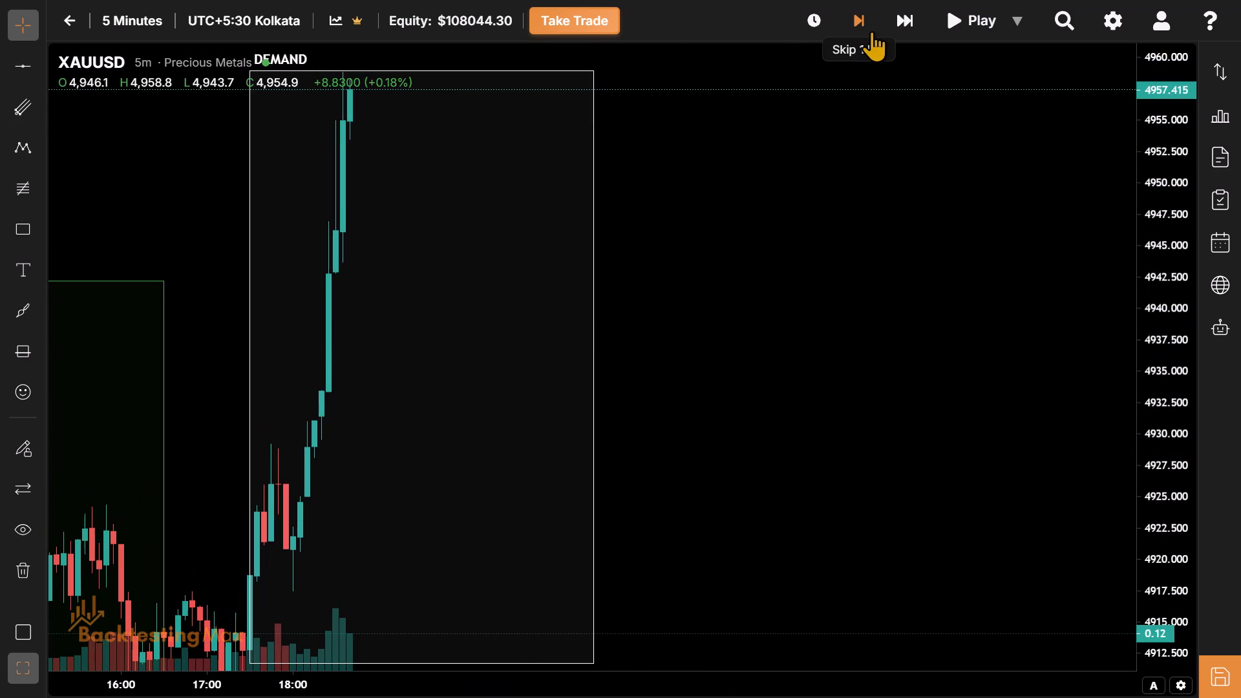
click(394, 171)
drag(394, 171, 398, 290)
click(398, 290)
drag(398, 290, 348, 294)
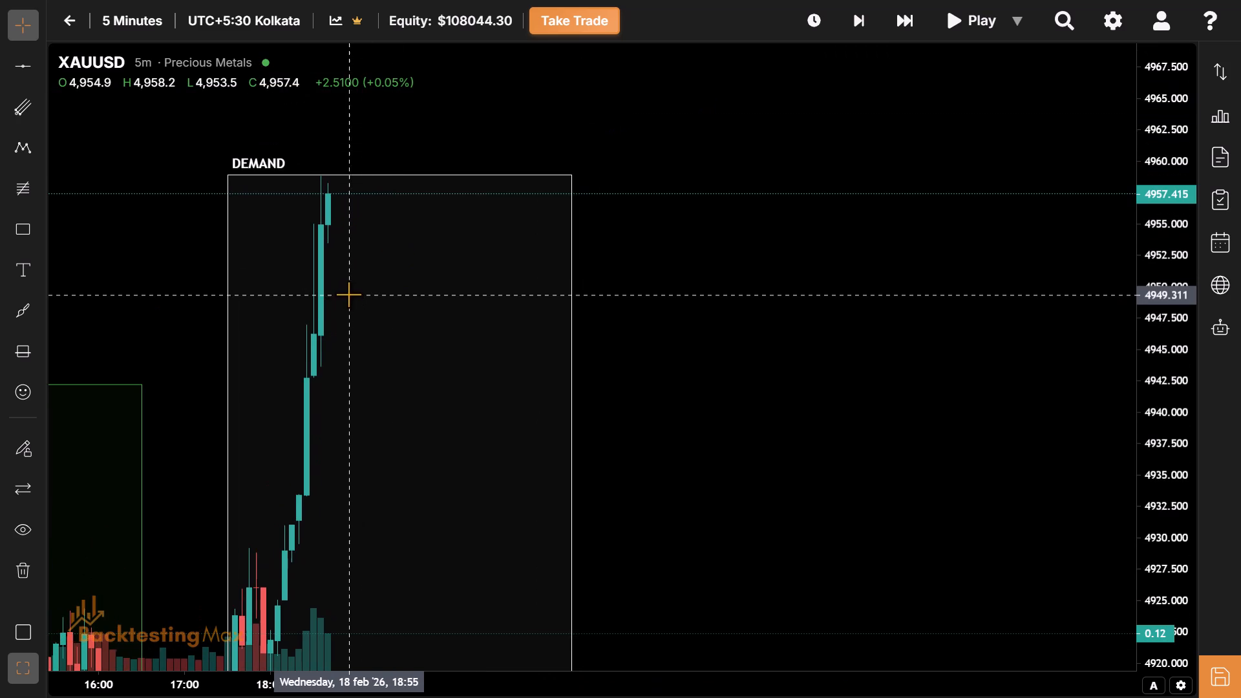
drag(348, 294, 346, 294)
drag(325, 297, 439, 269)
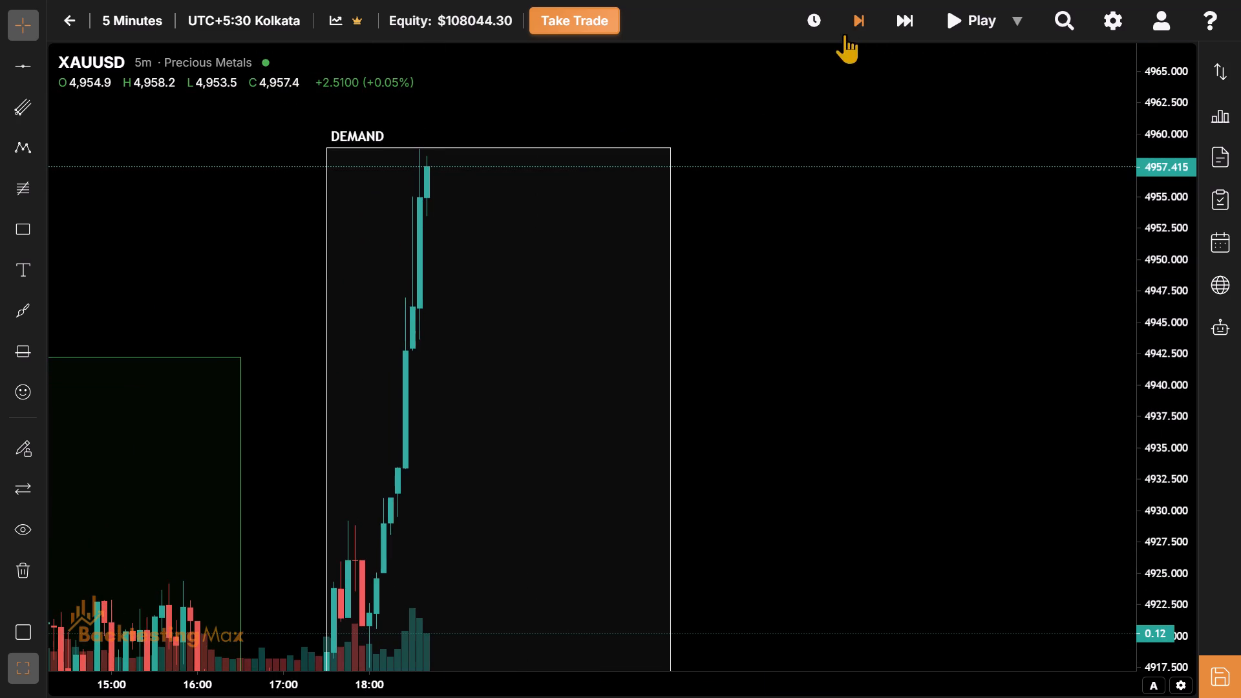
click(862, 21)
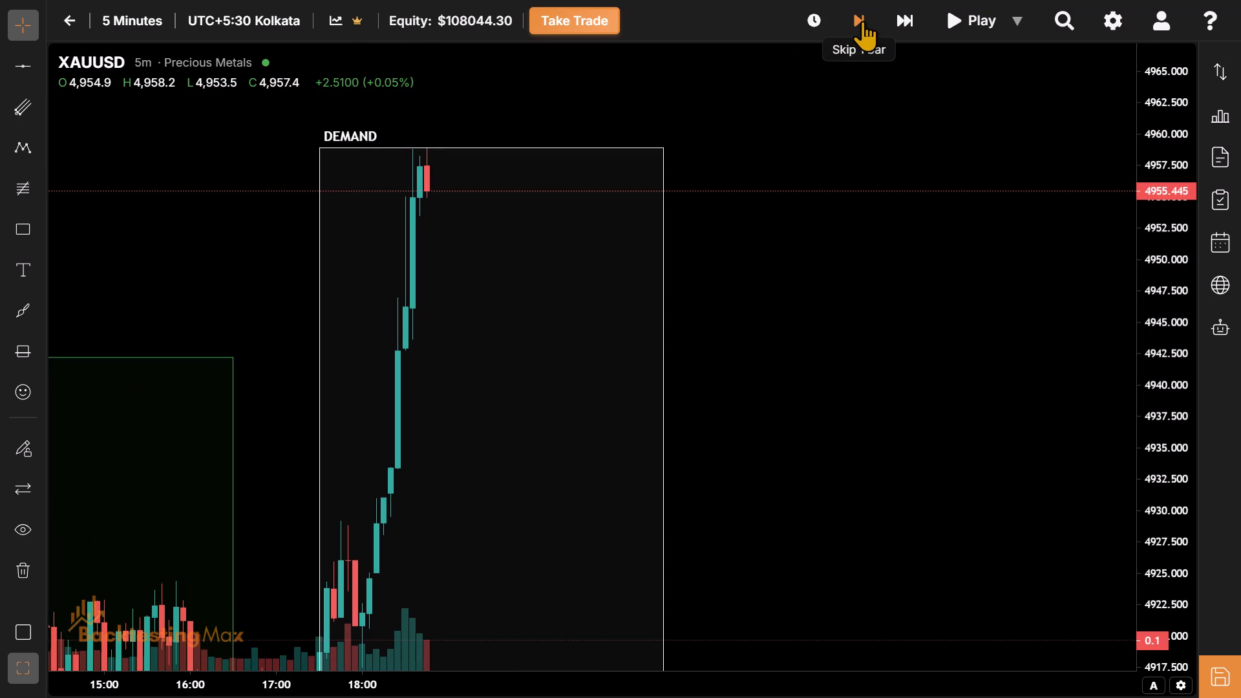
click(862, 21)
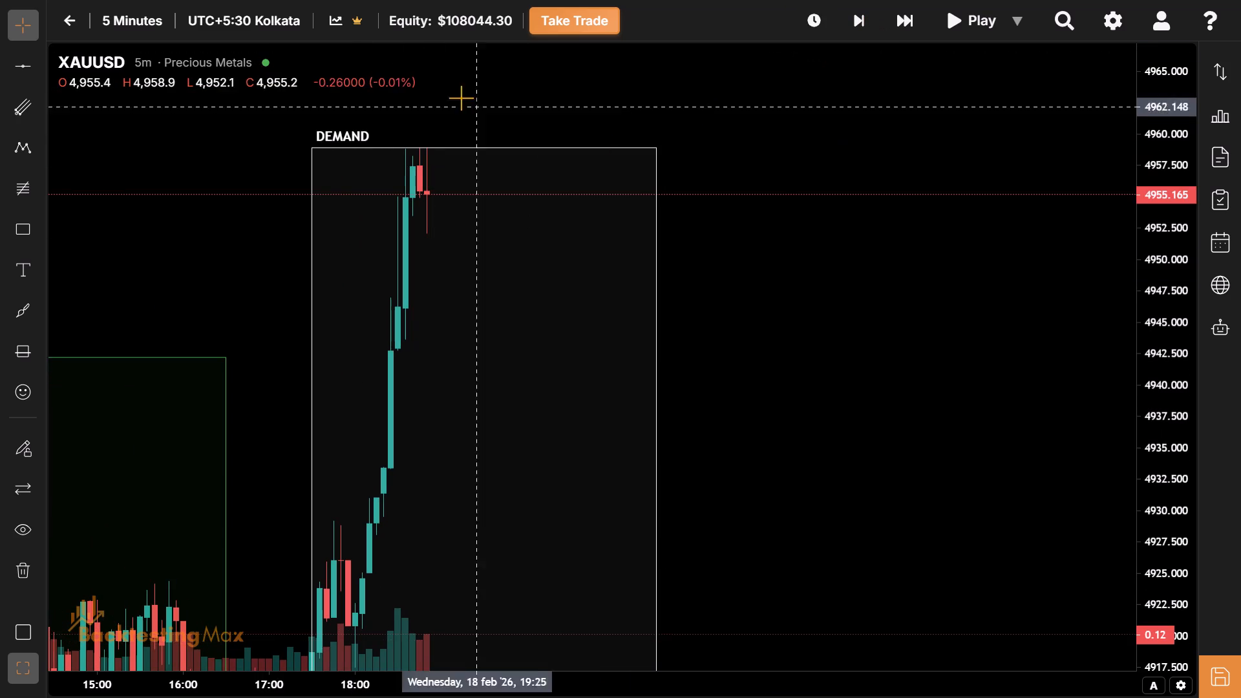
Switch the chart timeframe to 15 minutes and bring the three session boxes into view.
drag(507, 381, 485, 358)
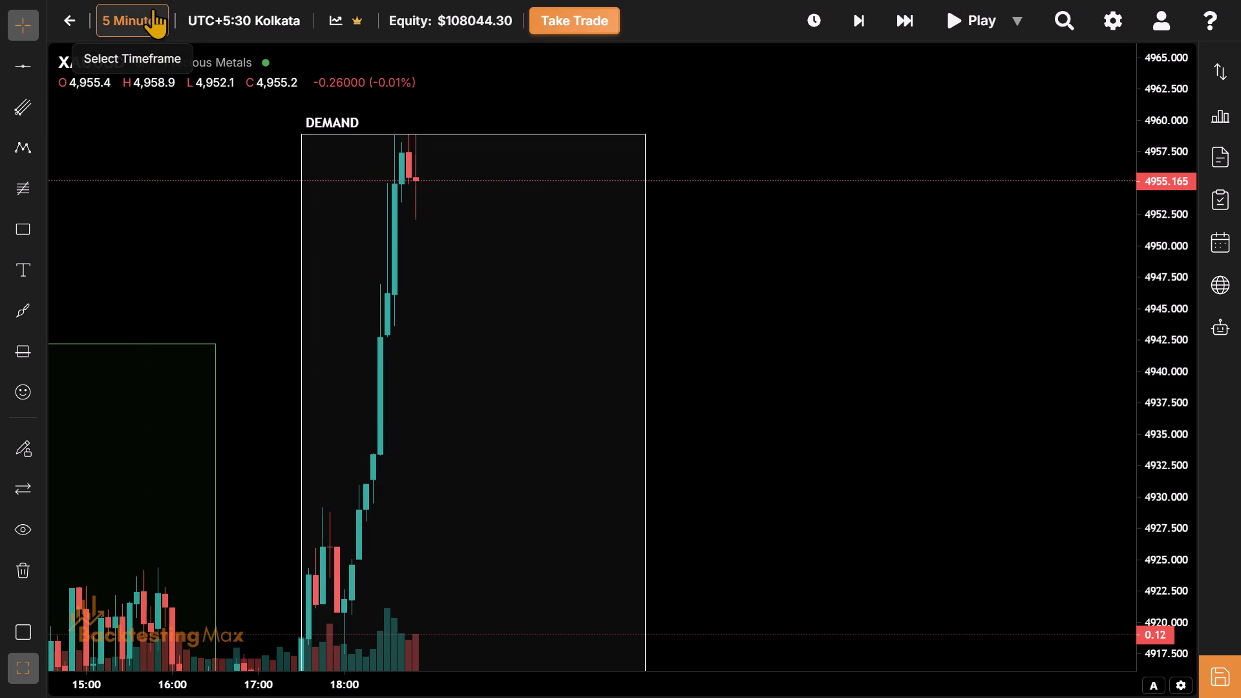
click(153, 7)
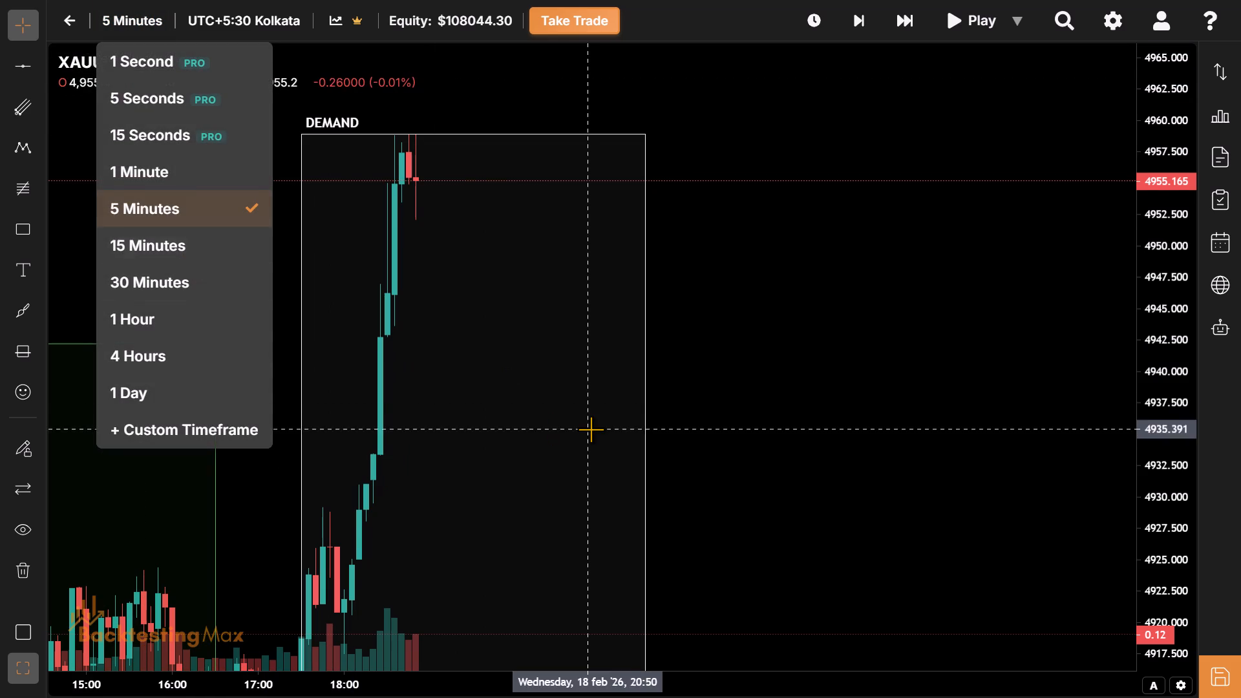
drag(591, 429, 655, 181)
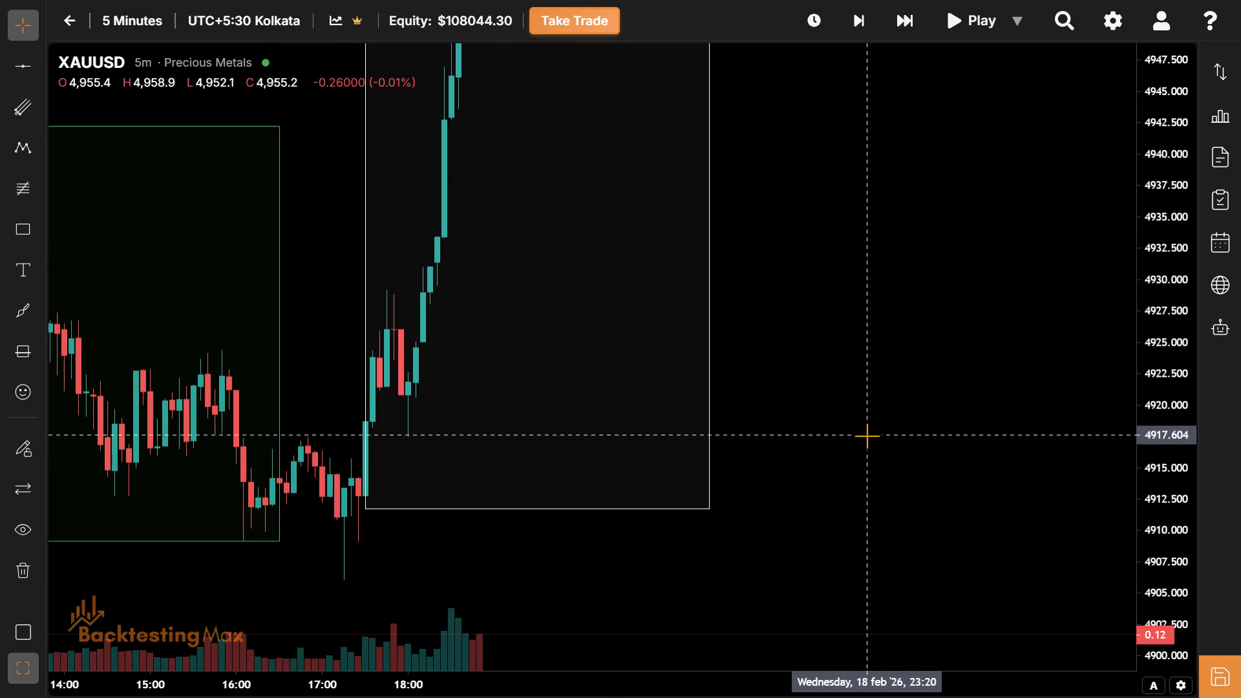
drag(865, 440, 833, 602)
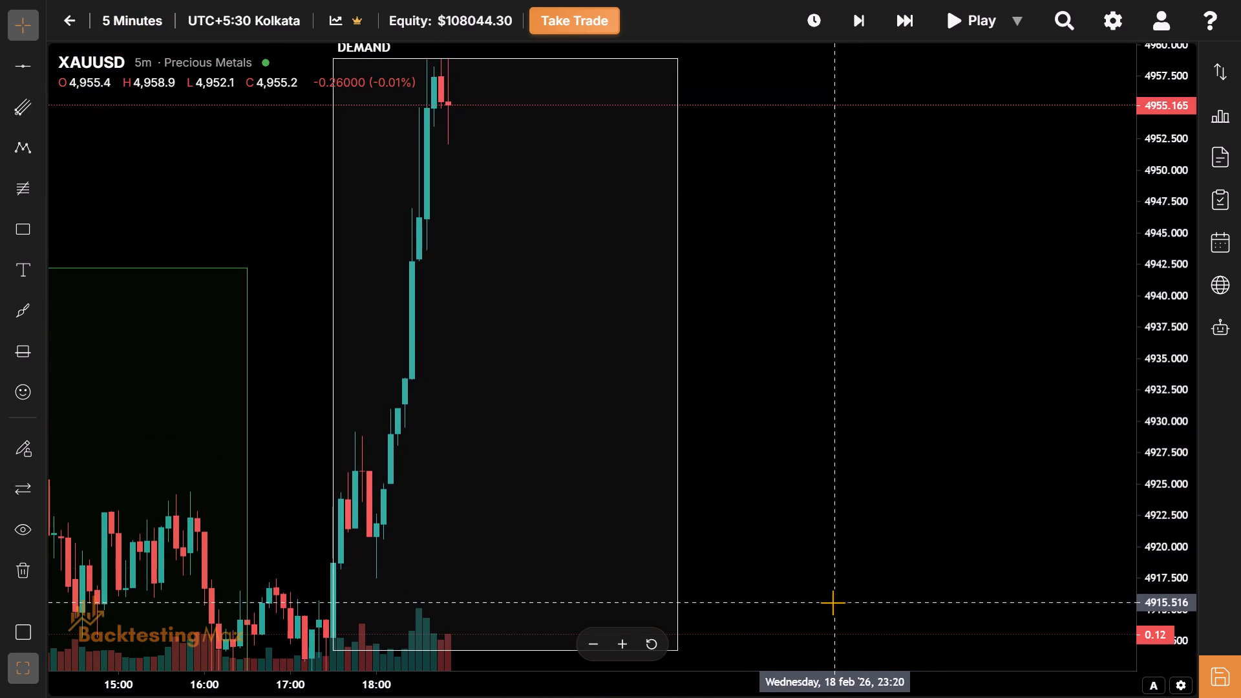
click(143, 21)
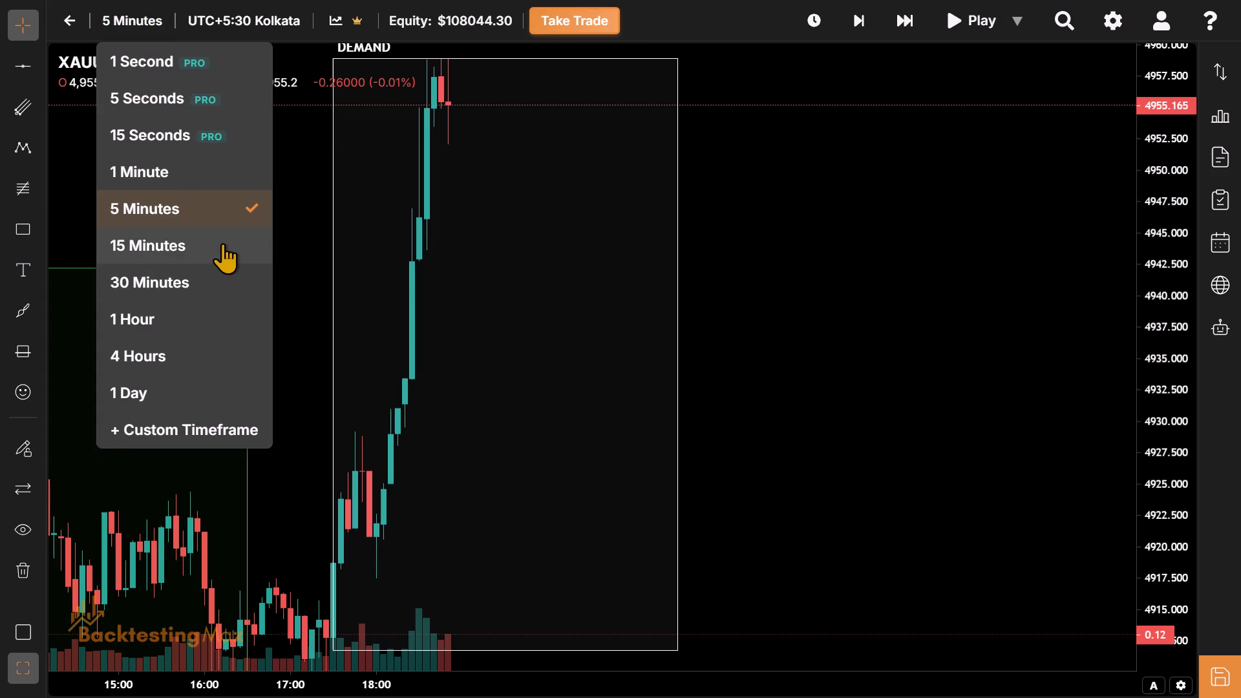
click(222, 243)
drag(820, 389, 868, 516)
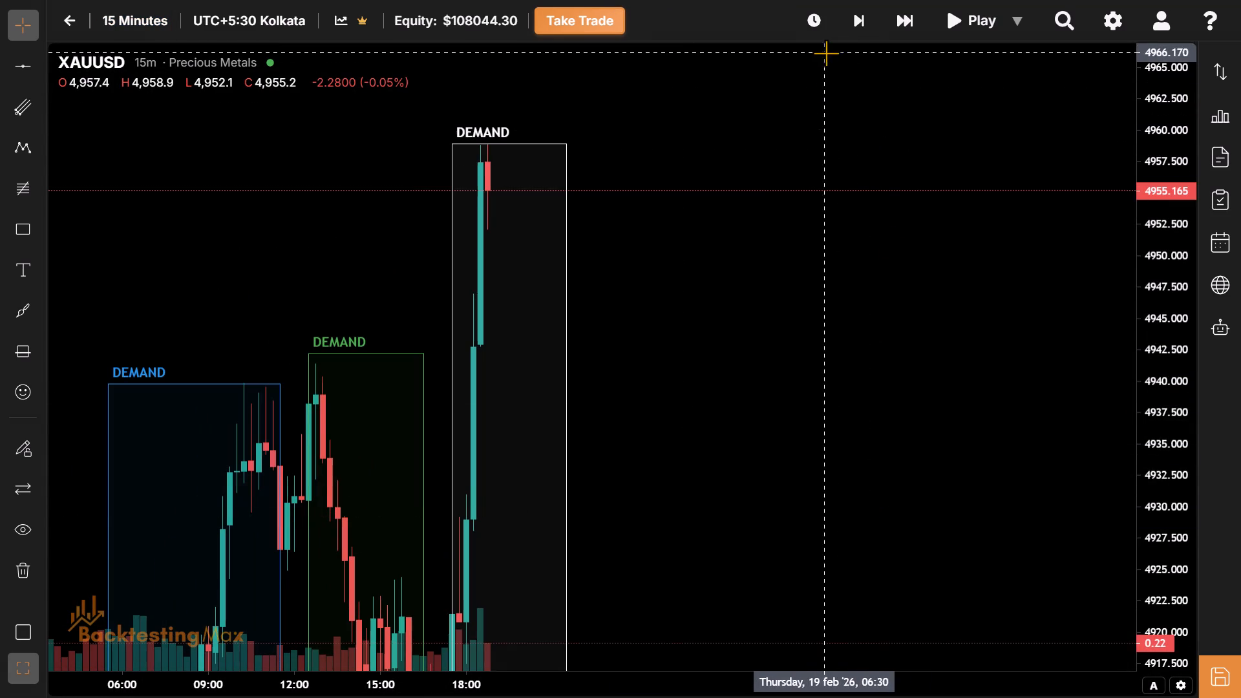
Advance the replay to the 19:00 candle on 15 minutes and raise the NY session box's top edge to the new high at about 4968.6.
click(856, 34)
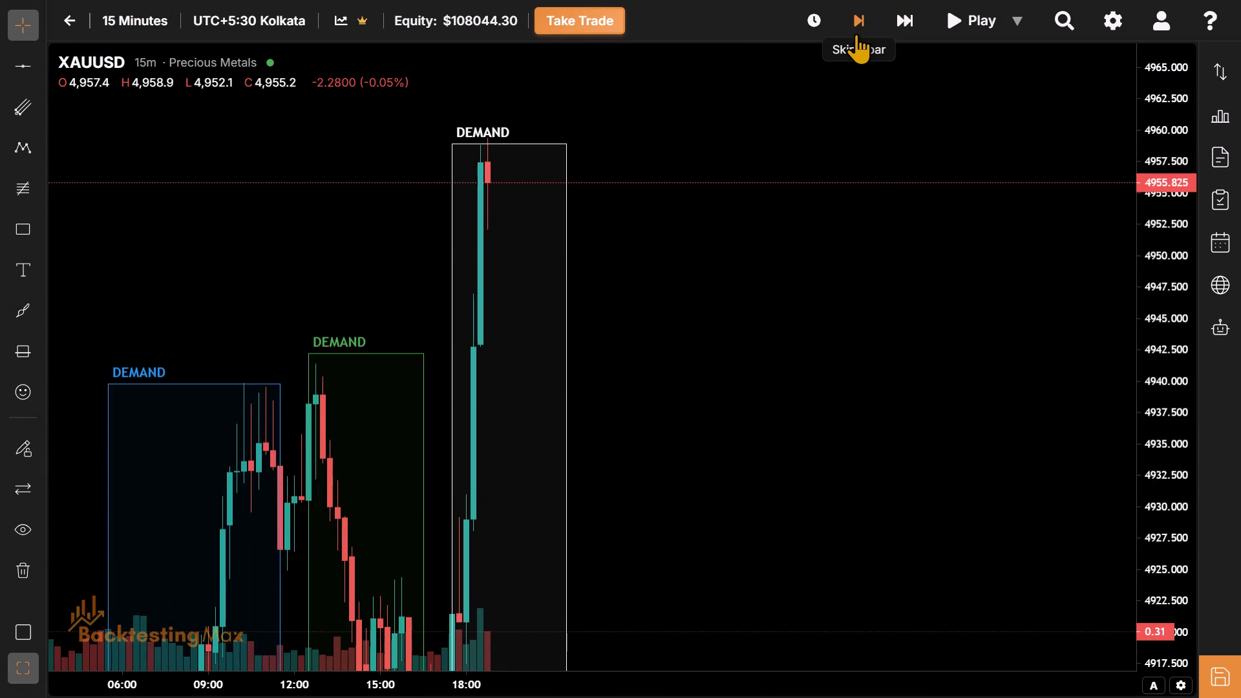
click(856, 34)
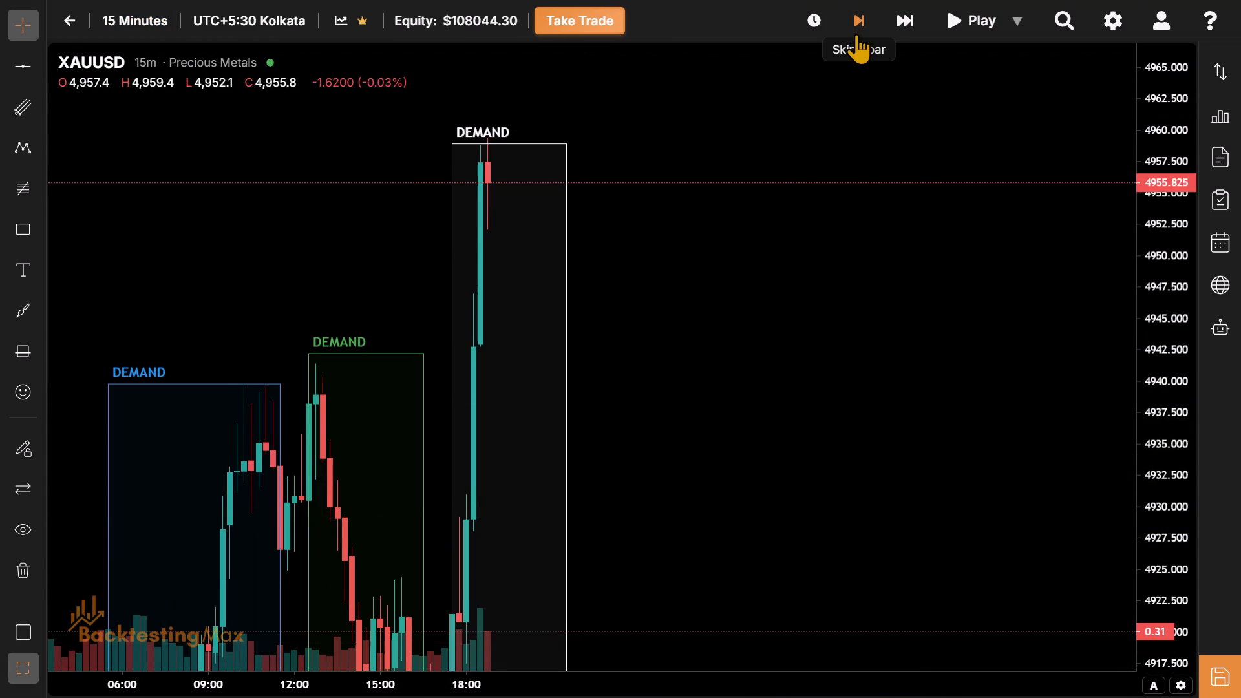
drag(766, 114, 954, 415)
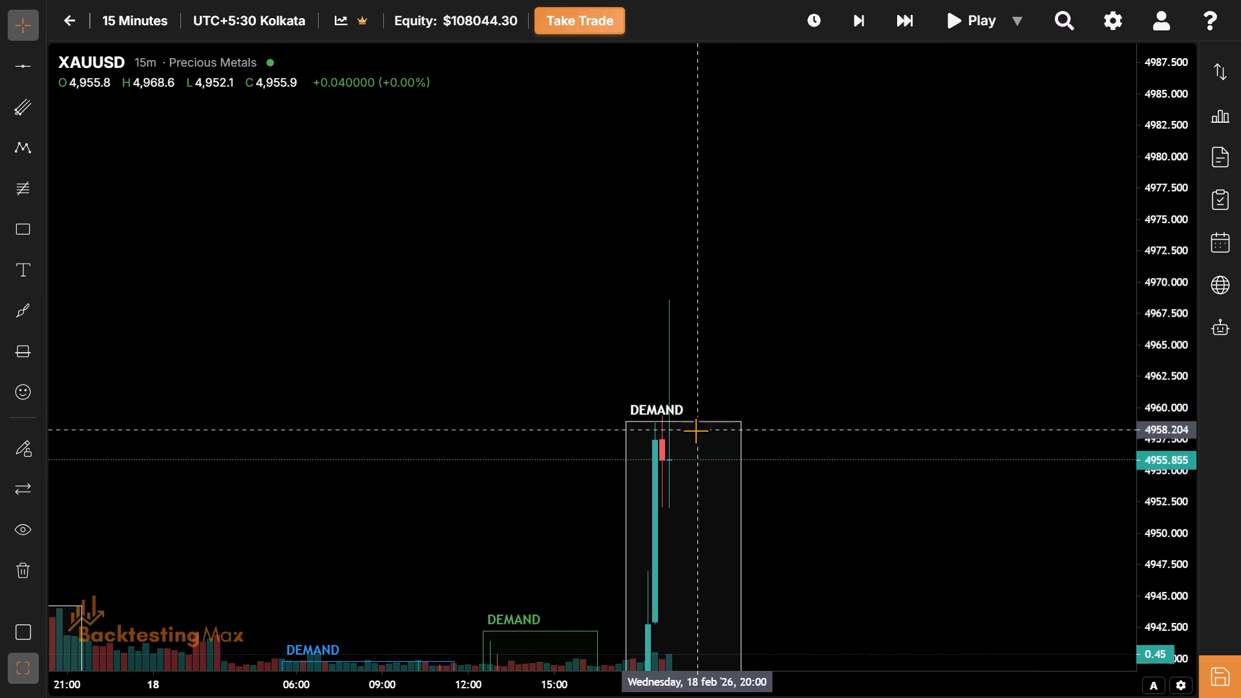
drag(683, 422, 701, 298)
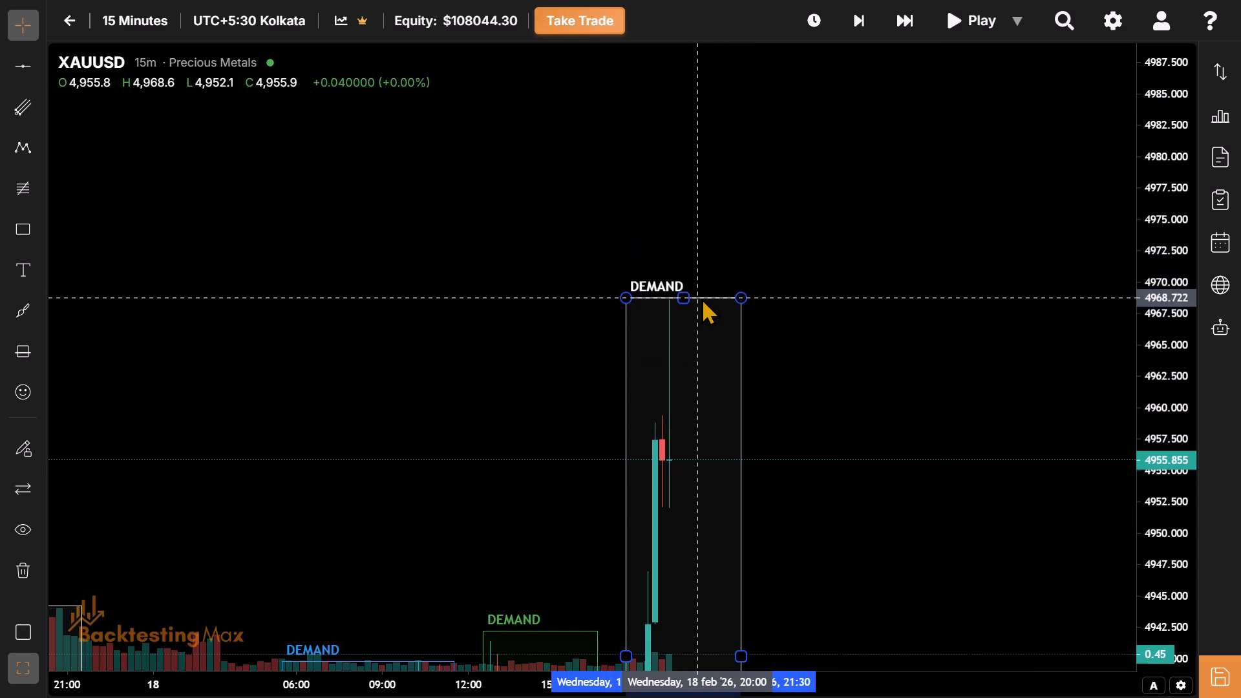
drag(701, 298, 701, 300)
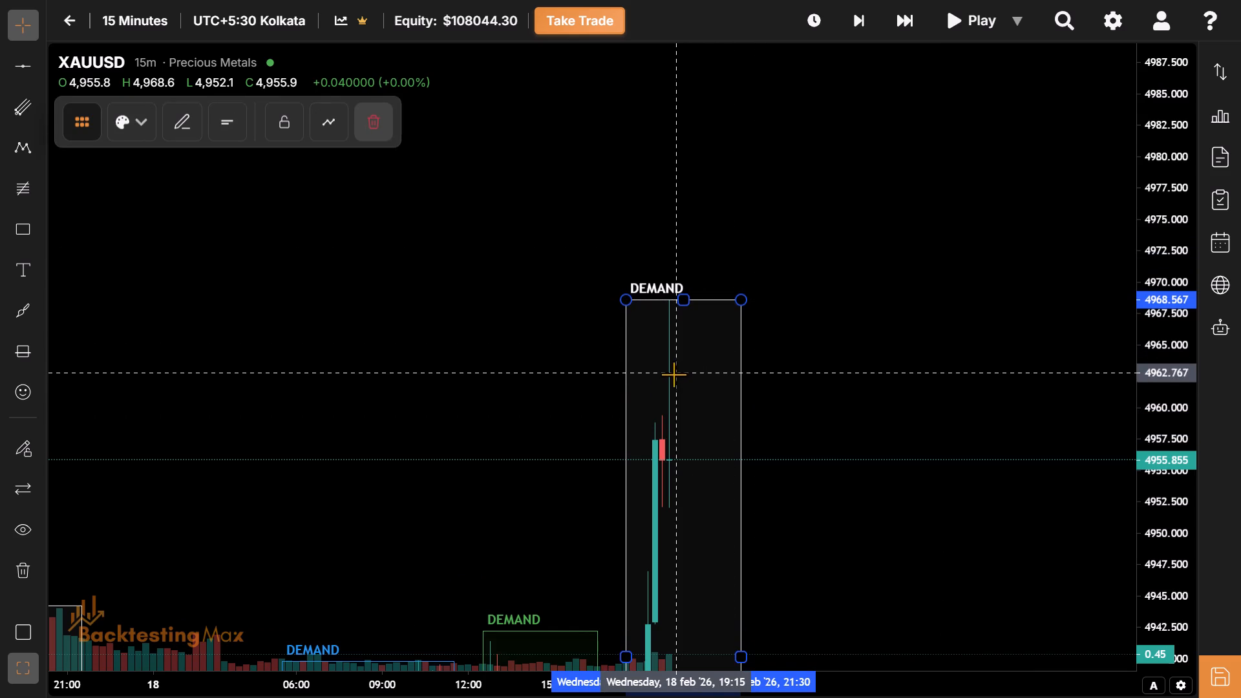
Switch the chart timeframe to 5 minutes and bring the NY session box into view.
drag(671, 377, 505, 240)
click(139, 9)
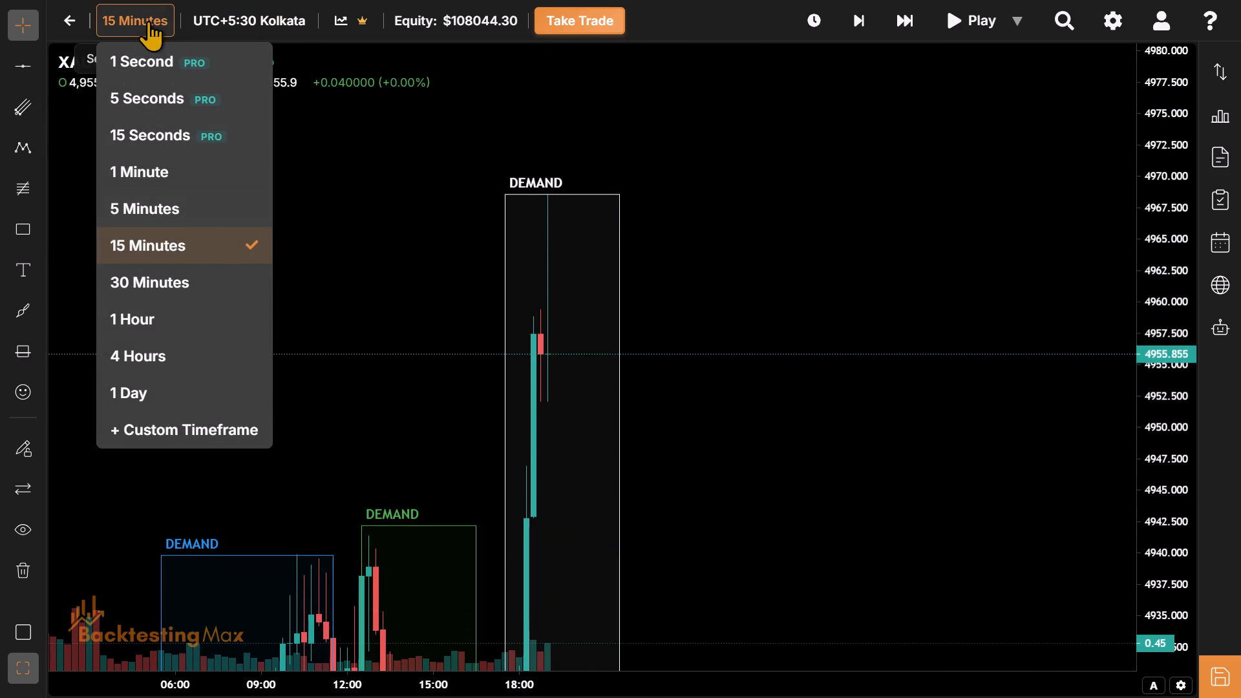
click(184, 207)
drag(697, 445, 659, 273)
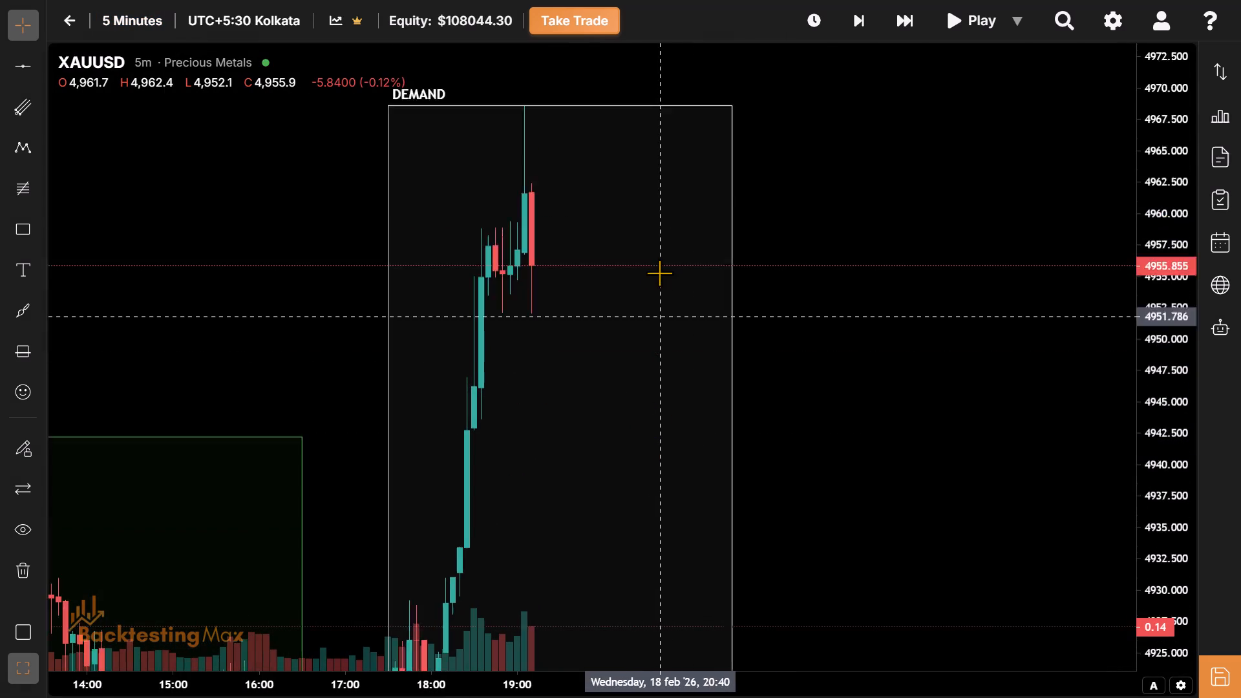
Examine the NY session's 5-minute price action around the 19:05 spike and the 19:10 bearish candle for a short setup.
drag(532, 279, 524, 354)
drag(524, 354, 542, 354)
drag(538, 359, 420, 363)
drag(420, 363, 414, 372)
drag(463, 340, 399, 369)
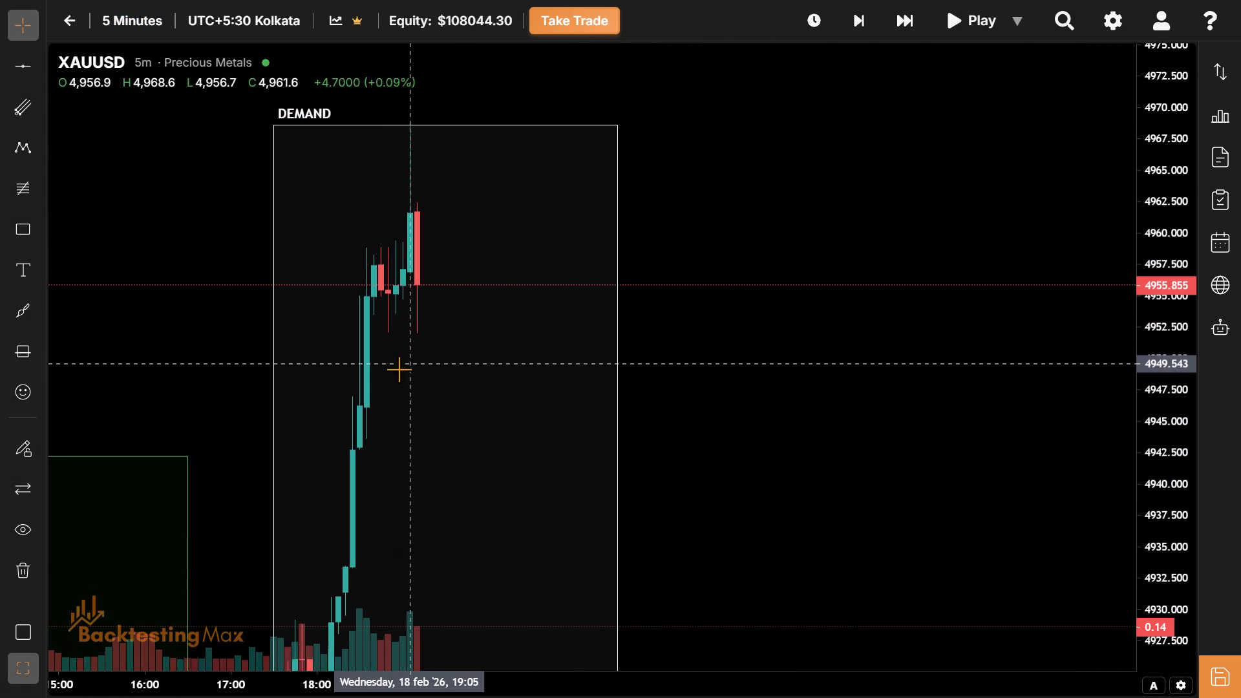
click(155, 22)
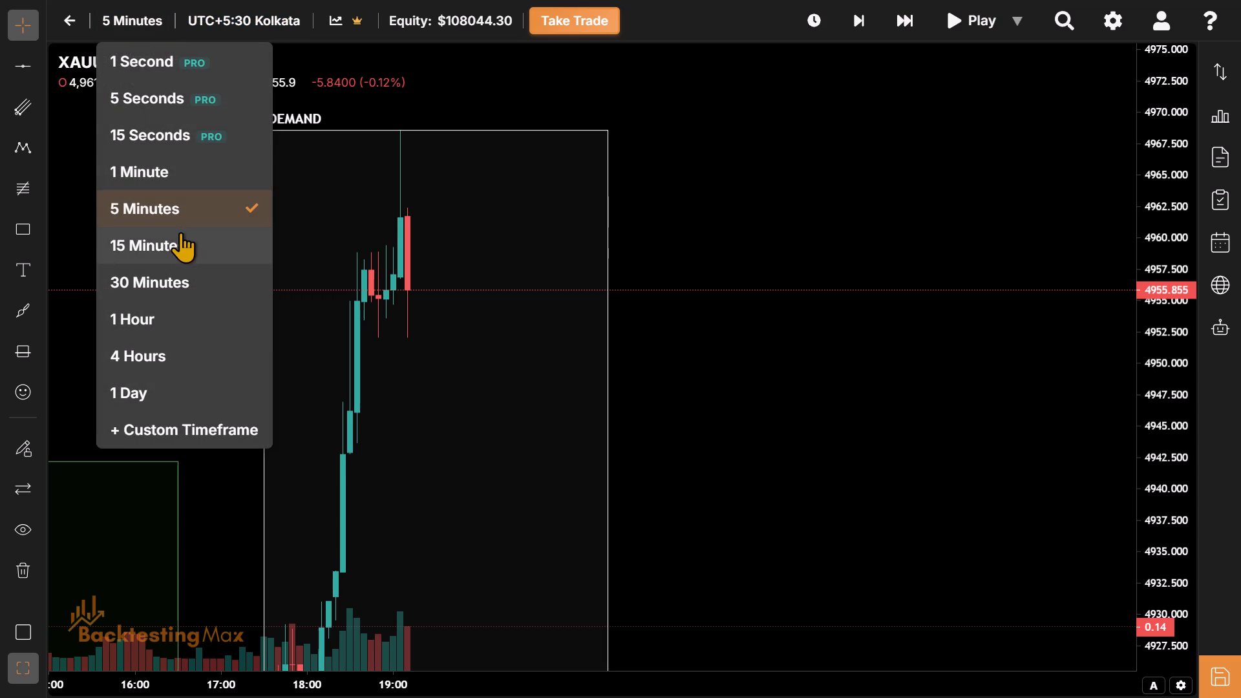
drag(475, 414, 453, 388)
drag(453, 388, 452, 391)
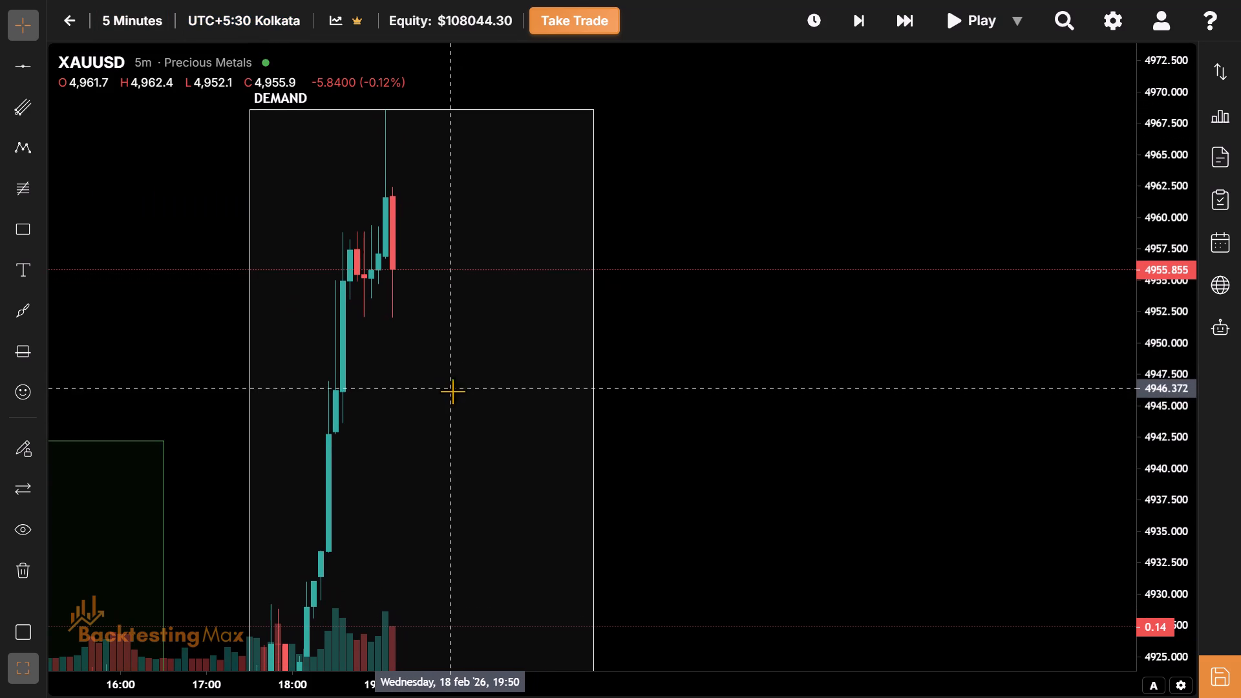
drag(452, 391, 452, 394)
drag(452, 394, 450, 441)
drag(450, 441, 346, 326)
drag(346, 326, 349, 369)
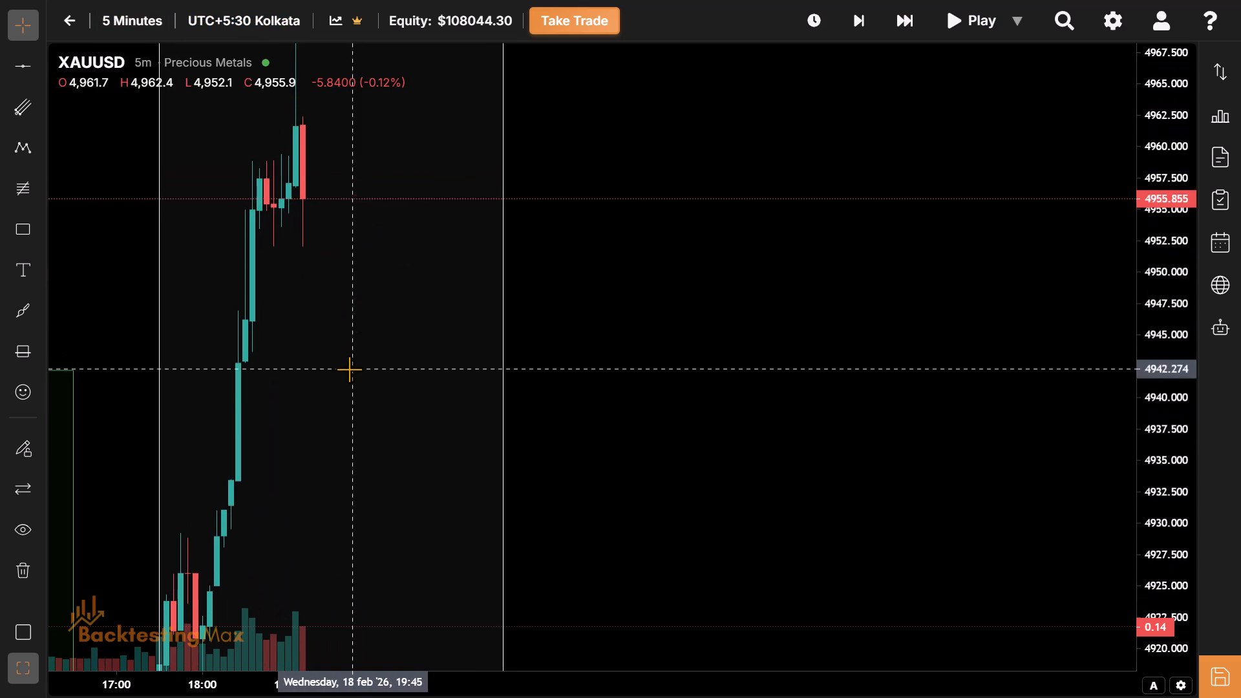
drag(422, 403, 464, 450)
click(464, 450)
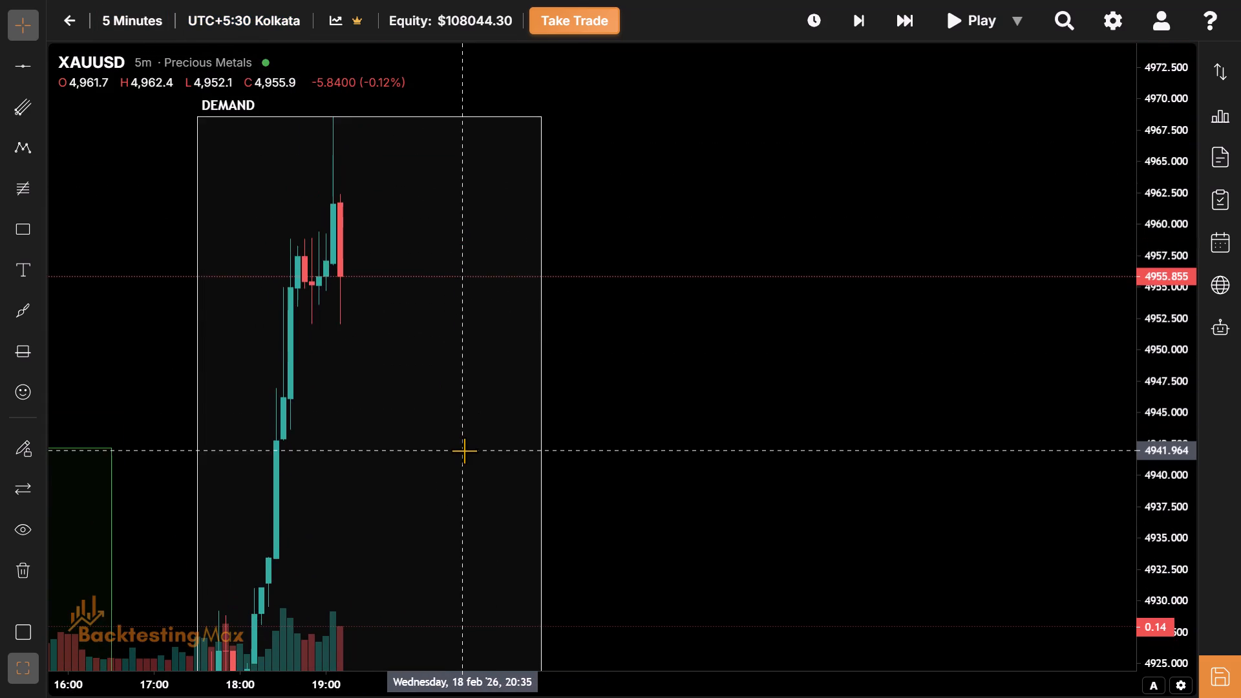
drag(464, 450, 472, 494)
Start a new short limit trade with its entry at about 4951.83, just below the 19:10 candle's low.
click(566, 25)
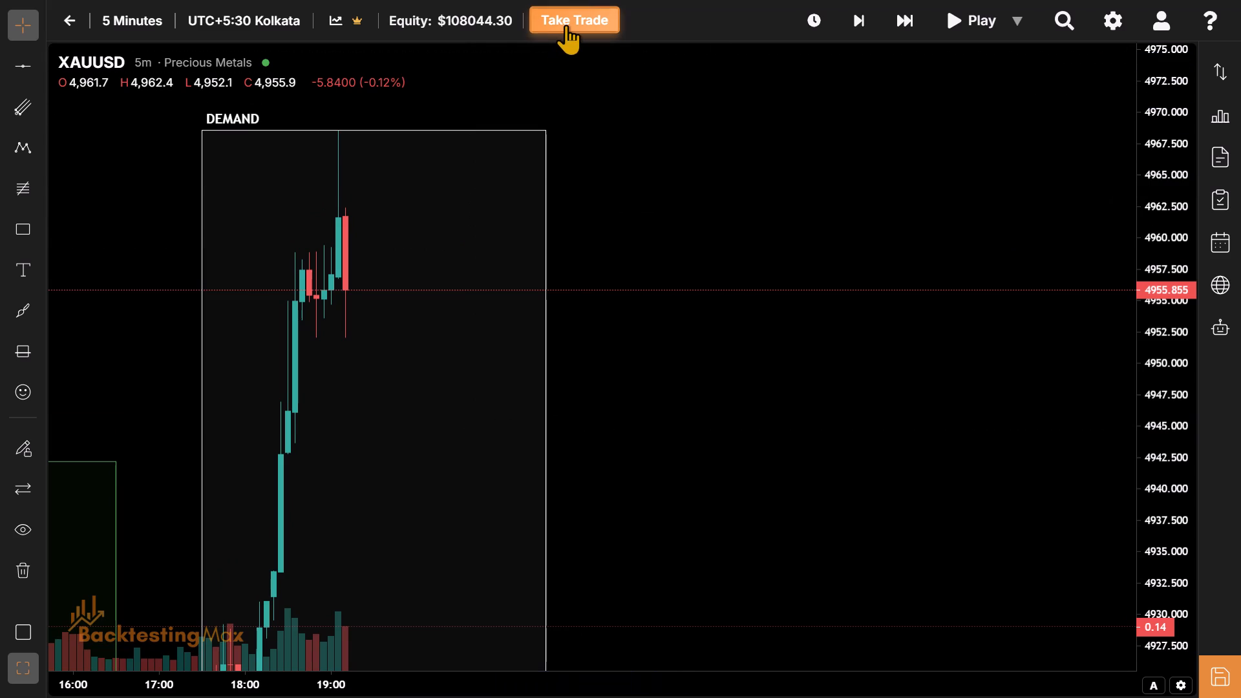
drag(246, 217, 1240, 331)
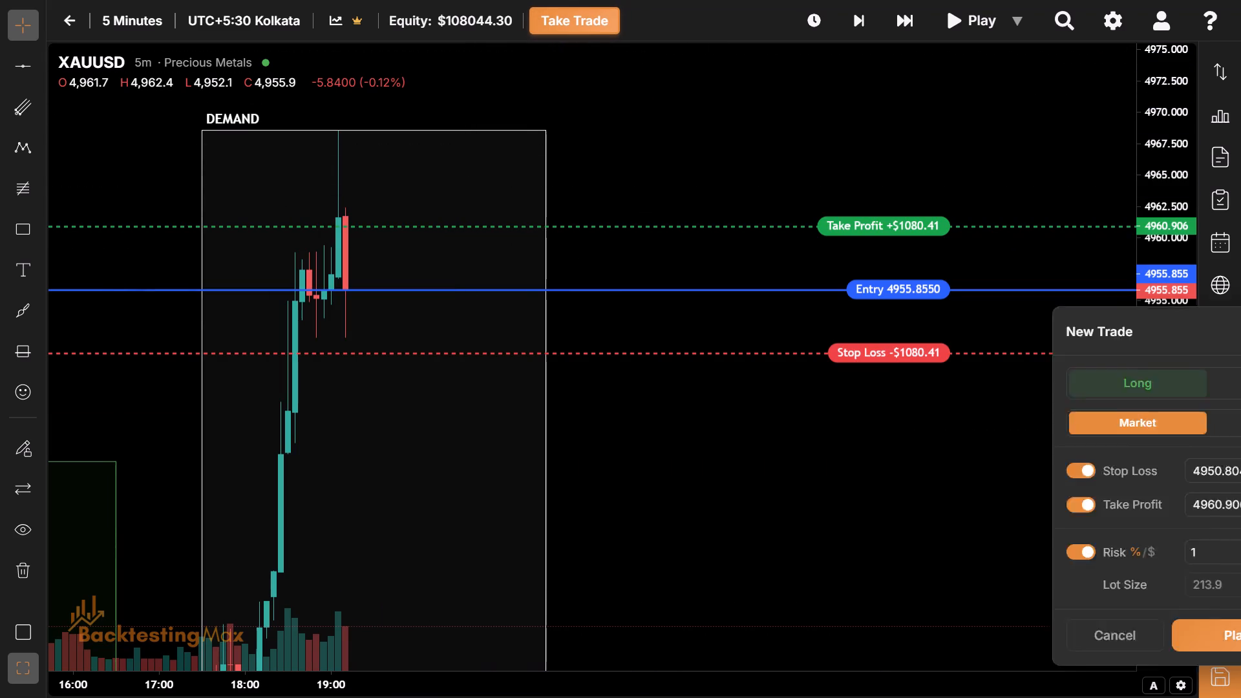
drag(1240, 331, 1063, 275)
click(1163, 352)
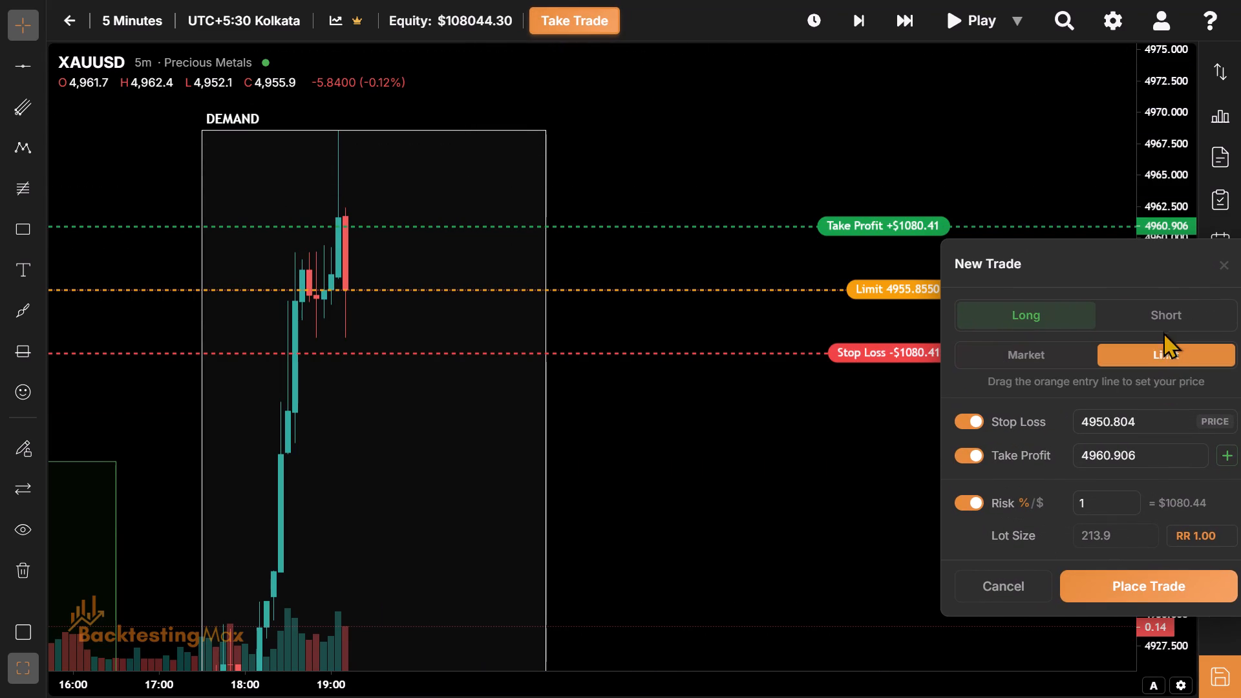
click(1161, 328)
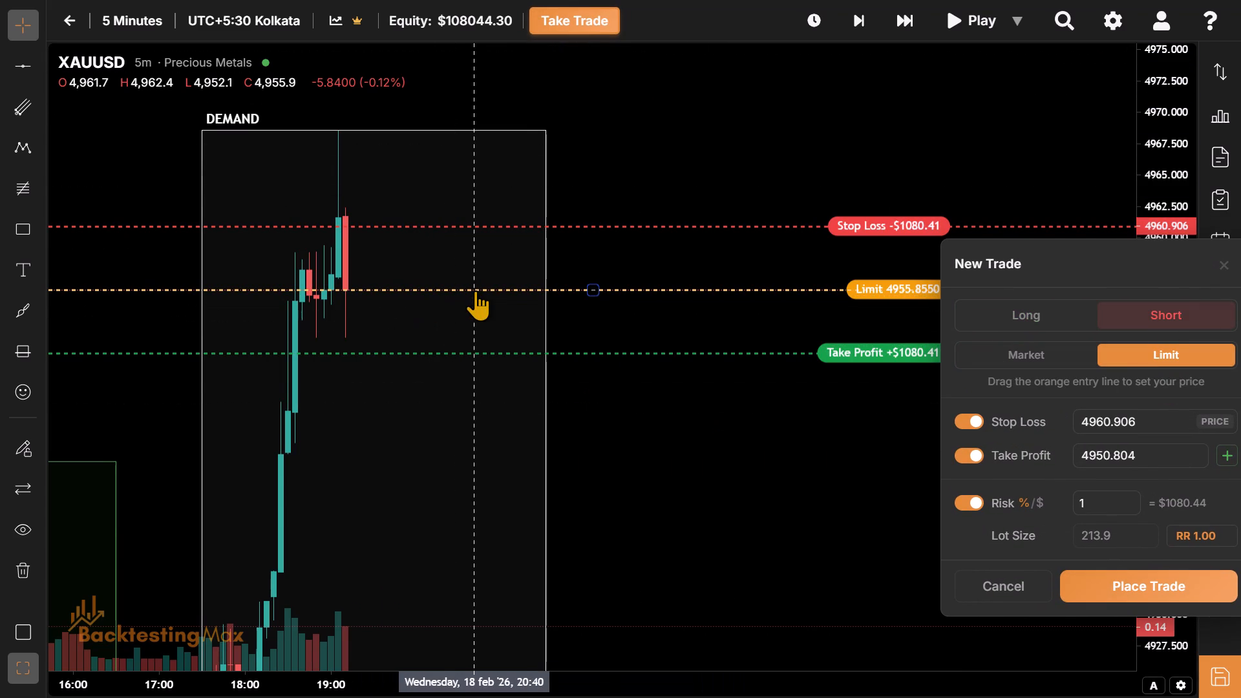
drag(475, 290, 634, 352)
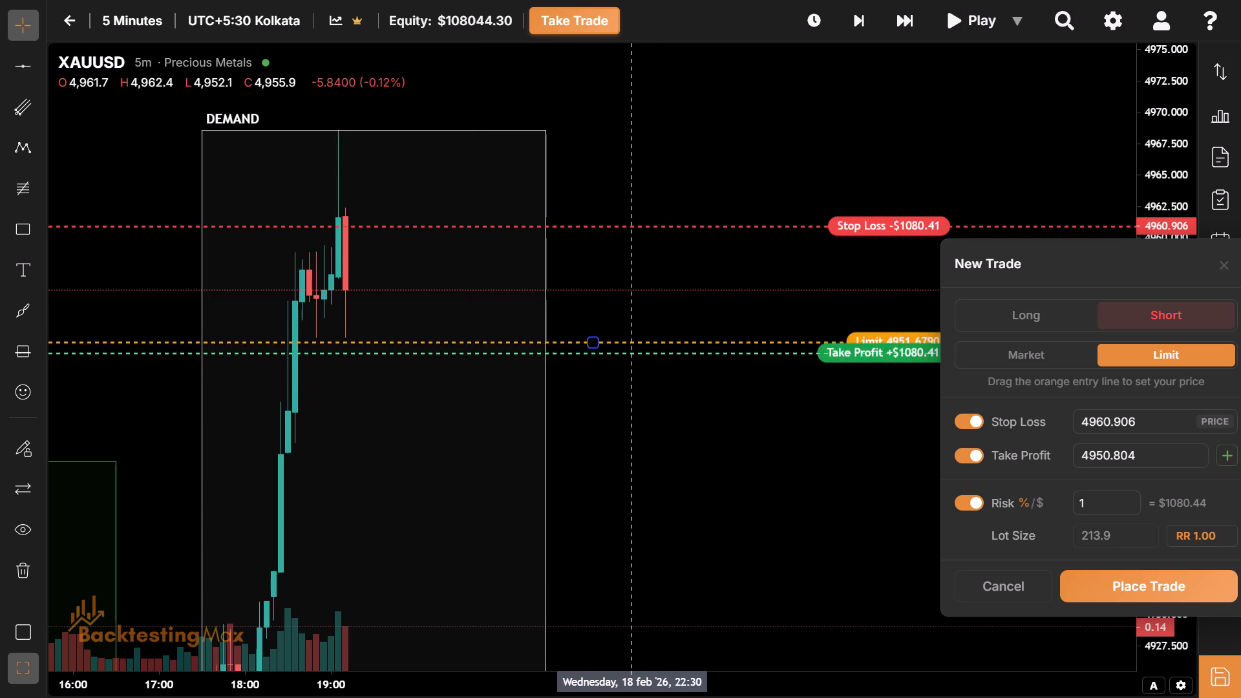
drag(634, 352, 684, 351)
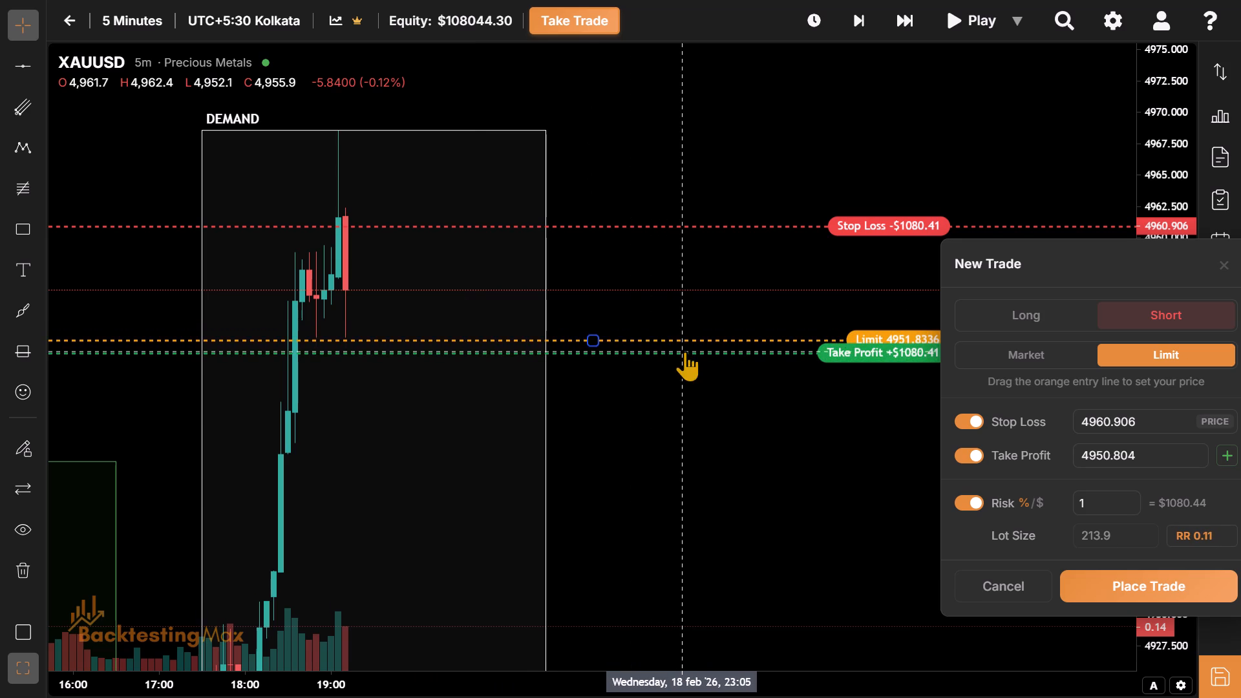
Set the short trade's stop loss to about 4964.55, above the 19:10 candle.
drag(593, 227, 634, 151)
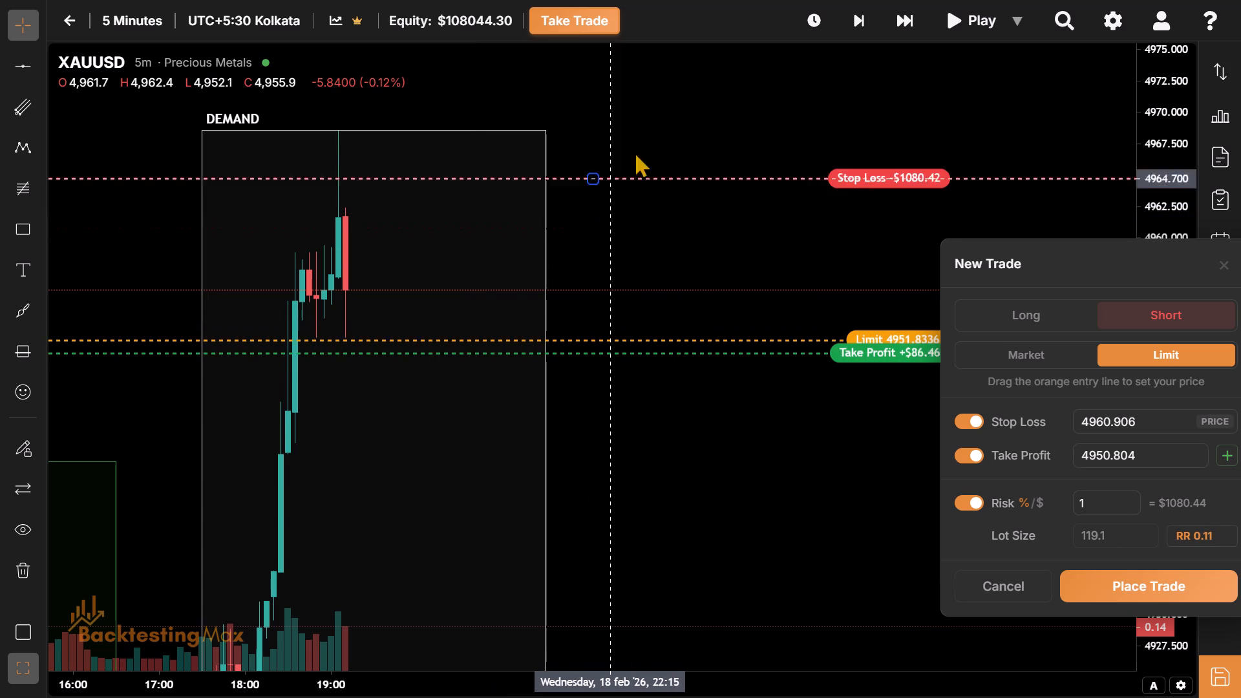
drag(634, 151, 711, 181)
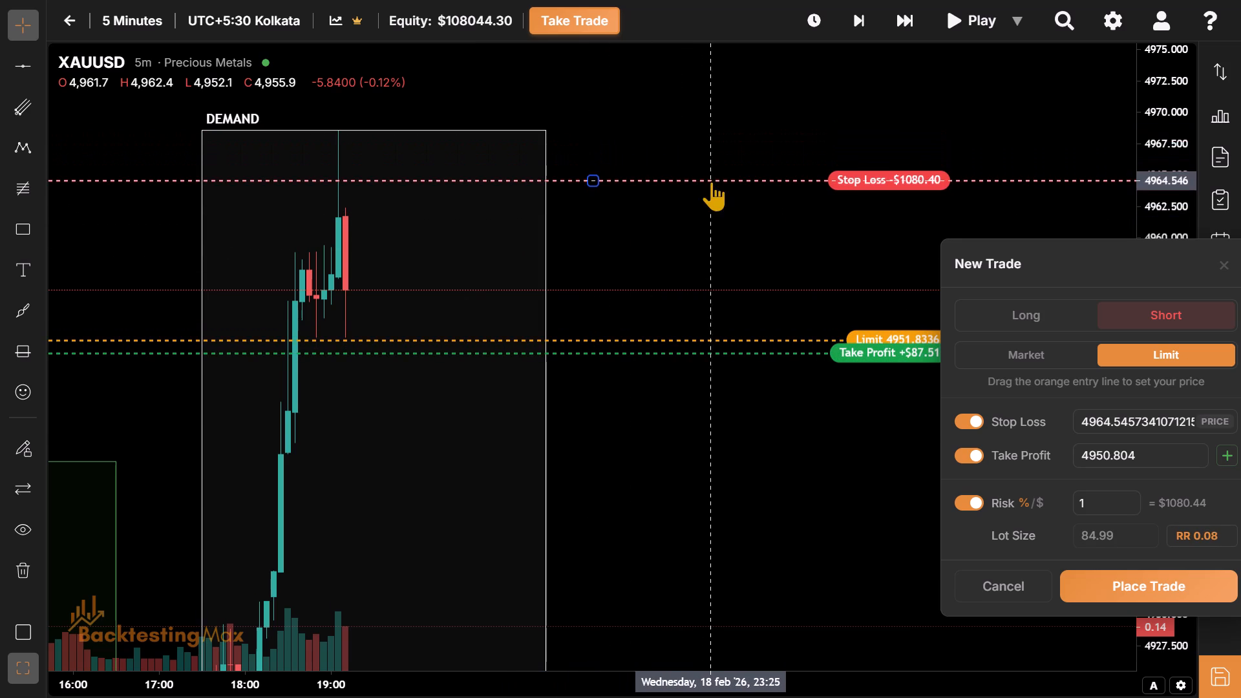
Set the short trade's take profit to about 4914.2, just above the NY session box's bottom edge.
drag(591, 567, 573, 374)
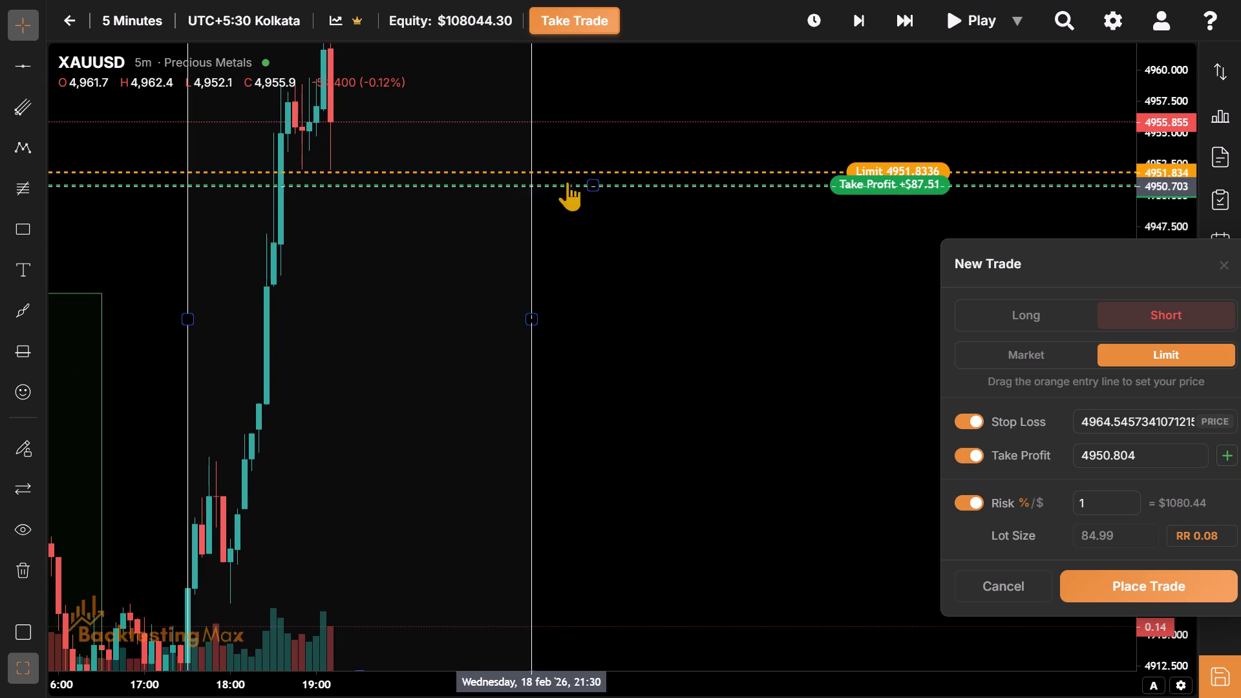
drag(593, 184, 638, 595)
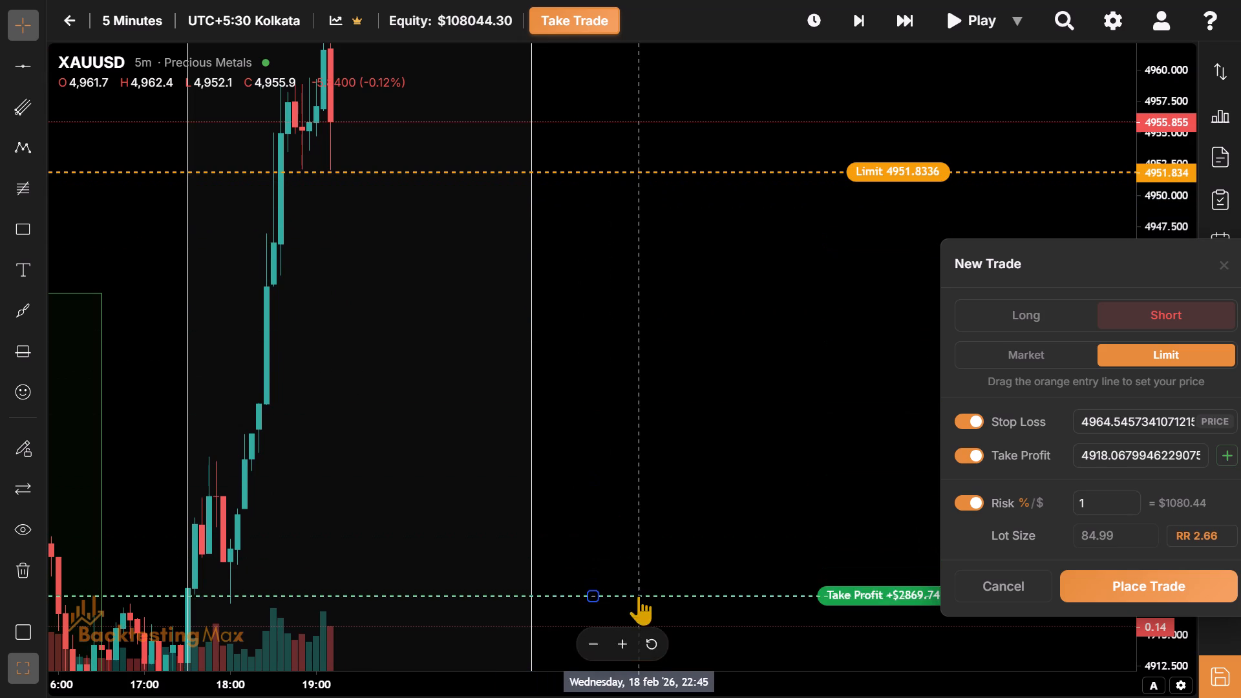
drag(666, 554, 653, 277)
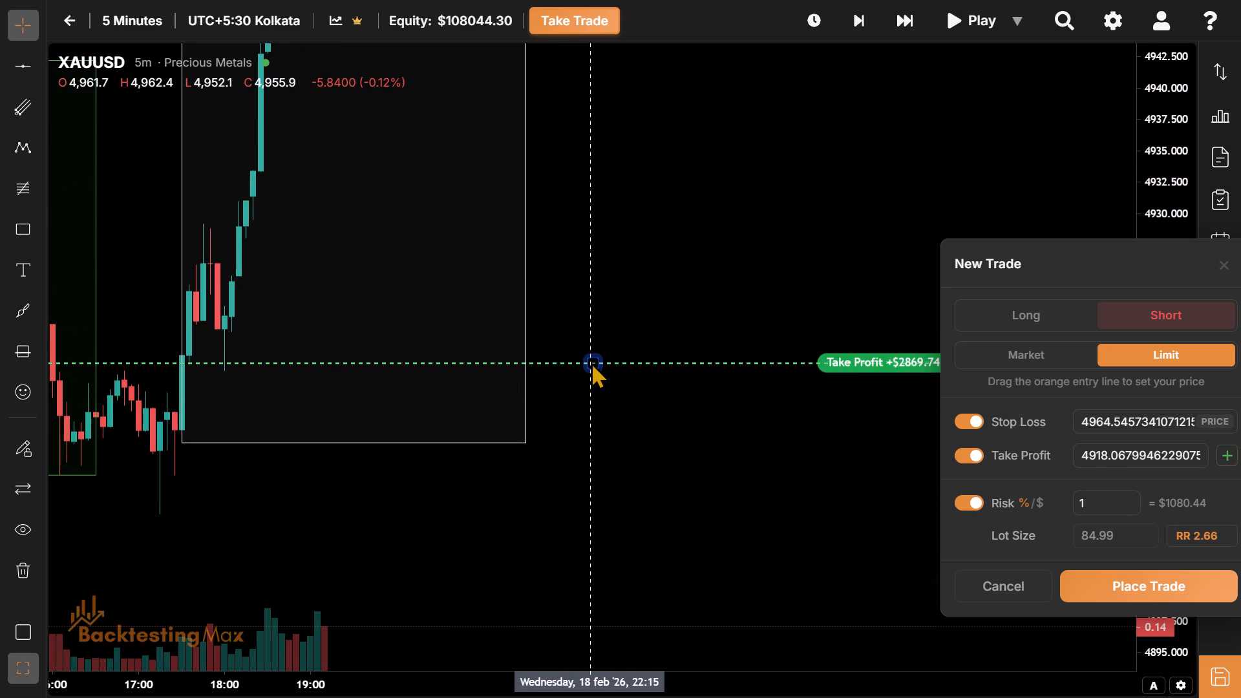
drag(590, 360, 600, 422)
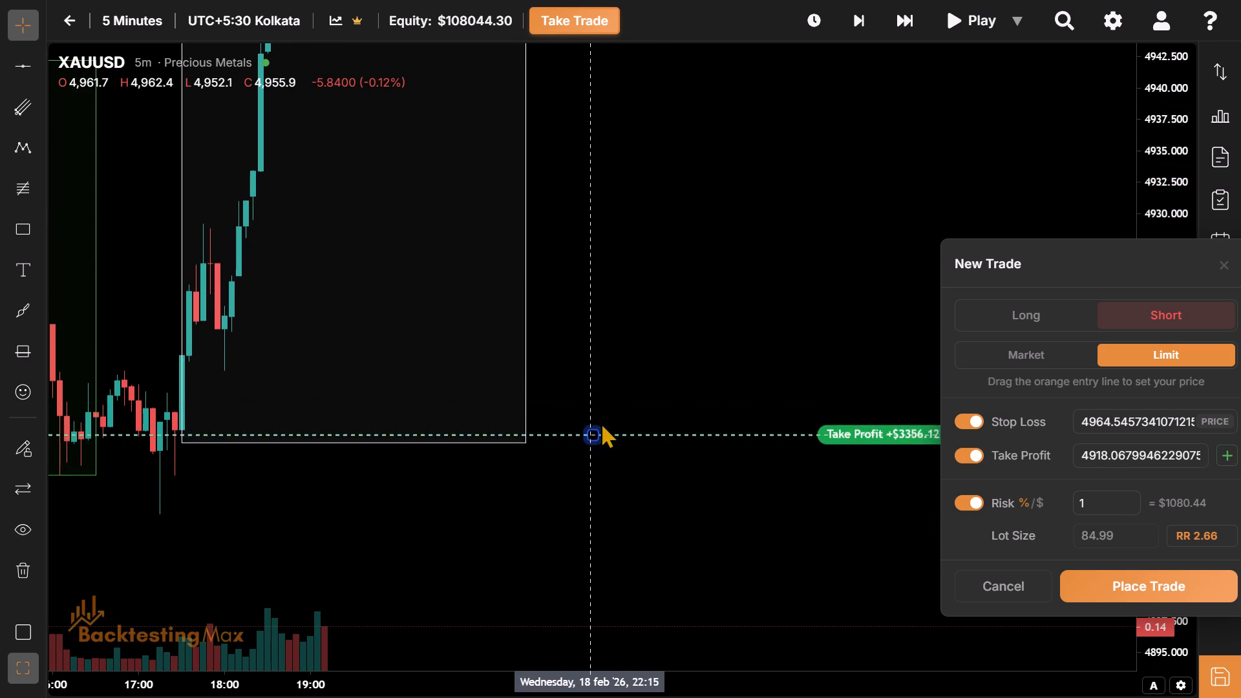
drag(600, 422, 653, 411)
drag(676, 254, 714, 459)
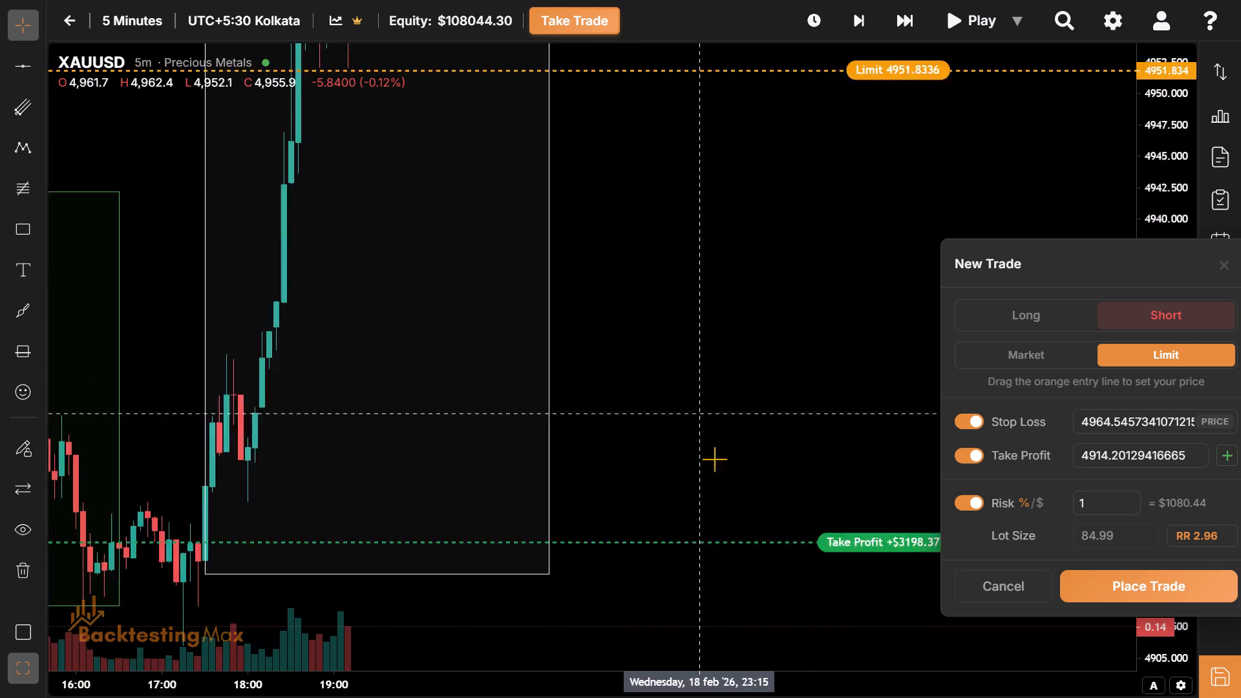
drag(714, 459, 663, 497)
Place the short limit trade with 1% risk.
drag(1066, 255, 1011, 242)
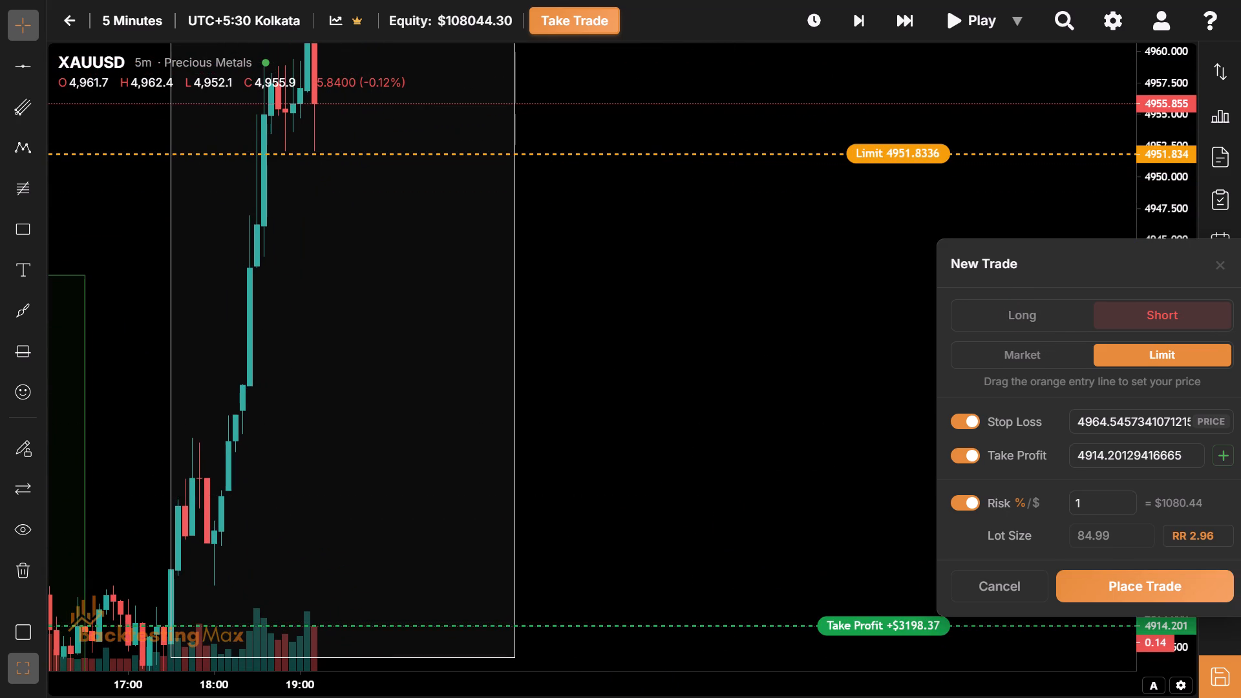
drag(1011, 242, 1008, 241)
click(1110, 575)
Advance the replay one bar at a time to the 19:40 candle, following the short trade.
drag(674, 319, 755, 515)
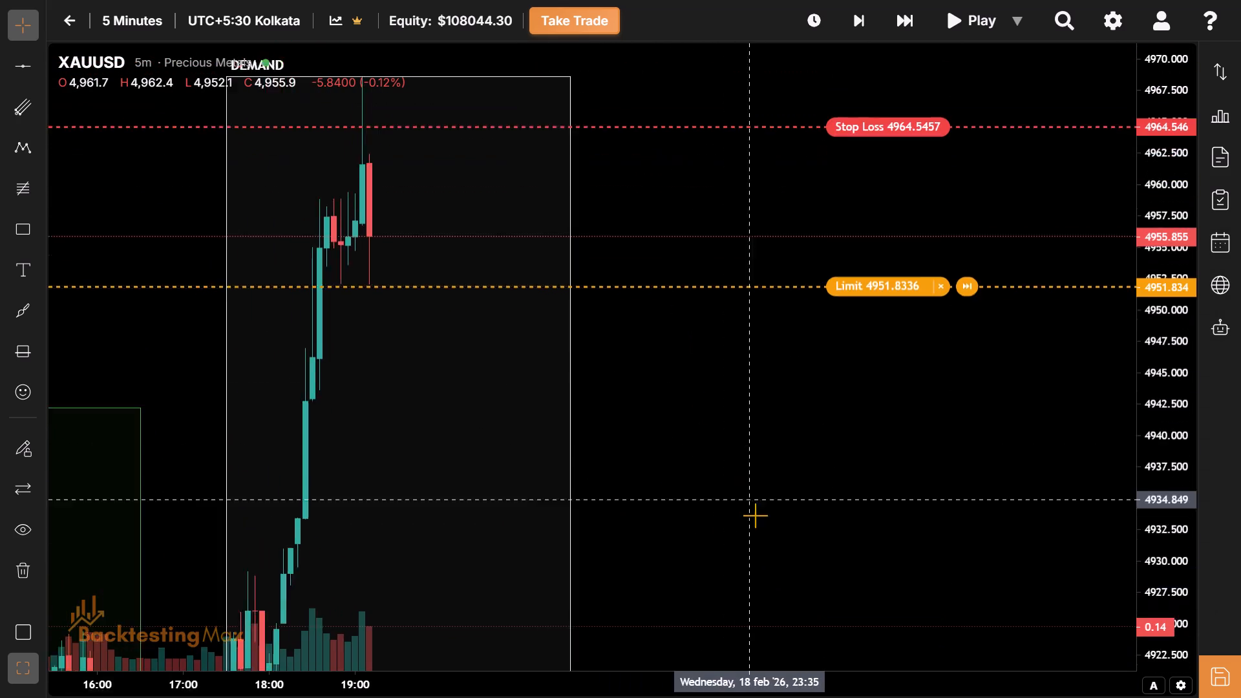
drag(755, 515, 767, 555)
click(865, 35)
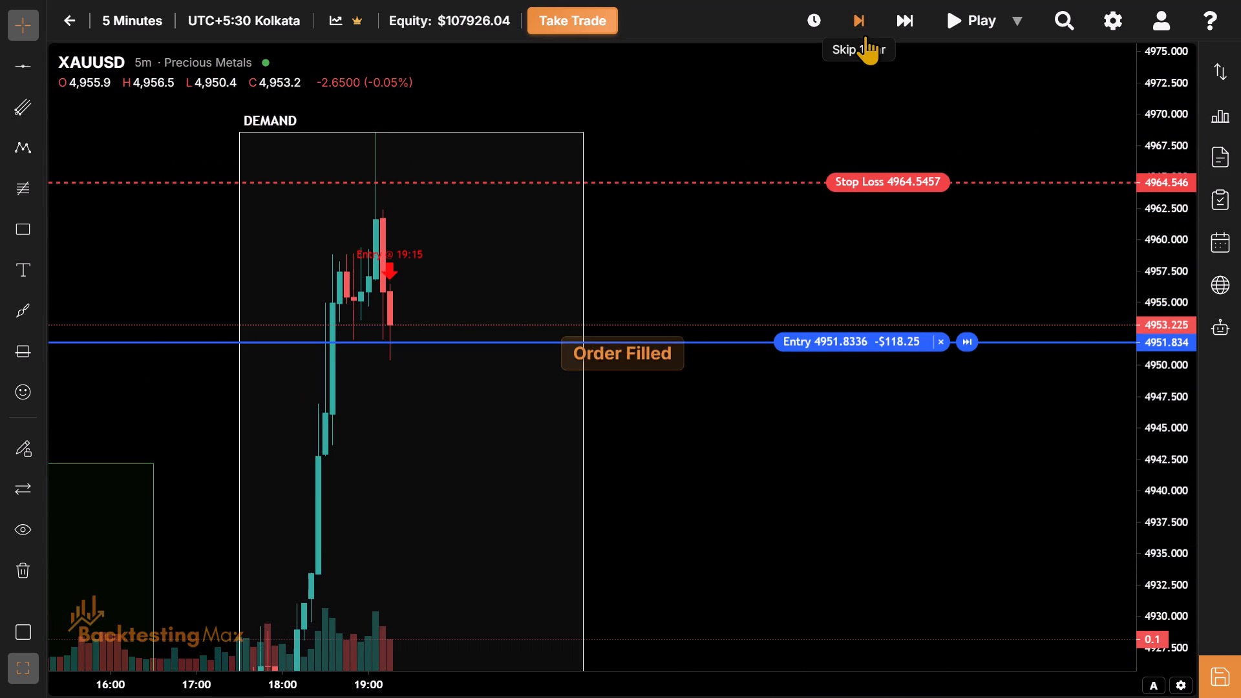
click(865, 35)
click(865, 35)
click(865, 35)
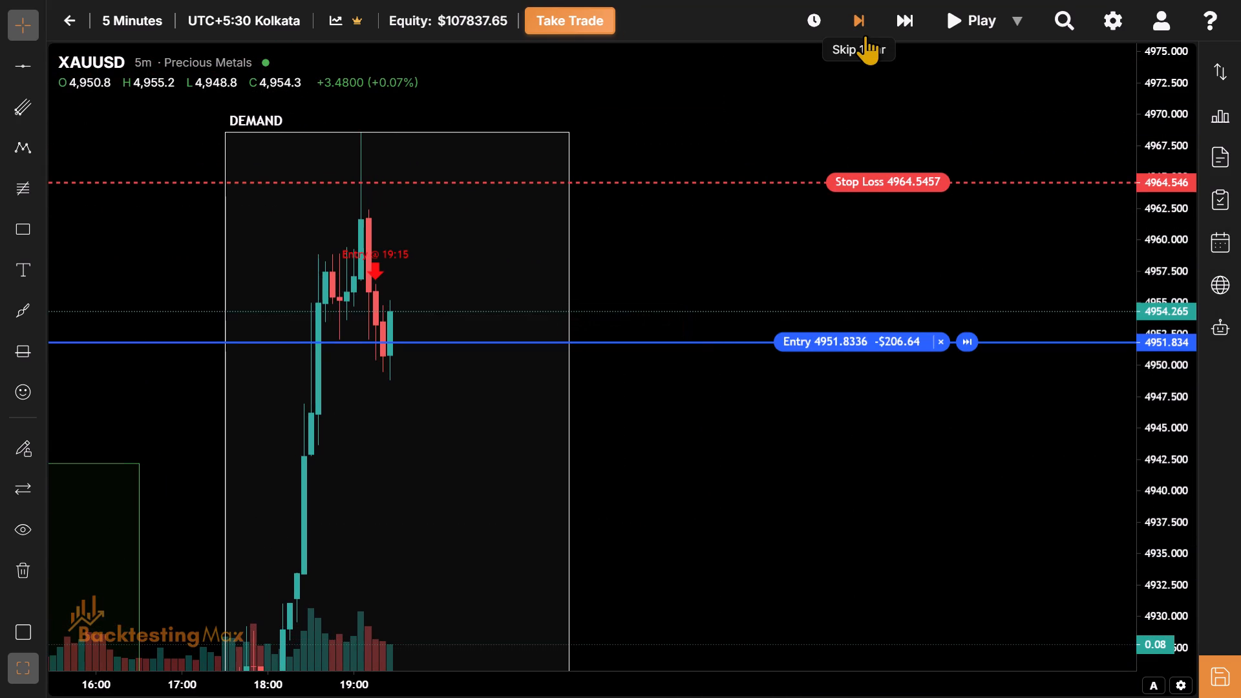
click(865, 35)
click(865, 35)
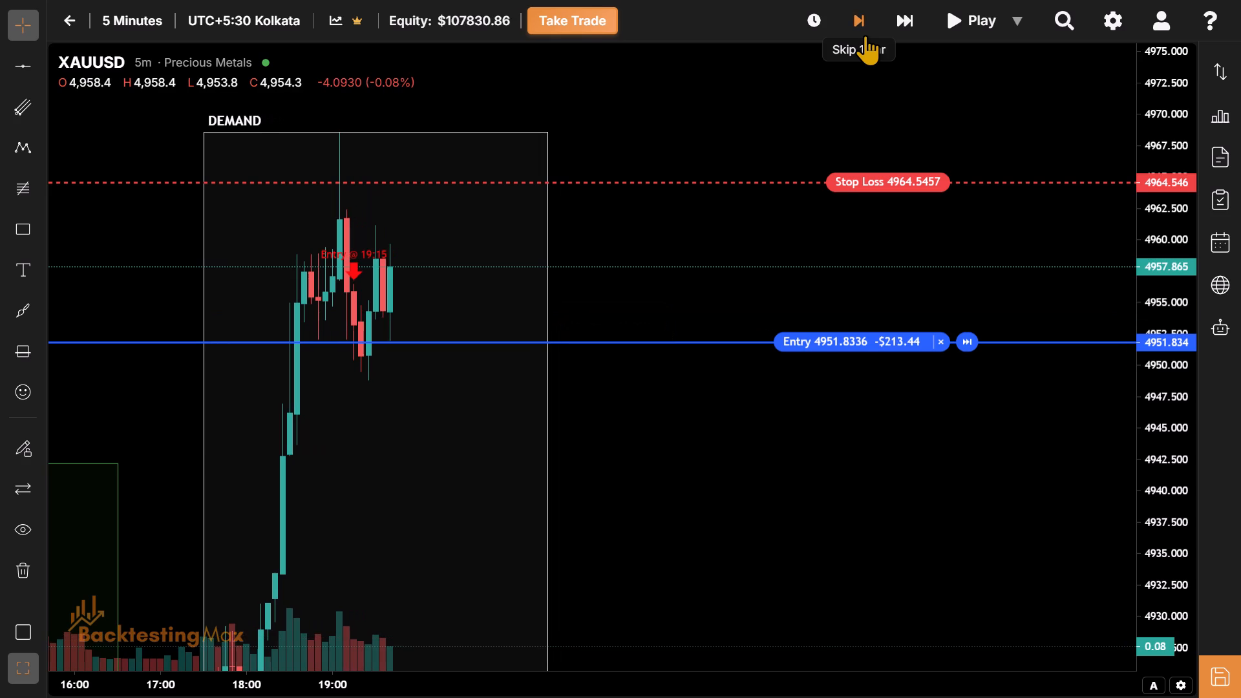
Continue following the short trade, advancing the replay one bar at a time to the 20:00 candle.
drag(674, 298, 836, 132)
drag(787, 343, 720, 512)
drag(794, 209, 745, 254)
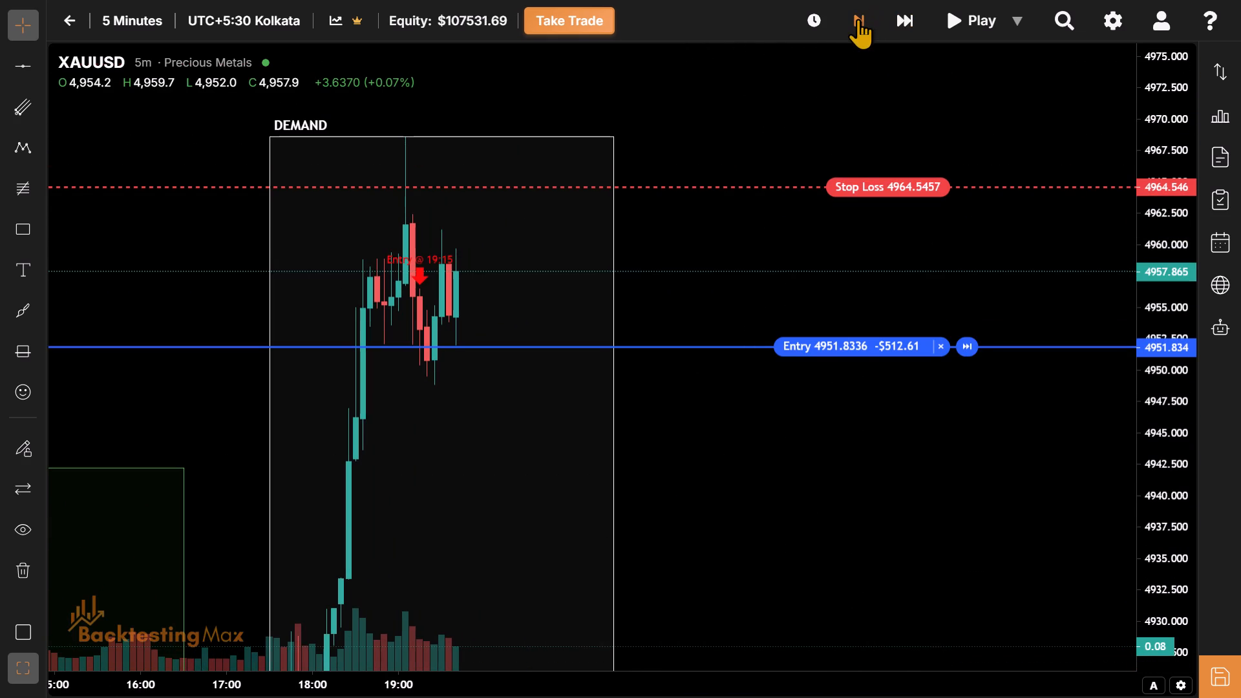
click(858, 19)
click(858, 19)
click(858, 19)
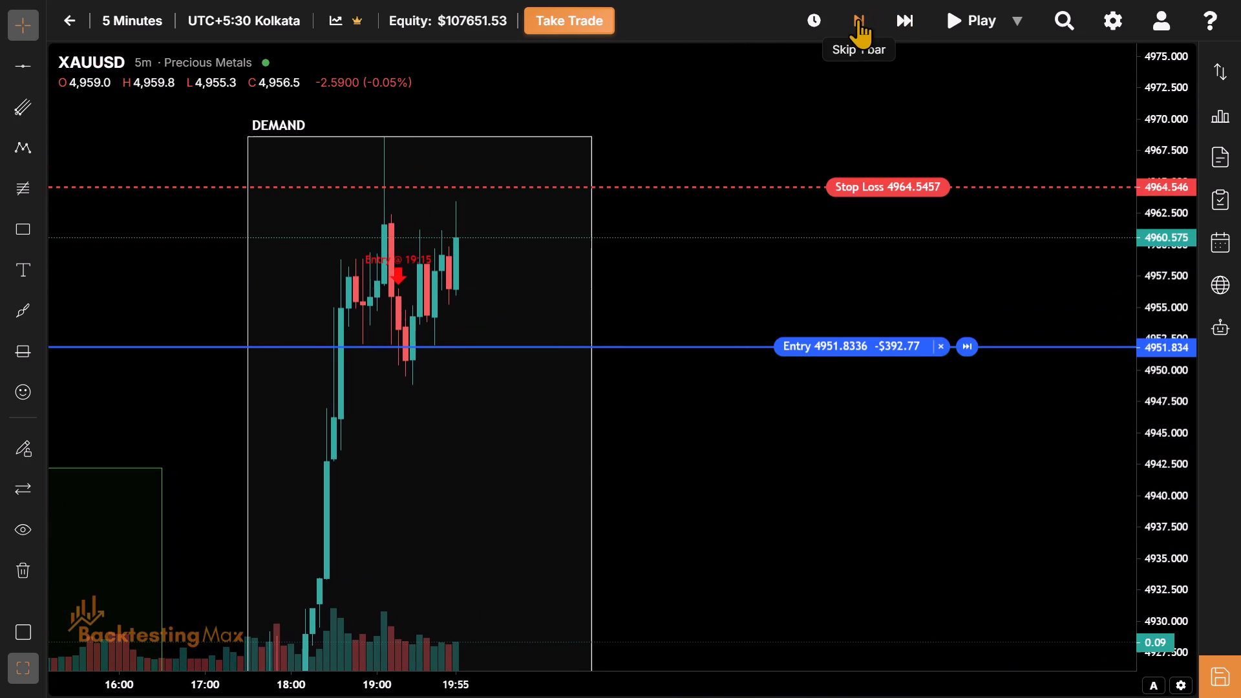
click(858, 19)
Raise the NY session box's top edge to the 20:00 candle's new high at about 4978.8.
drag(800, 343, 884, 450)
drag(884, 450, 935, 520)
drag(696, 208, 764, 308)
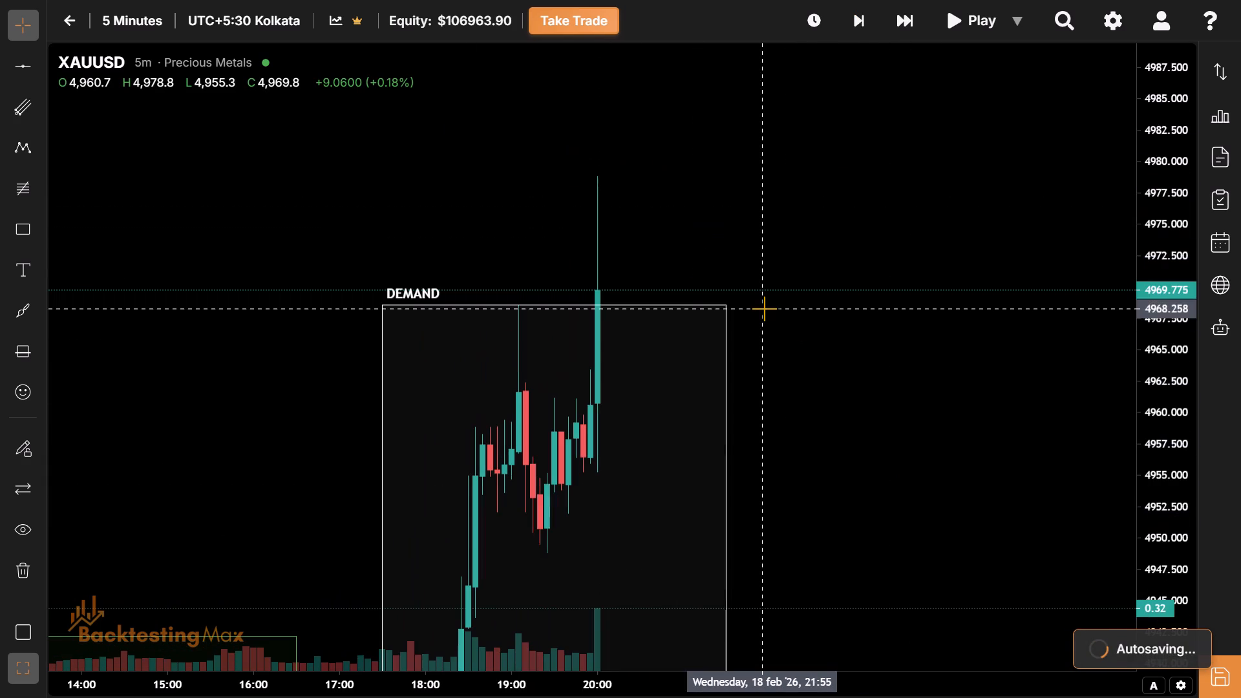
drag(557, 310, 544, 174)
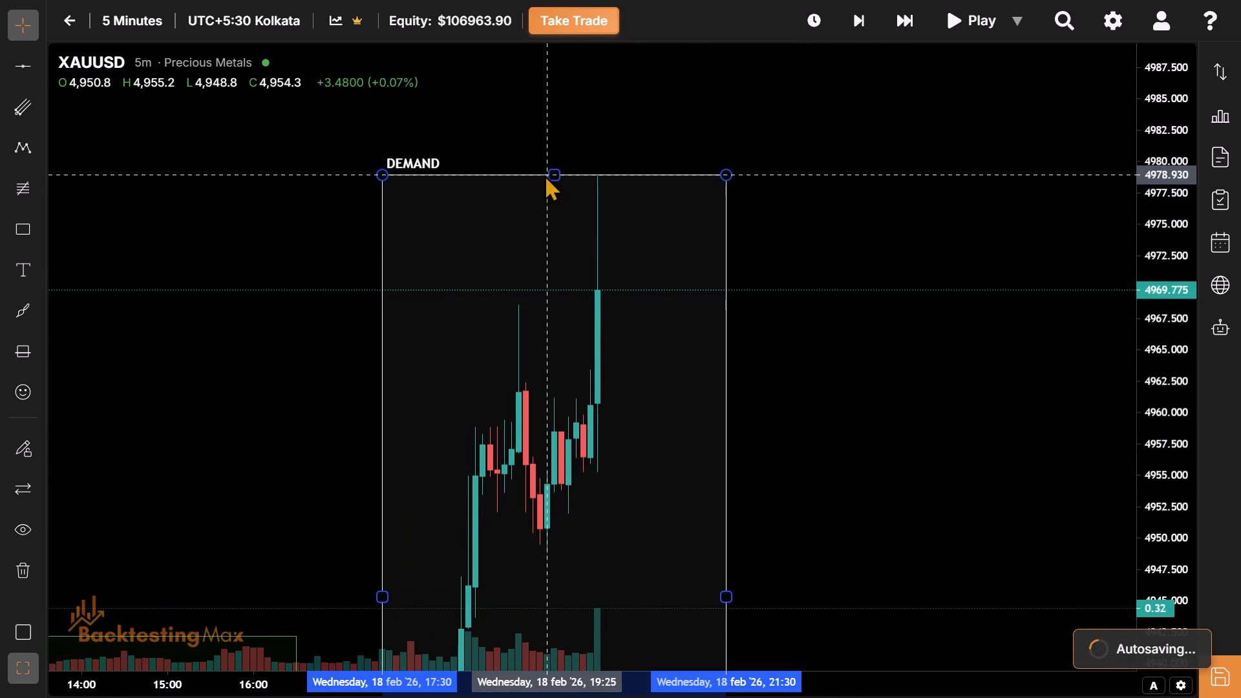
drag(544, 174, 545, 176)
drag(602, 578, 531, 323)
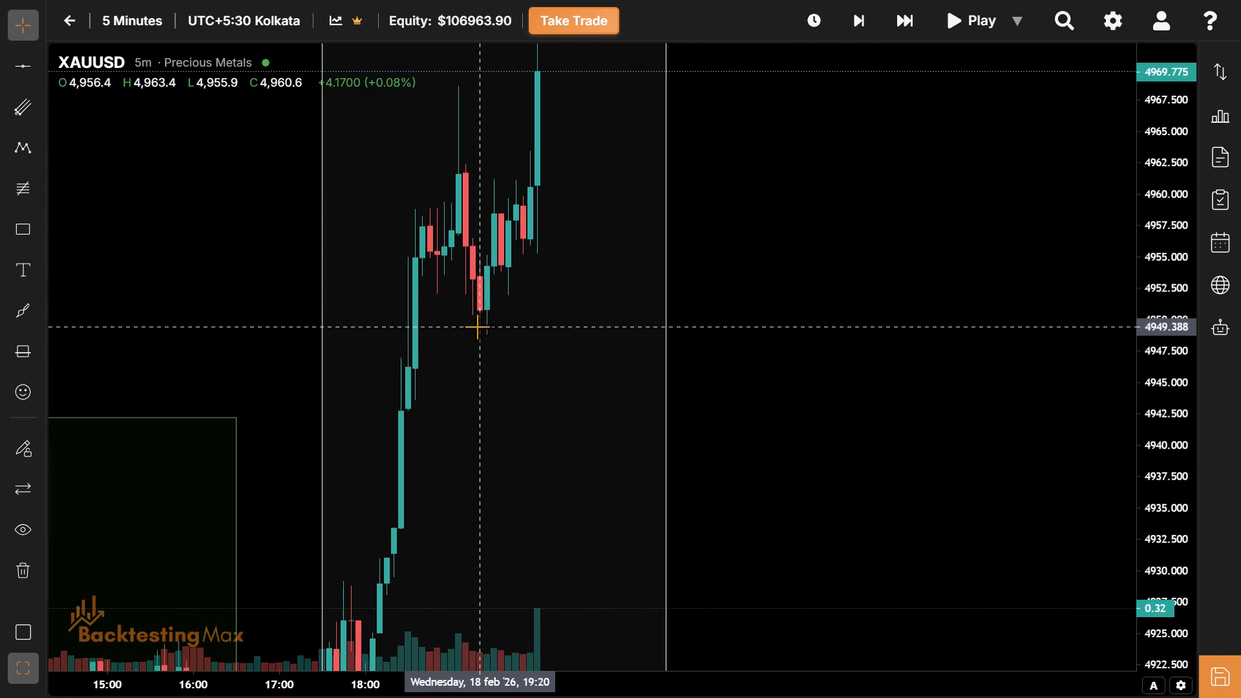
Advance the replay five bars at a time to the 22:00 candle on 18 February.
drag(498, 326, 562, 150)
drag(469, 388, 466, 412)
drag(601, 249, 553, 354)
click(553, 354)
drag(553, 354, 554, 481)
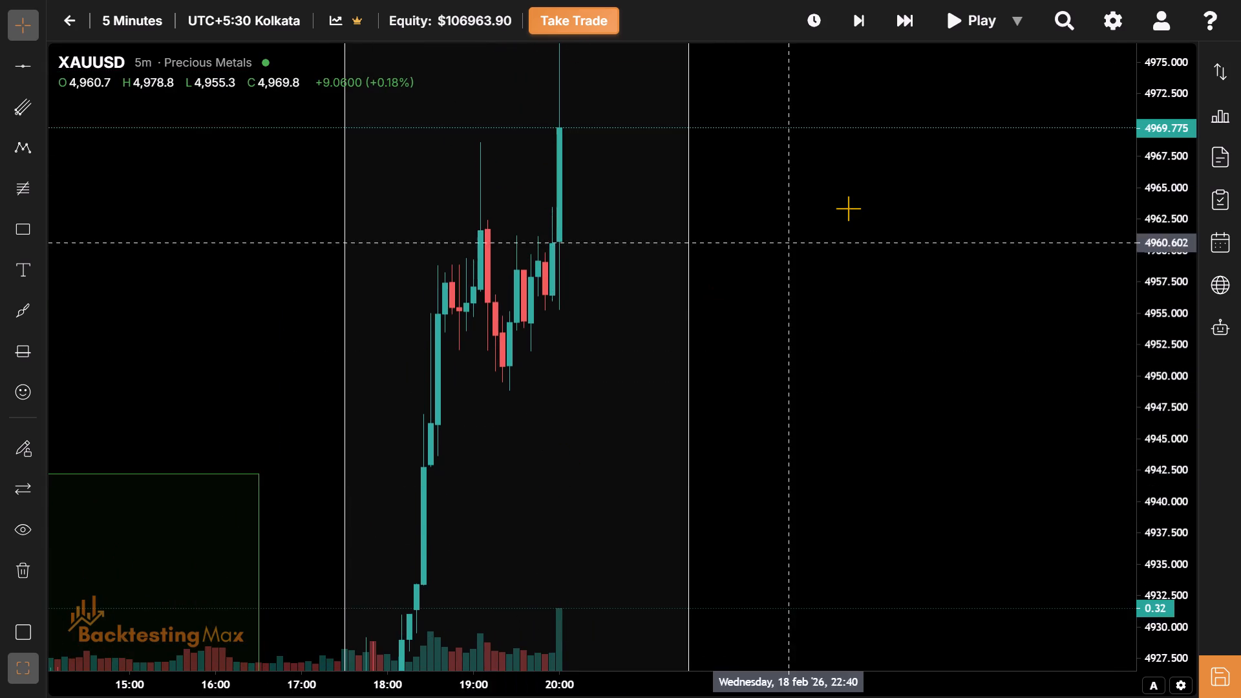
drag(848, 208, 717, 380)
triple_click(904, 19)
triple_click(904, 19)
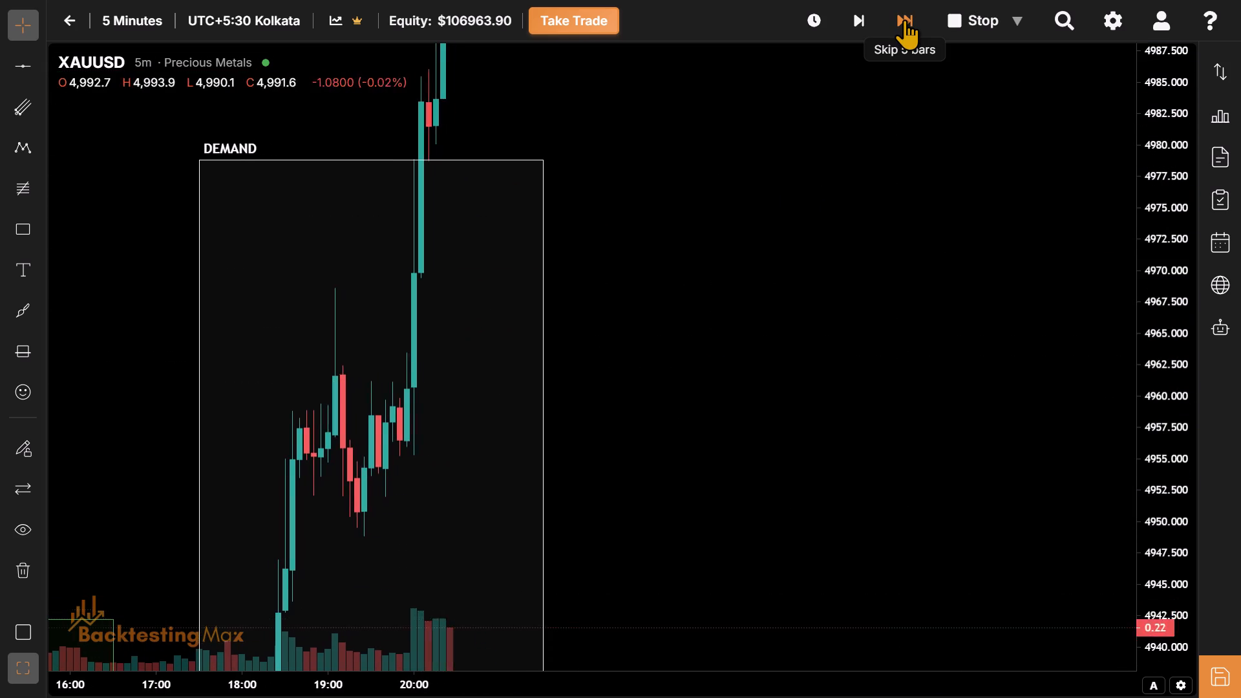
triple_click(904, 19)
click(904, 19)
Raise the NY session box's top edge to the session high at about 5008.8.
drag(630, 219, 957, 566)
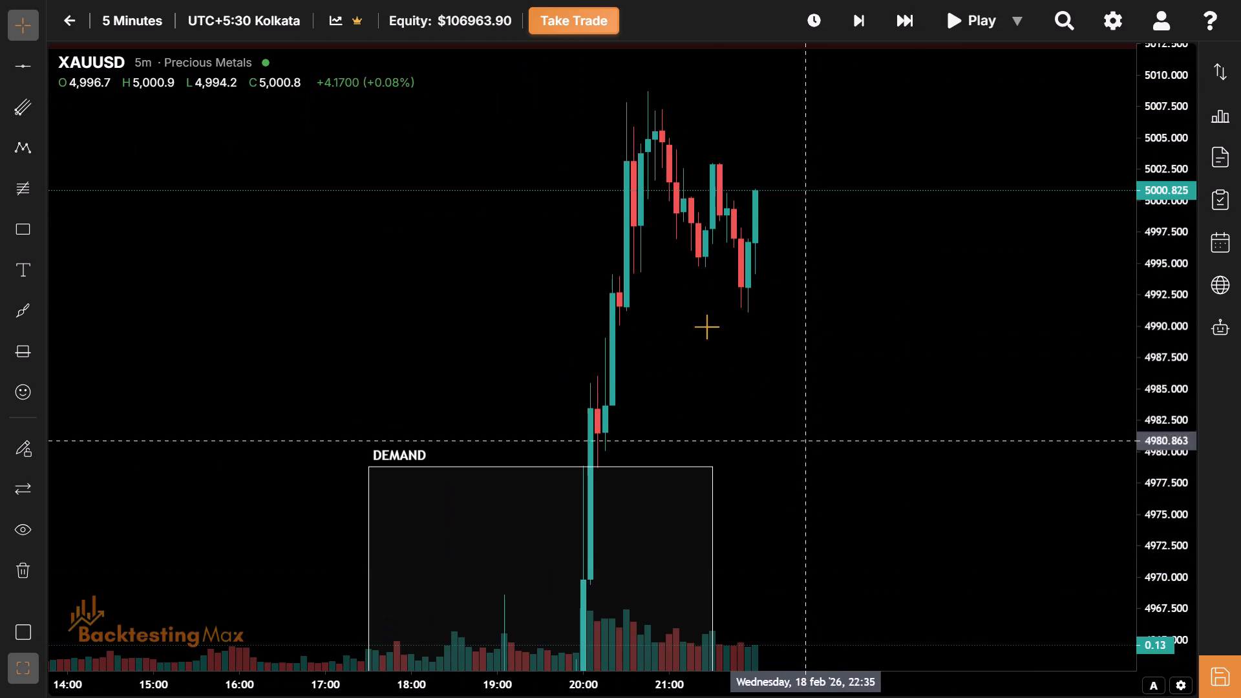
drag(702, 319, 726, 385)
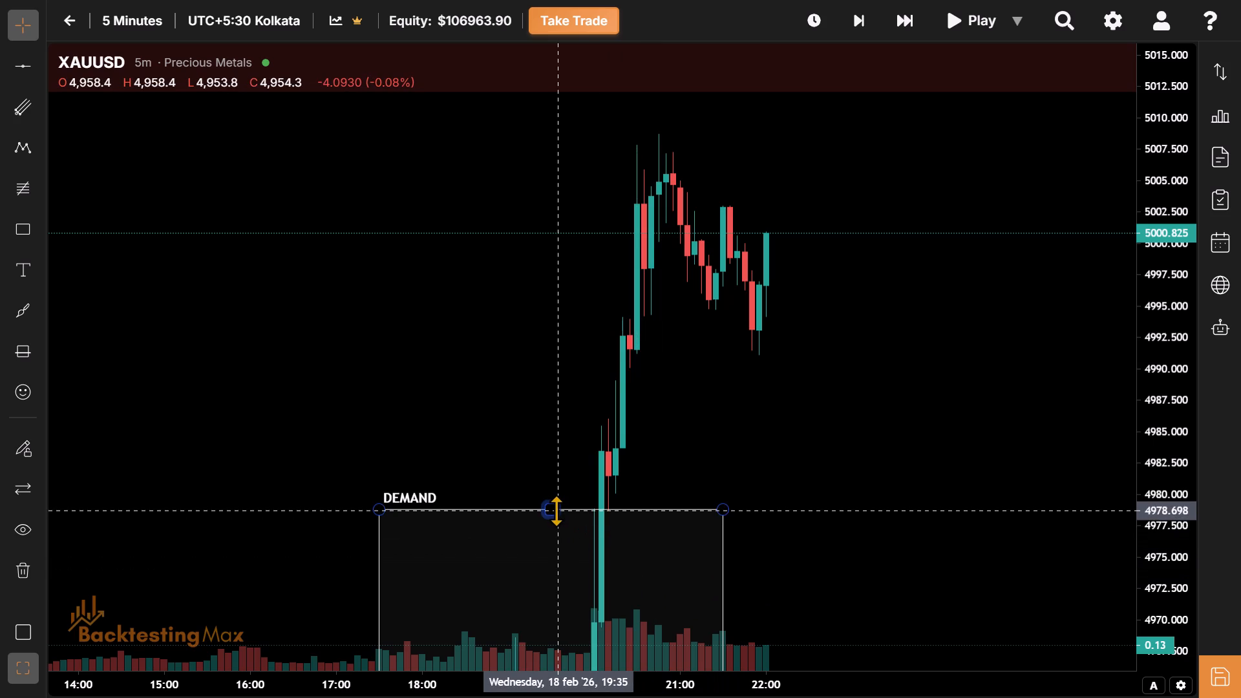
drag(556, 511, 540, 132)
Examine the 18 February price action inside the NY session box, from the 17:30 open up to the session high.
drag(914, 602, 858, 250)
drag(816, 468, 860, 165)
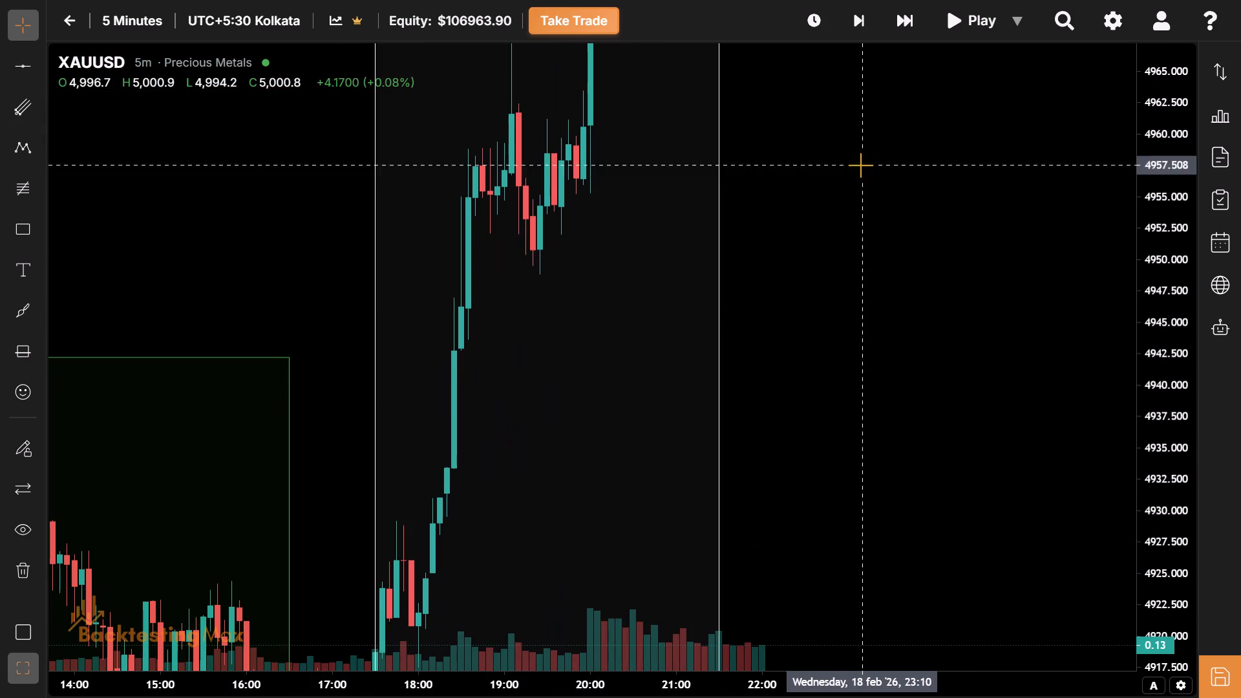
drag(815, 309, 820, 339)
drag(820, 339, 842, 446)
drag(843, 403, 840, 439)
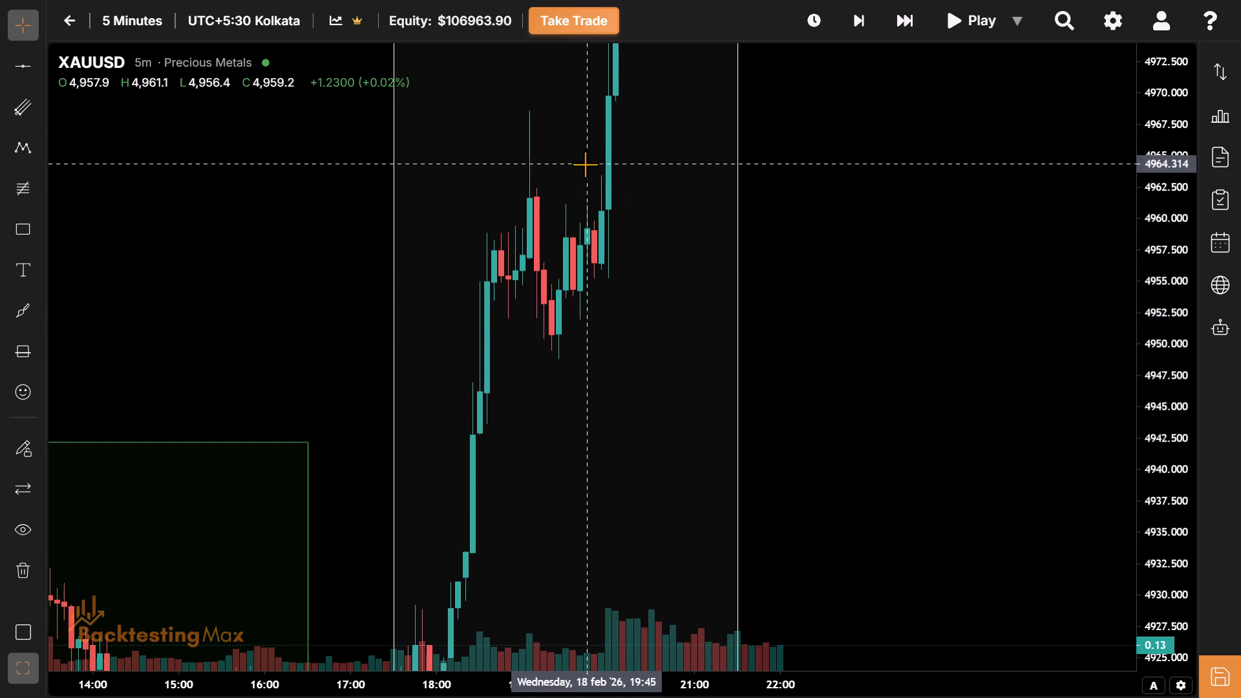
drag(1053, 492, 971, 697)
click(910, 227)
drag(910, 227, 862, 527)
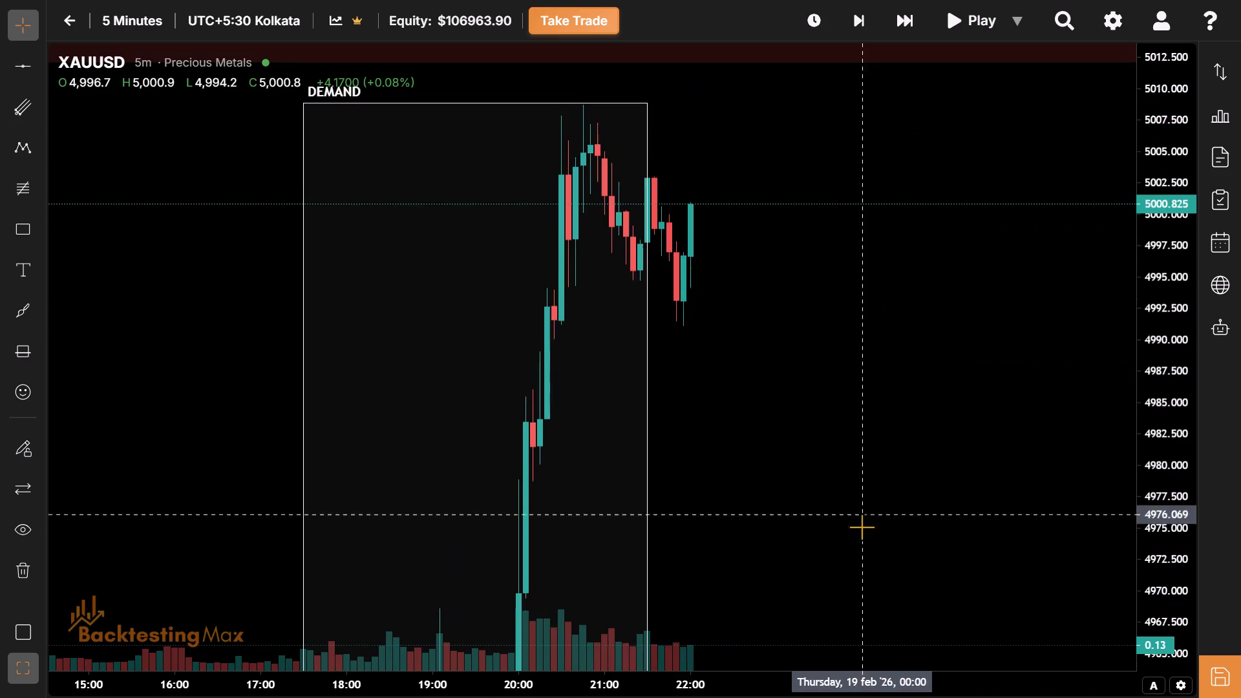
Advance the replay five bars at a time to the 06:00 candle on 19 February.
drag(922, 334, 656, 403)
drag(656, 403, 616, 487)
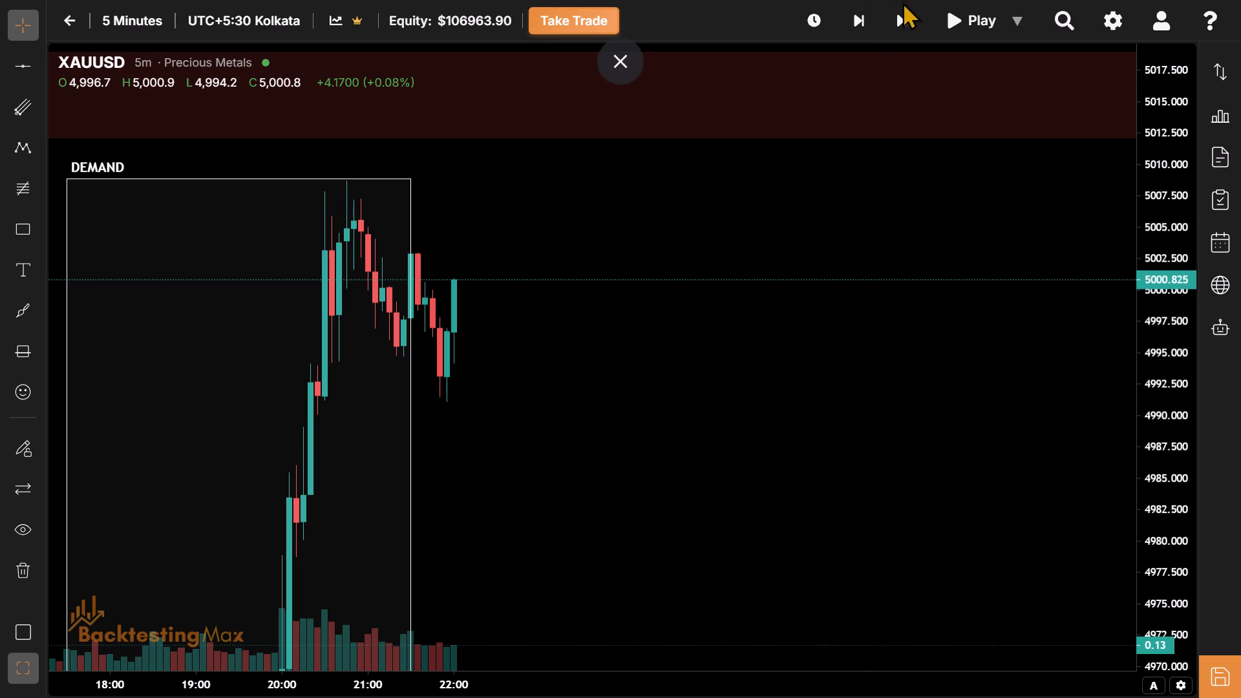
drag(902, 3, 900, 16)
drag(900, 16, 901, 44)
click(901, 44)
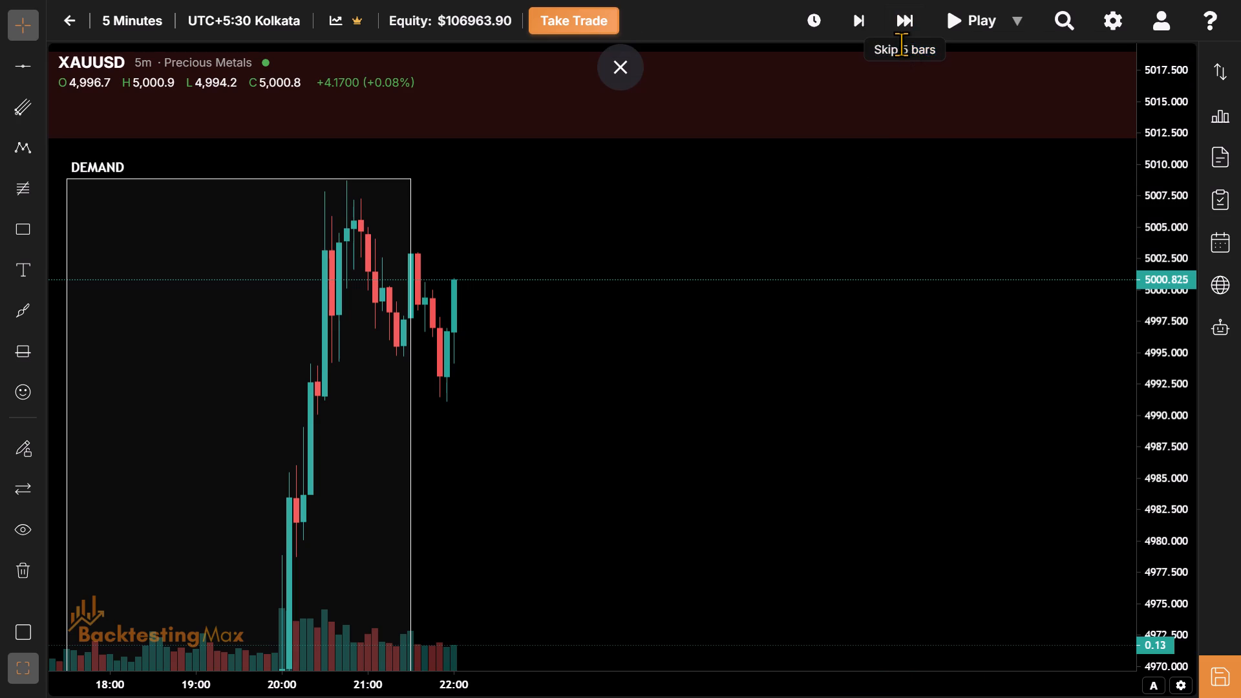
triple_click(914, 21)
triple_click(914, 21)
triple_click(914, 21)
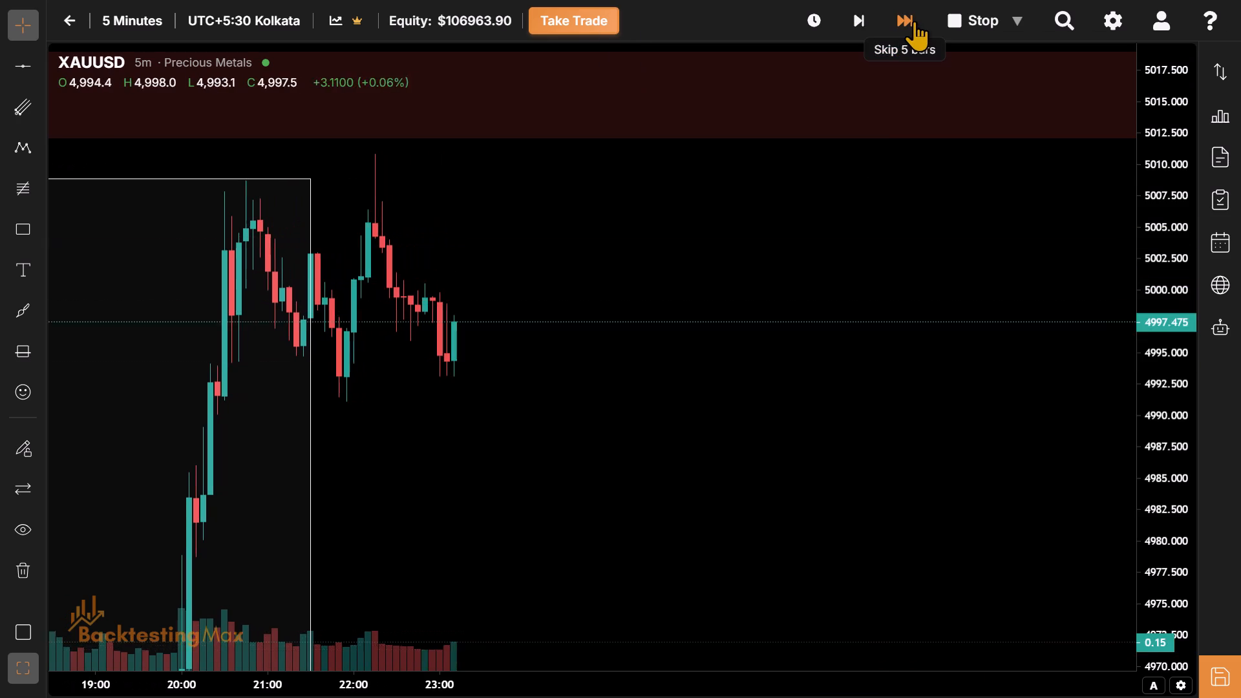
triple_click(914, 21)
triple_click(914, 21)
triple_click(914, 21)
triple_click(914, 21)
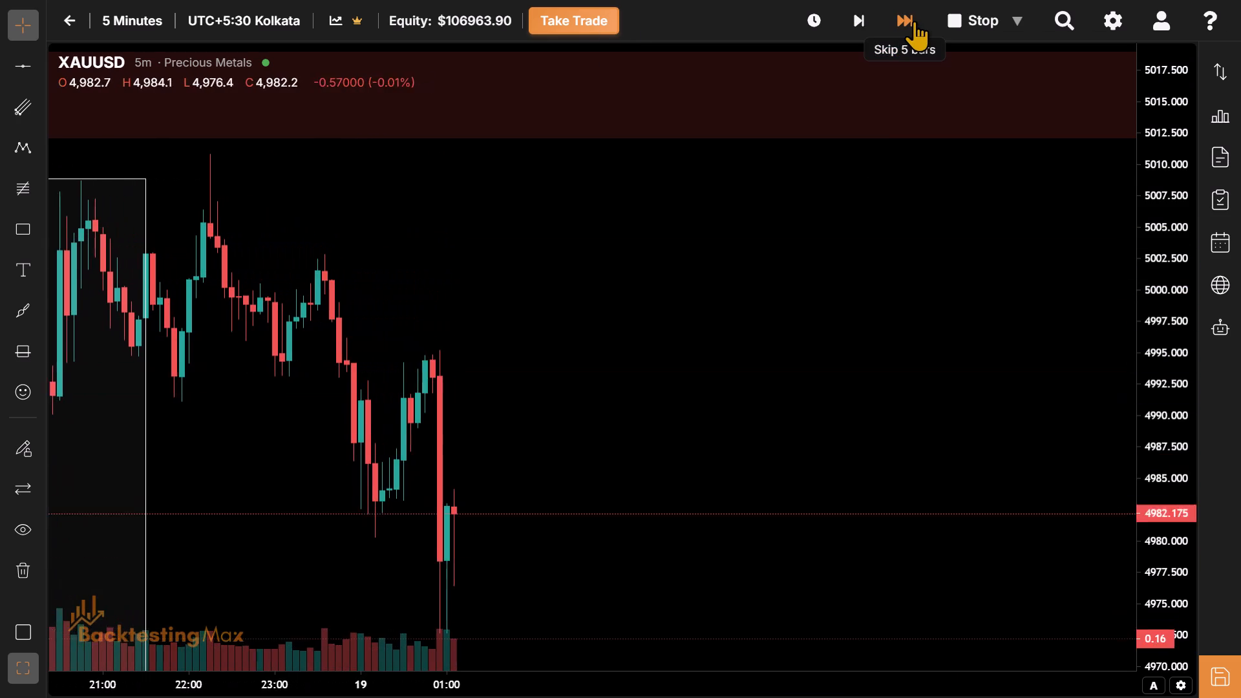
triple_click(914, 21)
triple_click(914, 21)
triple_click(914, 21)
triple_click(914, 21)
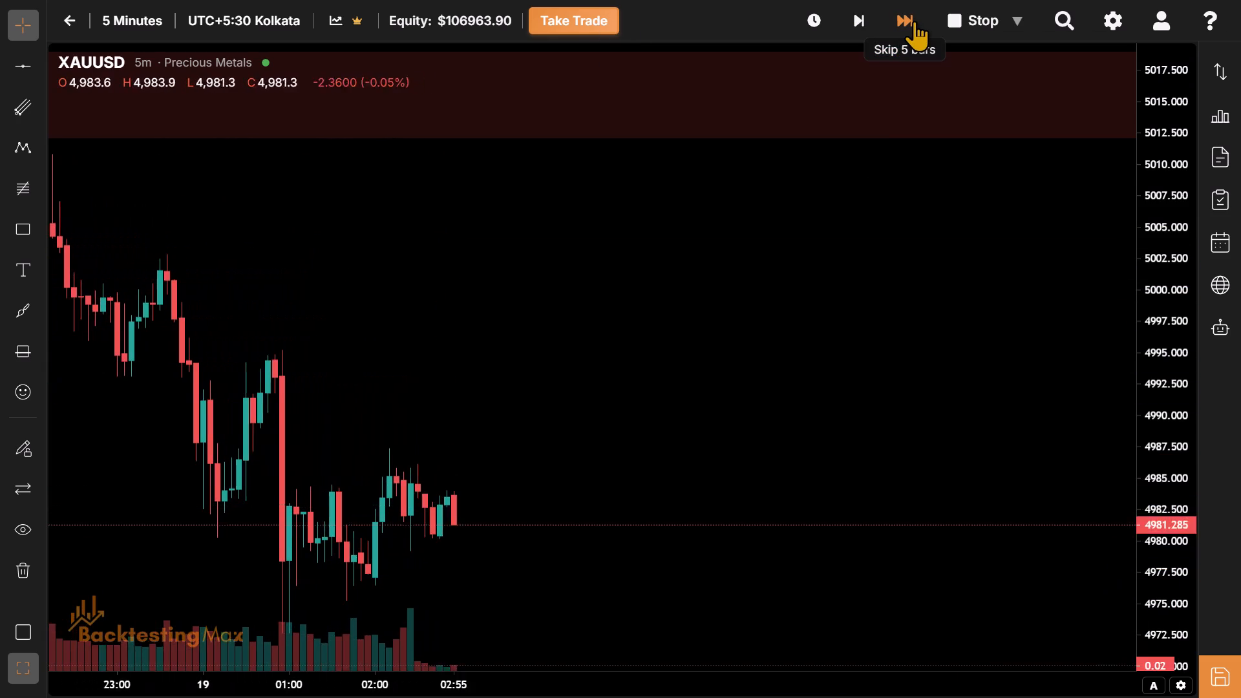
triple_click(914, 21)
triple_click(914, 21)
click(914, 21)
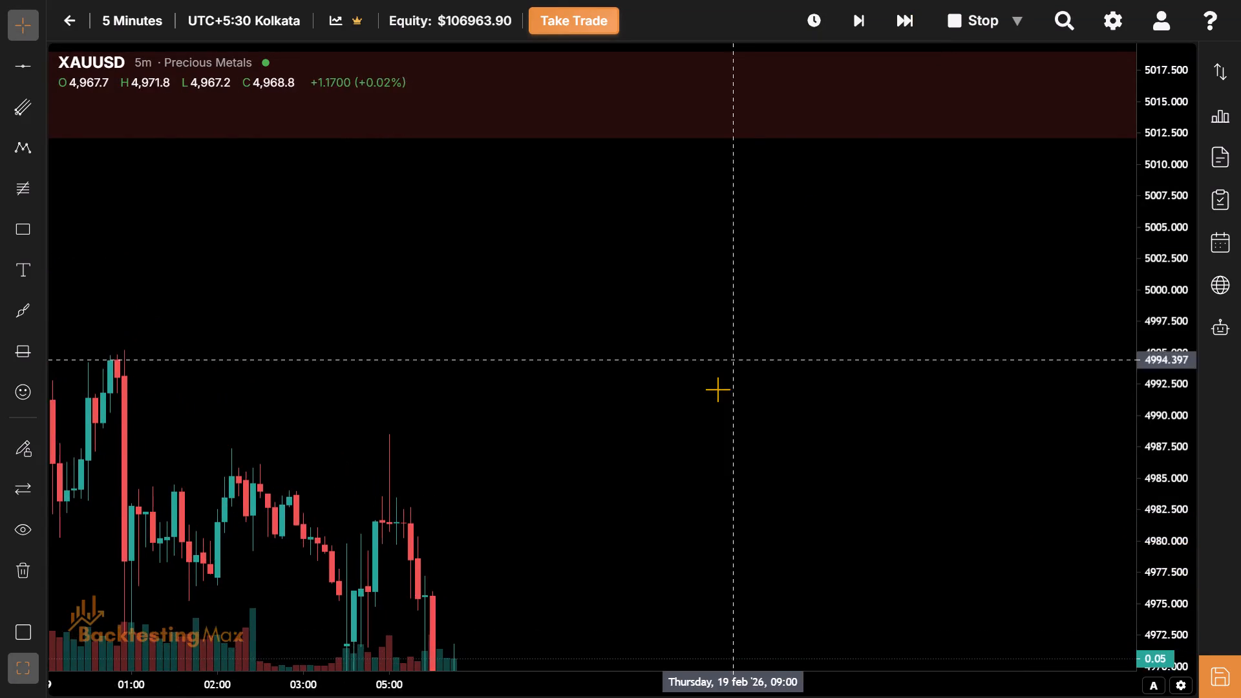
Draw a rectangle for the Asian session on 19 February from 05:30 to 11:30, spanning about 4975.9 to 4956.1.
drag(717, 389, 801, 111)
drag(721, 374, 514, 223)
drag(472, 317, 259, 392)
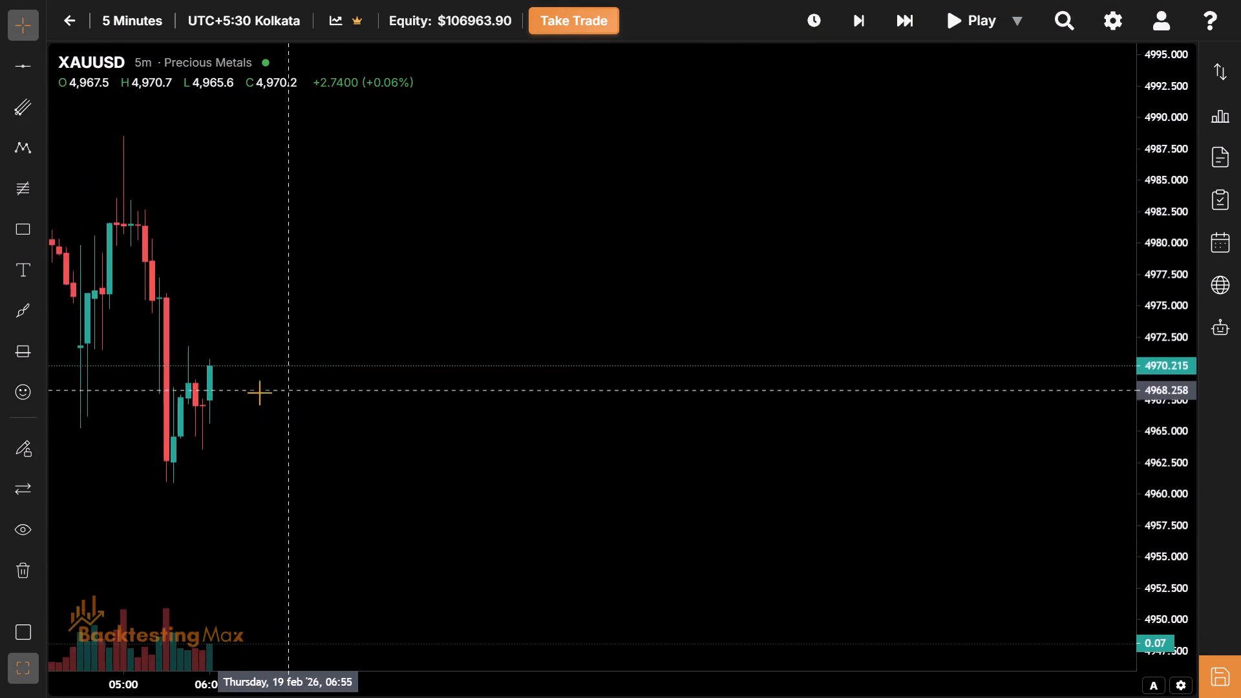
drag(259, 392, 264, 383)
click(19, 231)
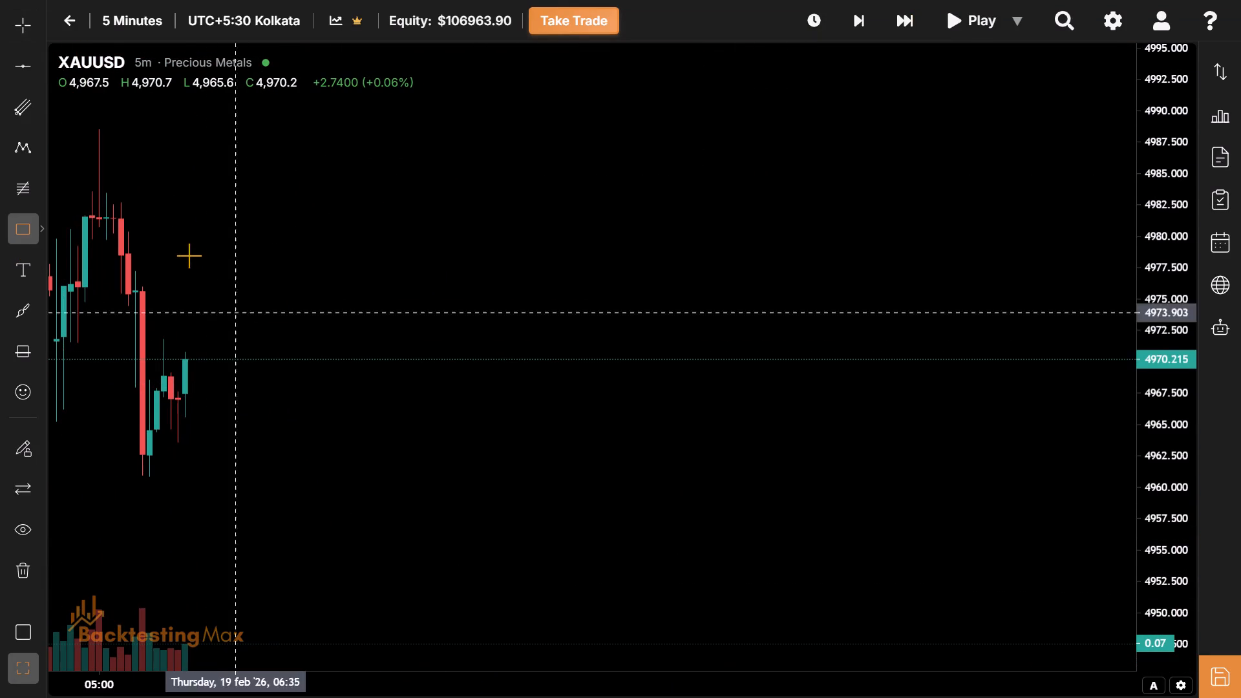
click(143, 288)
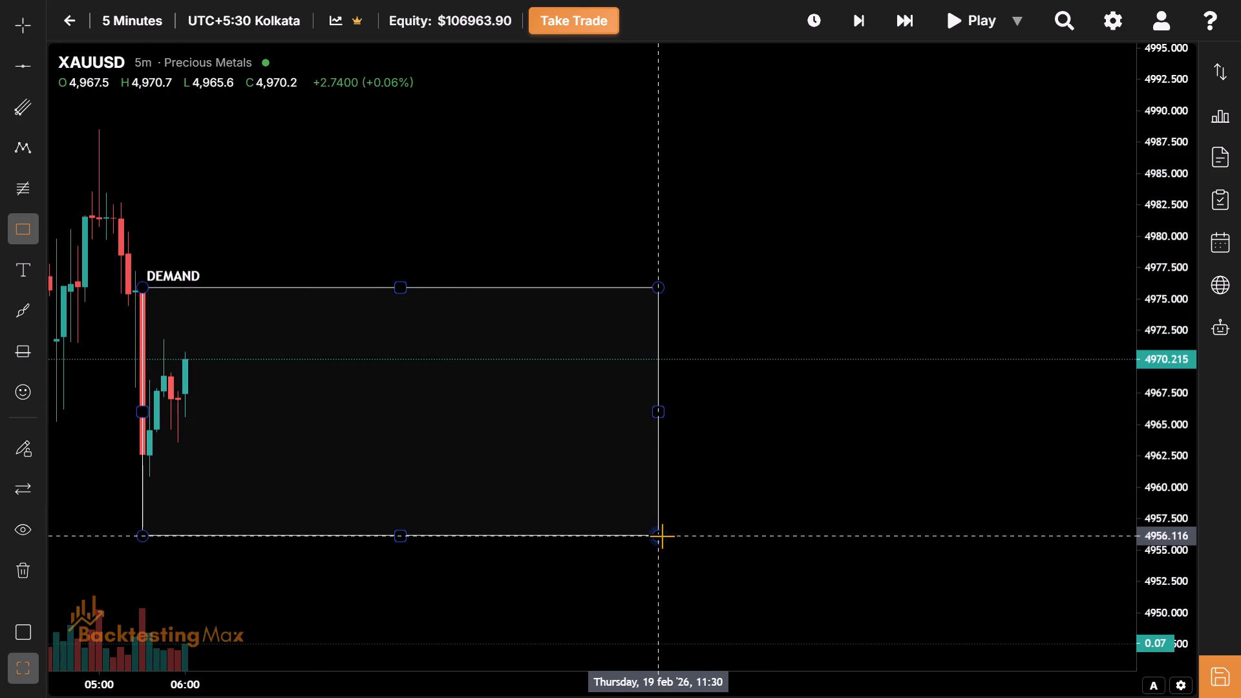
click(662, 536)
Apply the Asian Session template to the new rectangle, answering Yes to the question about enjoying the app.
click(131, 127)
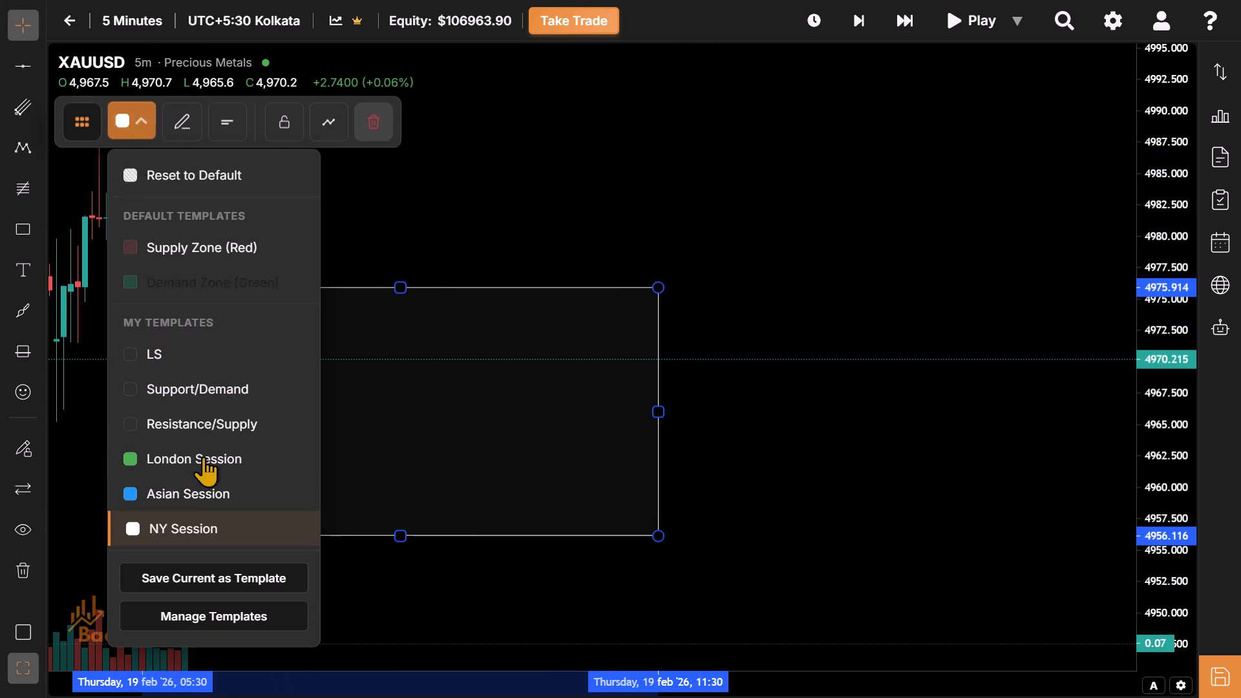
click(219, 496)
click(278, 459)
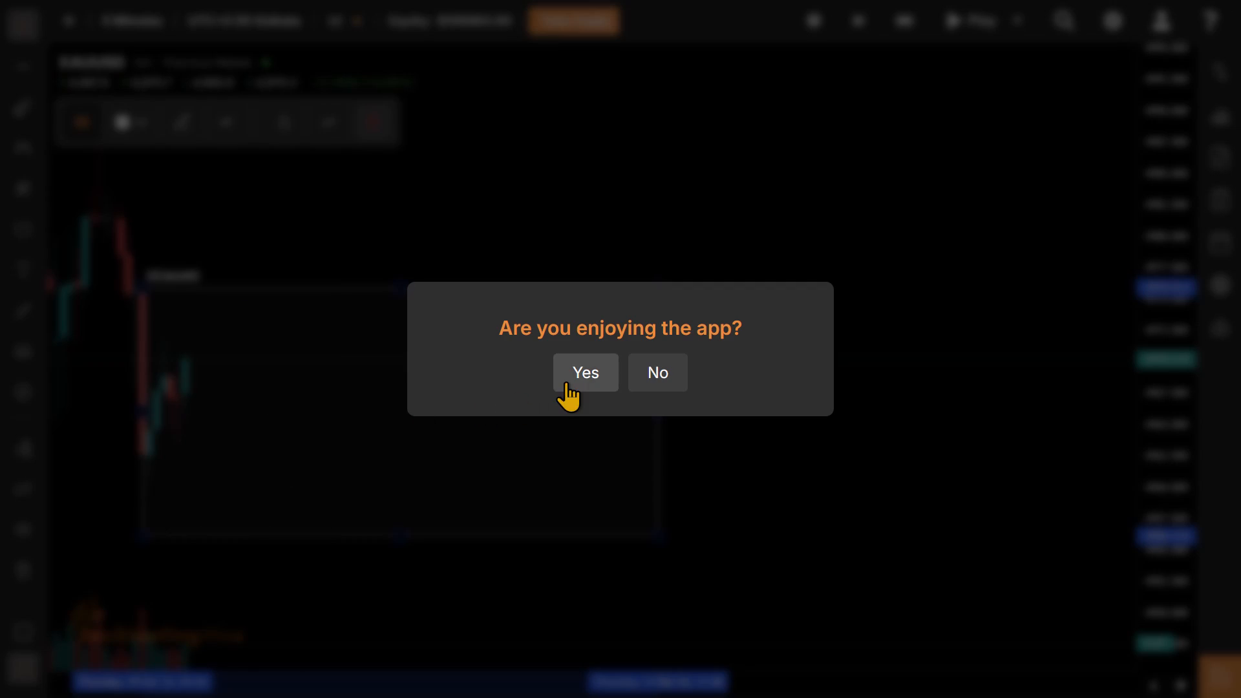
click(567, 378)
click(605, 457)
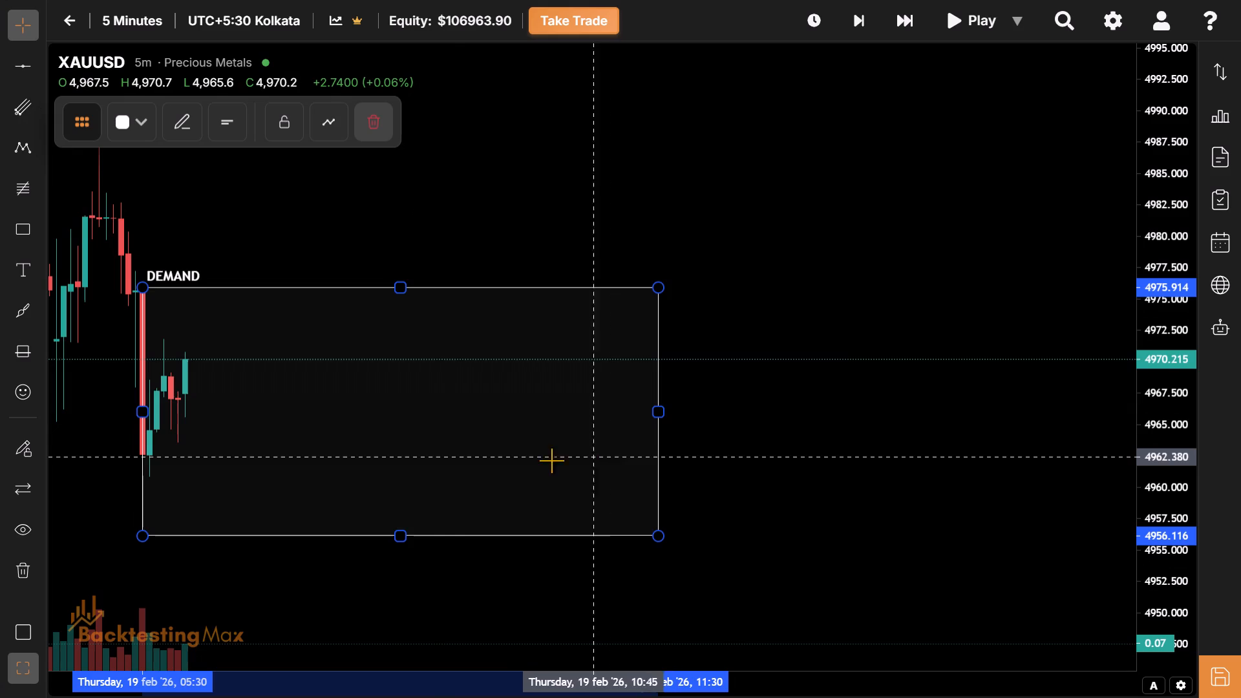
drag(445, 444, 599, 444)
drag(599, 444, 617, 415)
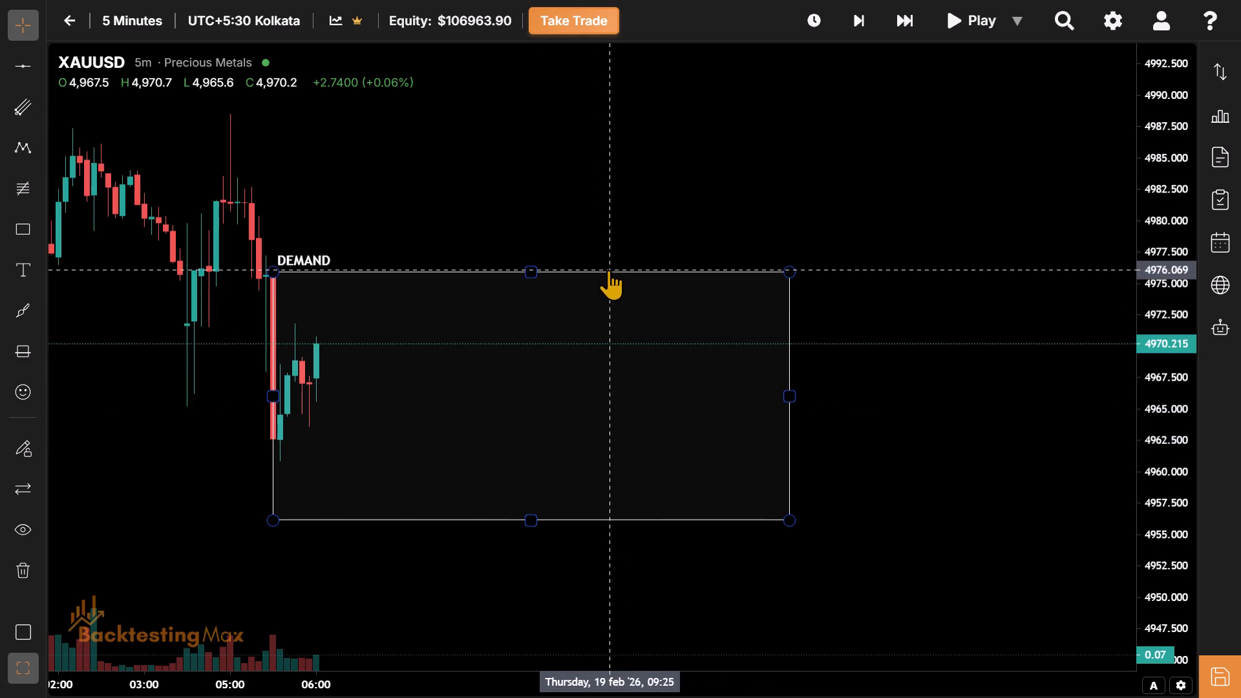
click(608, 270)
click(155, 123)
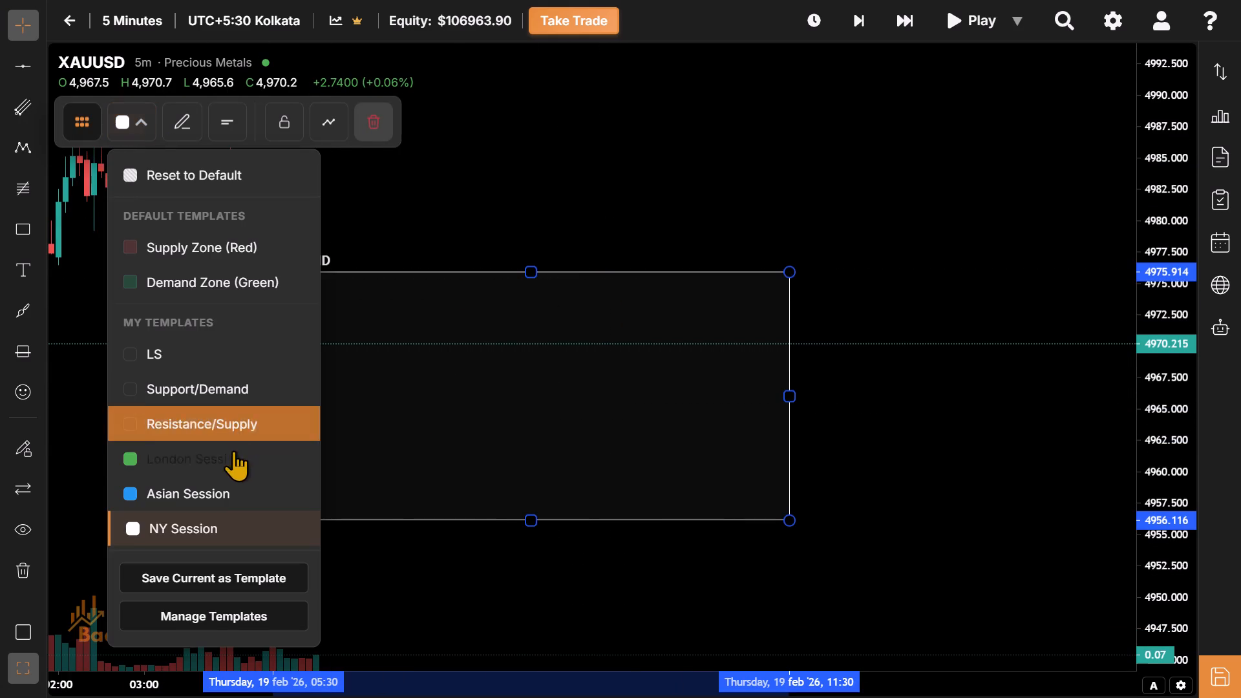
click(242, 496)
Advance the replay five bars at a time to the 11:00 candle on 19 February.
drag(412, 418, 411, 374)
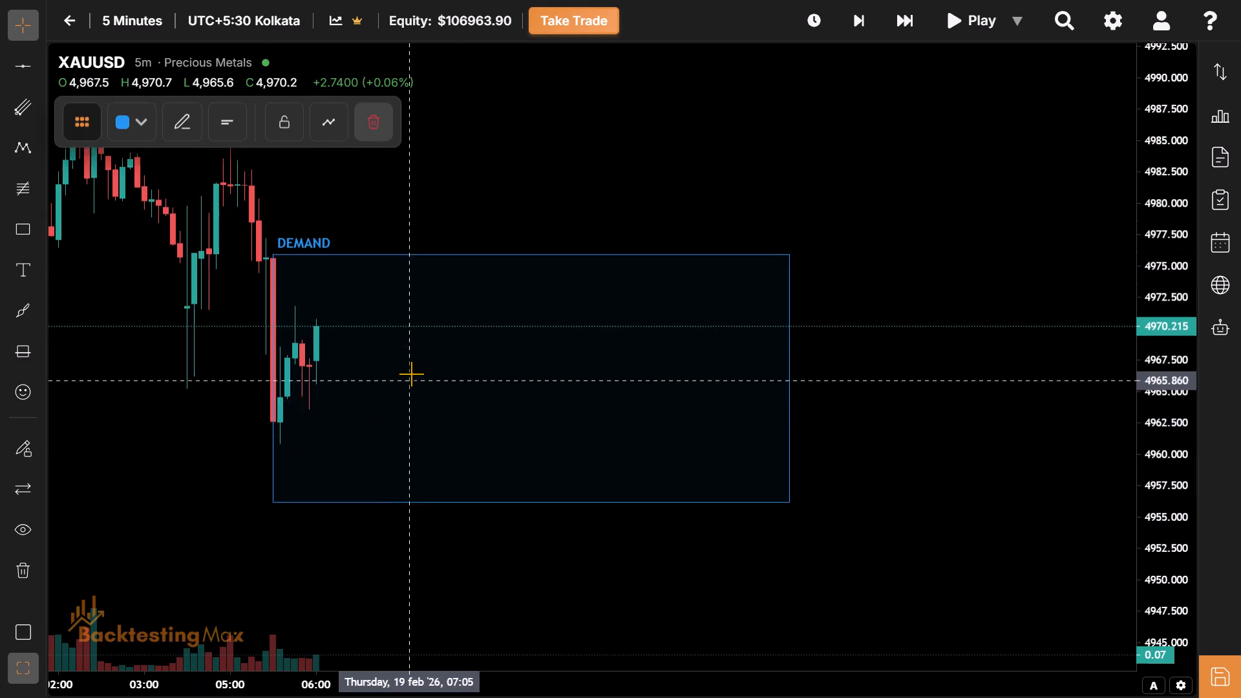
drag(411, 374, 427, 343)
drag(427, 343, 489, 372)
triple_click(916, 17)
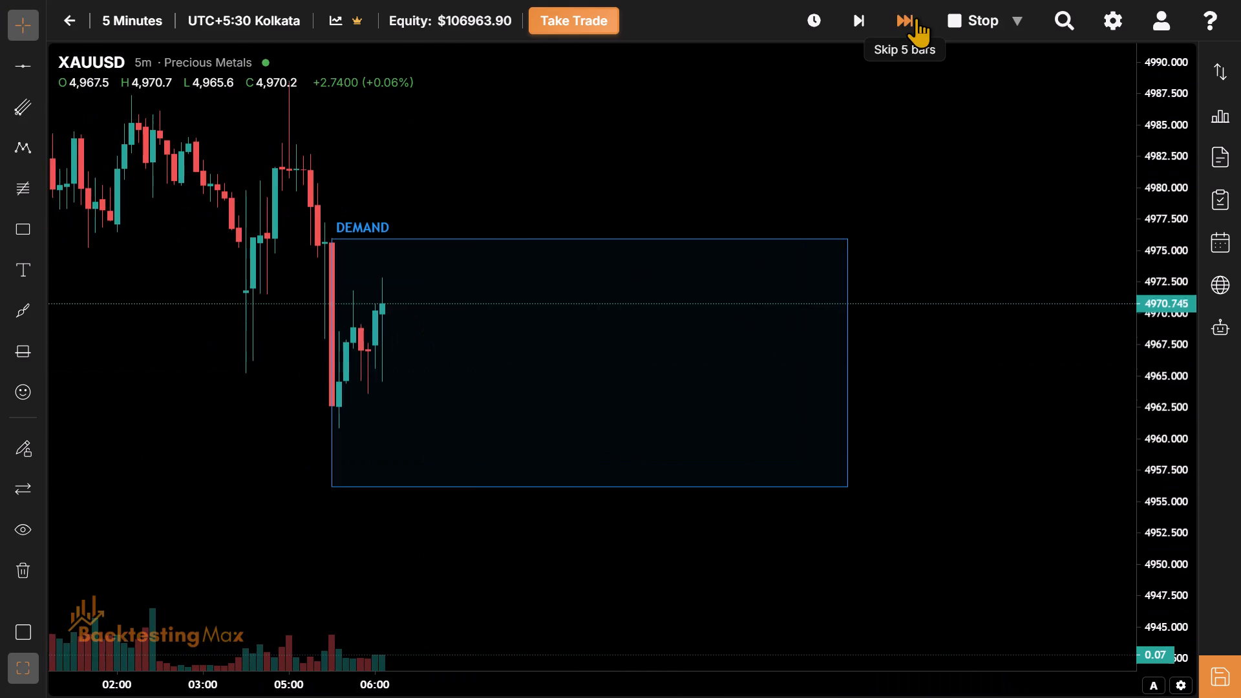
triple_click(916, 17)
triple_click(916, 17)
triple_click(916, 17)
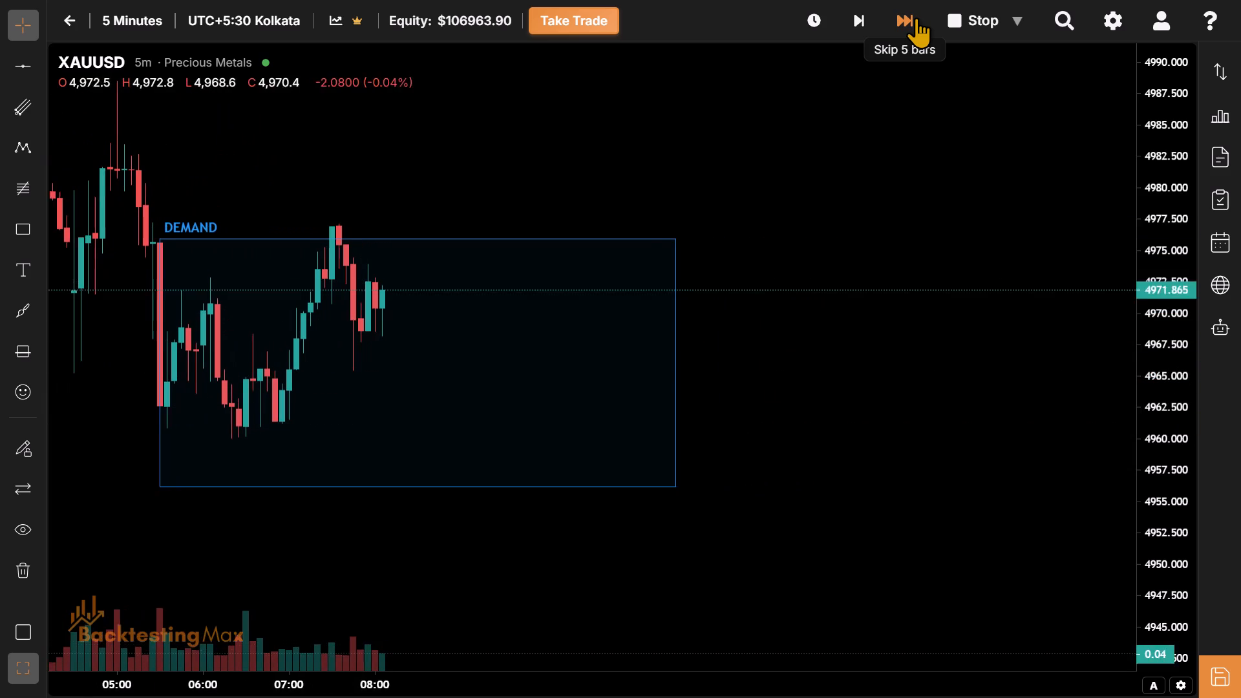
triple_click(916, 17)
triple_click(916, 17)
triple_click(916, 17)
triple_click(916, 17)
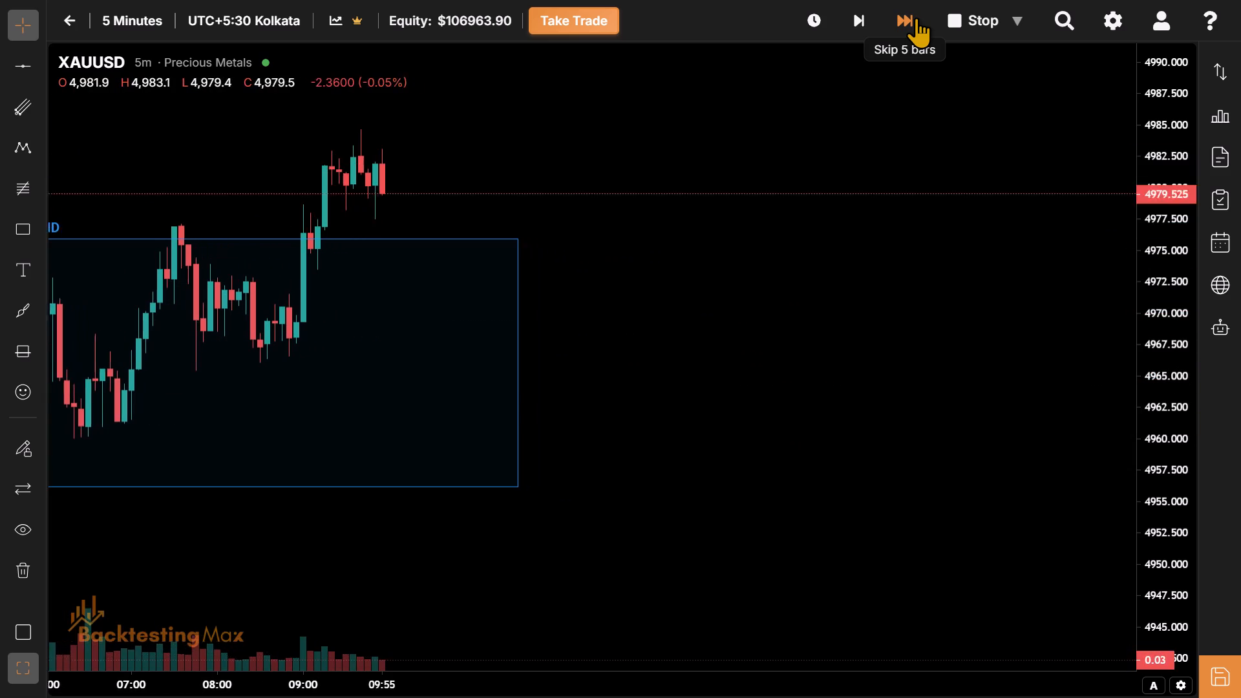
double_click(916, 17)
Raise the Asian session box's top edge to the session high at about 4993.2.
drag(916, 17, 285, 377)
drag(285, 377, 622, 583)
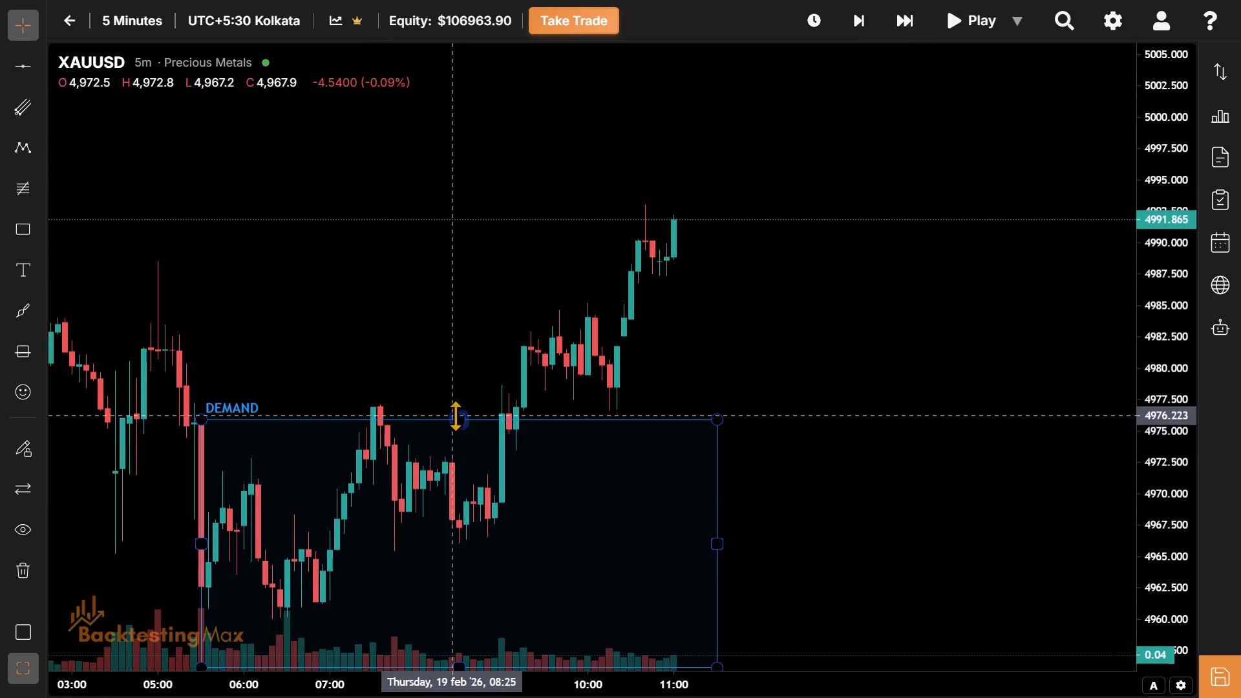
drag(455, 416, 438, 203)
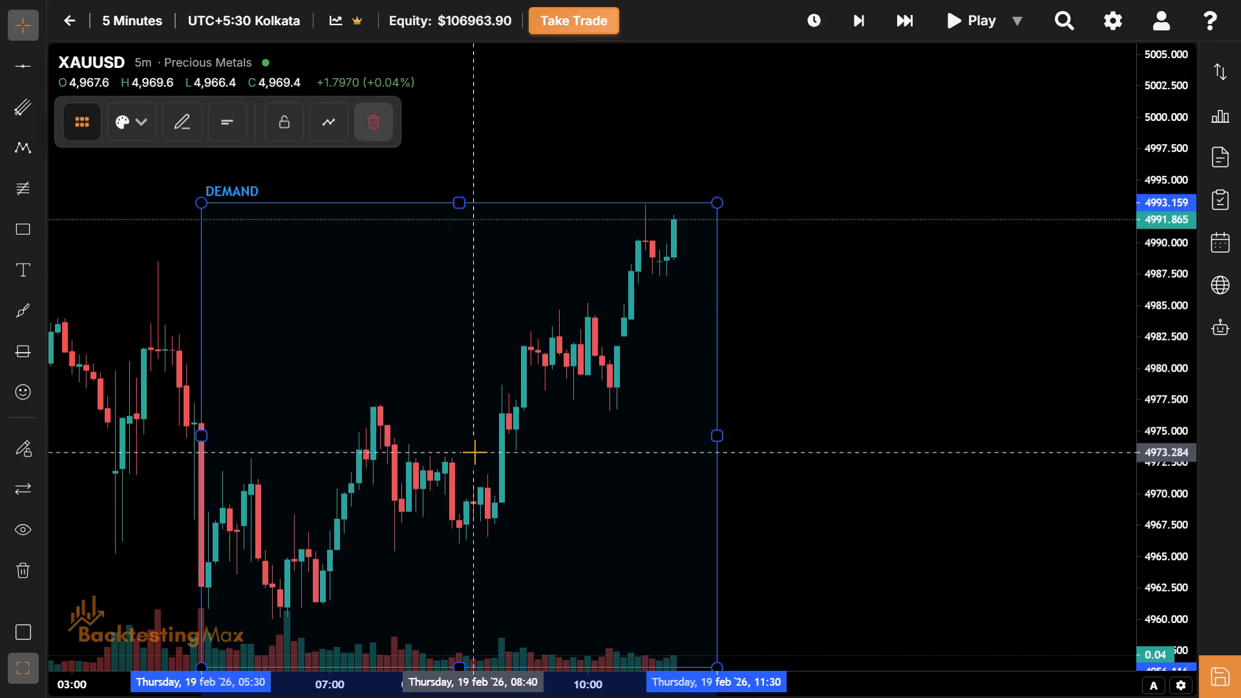
Advance the replay to the 11:25 candle and raise the Asian session box's top edge to the new high at about 4998.3.
drag(474, 452, 486, 292)
click(915, 16)
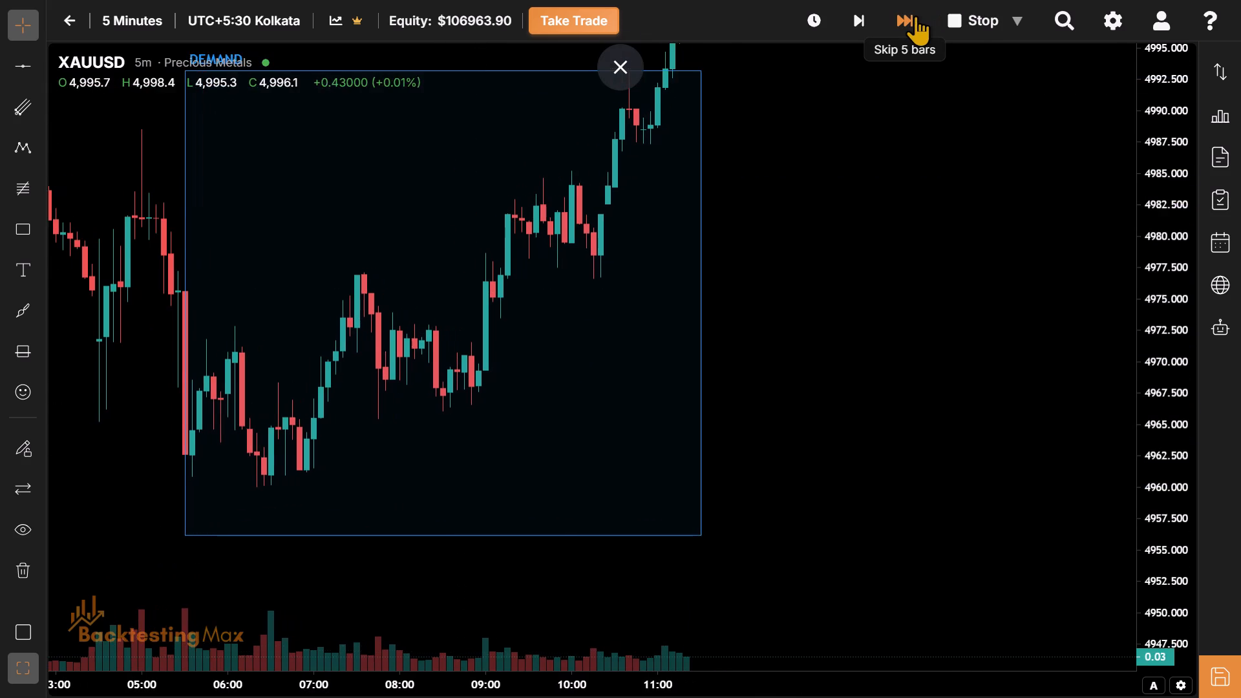
drag(547, 196, 599, 463)
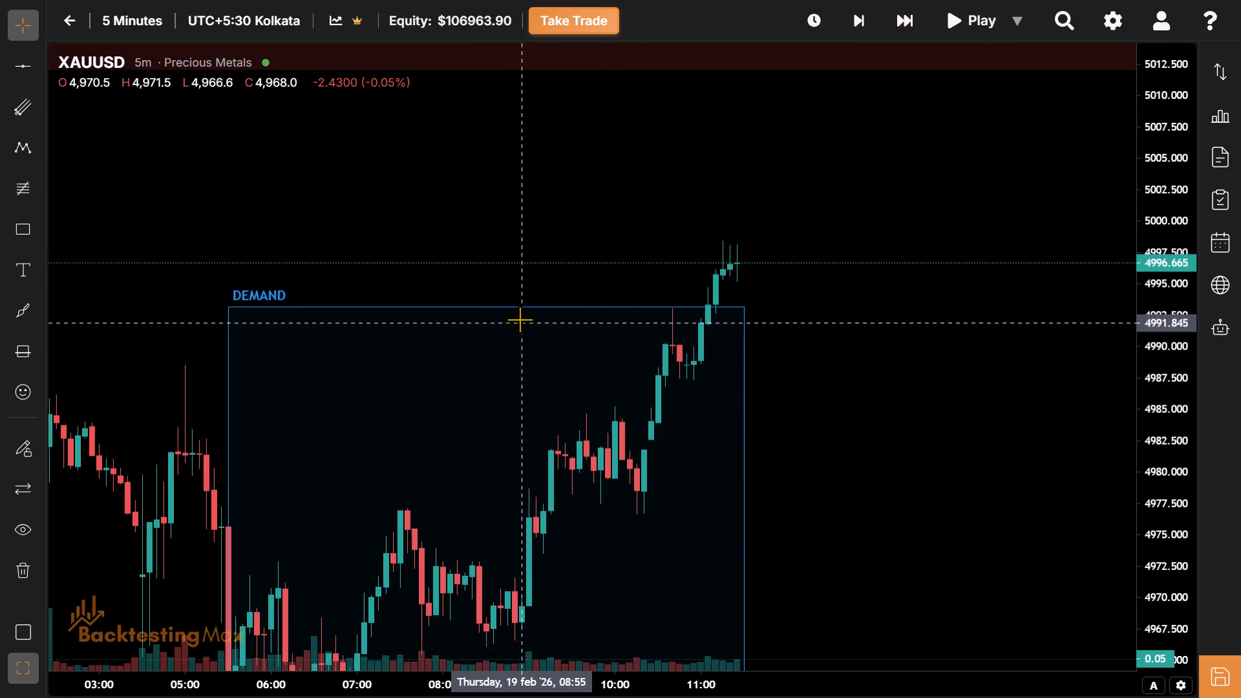
drag(489, 309, 474, 227)
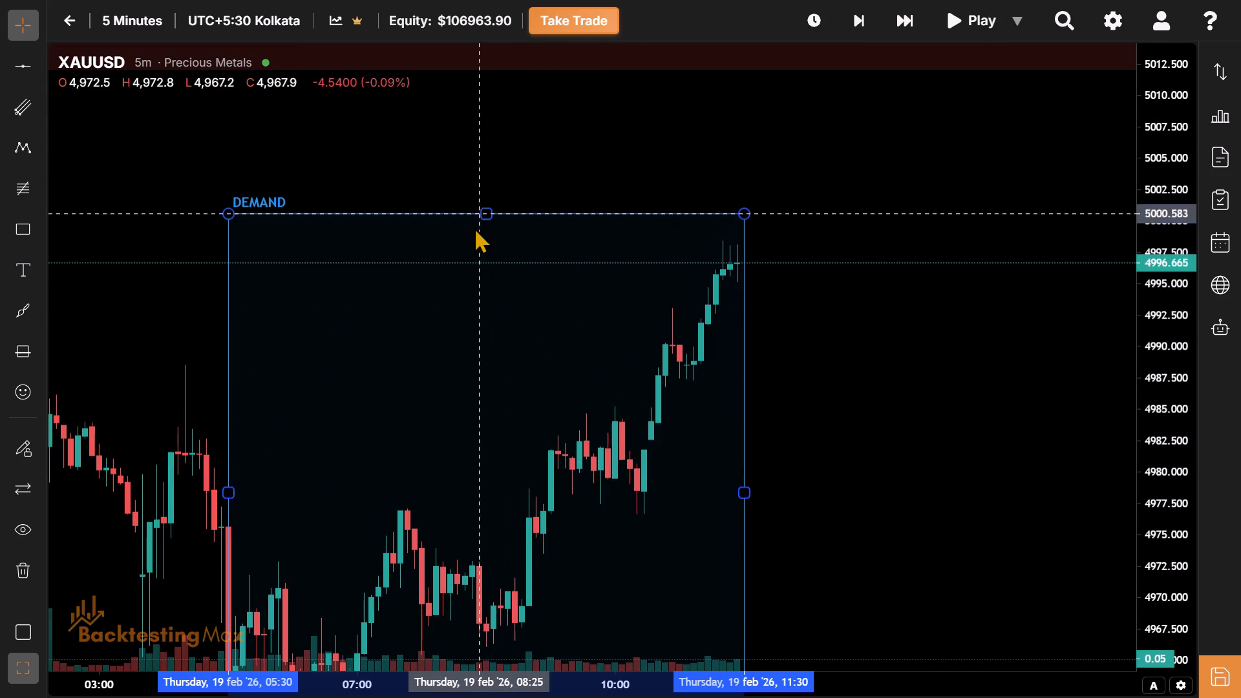
drag(474, 227, 476, 243)
Advance the replay to the 11:50 candle and raise the Asian session box's top edge to about 4999.4.
click(900, 15)
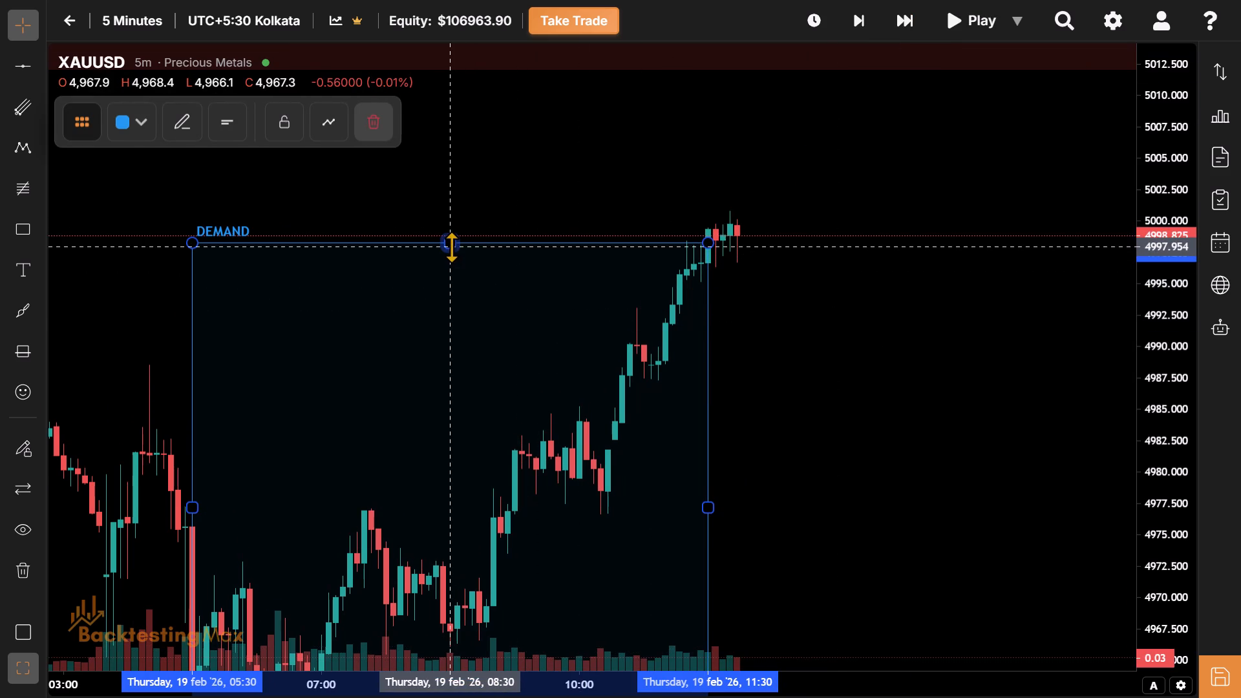
drag(451, 247, 450, 226)
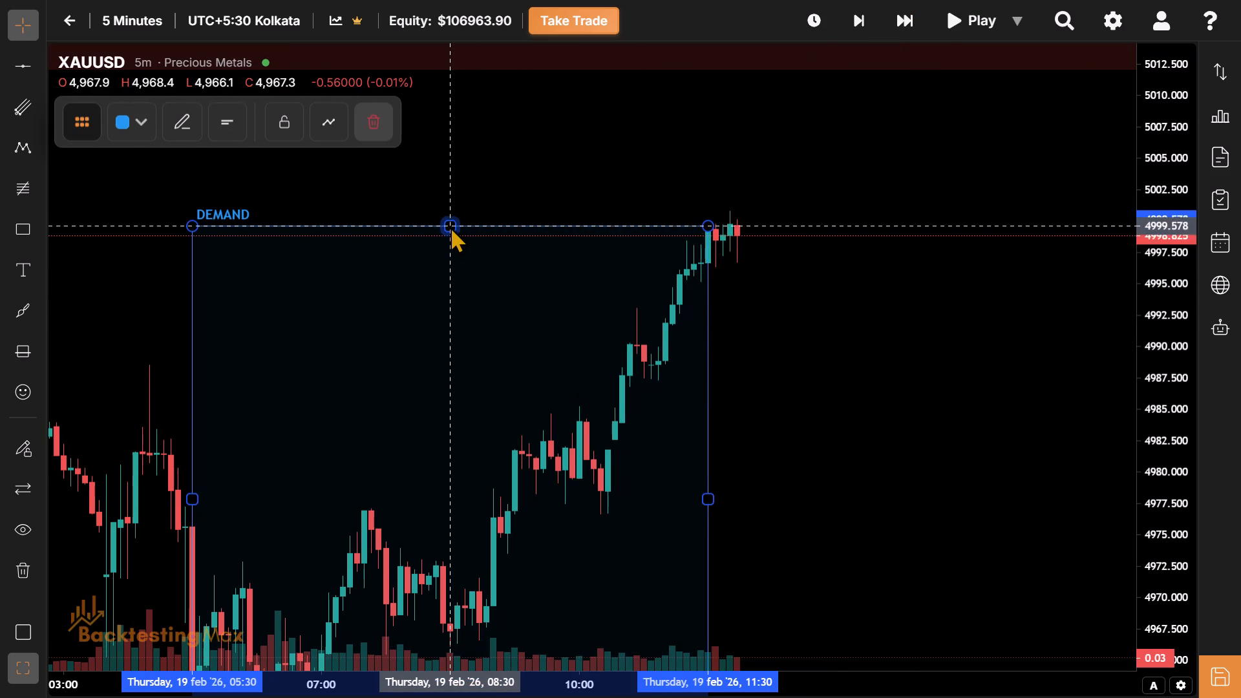
drag(450, 226, 450, 229)
Examine the compressed chart from the 18 February NY session through the 19 February Asian session.
drag(451, 359, 915, 89)
drag(724, 335, 846, 311)
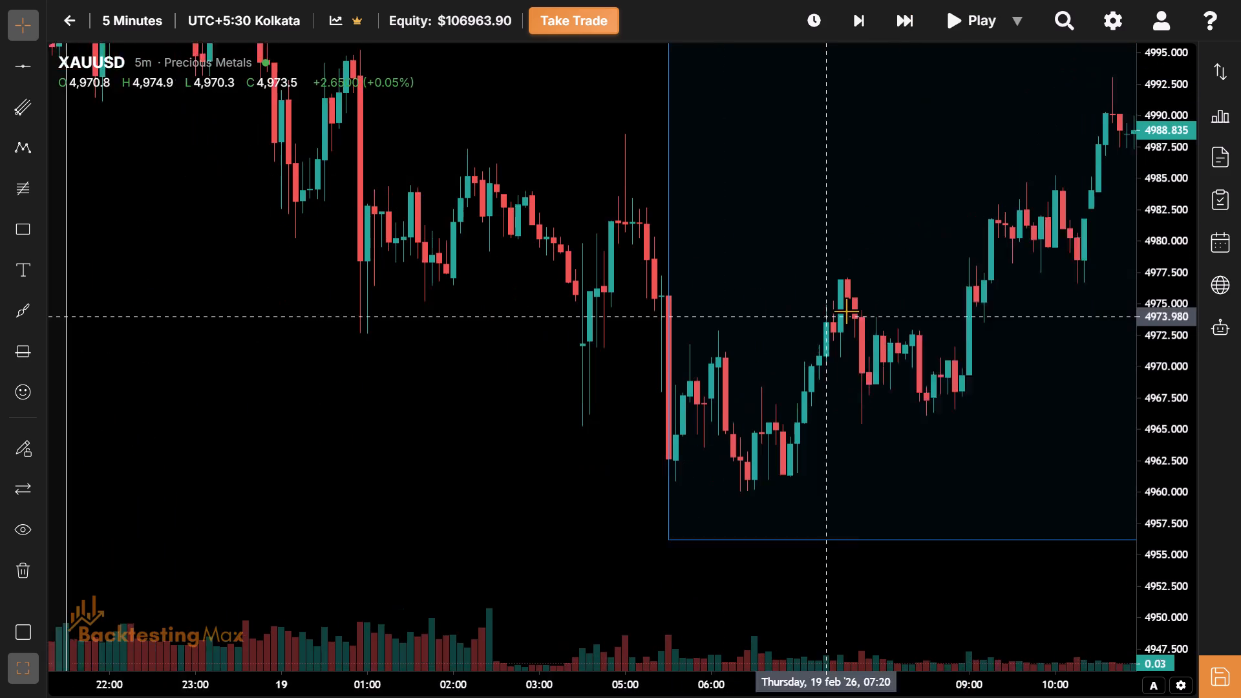
drag(406, 692, 595, 697)
drag(1165, 75, 1159, 264)
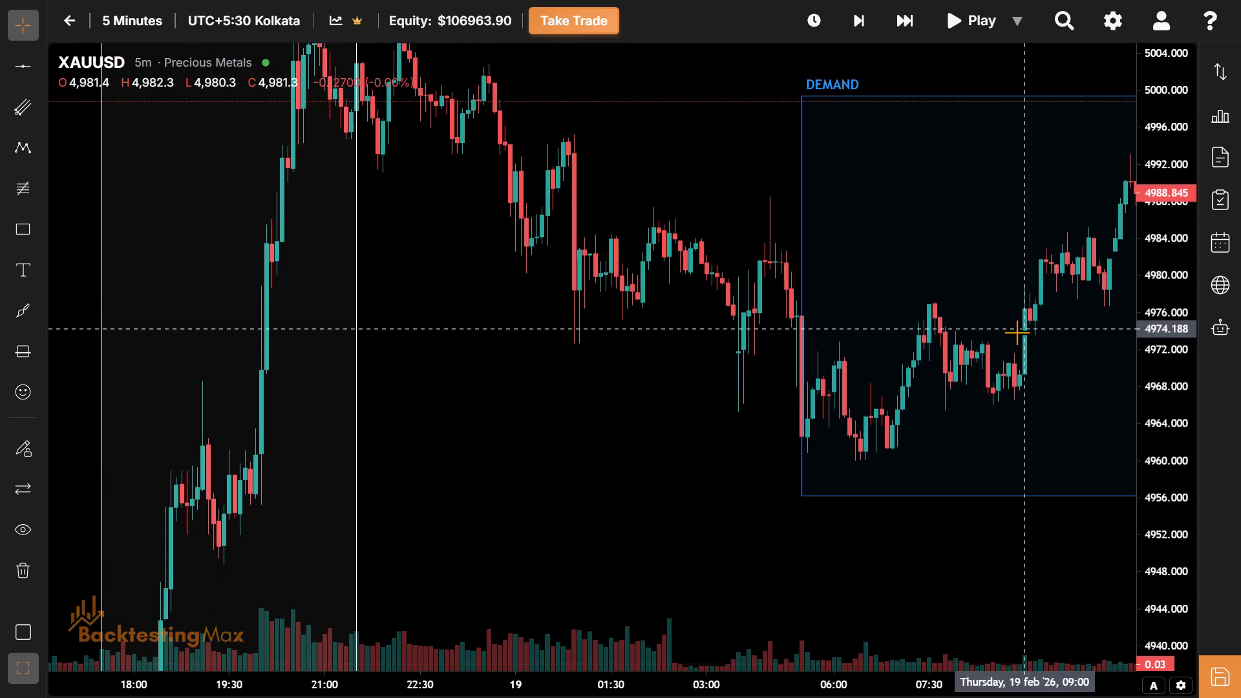
drag(1017, 332, 683, 428)
drag(312, 695, 671, 690)
drag(903, 552, 854, 420)
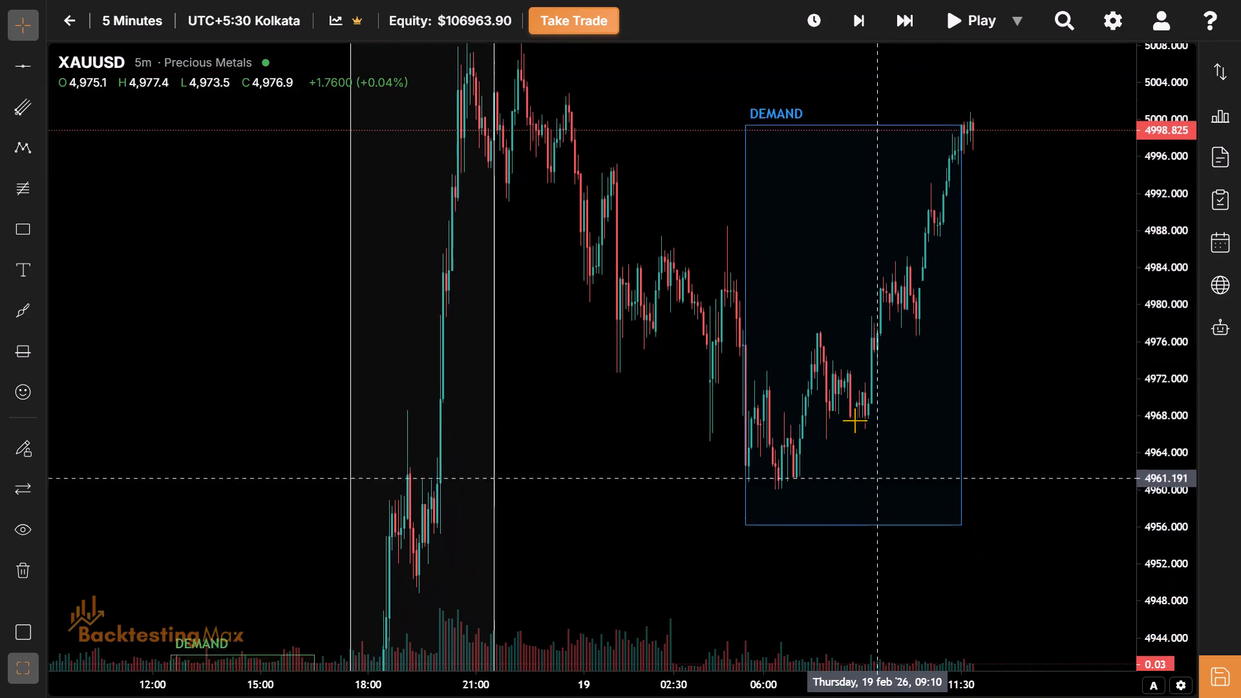
Examine the 5-minute price action and session boxes from 17 February through the 19 February Asian session.
drag(854, 420, 839, 346)
drag(637, 261, 639, 235)
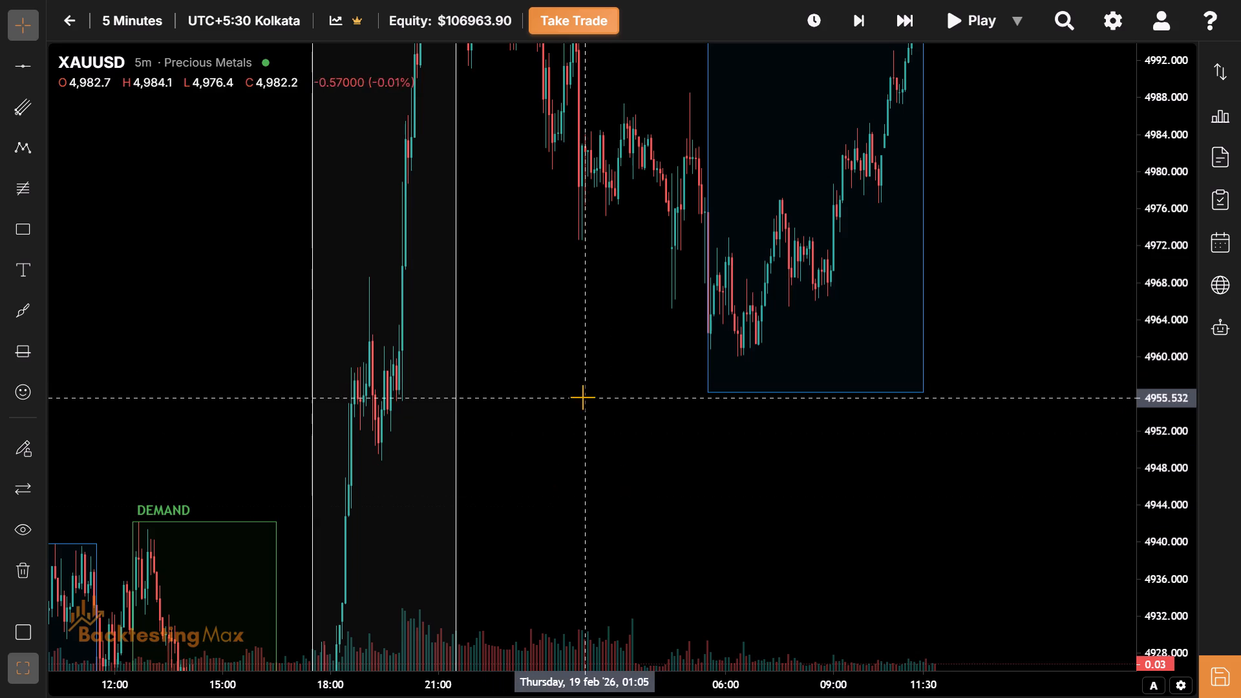
drag(578, 396, 1092, 187)
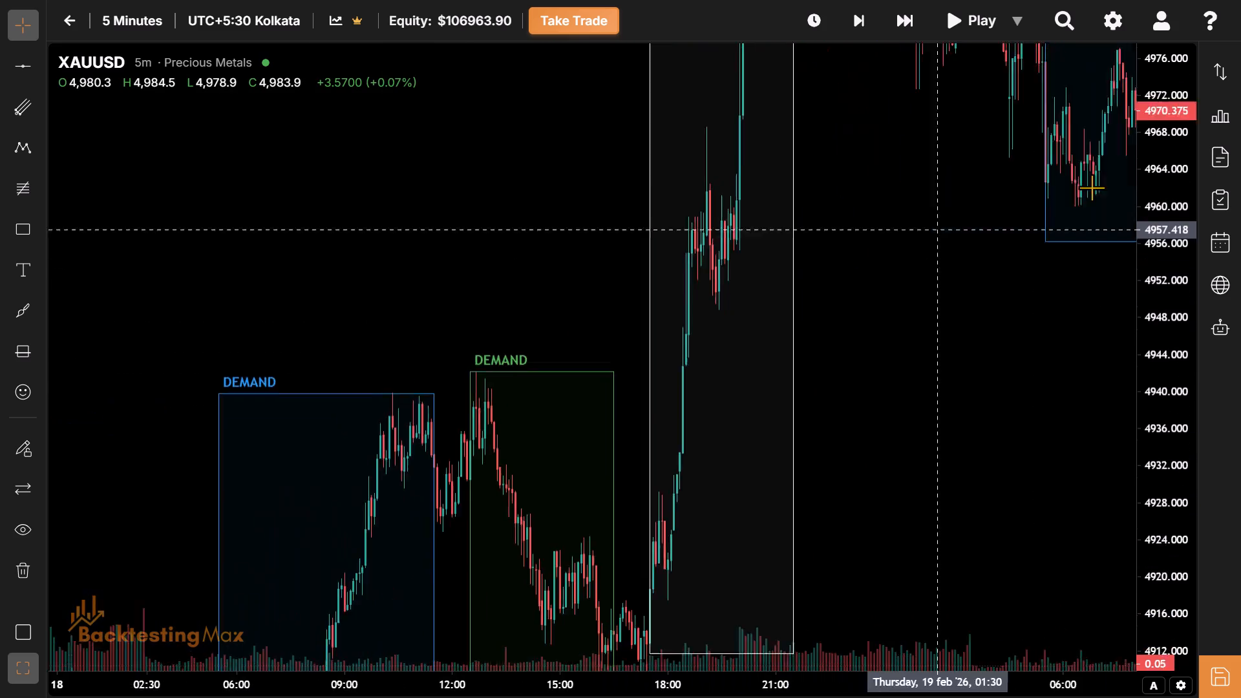
drag(1092, 187, 1057, 52)
drag(276, 186, 797, 494)
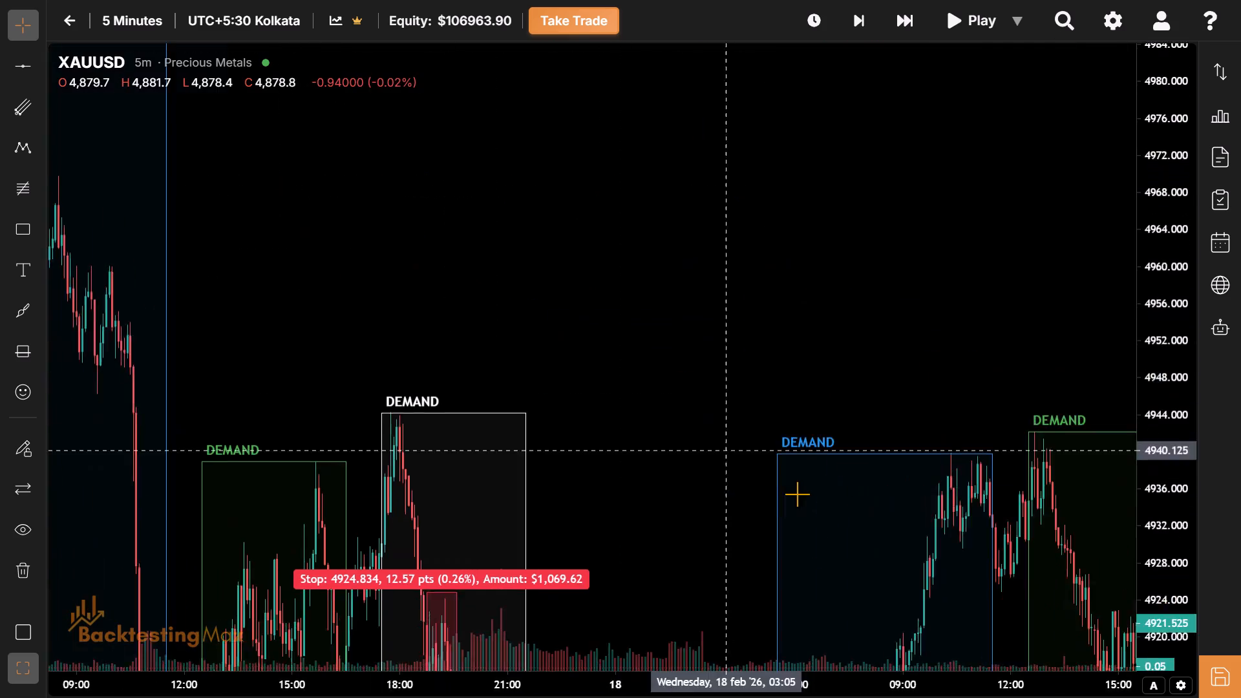
drag(797, 494, 826, 503)
drag(700, 344, 71, 379)
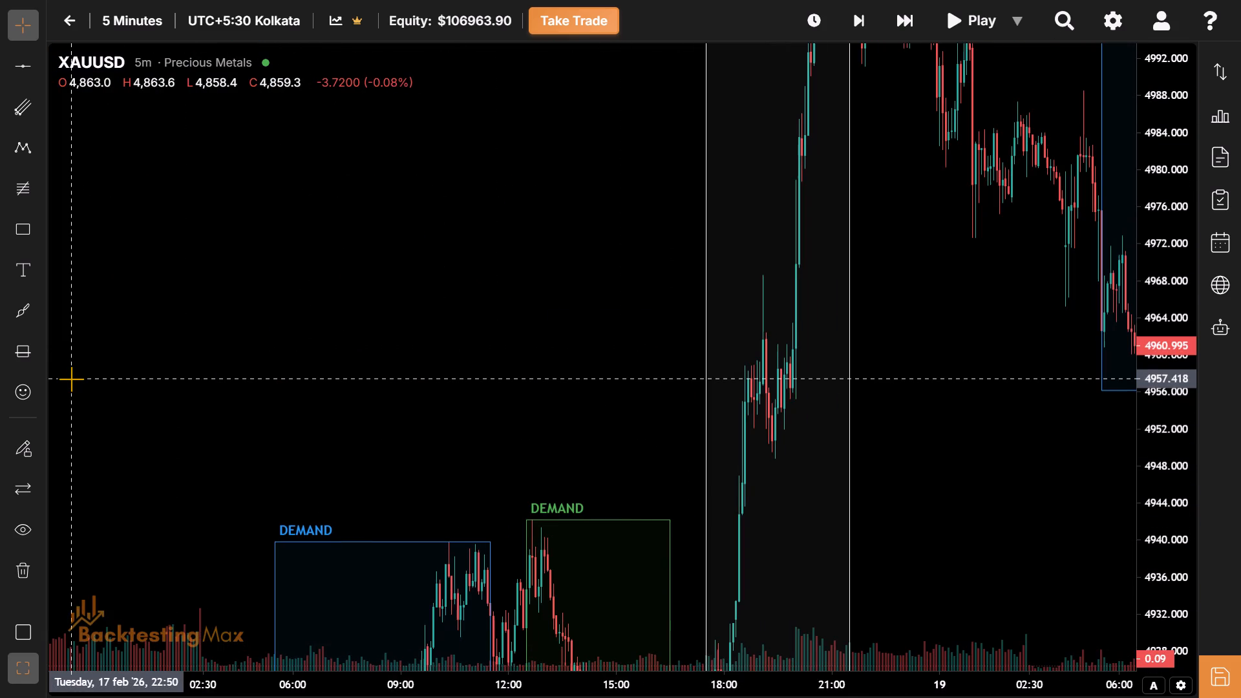
drag(71, 379, 72, 379)
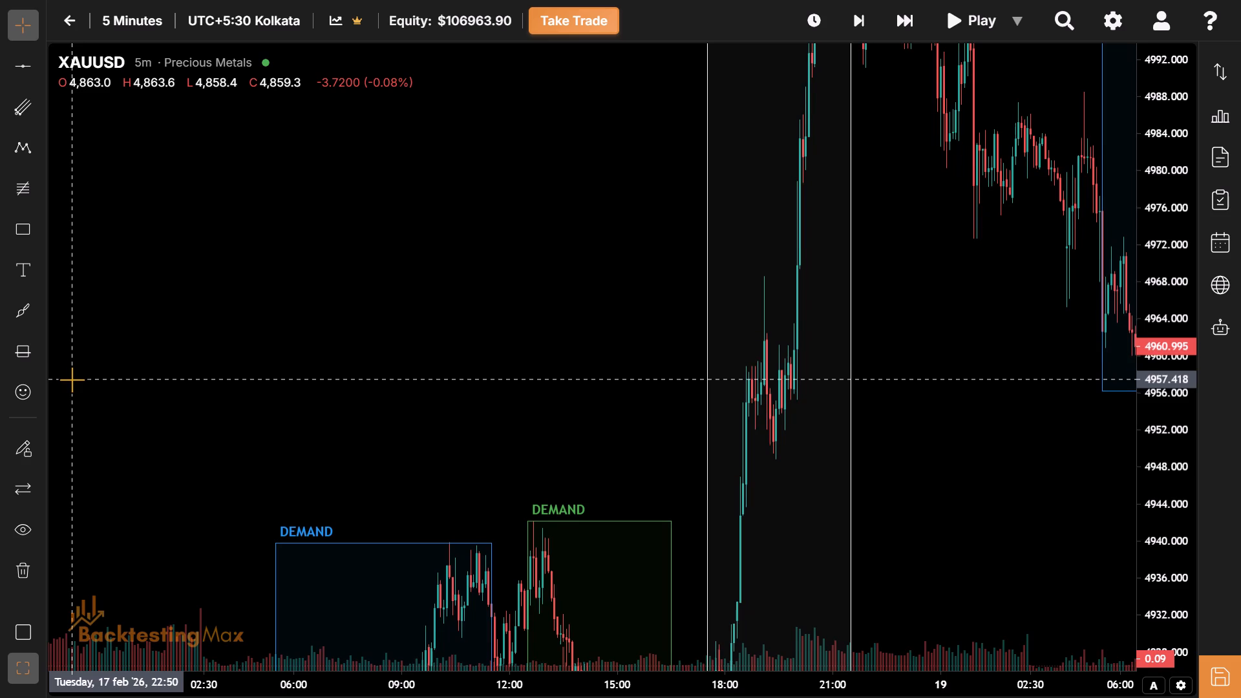
drag(72, 379, 71, 379)
drag(1015, 449, 843, 244)
drag(894, 557, 918, 78)
drag(852, 255, 812, 521)
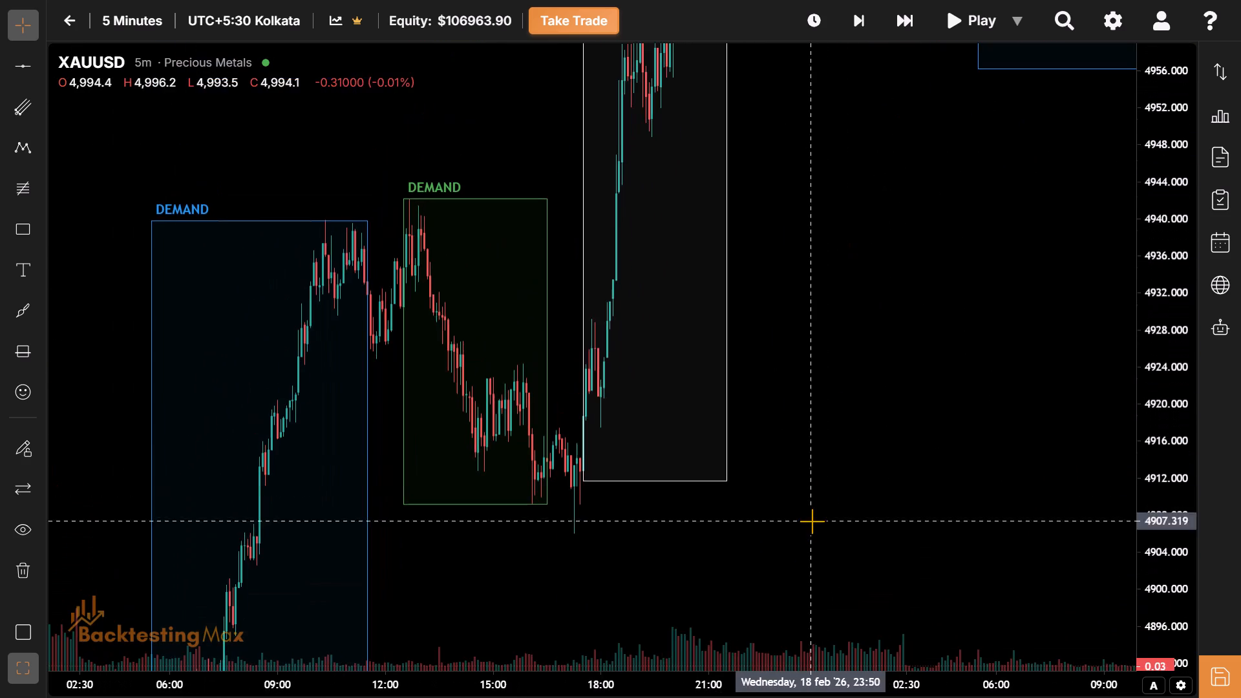
drag(875, 297, 815, 519)
drag(884, 372, 758, 648)
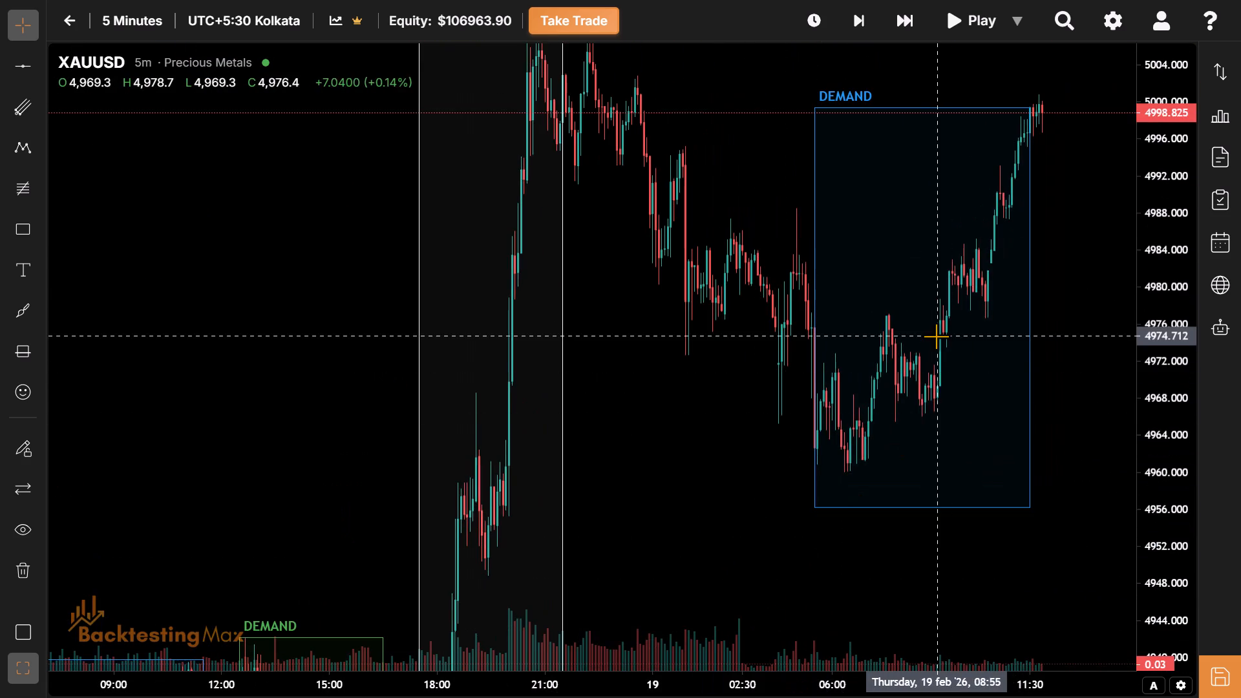
drag(936, 336, 641, 293)
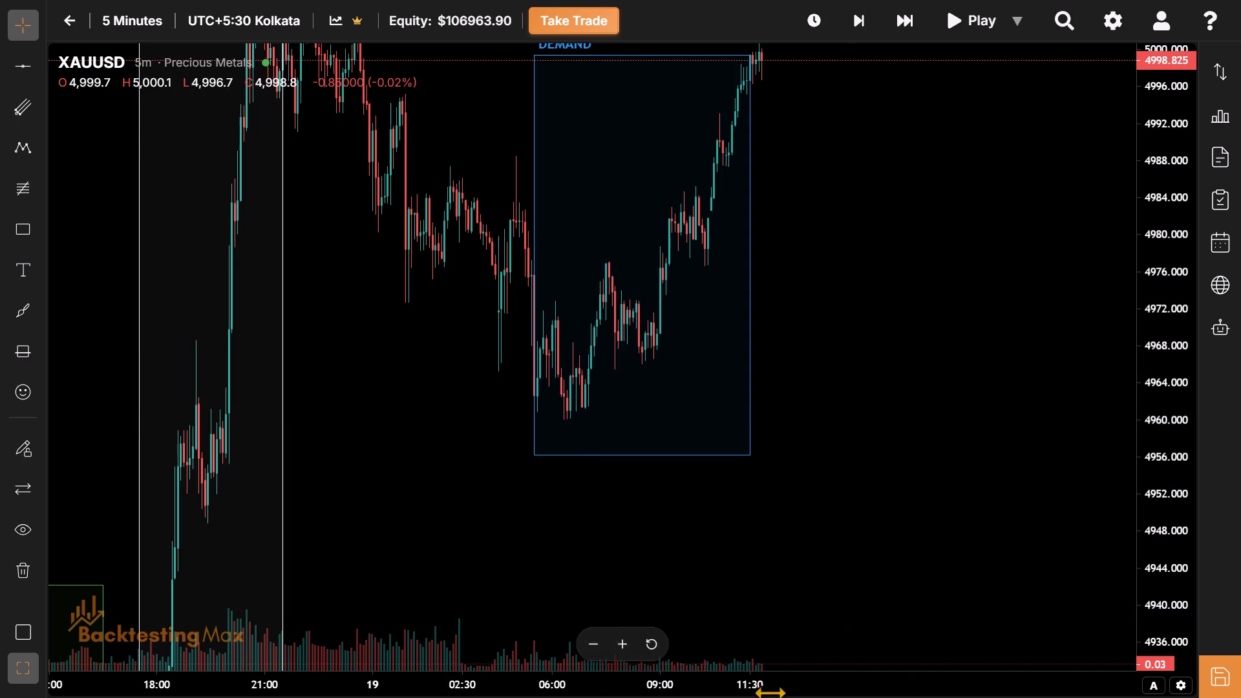
Advance the replay in five-bar skips to the 12:40 candle on 19 February, after the Asian session box.
drag(727, 674, 451, 685)
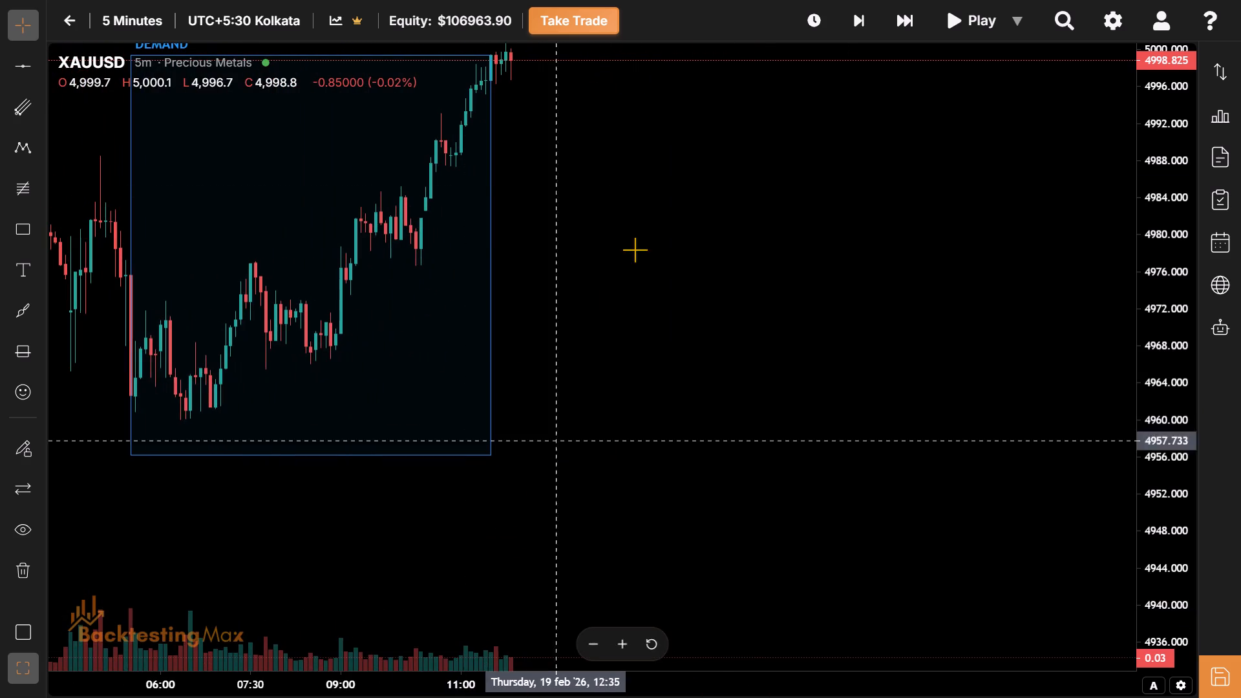
drag(654, 188, 760, 342)
drag(593, 694, 527, 694)
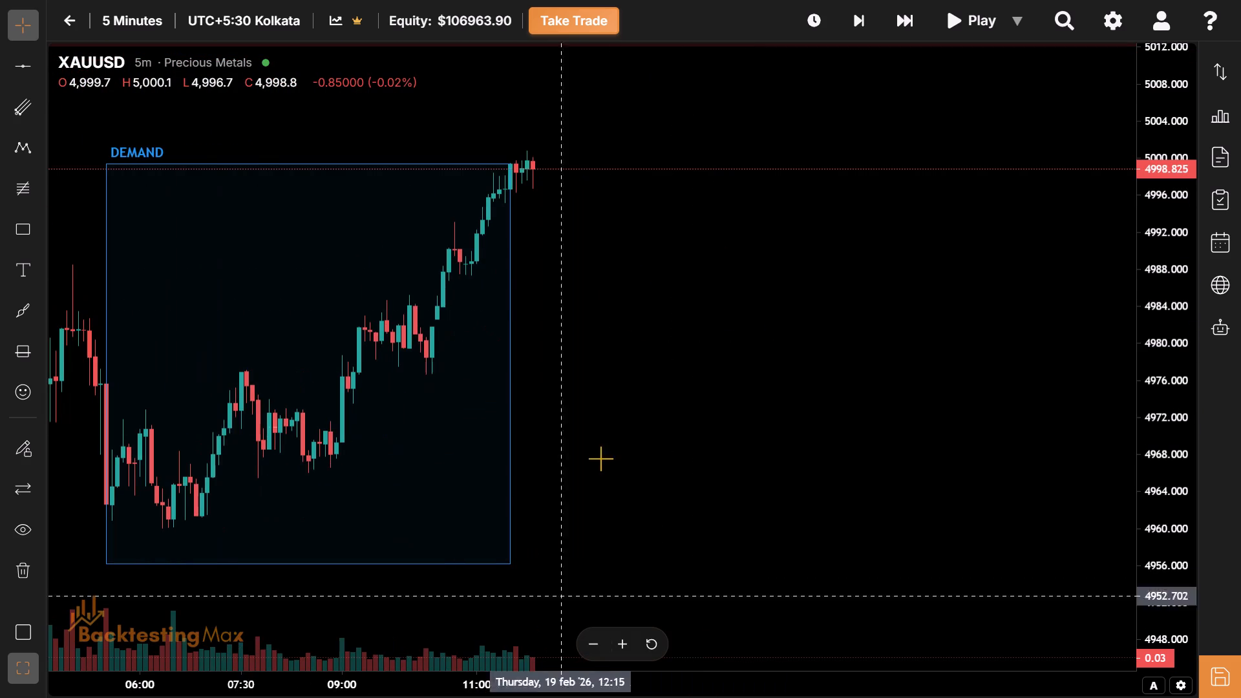
click(632, 270)
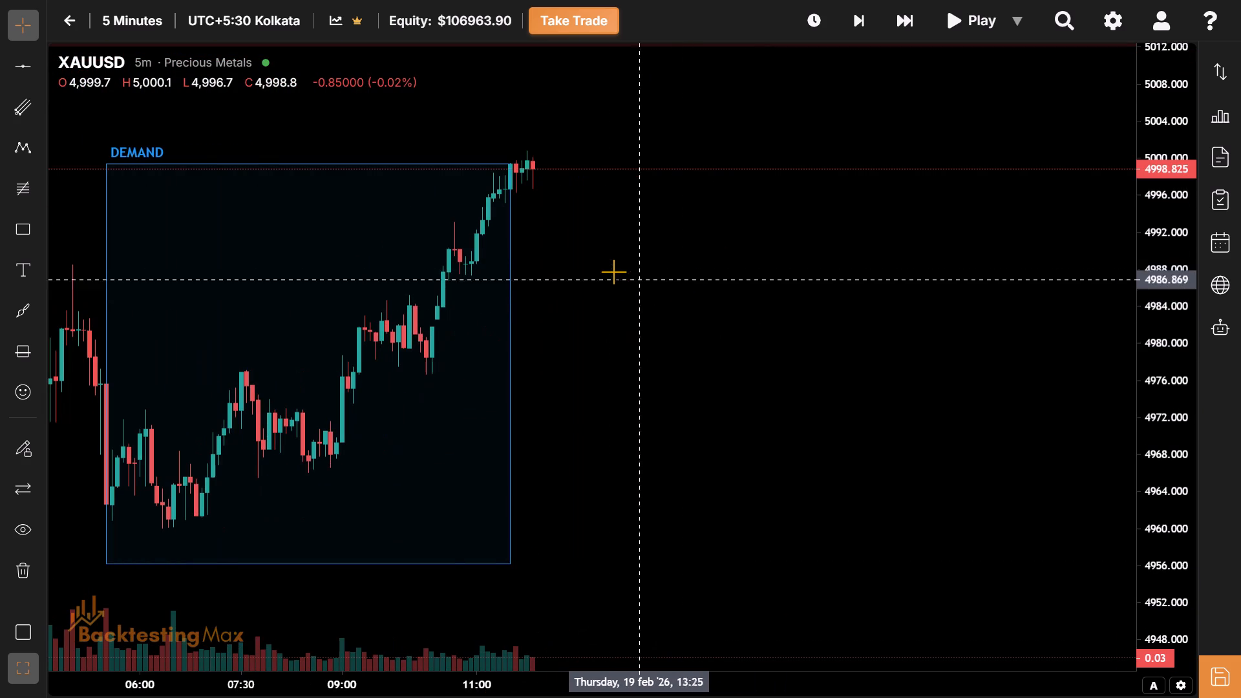
drag(613, 271, 710, 302)
click(1131, 243)
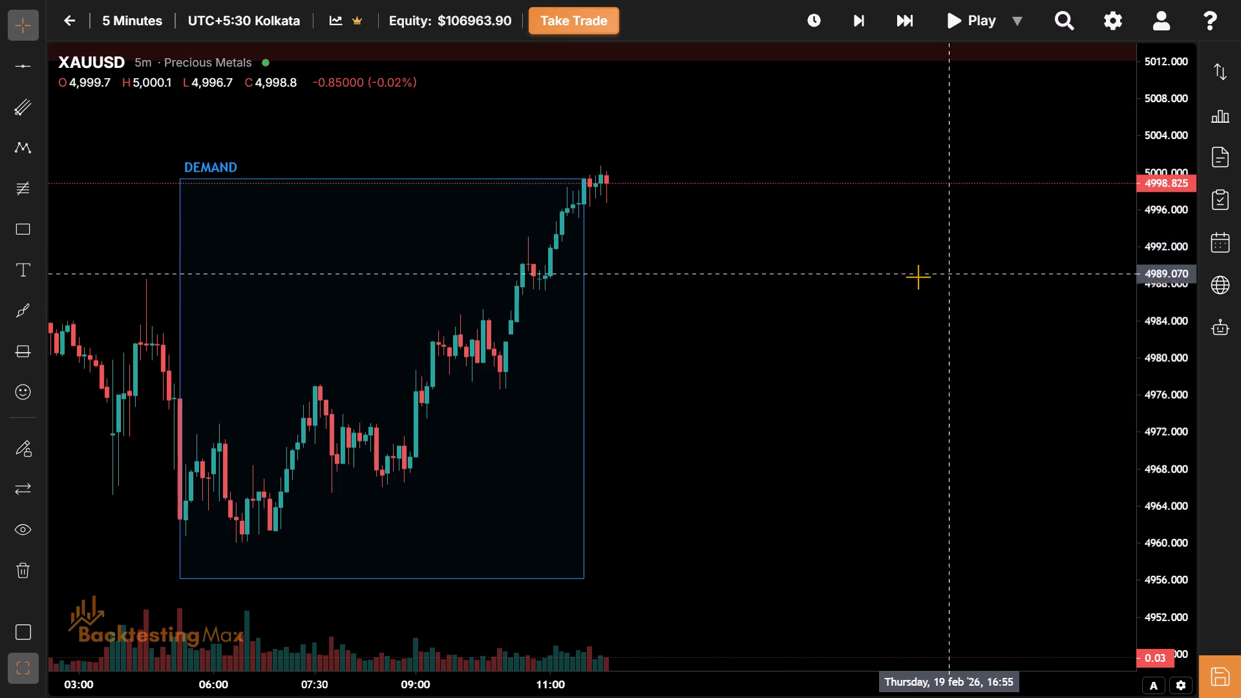
drag(918, 277, 887, 380)
drag(641, 697, 610, 691)
drag(610, 691, 568, 693)
drag(1189, 568, 1145, 441)
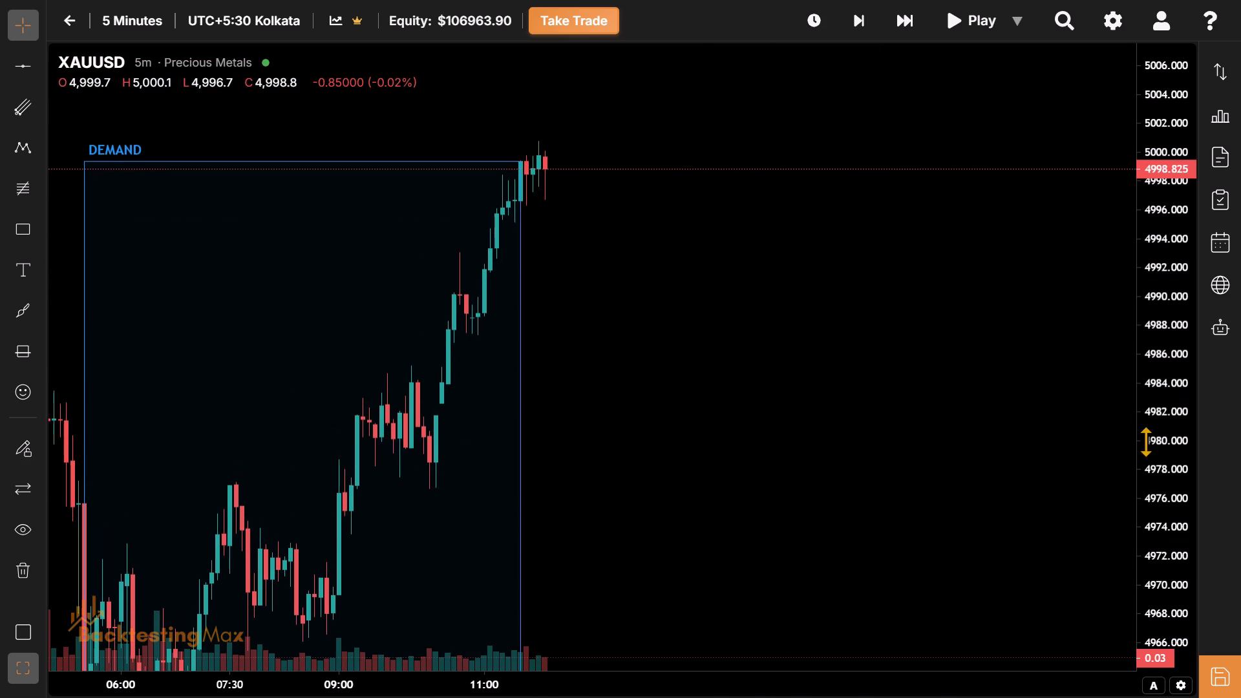
drag(809, 296, 600, 477)
drag(828, 253, 765, 260)
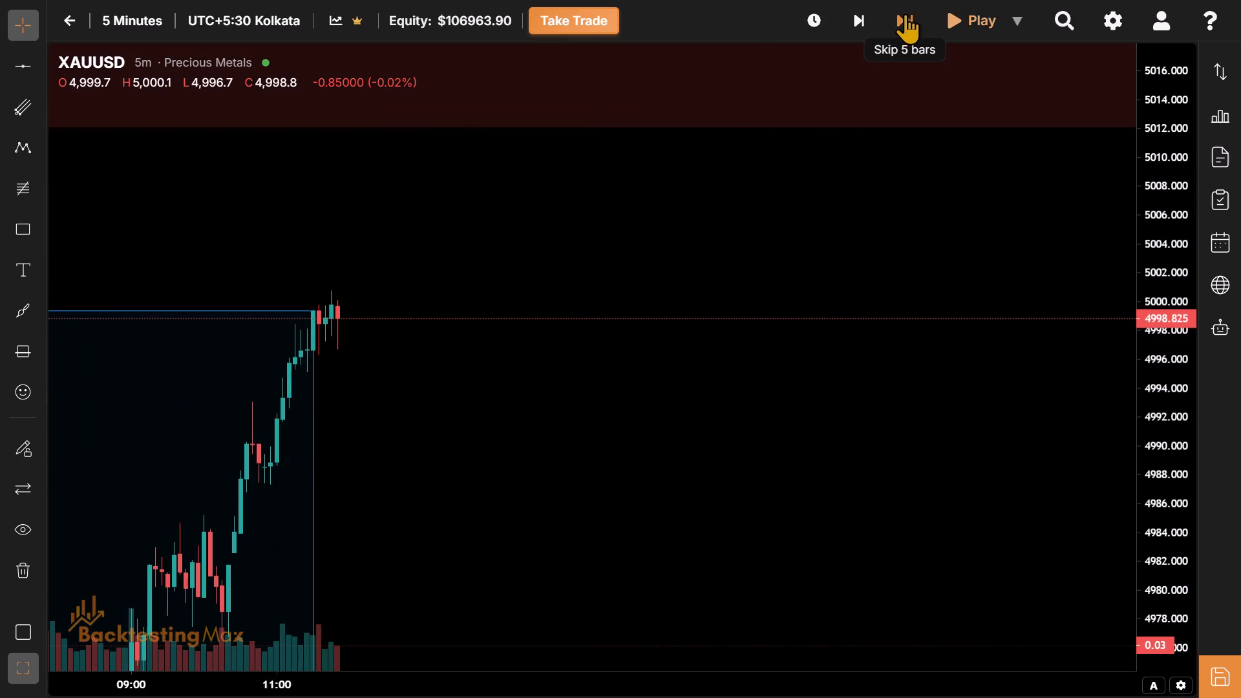
triple_click(904, 12)
drag(904, 12, 542, 211)
click(542, 211)
drag(542, 211, 614, 531)
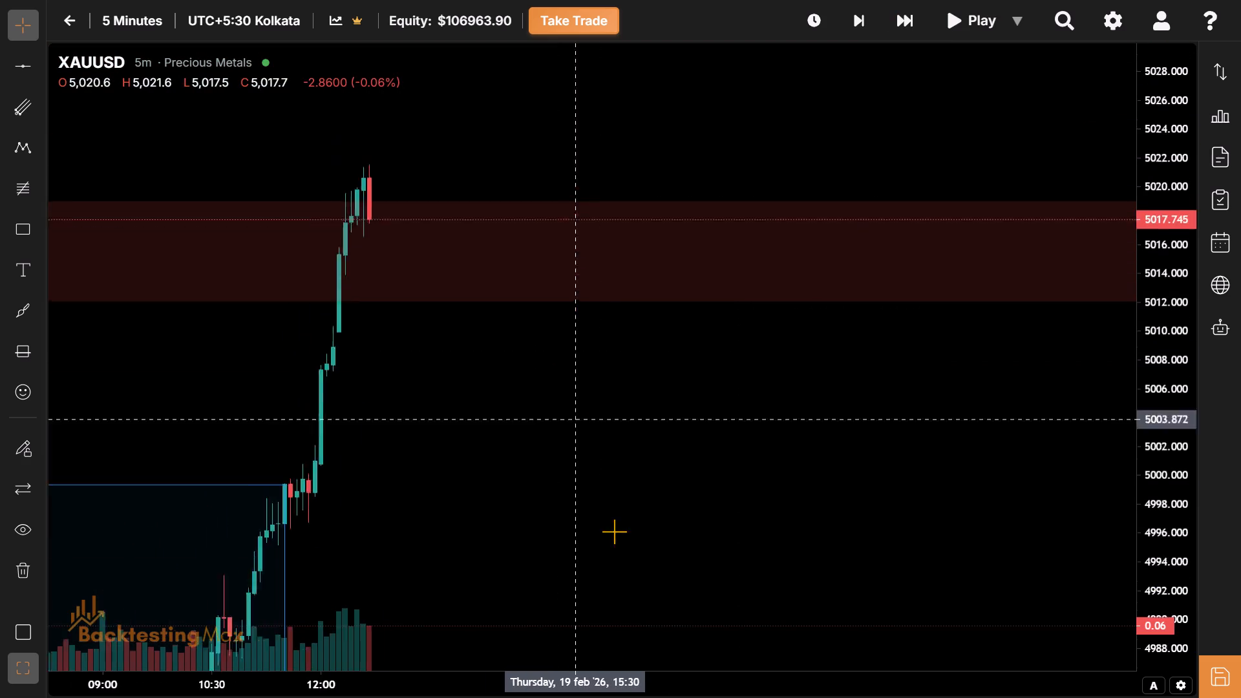
drag(614, 531, 622, 570)
Switch the chart to the 4-hour timeframe and examine the February price action with the marked zones.
click(130, 36)
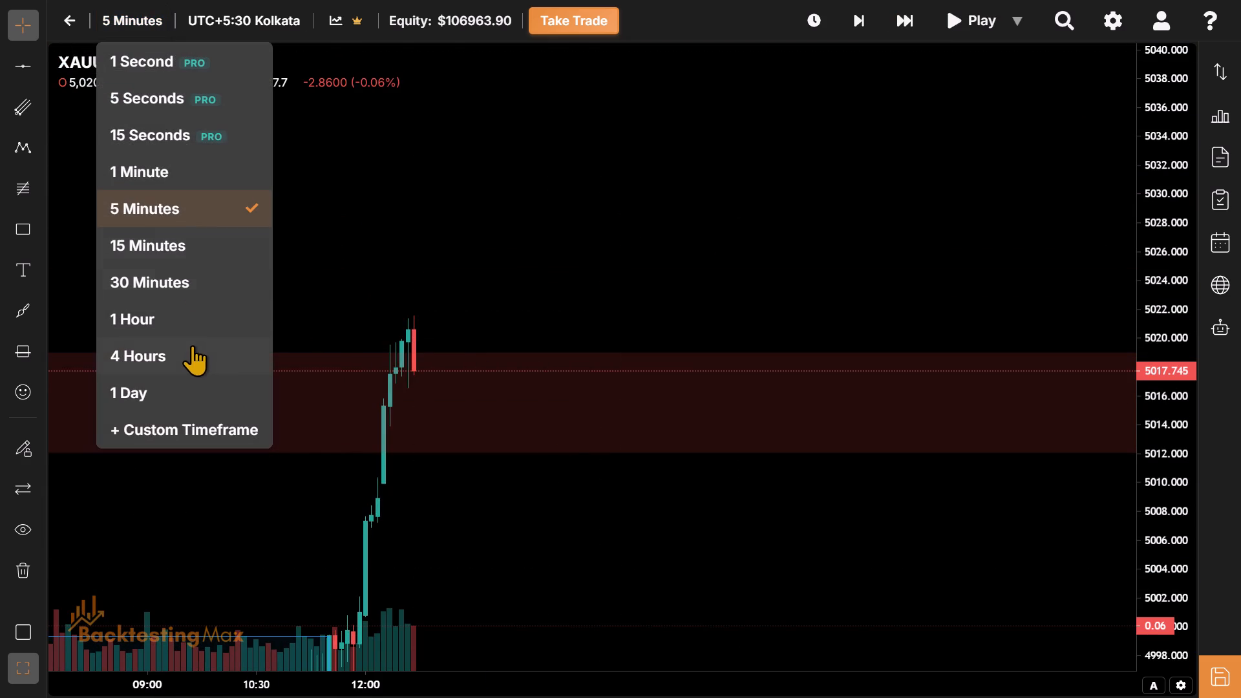
click(193, 346)
drag(1156, 70, 1159, 697)
click(659, 650)
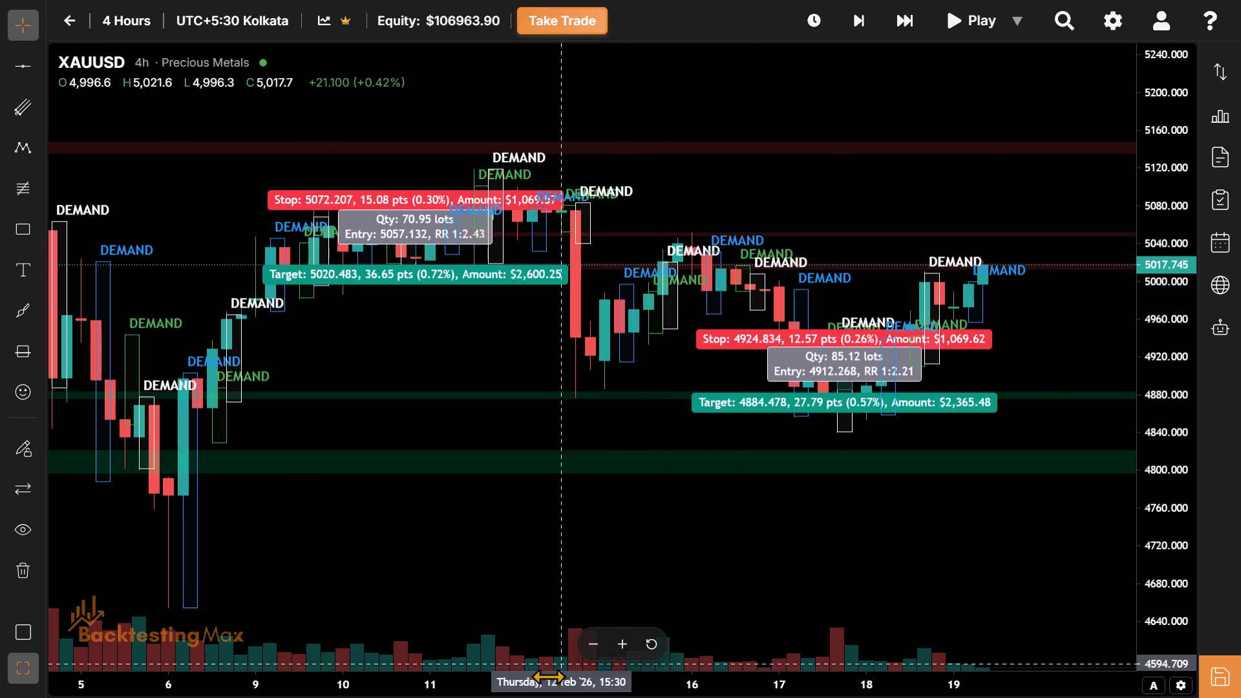
click(593, 647)
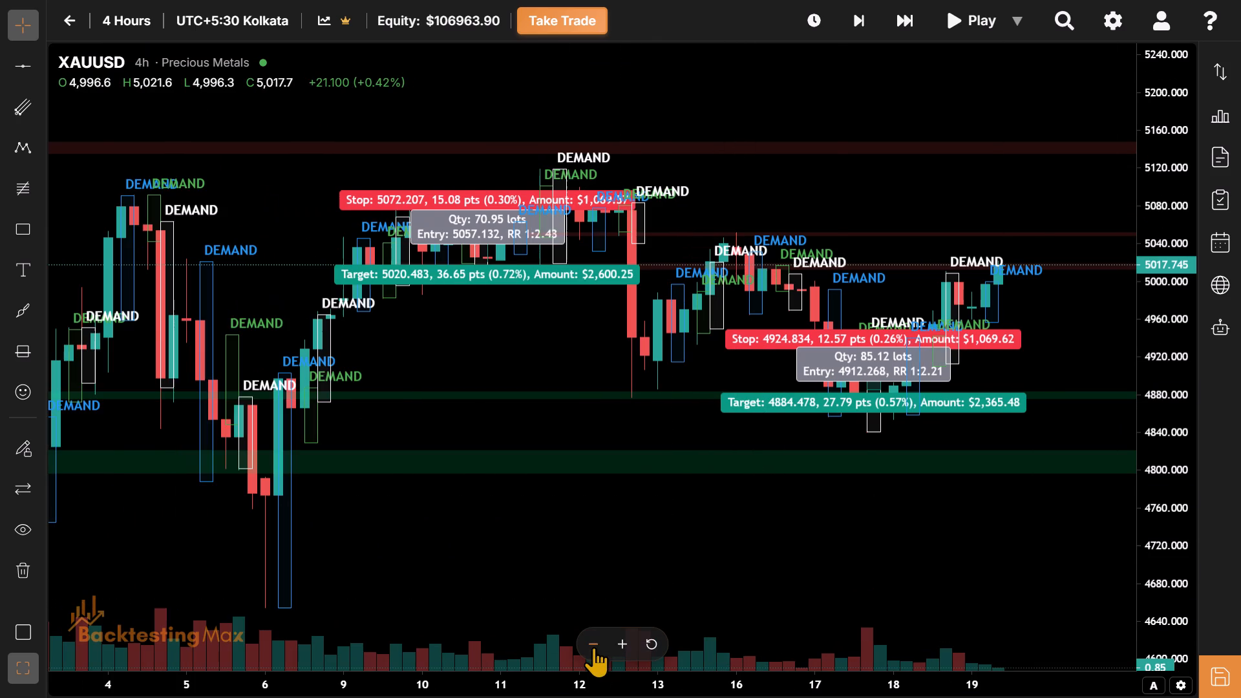
click(593, 647)
click(593, 647)
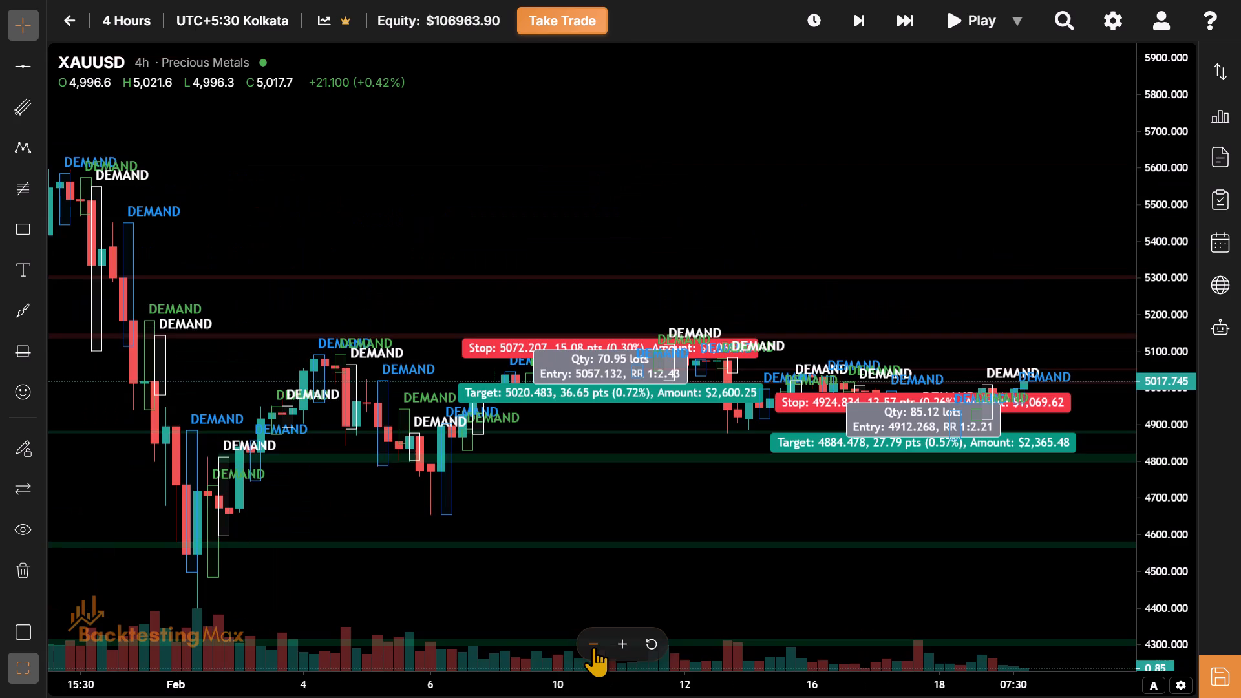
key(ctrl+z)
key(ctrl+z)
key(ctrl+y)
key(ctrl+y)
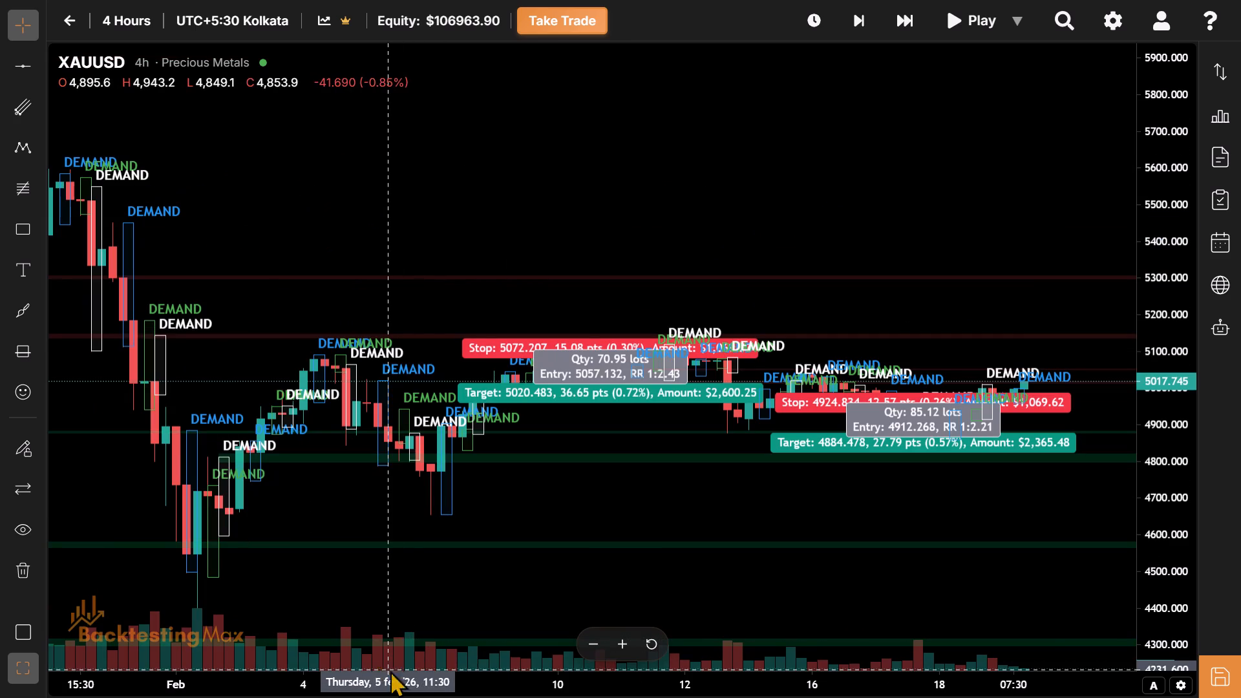
Examine the 4-hour chart and supply and demand zones from January through 19 February.
drag(377, 679, 783, 697)
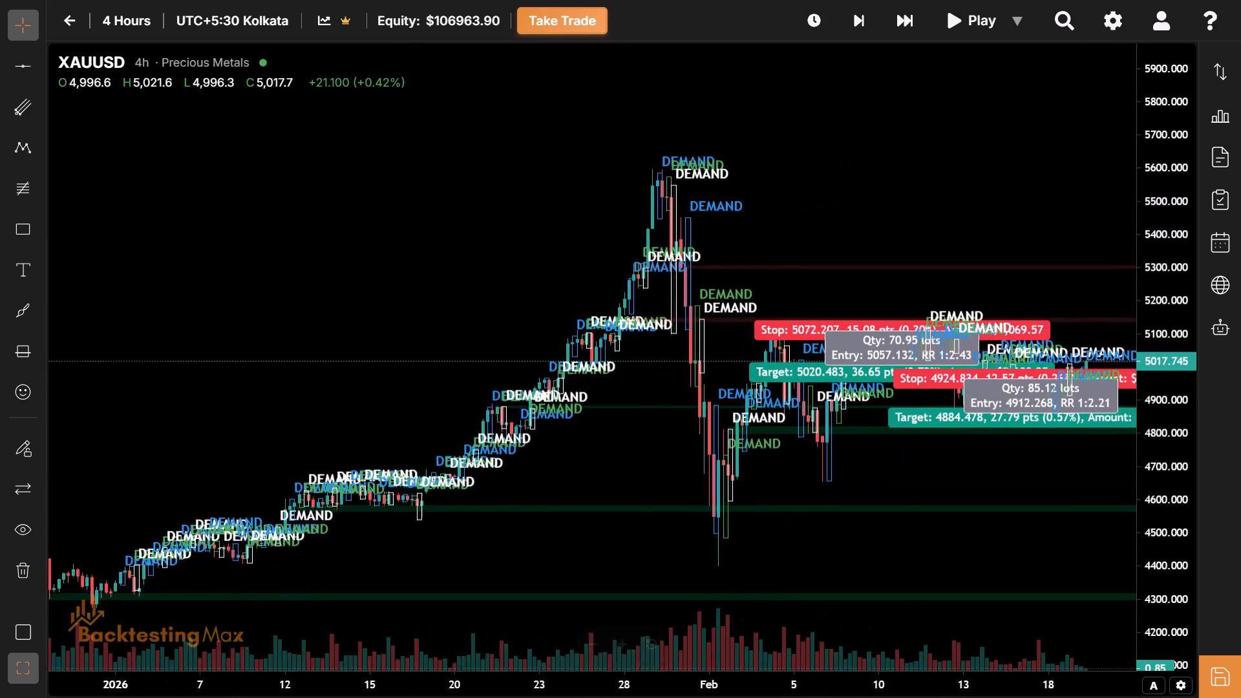
drag(783, 697, 782, 697)
drag(1015, 535, 774, 545)
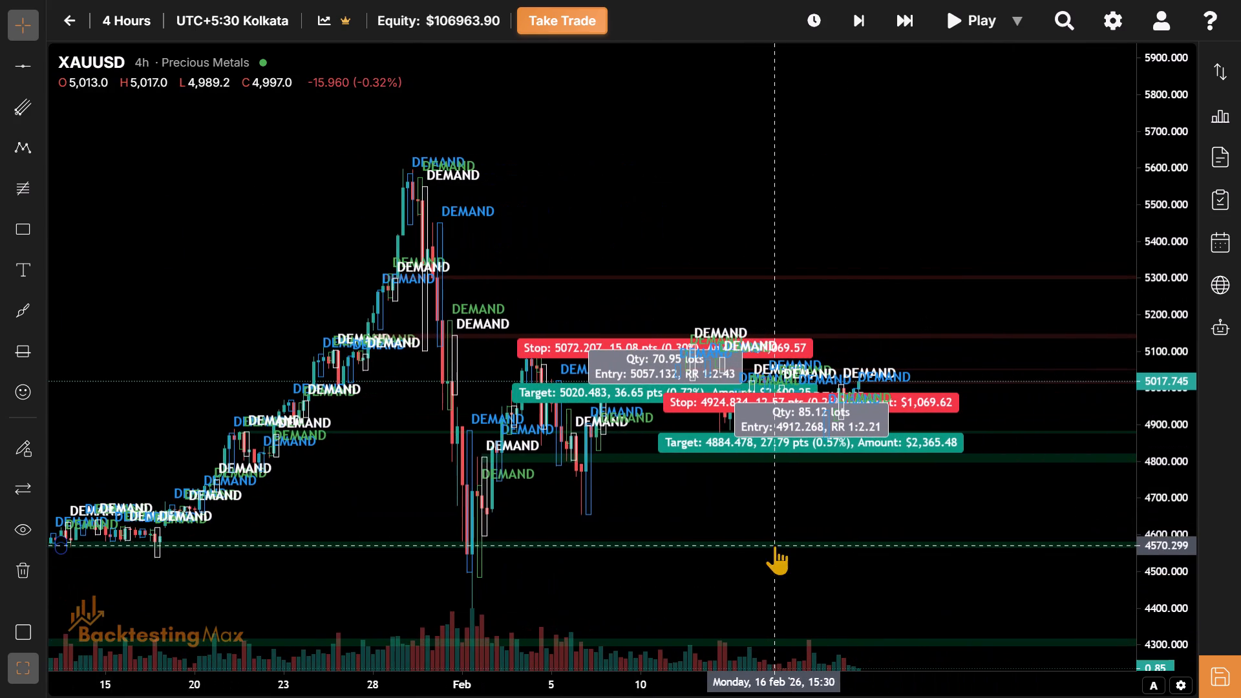
drag(1154, 574, 1132, 530)
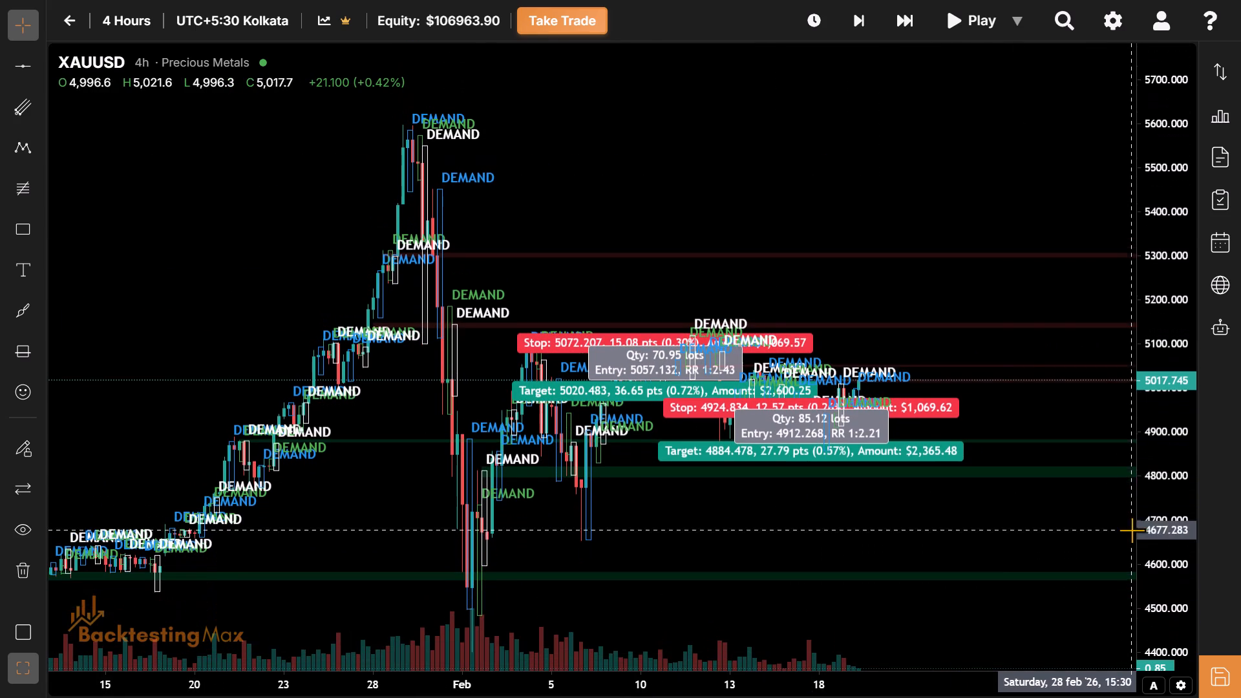
drag(1056, 602, 895, 579)
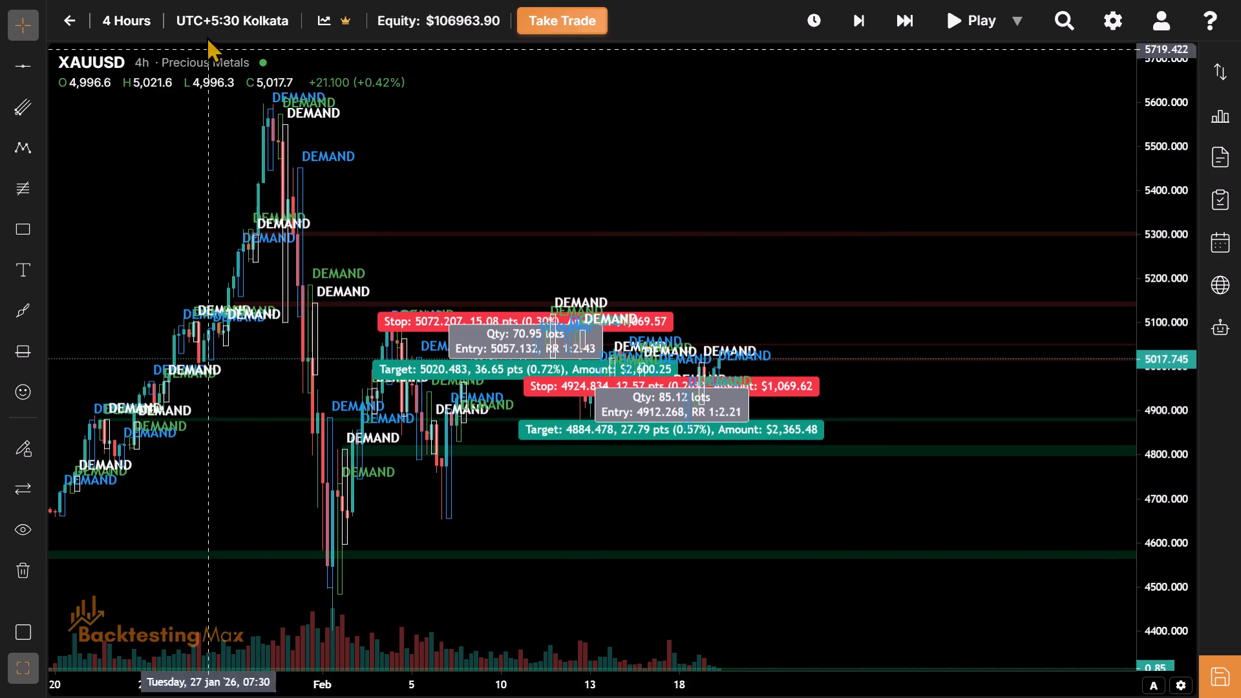
Switch the chart to the 1-hour timeframe.
click(107, 5)
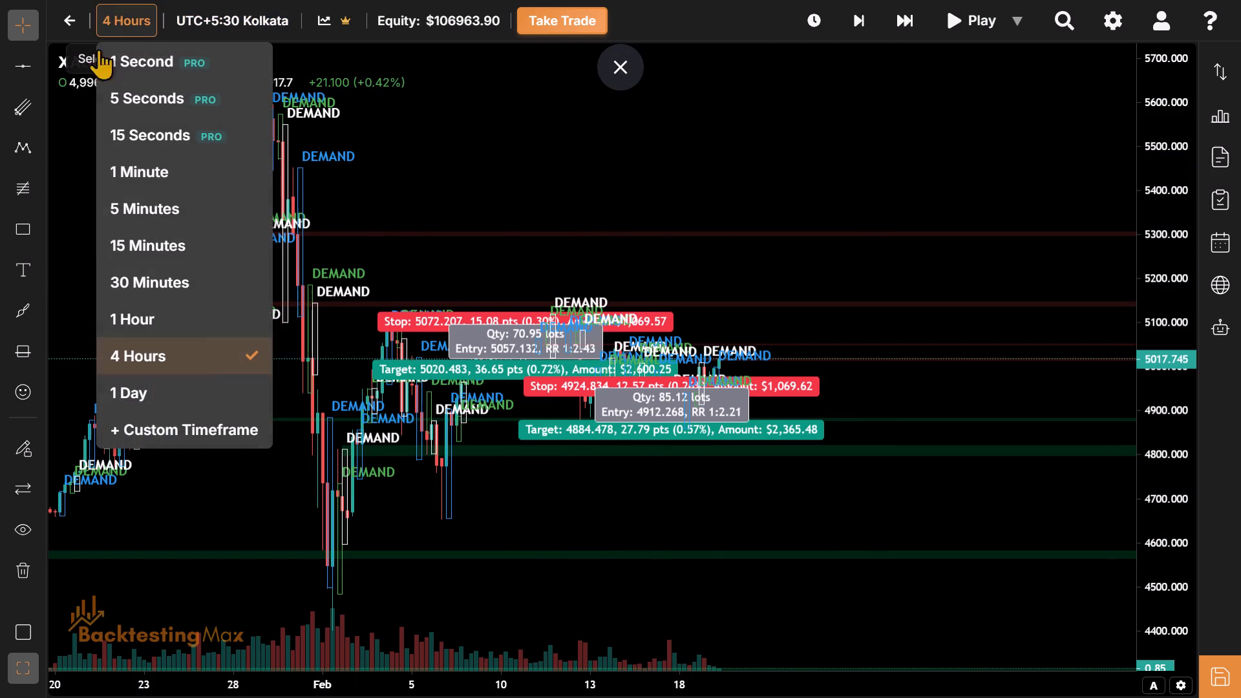
click(191, 322)
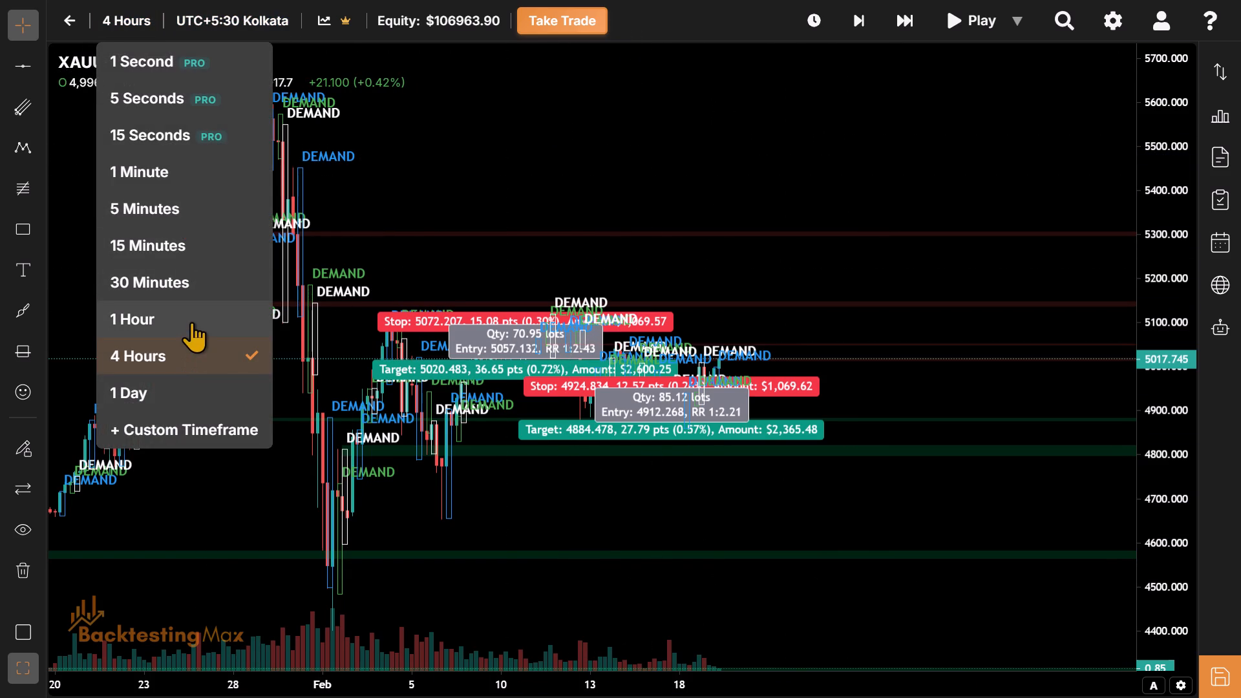
drag(481, 507, 676, 508)
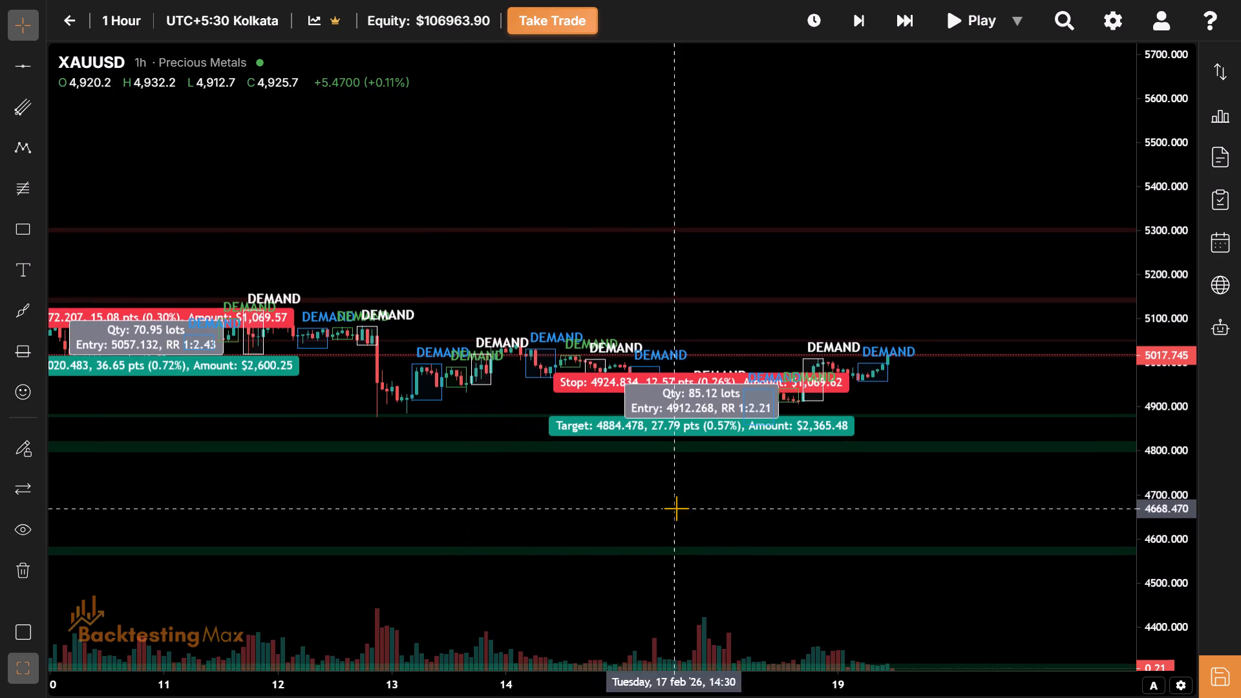
Hide all drawings on the chart and examine the bare 1-hour candles from 13 to 19 February.
click(25, 531)
drag(816, 521, 856, 512)
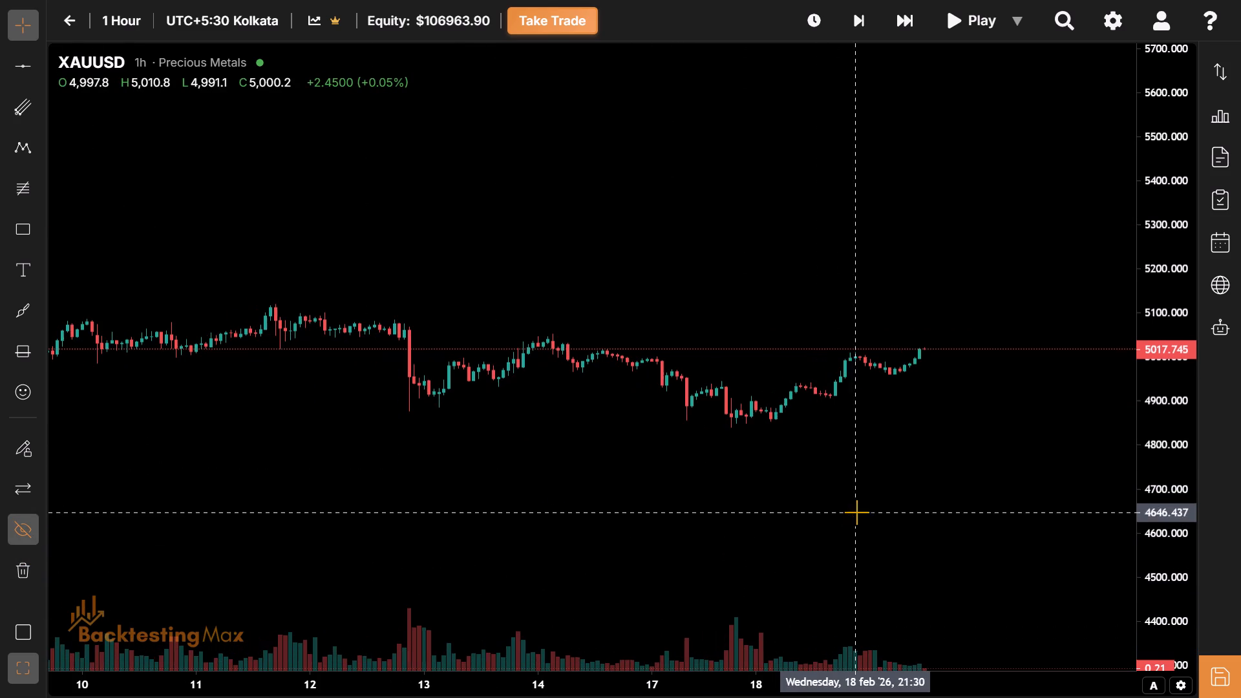
drag(1185, 628, 1156, 328)
drag(819, 246, 547, 188)
drag(604, 386, 594, 396)
drag(644, 489, 519, 609)
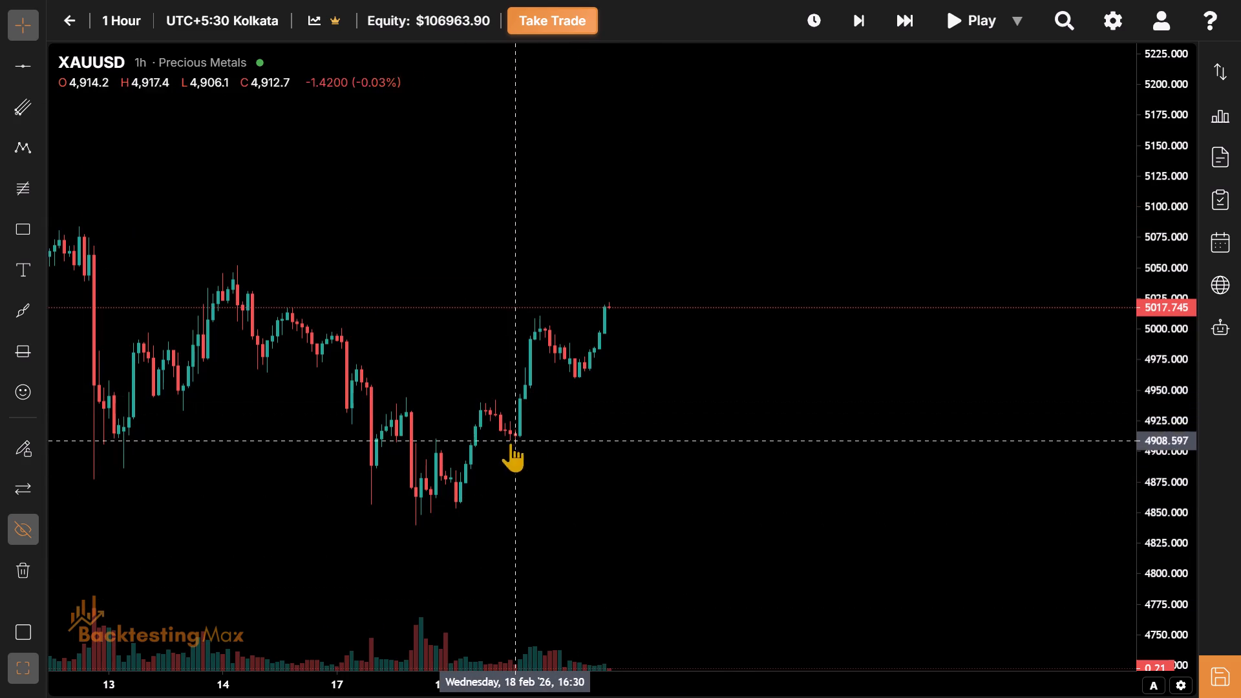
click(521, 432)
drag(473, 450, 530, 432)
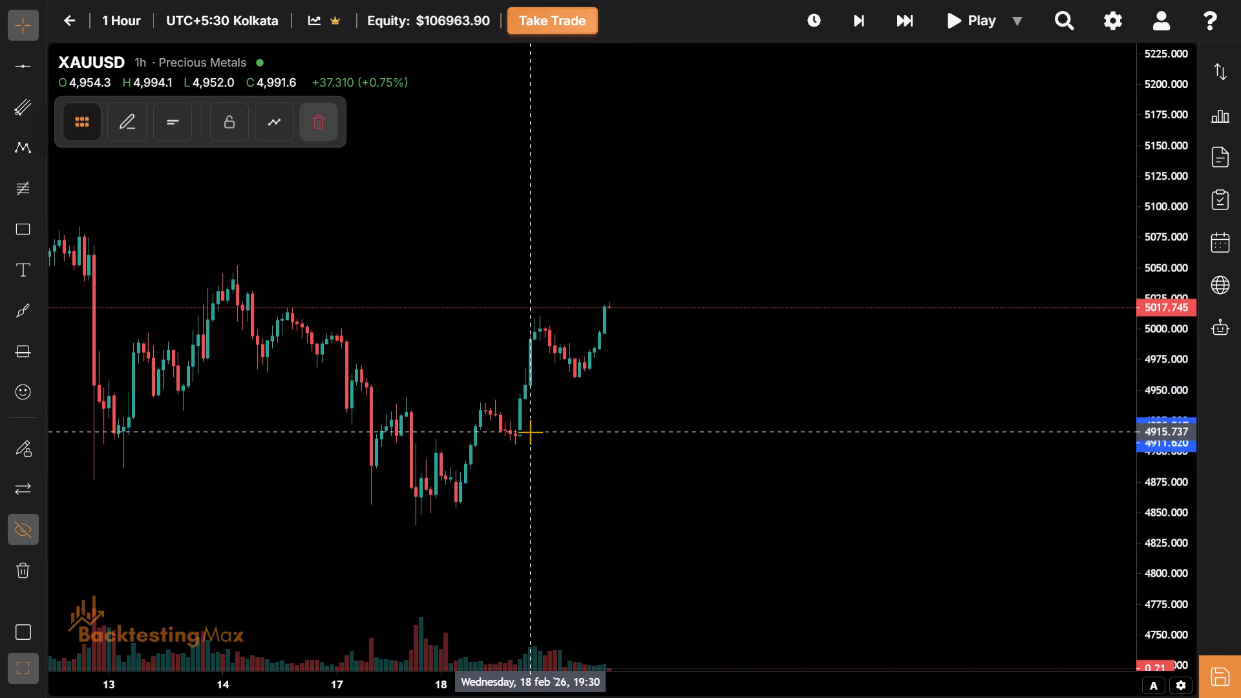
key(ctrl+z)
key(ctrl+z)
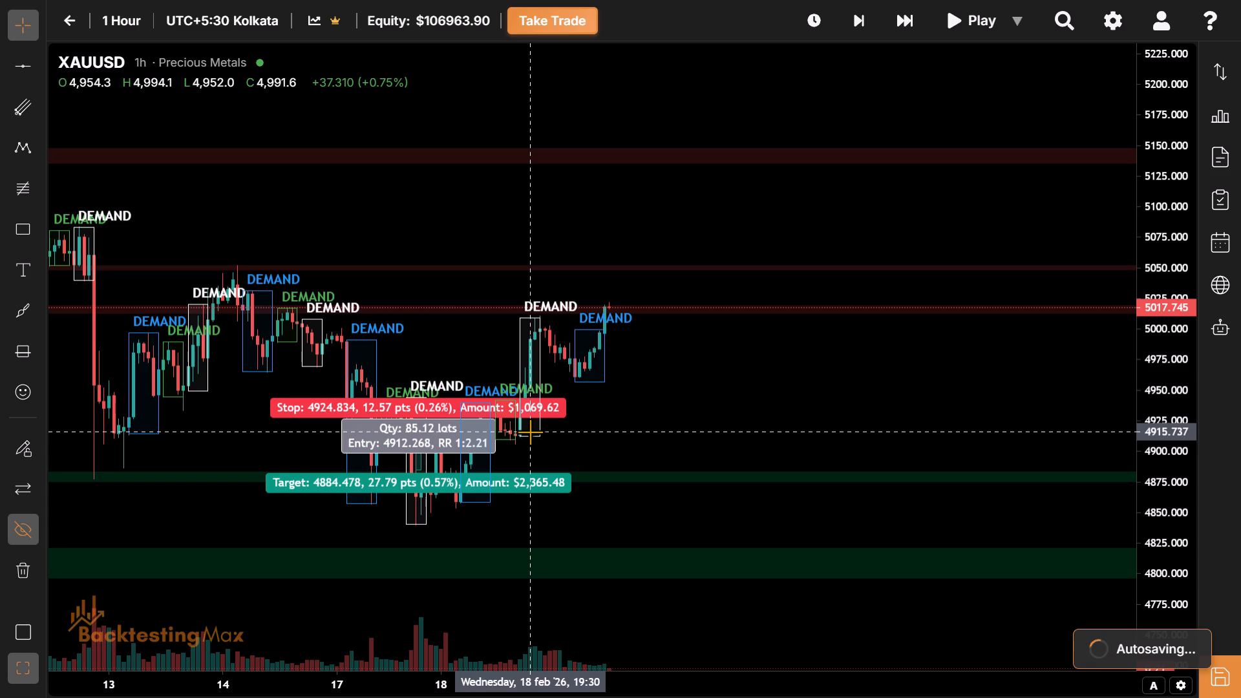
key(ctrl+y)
Examine the 1-hour price structure from late January through 19 February without drawings.
drag(461, 683, 821, 692)
drag(1201, 136, 1157, 131)
drag(1157, 131, 1150, 421)
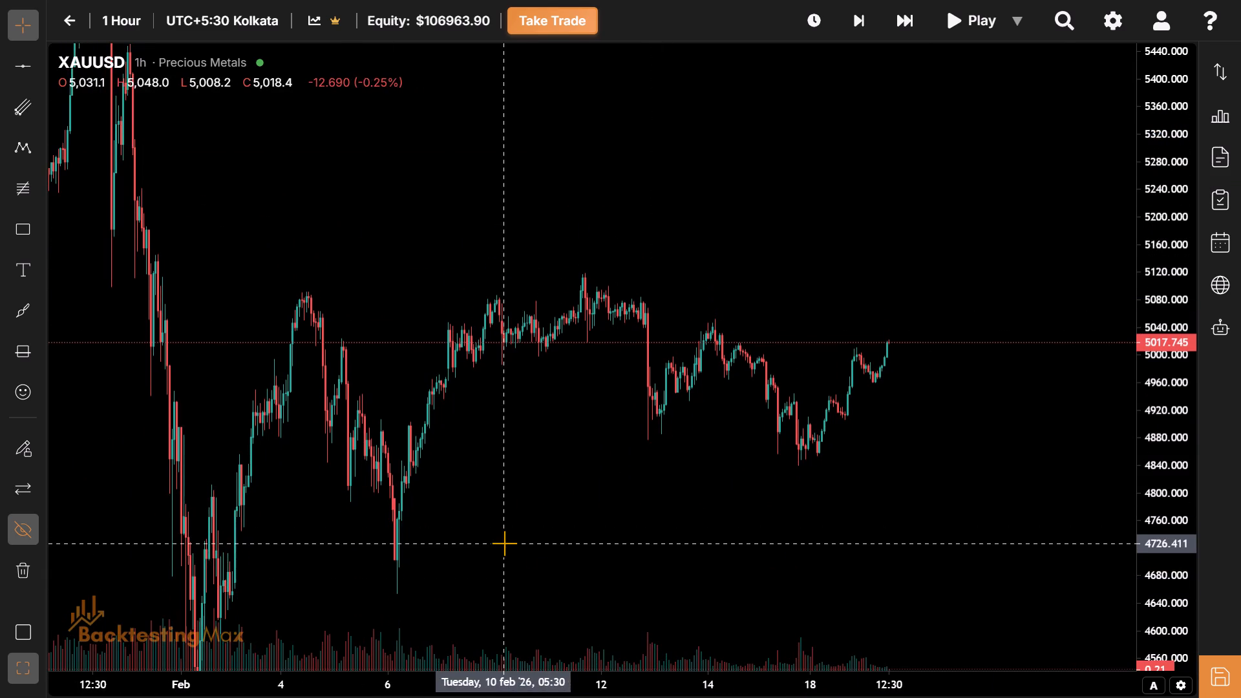
drag(504, 543, 945, 500)
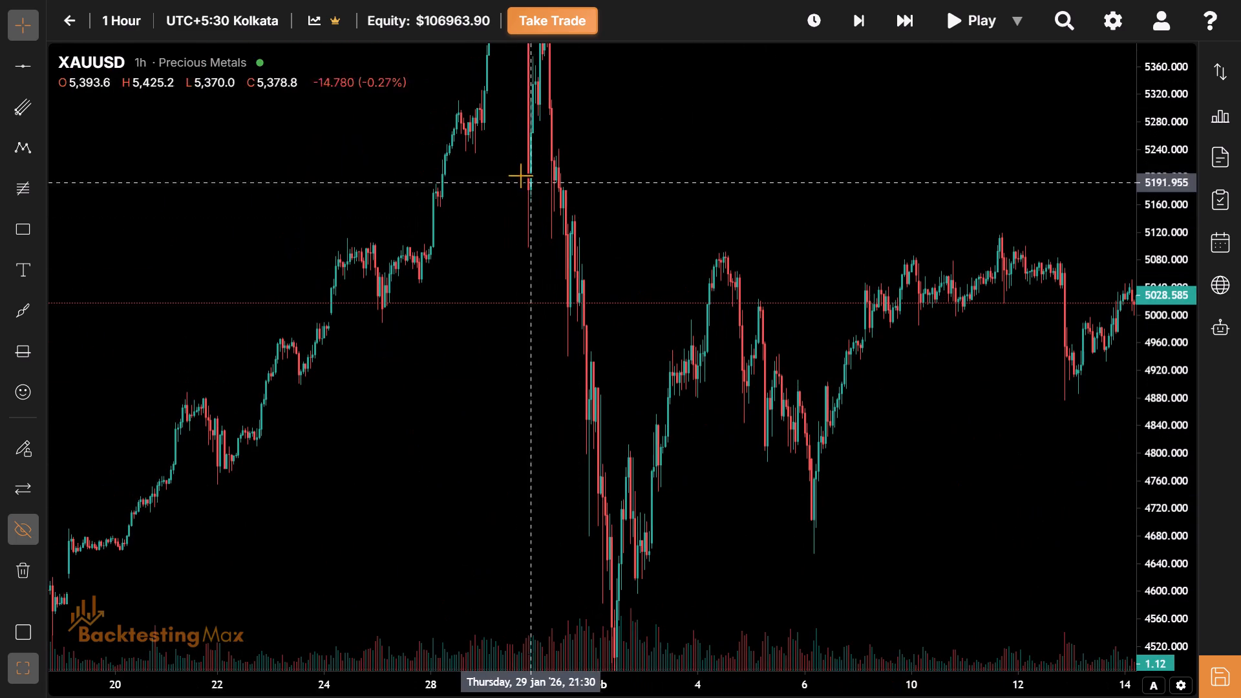
drag(520, 191, 297, 199)
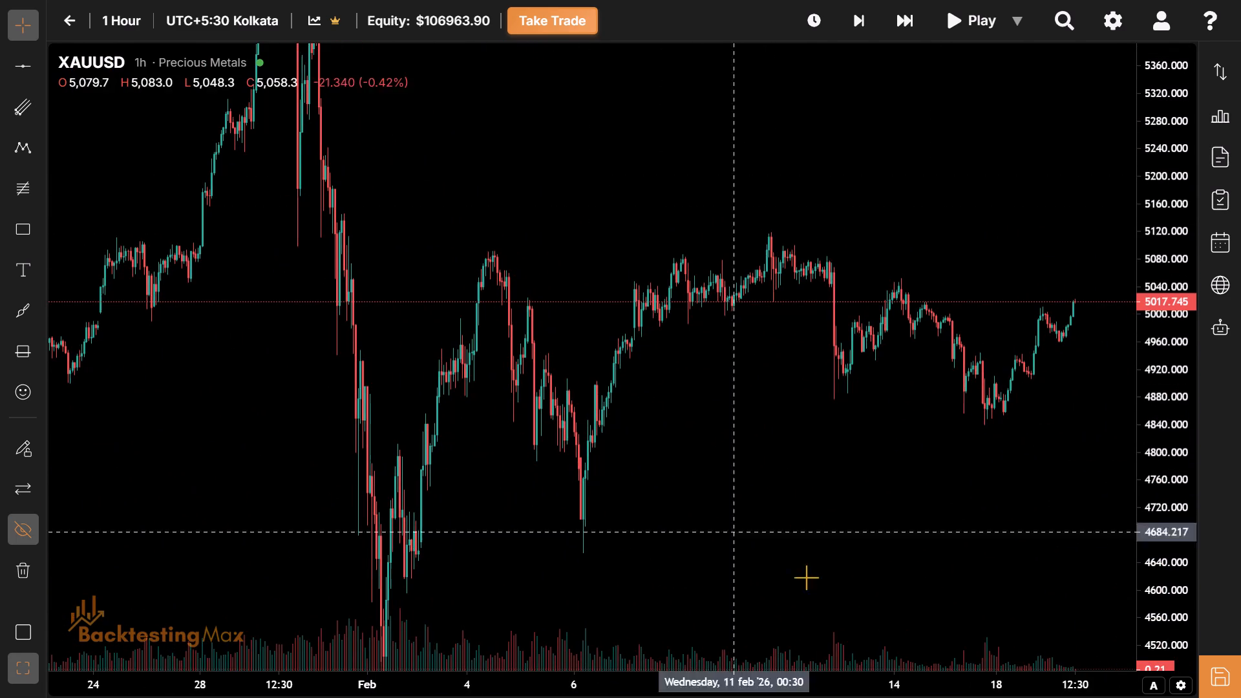
Draw a rectangle zone on the 1-hour chart from the 30 January sell-off, spanning about 5,070 to 5,122.
drag(593, 525, 396, 500)
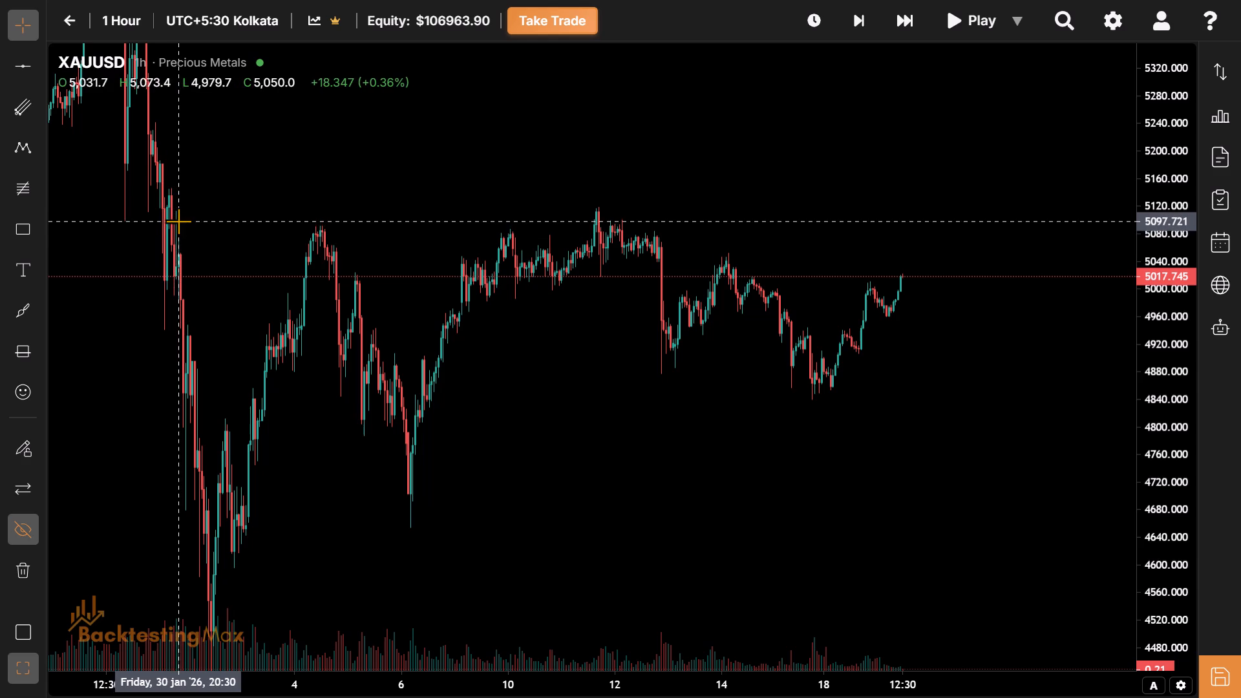
click(23, 228)
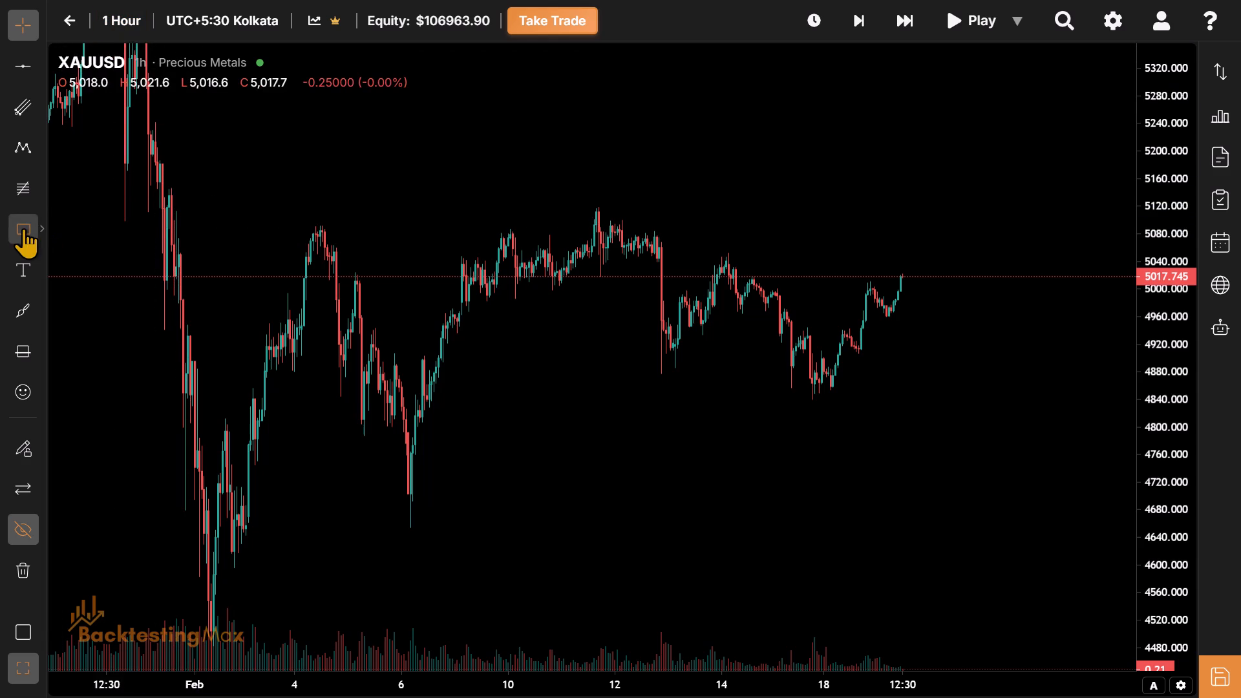
click(173, 240)
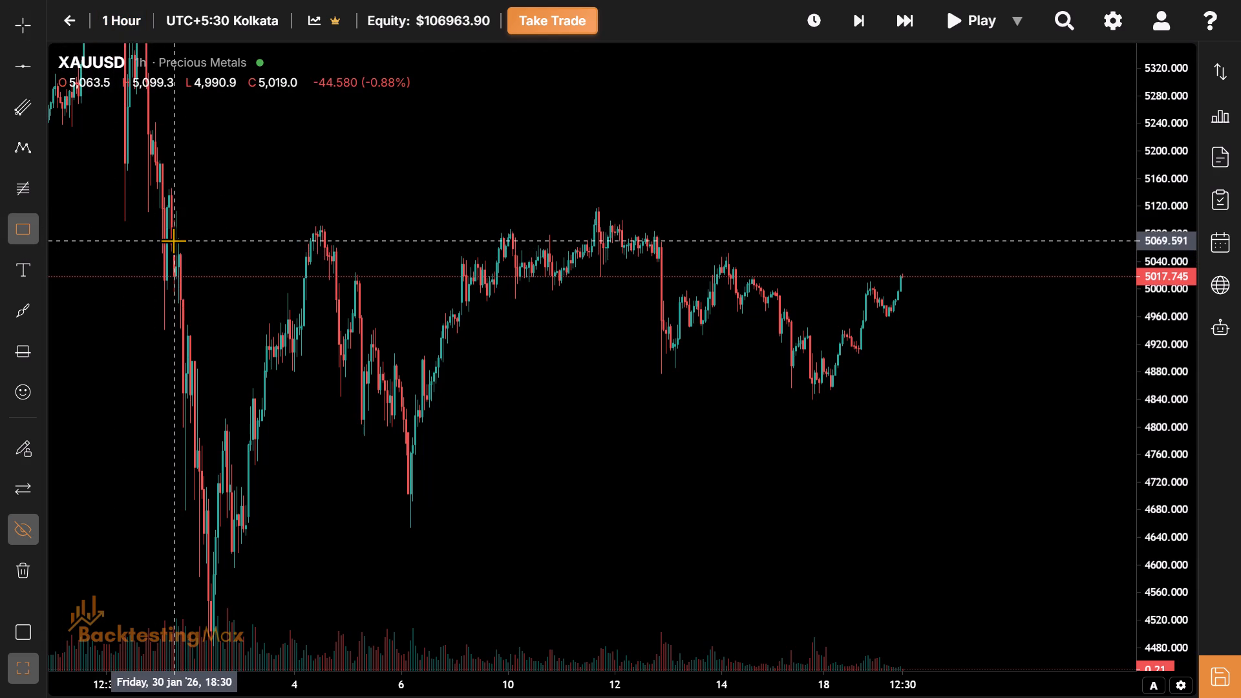
click(240, 205)
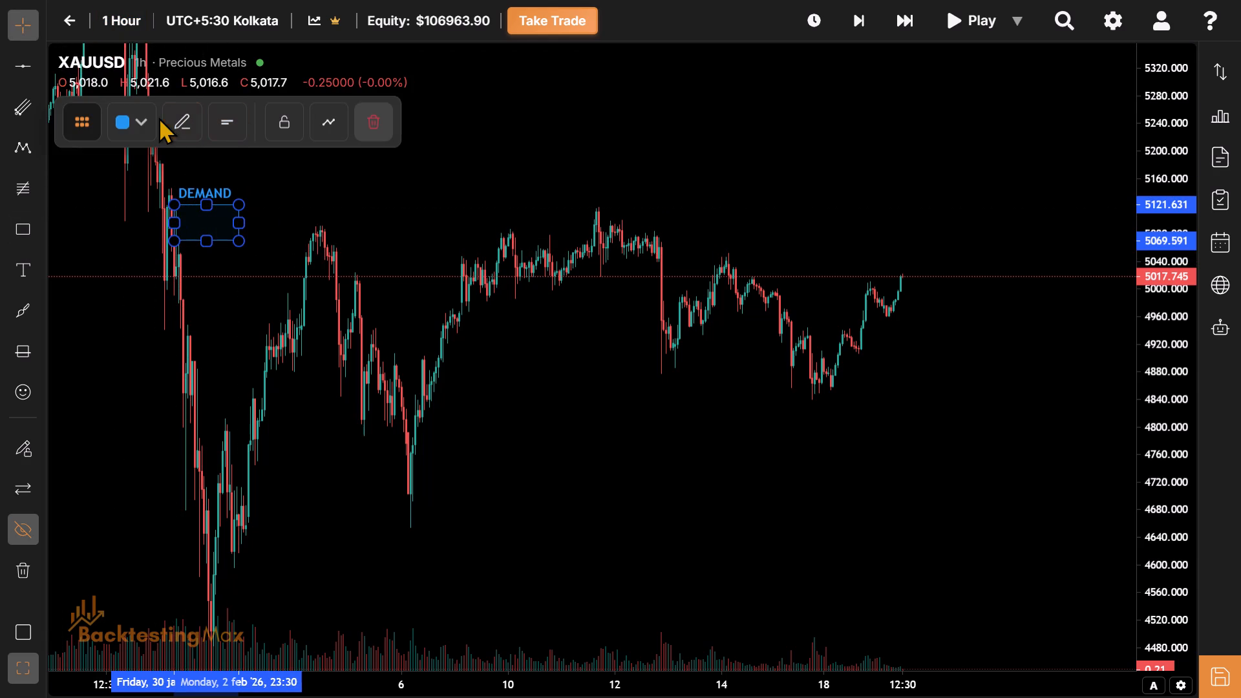
Apply the Resistance/Supply template to the new rectangle and extend it to the right.
click(158, 117)
click(142, 117)
click(224, 421)
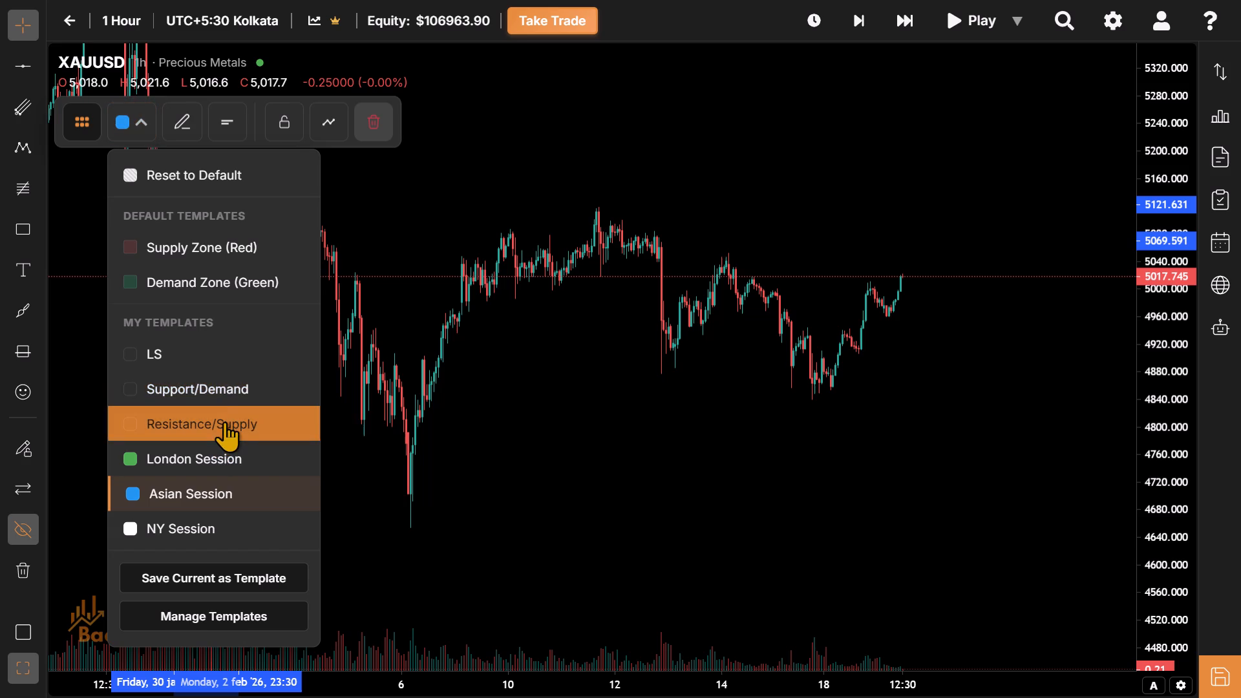
click(188, 121)
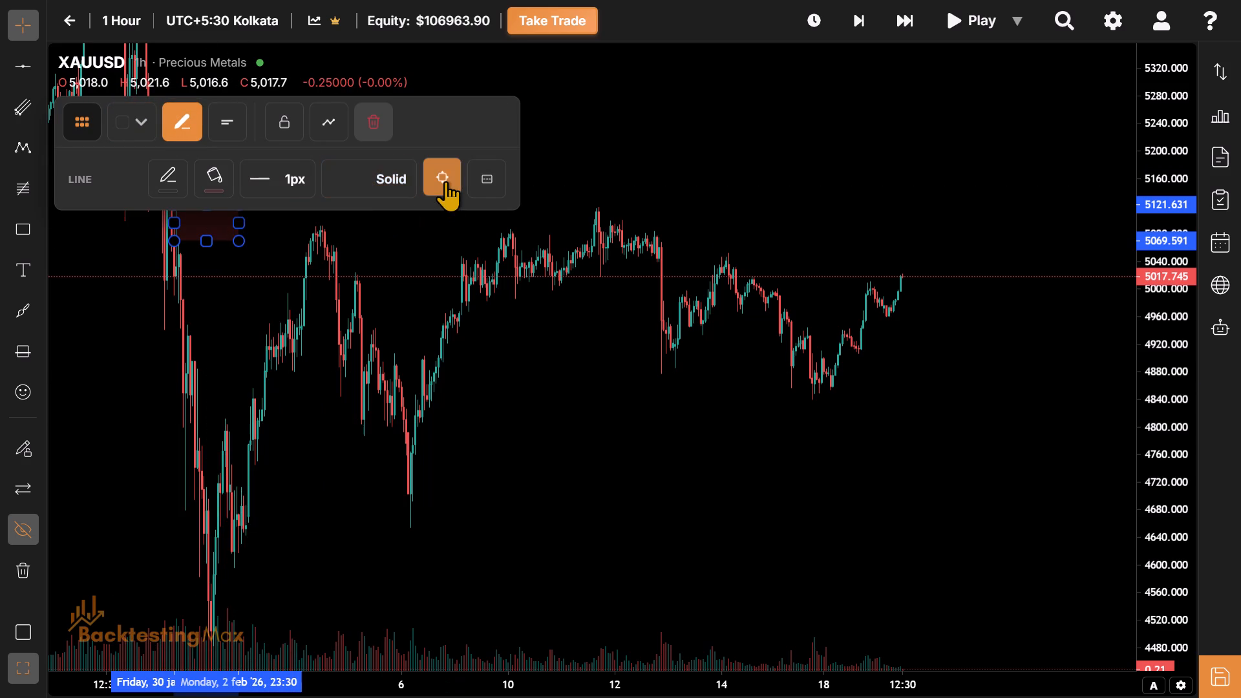
click(445, 180)
click(553, 225)
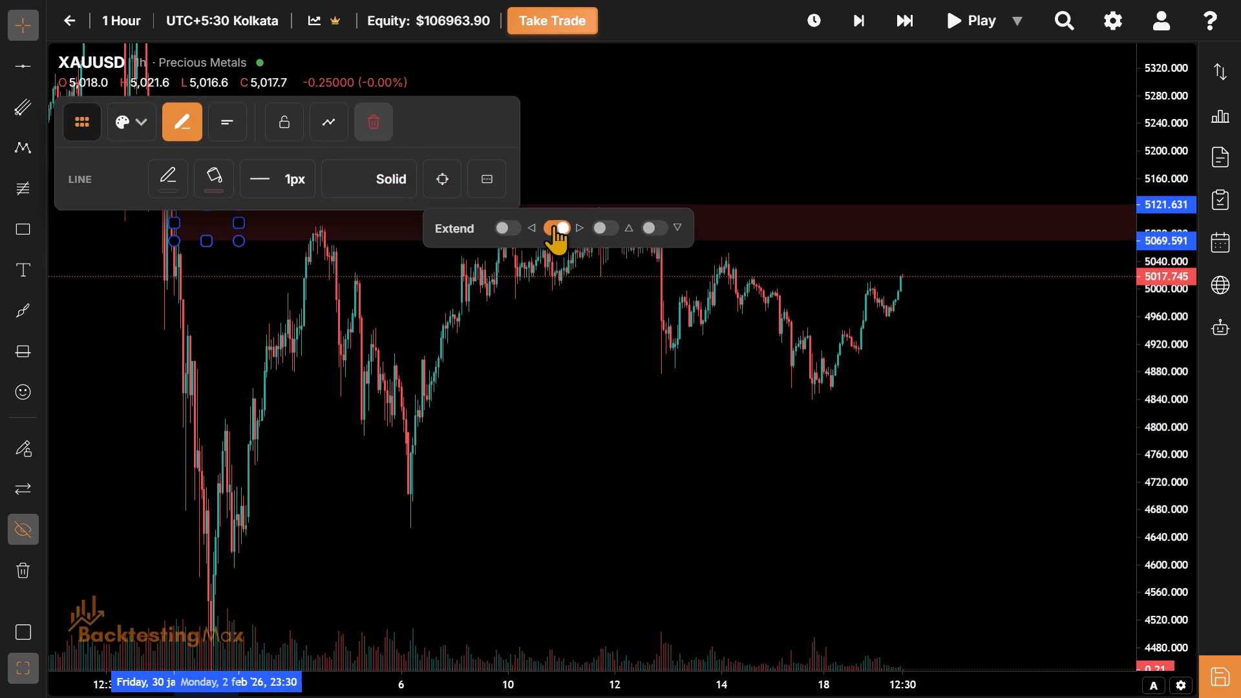
click(405, 567)
Examine the 1-hour price structure from early January through 19 February against the new supply zone.
drag(405, 567, 501, 538)
drag(458, 496, 509, 592)
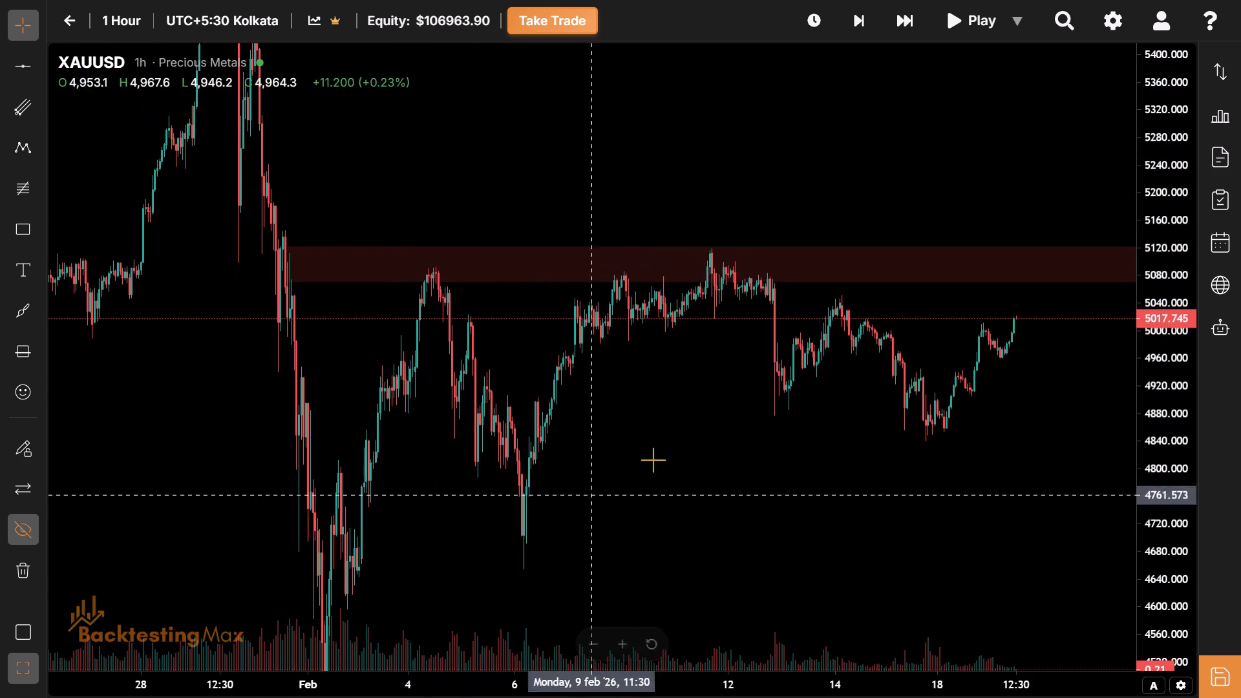
drag(653, 460, 781, 630)
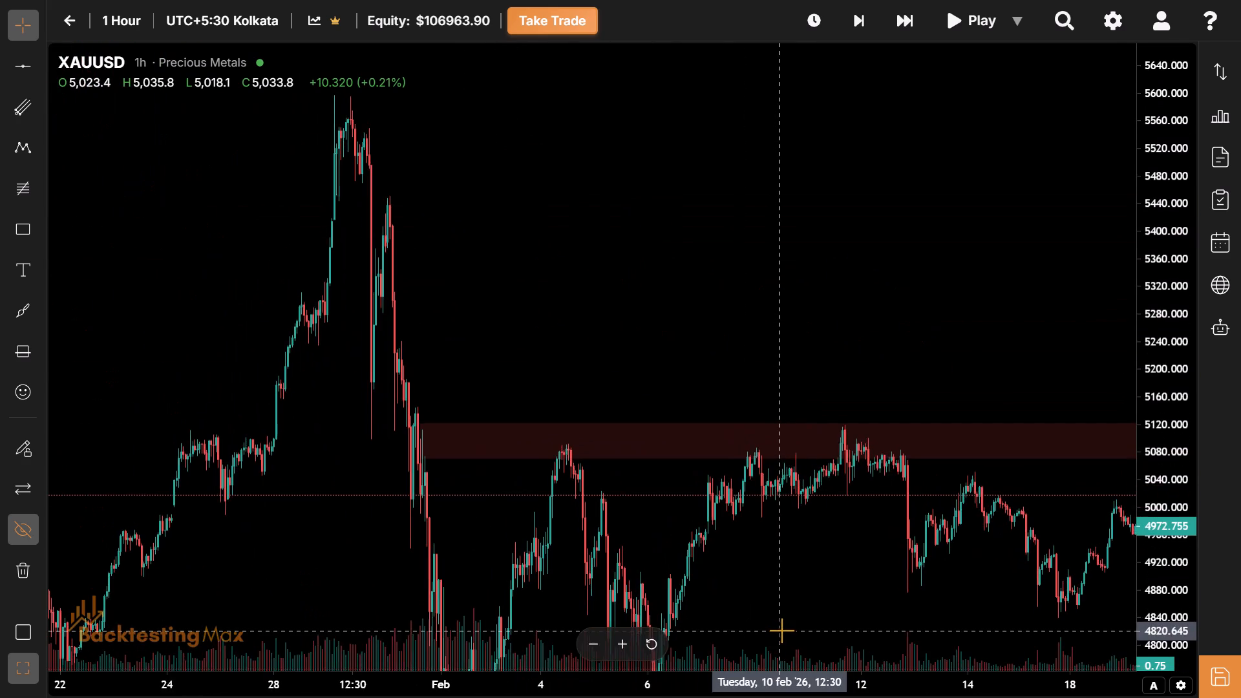
drag(781, 630, 781, 629)
drag(826, 315, 568, 193)
drag(750, 527, 613, 381)
drag(613, 381, 812, 407)
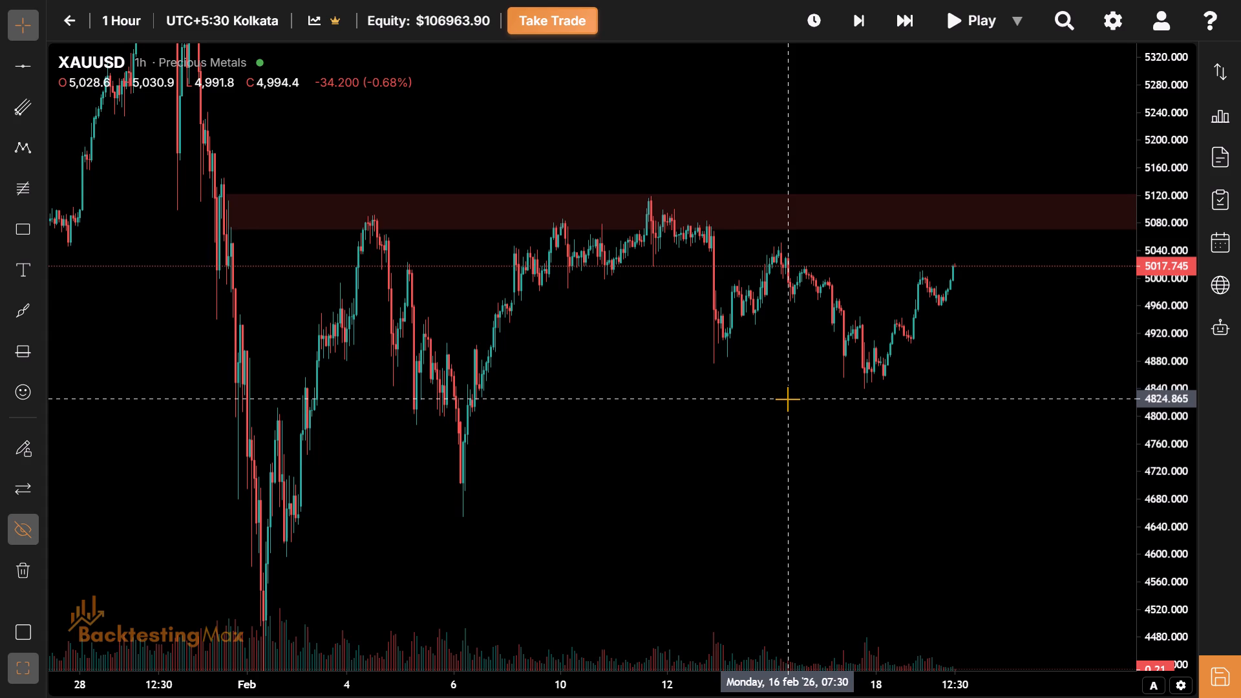
drag(787, 399, 769, 388)
drag(769, 388, 750, 375)
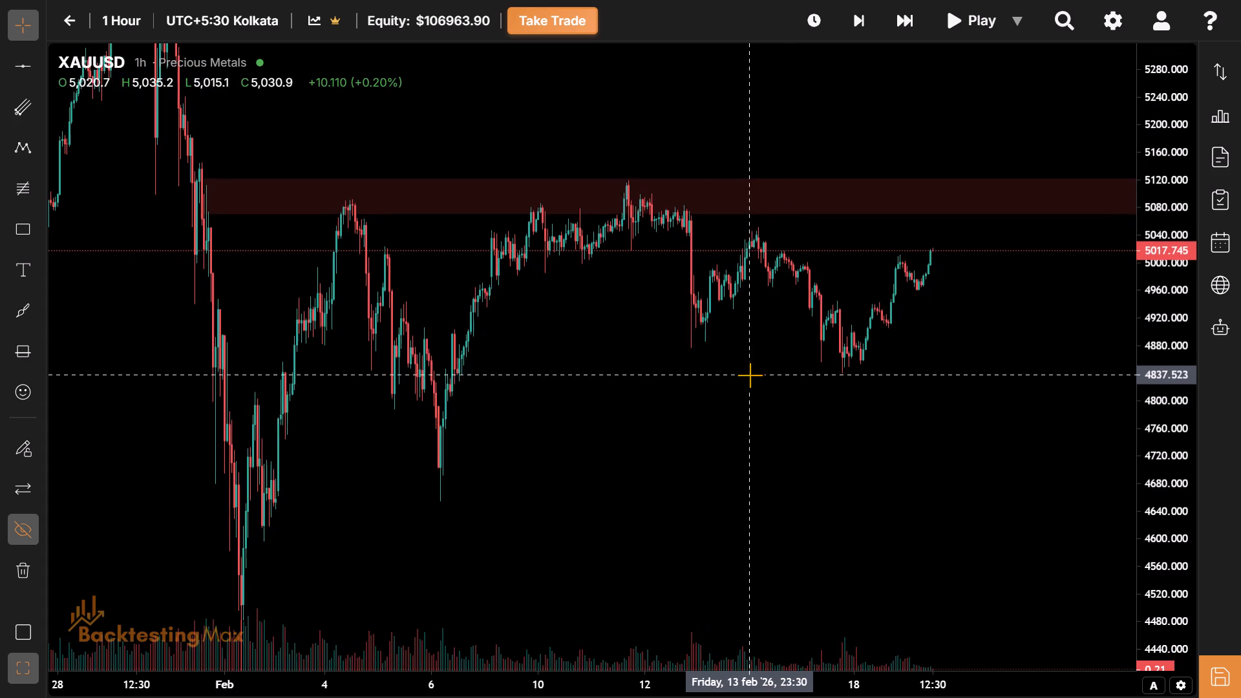
drag(750, 375, 582, 414)
drag(457, 426, 776, 273)
drag(528, 373, 1090, 365)
drag(380, 502, 526, 476)
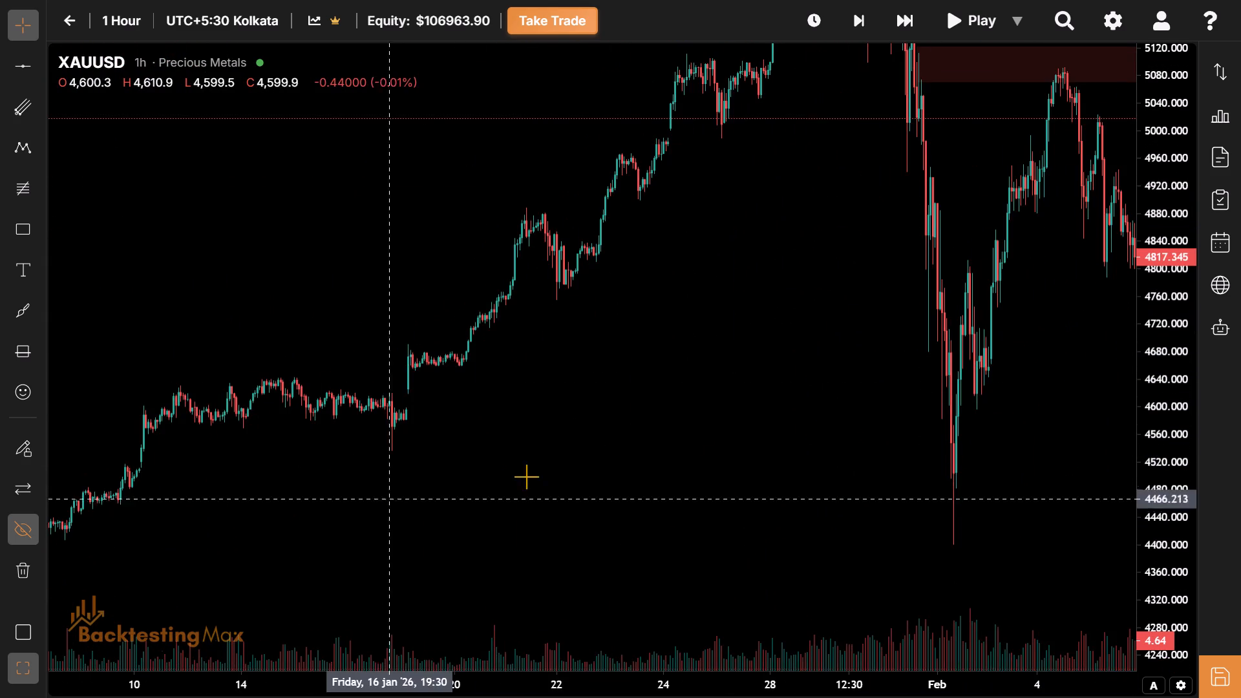
drag(526, 476, 750, 448)
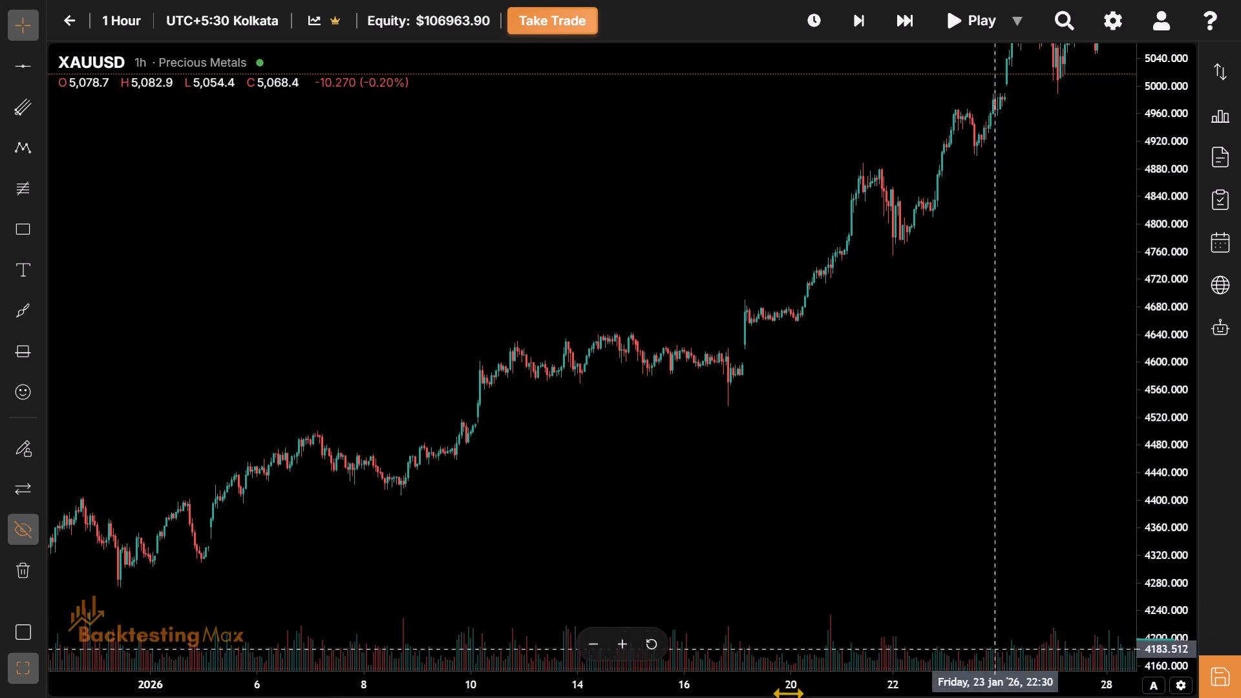
drag(240, 688, 665, 688)
drag(896, 339, 284, 690)
drag(721, 573, 637, 697)
drag(638, 388, 526, 271)
drag(752, 572, 593, 433)
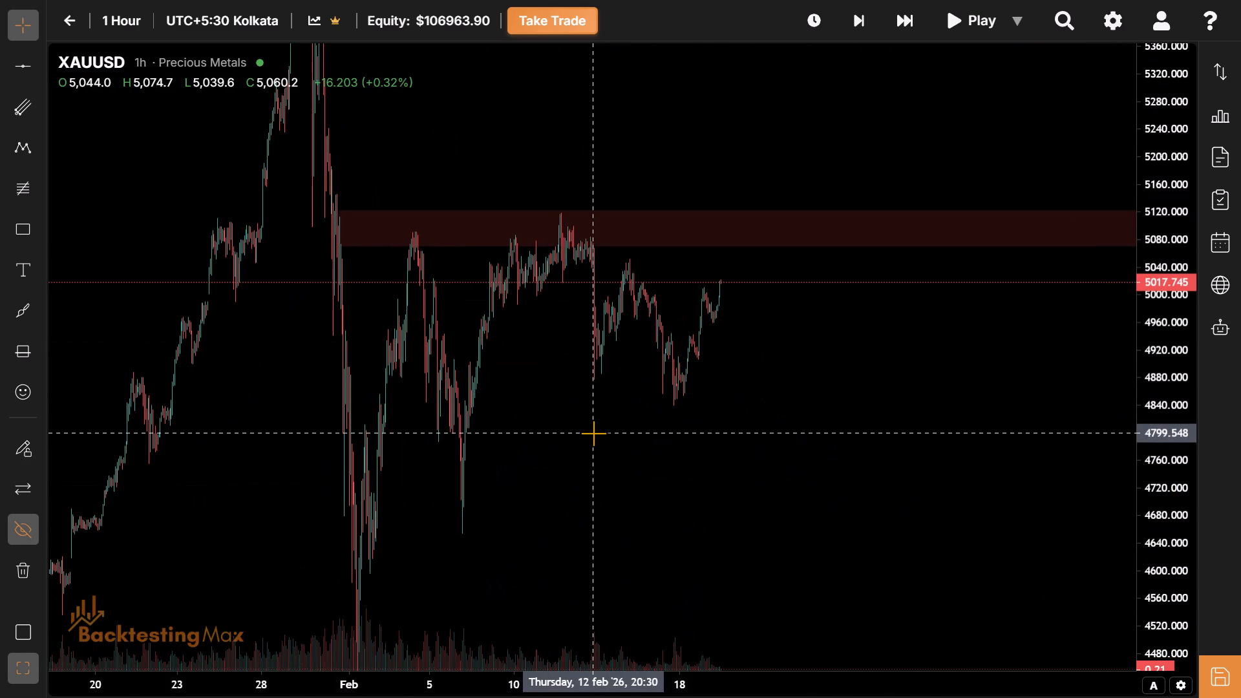
Switch the chart to the 5-minute timeframe.
click(114, 15)
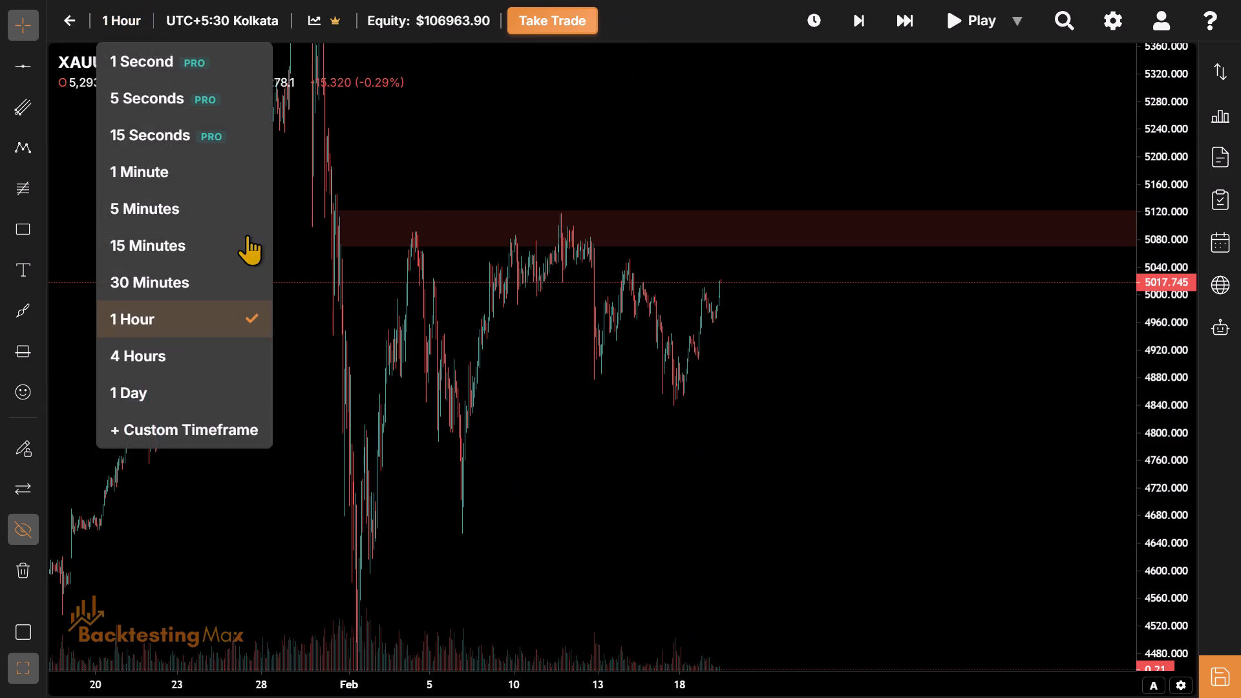
click(214, 202)
Show all hidden drawings on the chart again, with the 5-minute view framed around the latest 19 February price.
drag(765, 577, 734, 632)
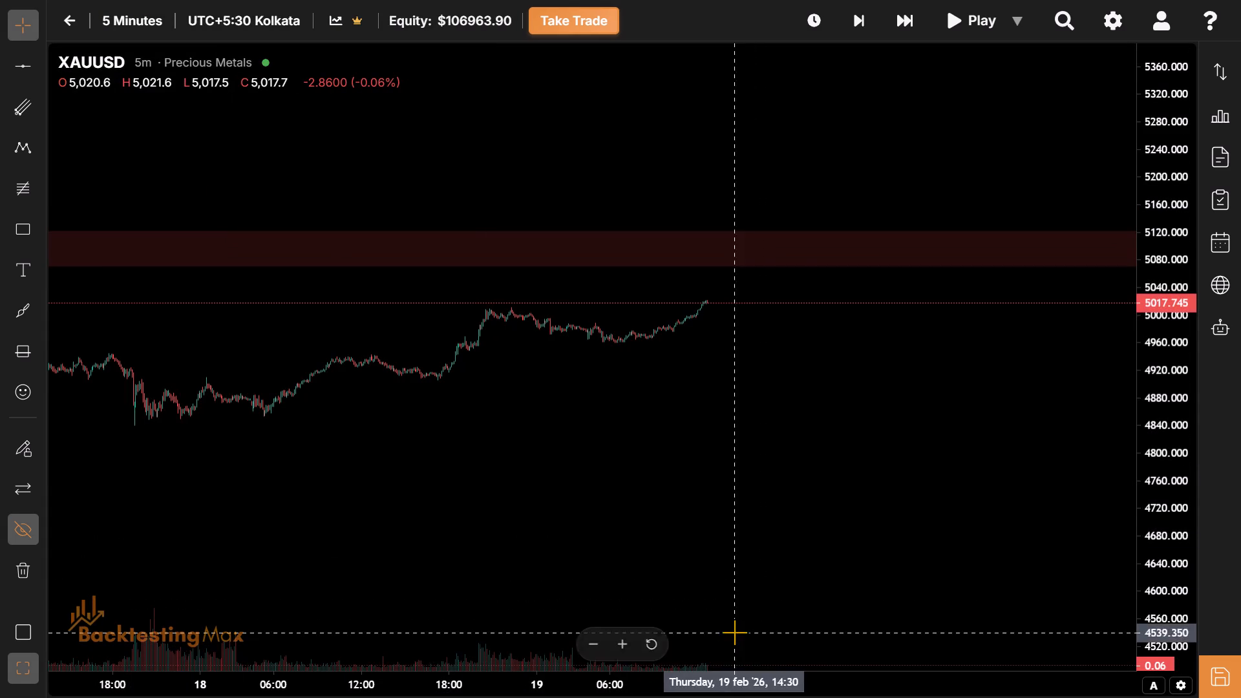
drag(1157, 607, 1149, 235)
drag(951, 123, 803, 417)
drag(1180, 610, 1149, 350)
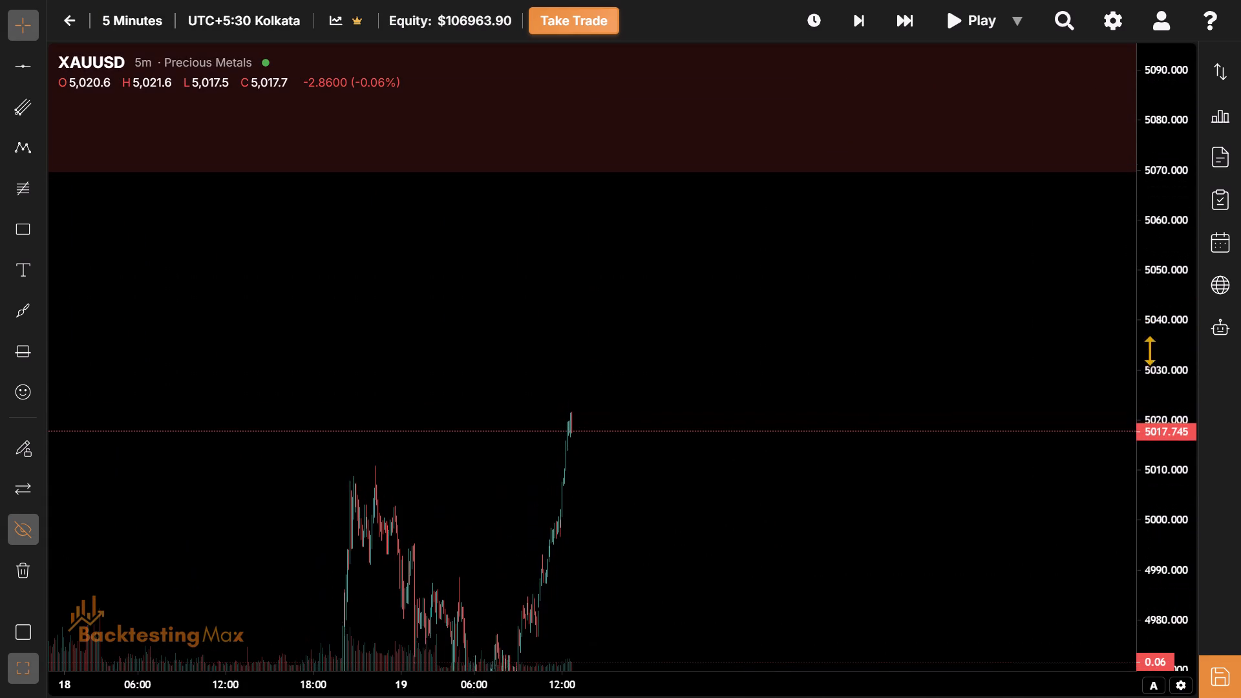
drag(1149, 350, 1147, 397)
drag(754, 549, 760, 303)
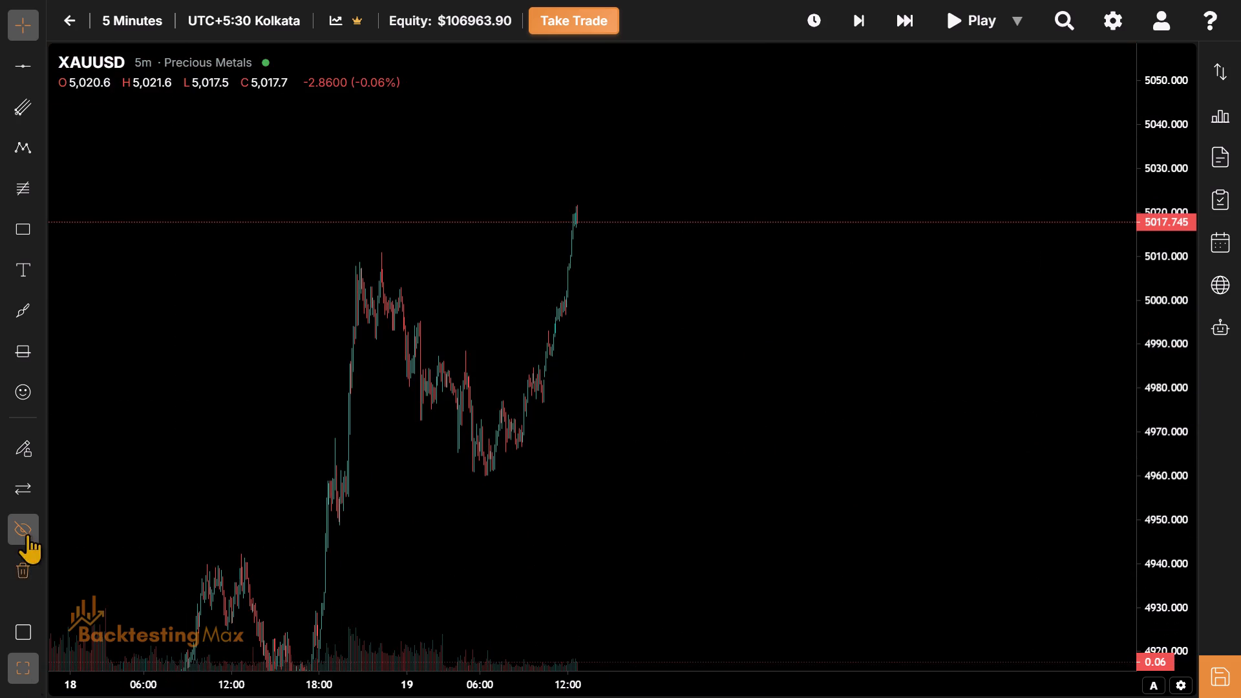
click(27, 536)
Examine the supply zones above current price and the marked sessions from 7 to 19 February on the 5-minute chart.
drag(776, 503, 889, 545)
drag(852, 395, 878, 457)
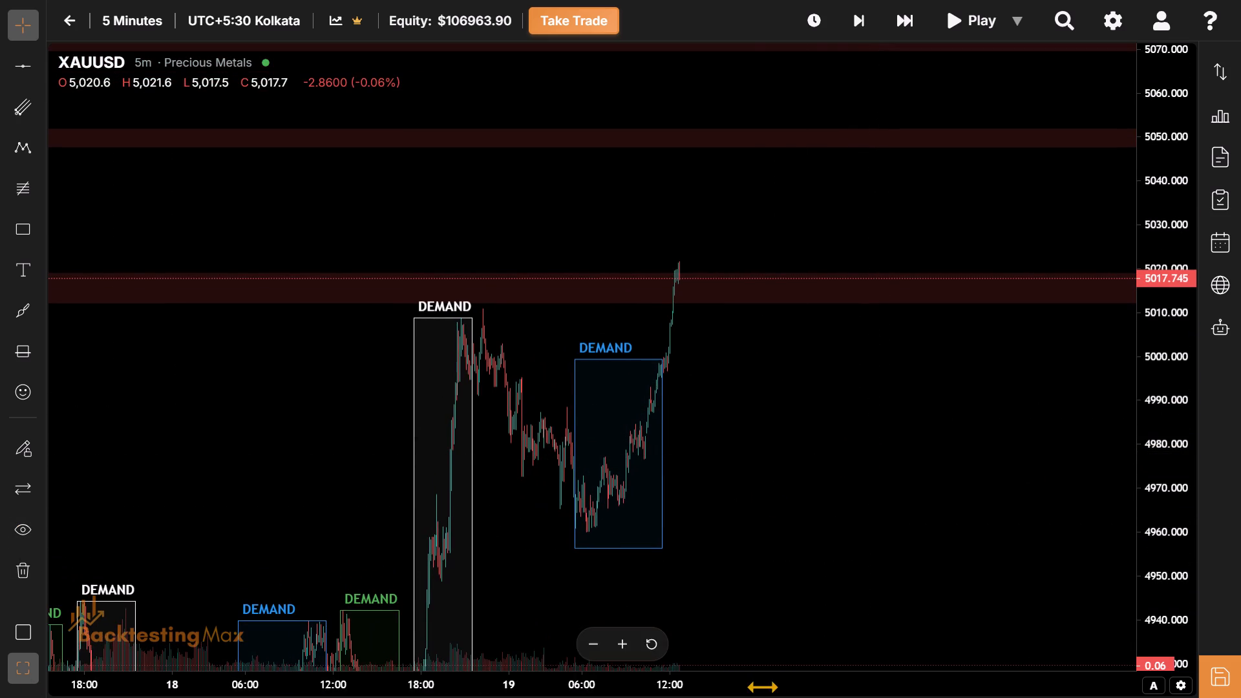
drag(762, 687, 550, 697)
drag(584, 399, 937, 448)
drag(960, 418, 926, 697)
drag(831, 390, 864, 693)
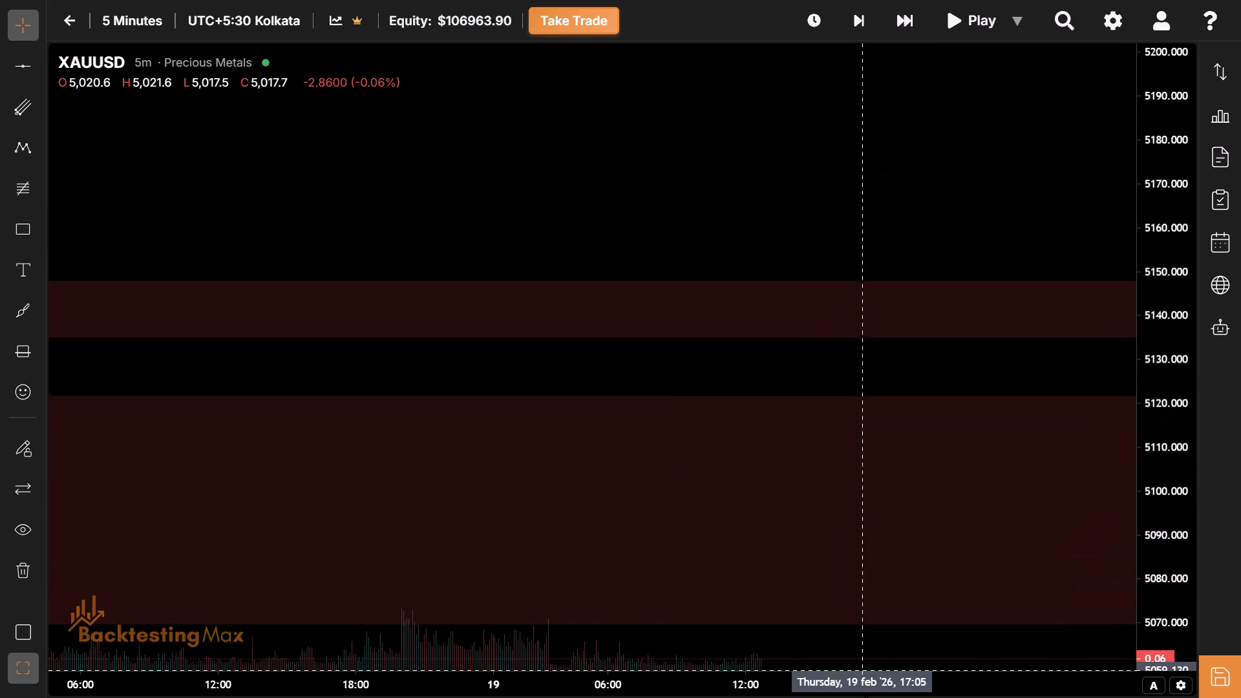
drag(864, 693, 876, 426)
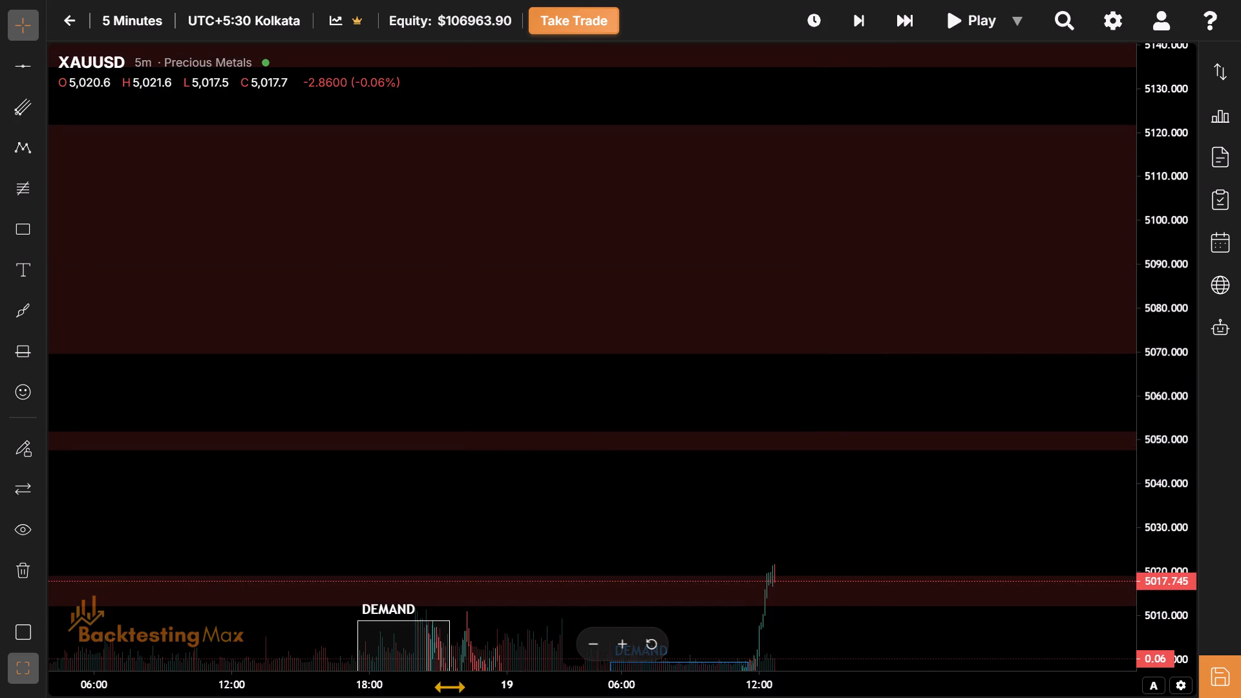
drag(403, 692, 875, 693)
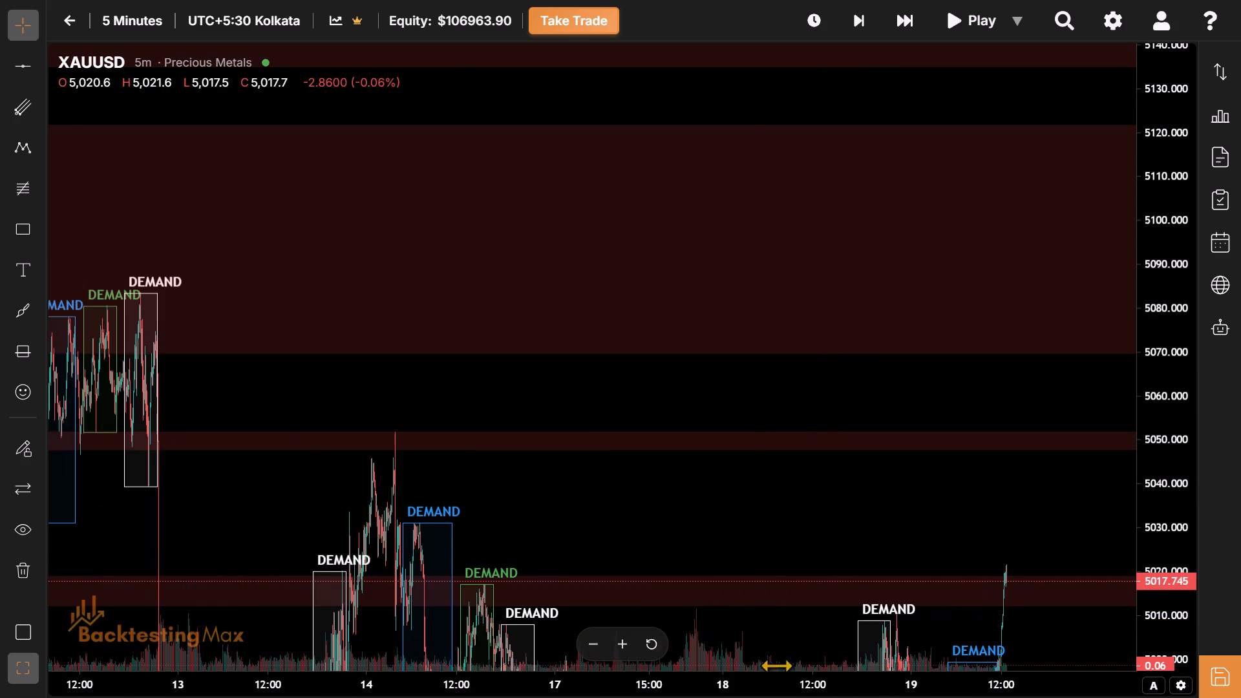
drag(659, 502, 1039, 525)
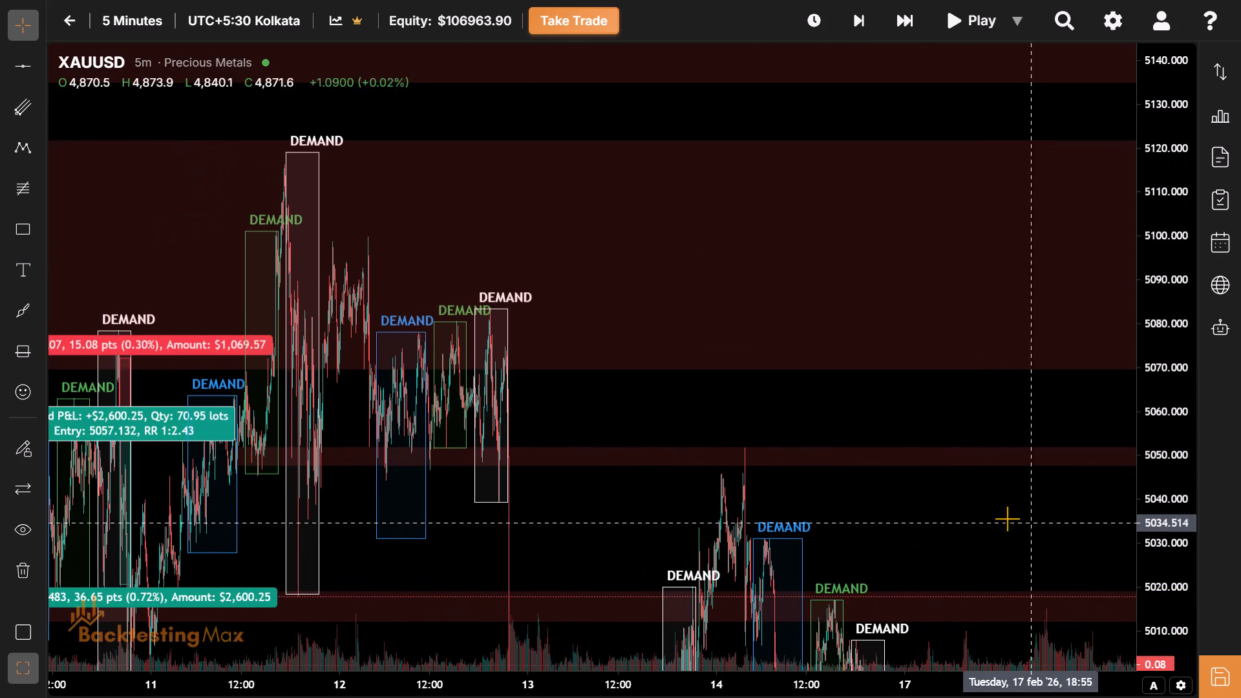
drag(929, 493, 1073, 470)
drag(569, 524, 865, 468)
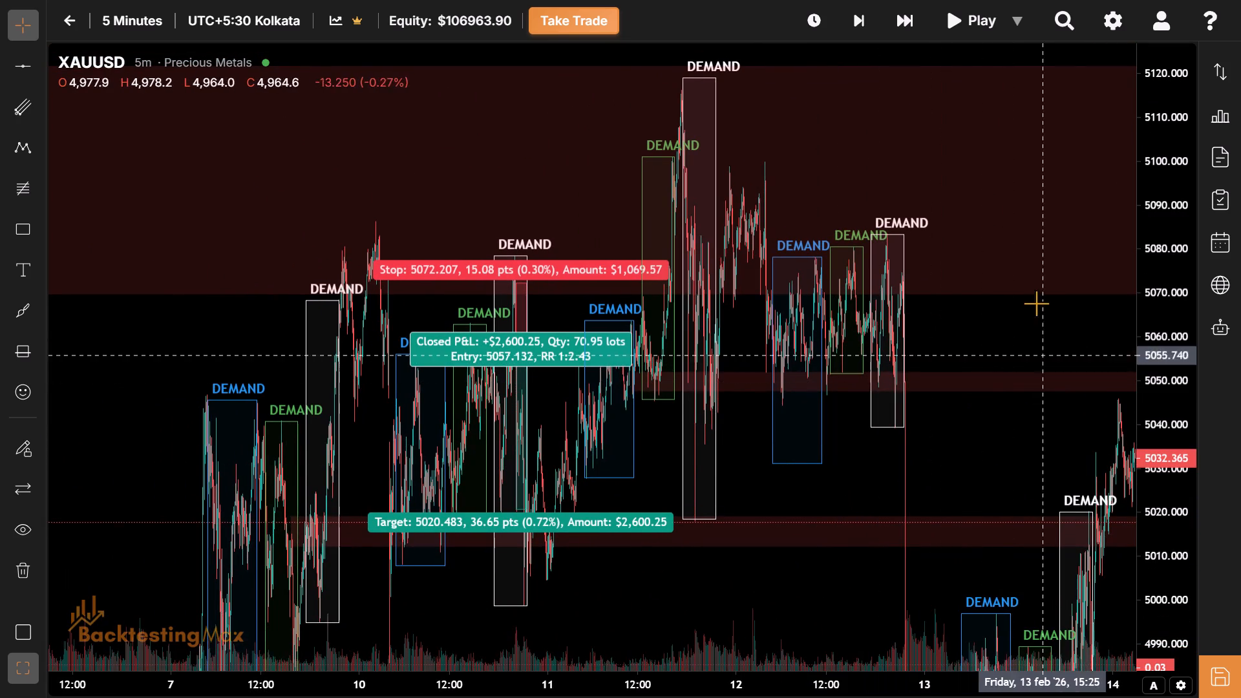
drag(1036, 303, 608, 602)
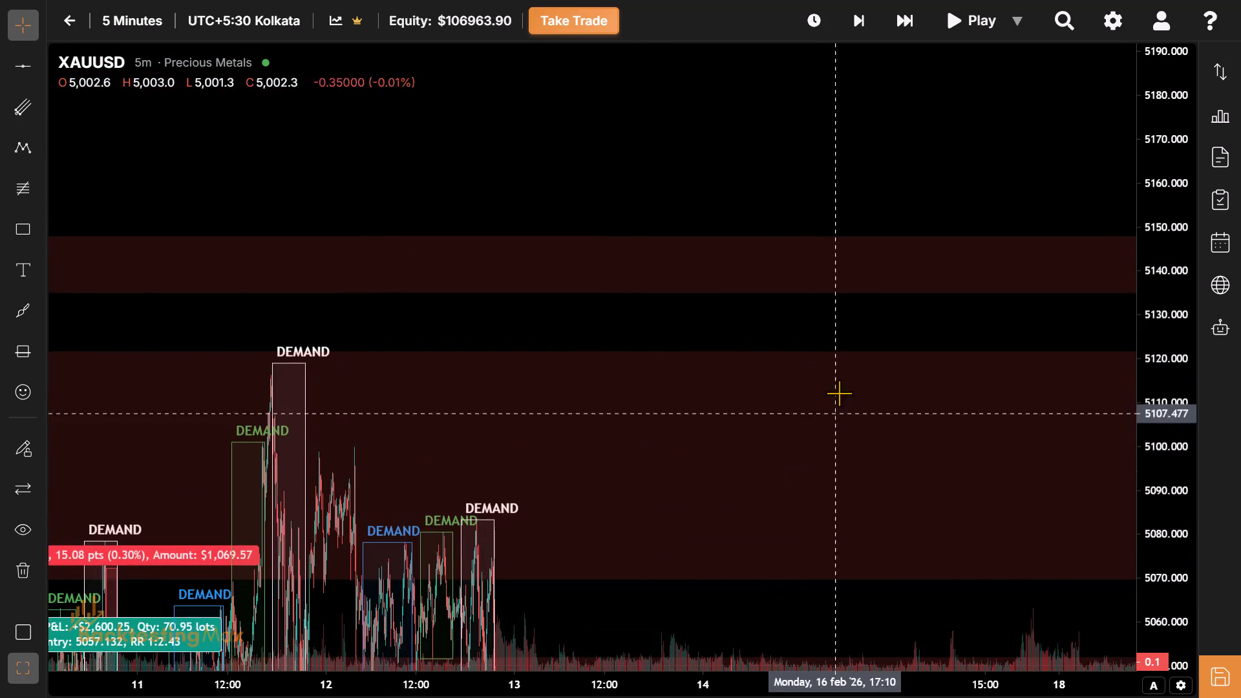
Switch the chart to the 15-minute timeframe.
click(164, 19)
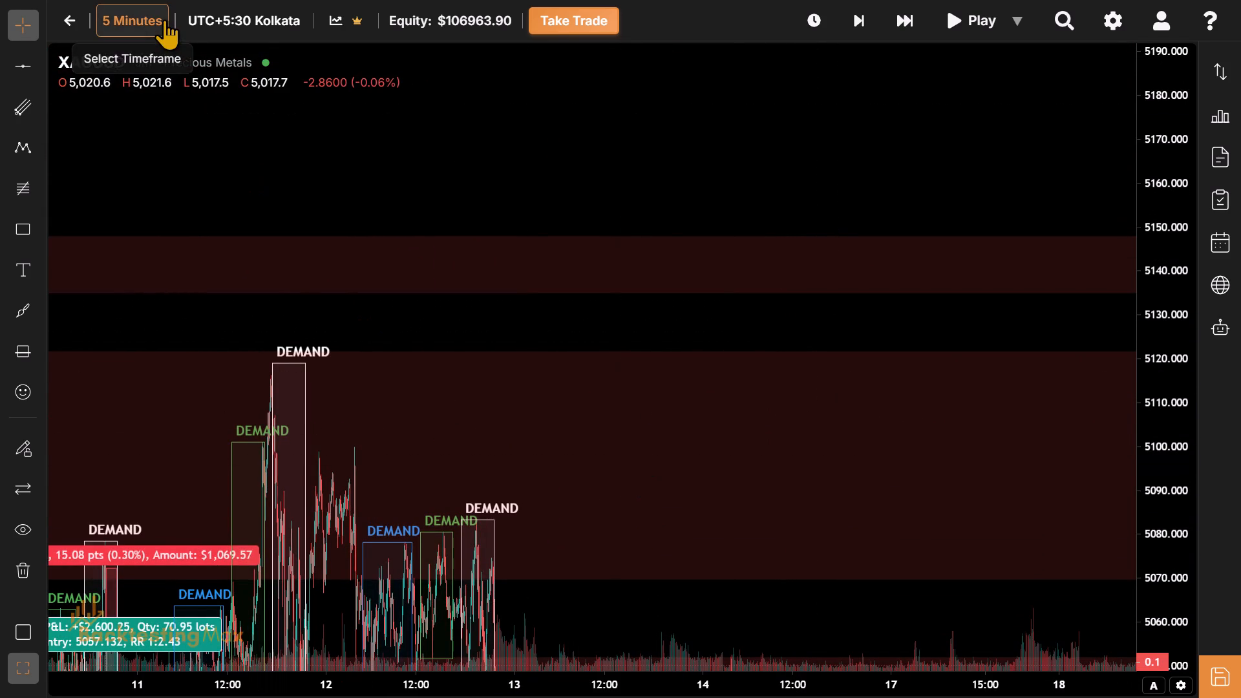
click(175, 238)
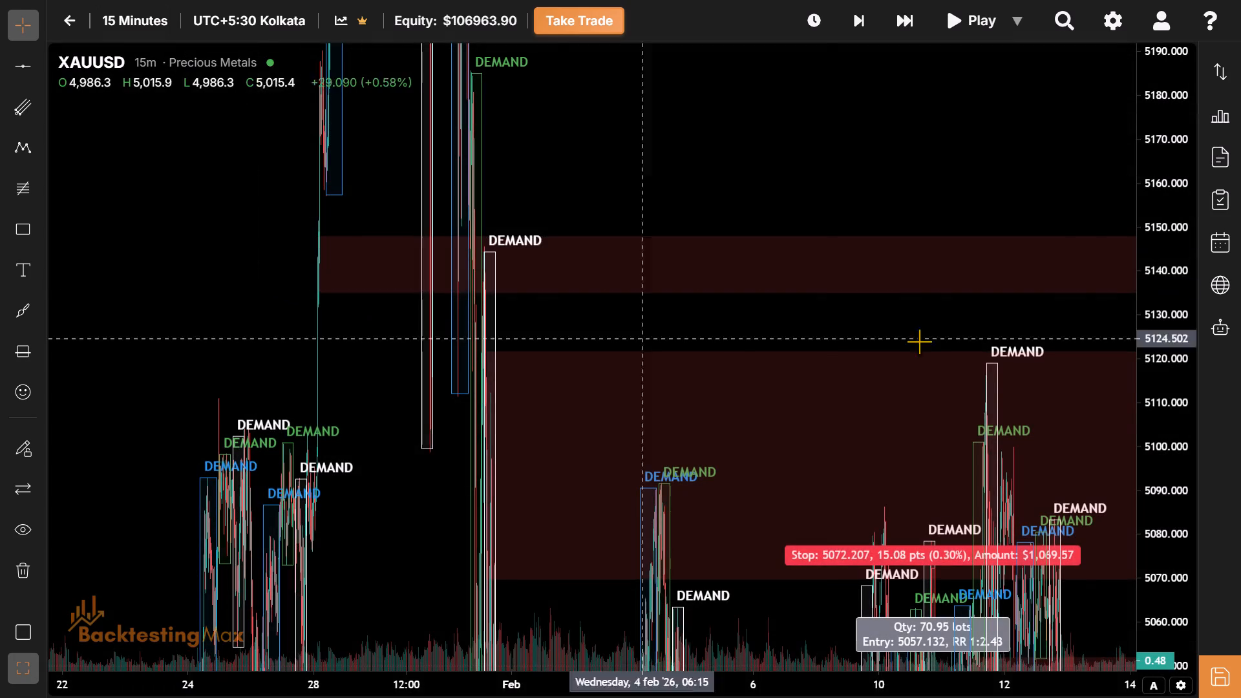
Delete the supply zone between about 5,135 and 5,148 that starts on 28 January.
drag(1186, 102, 1183, 553)
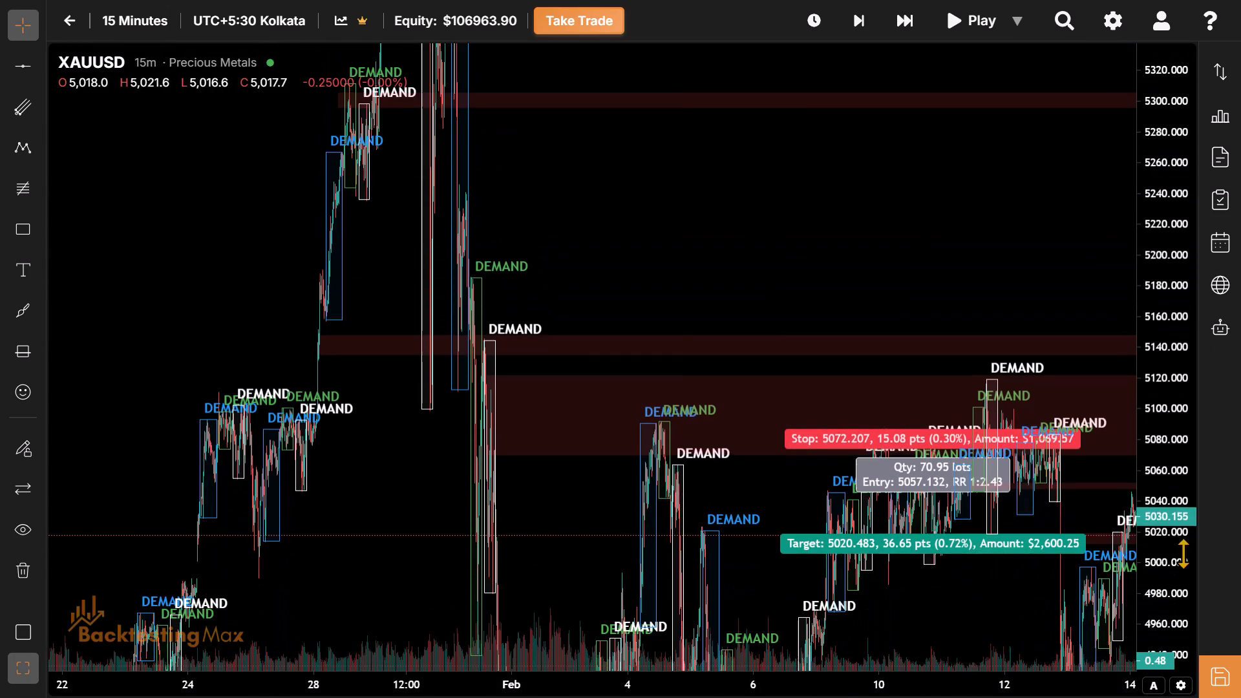
drag(438, 513, 436, 564)
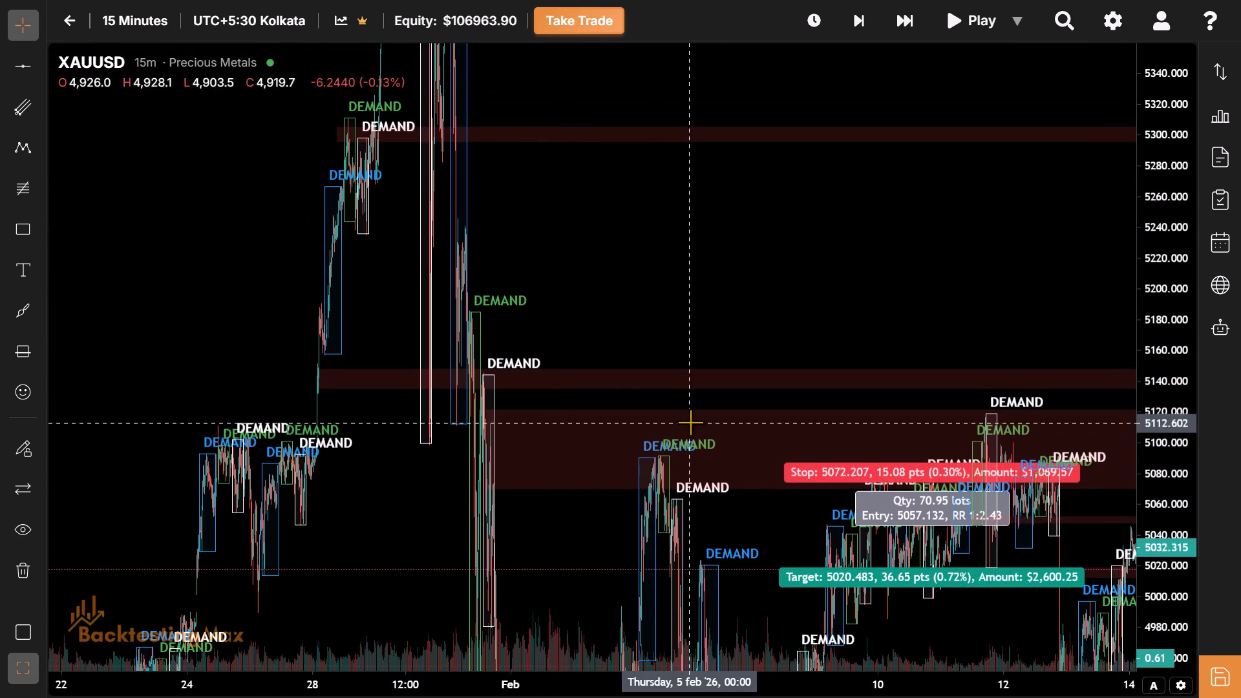
click(673, 388)
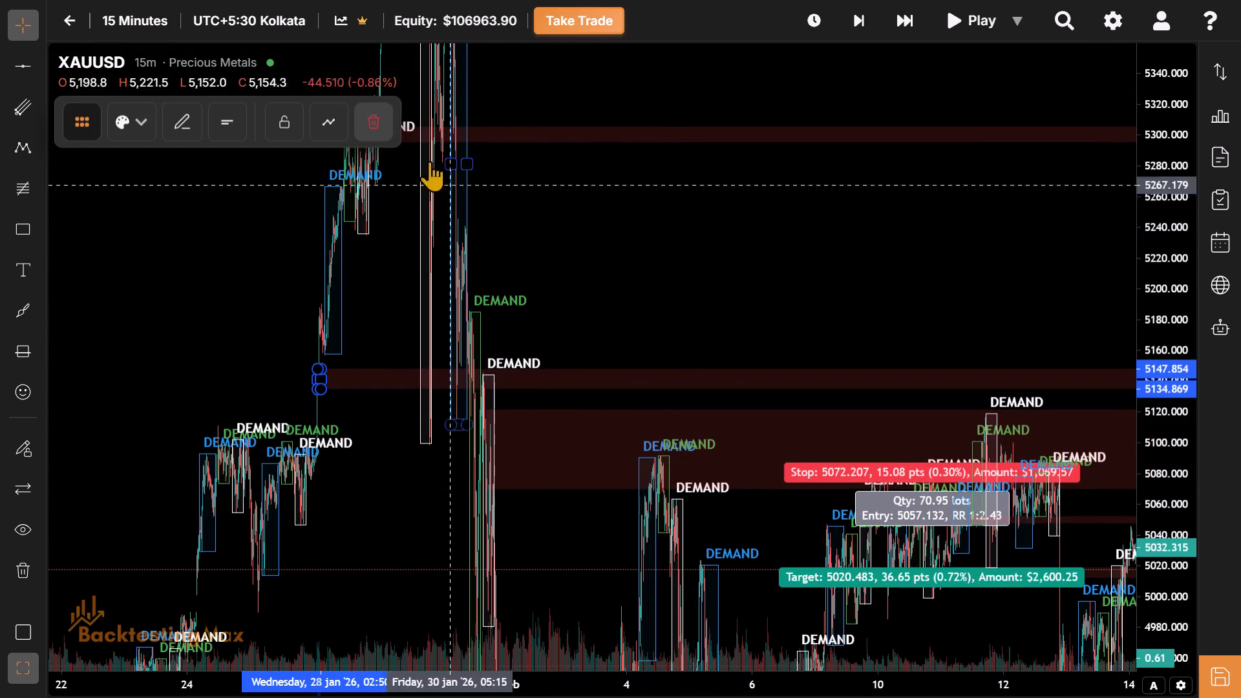
click(383, 132)
Look over the remaining zones above and below price, and switch the chart to the 1-hour timeframe.
drag(595, 256, 546, 451)
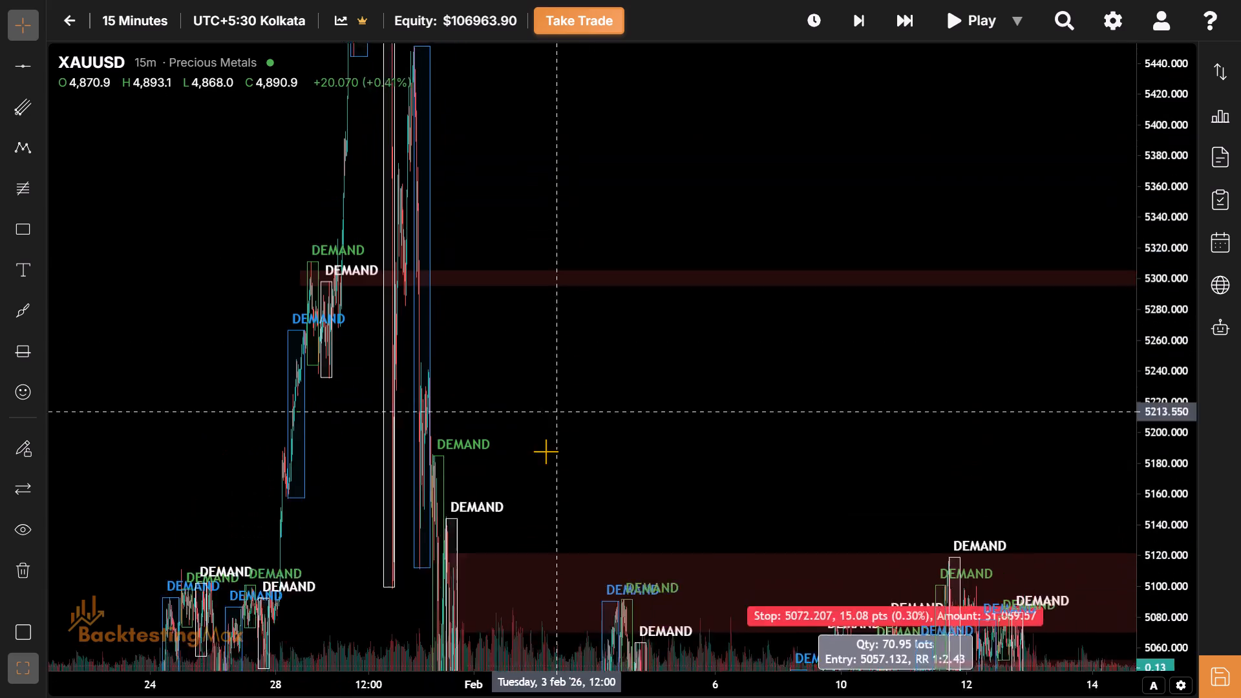
drag(546, 451, 535, 483)
drag(641, 482, 347, 336)
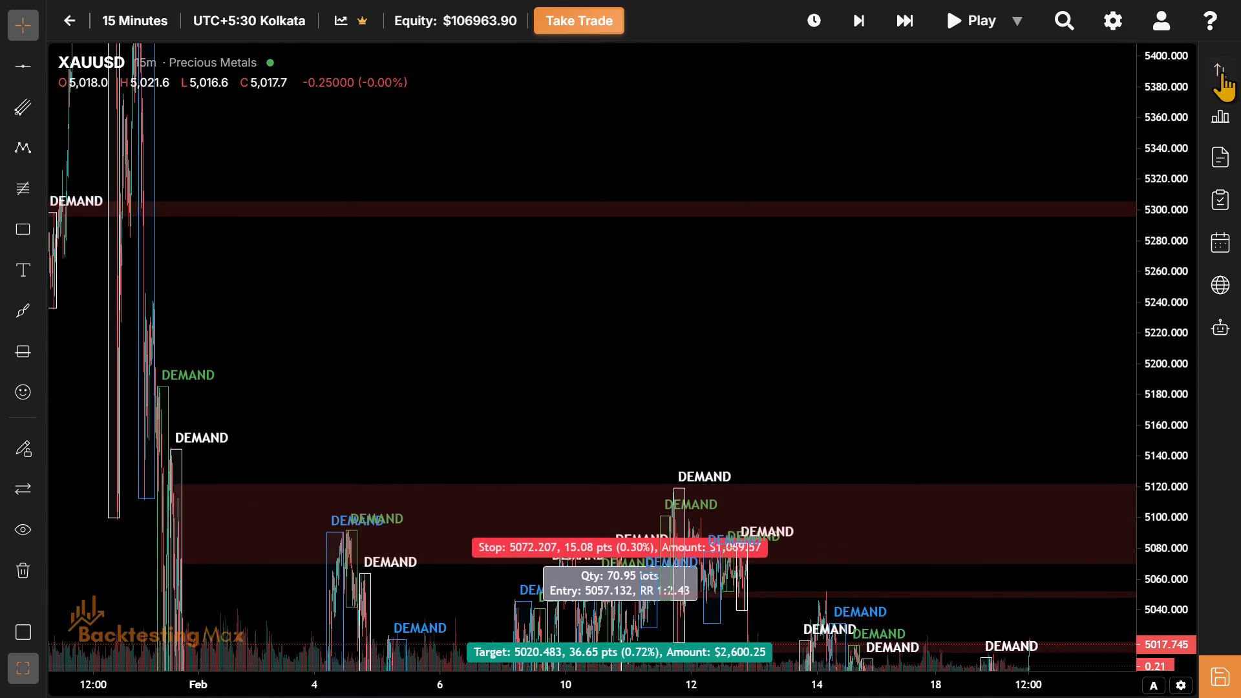
drag(1149, 75, 1151, 319)
drag(923, 427, 615, 170)
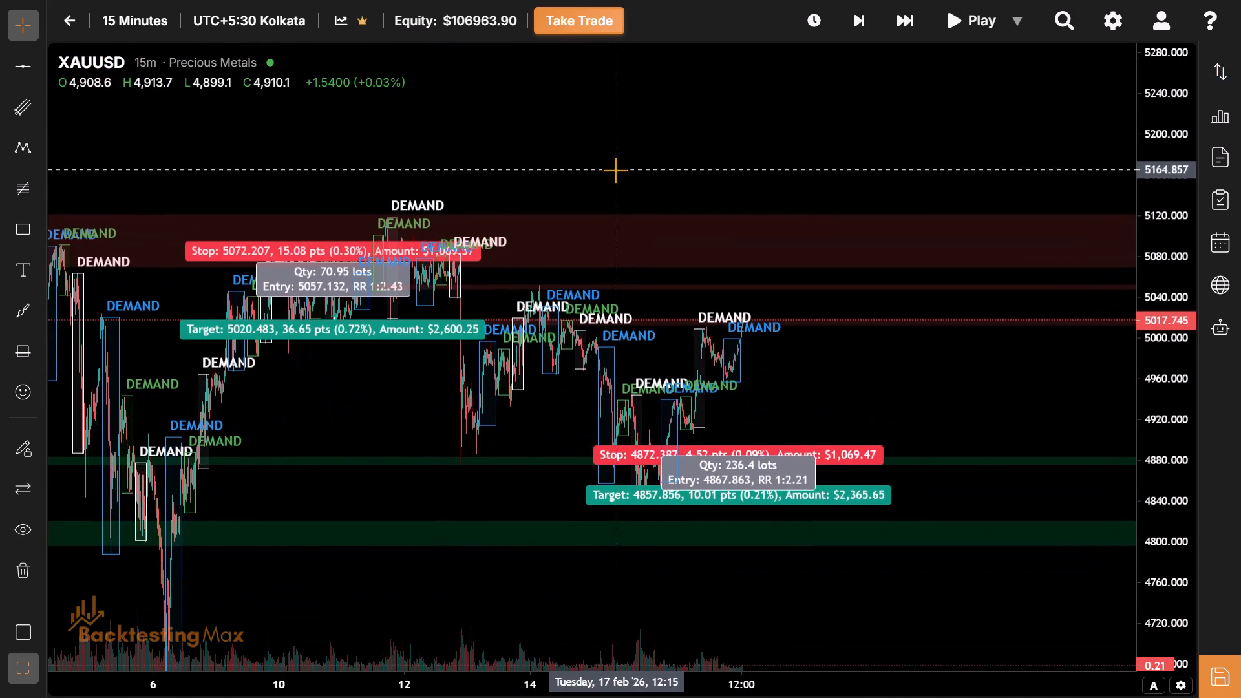
drag(615, 170, 615, 170)
click(134, 23)
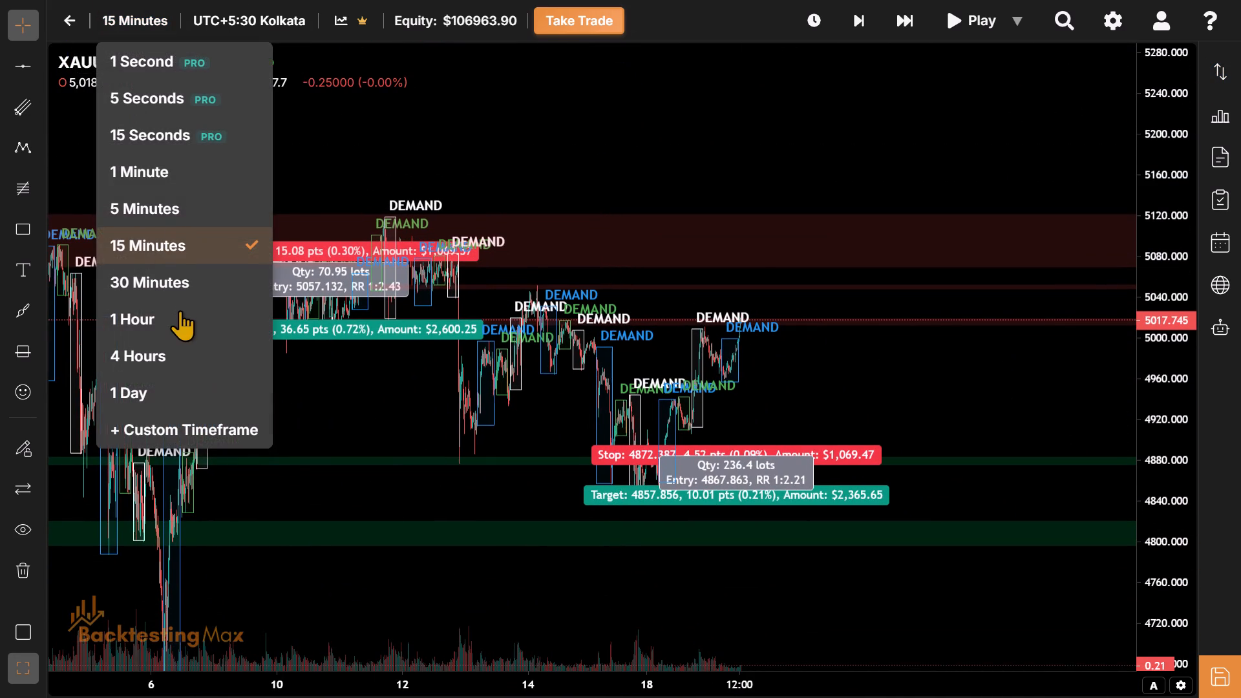
click(199, 316)
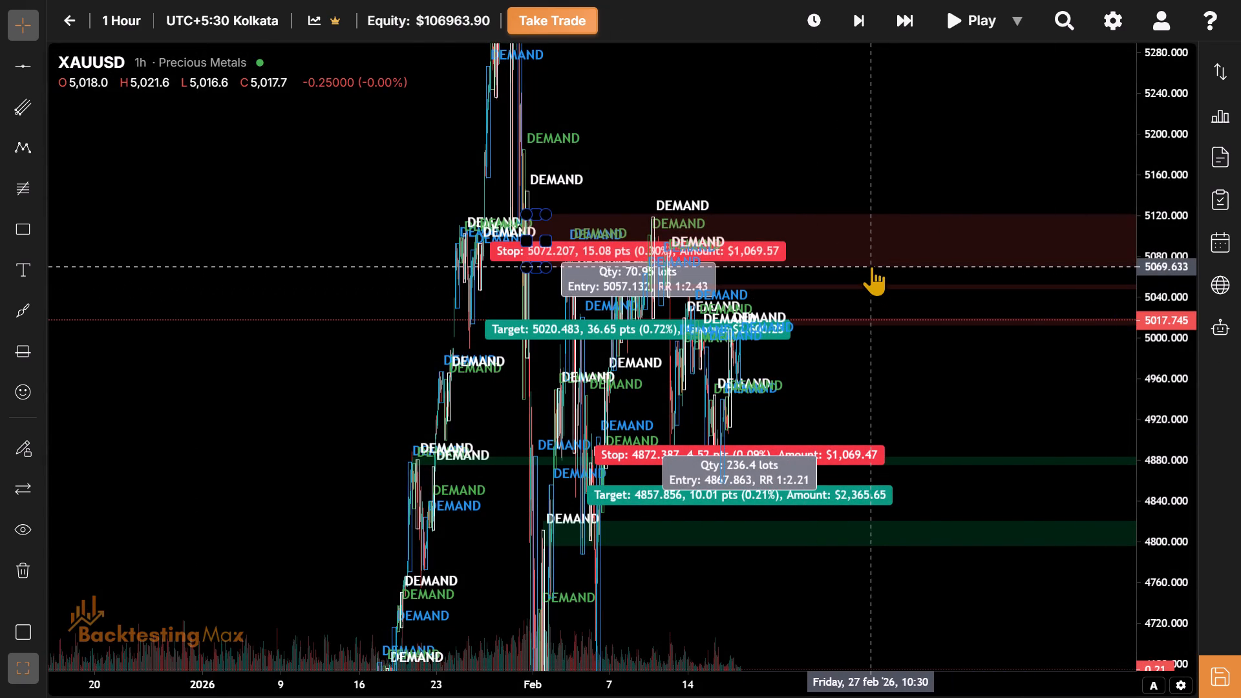
Switch the chart to the 5-minute timeframe.
click(129, 34)
click(230, 211)
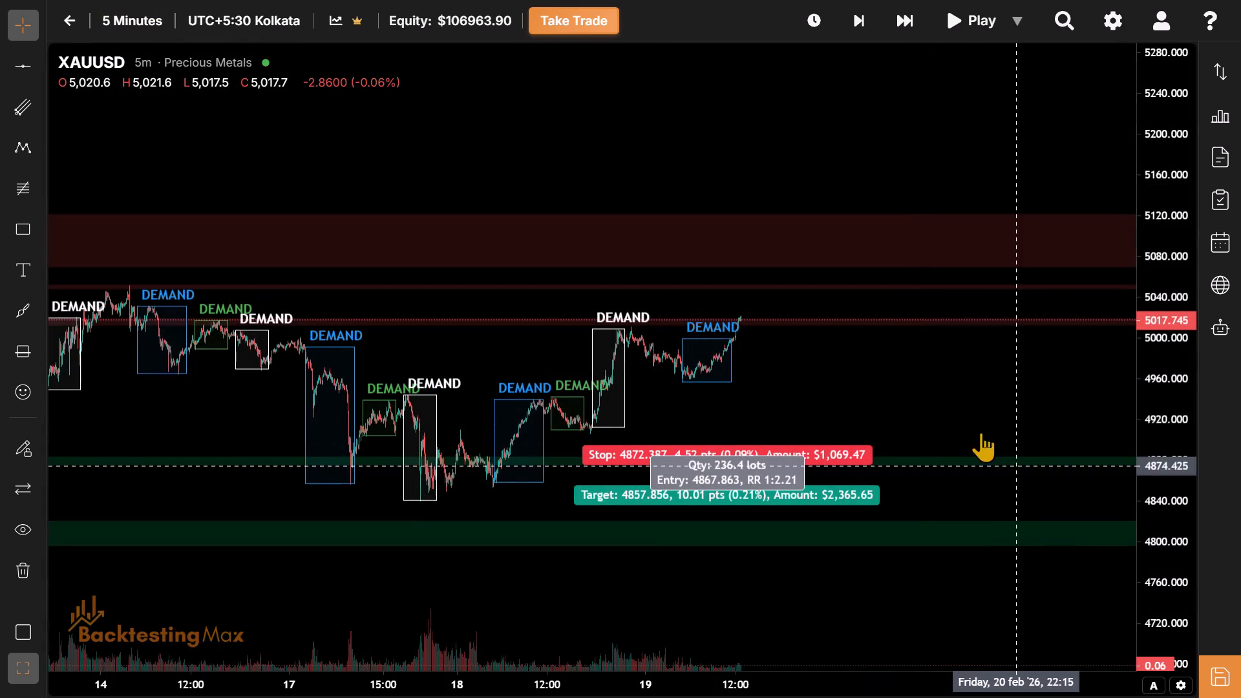
Examine the supply and demand zones around price and the marked sessions from 14 to 19 February on the 5-minute chart.
click(910, 411)
drag(910, 411, 865, 462)
drag(1160, 633, 1141, 510)
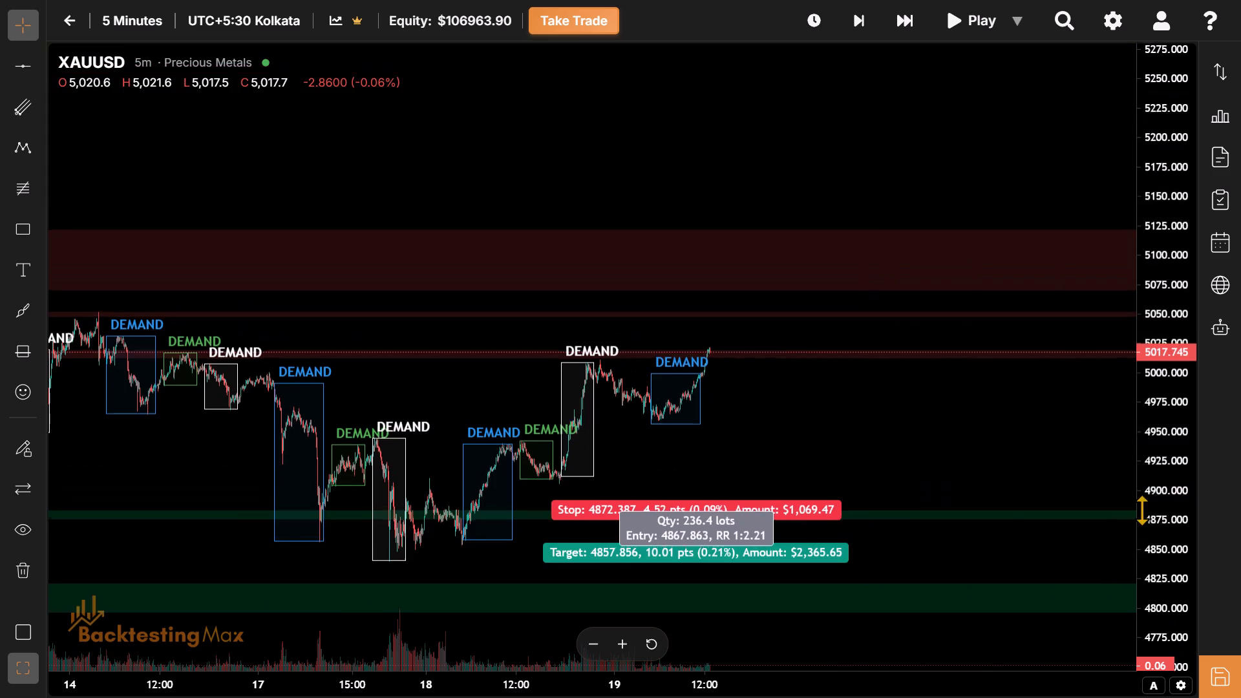
drag(1141, 510, 1141, 378)
drag(969, 471, 836, 344)
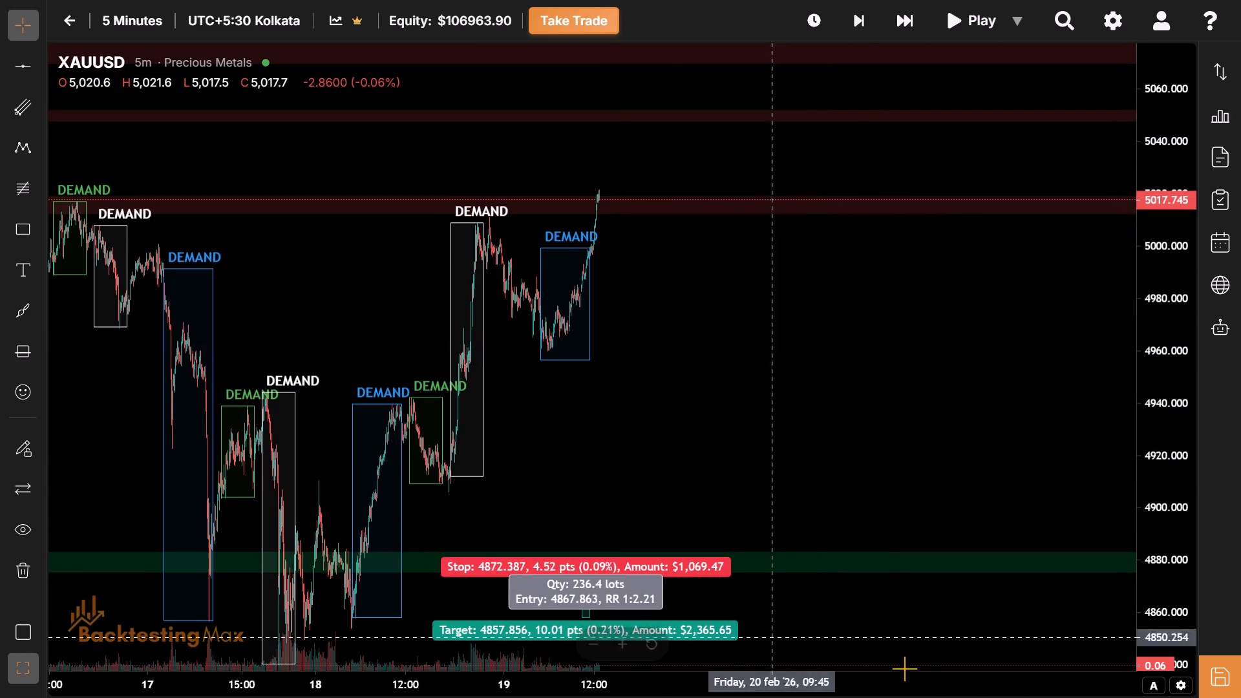
drag(805, 600, 833, 411)
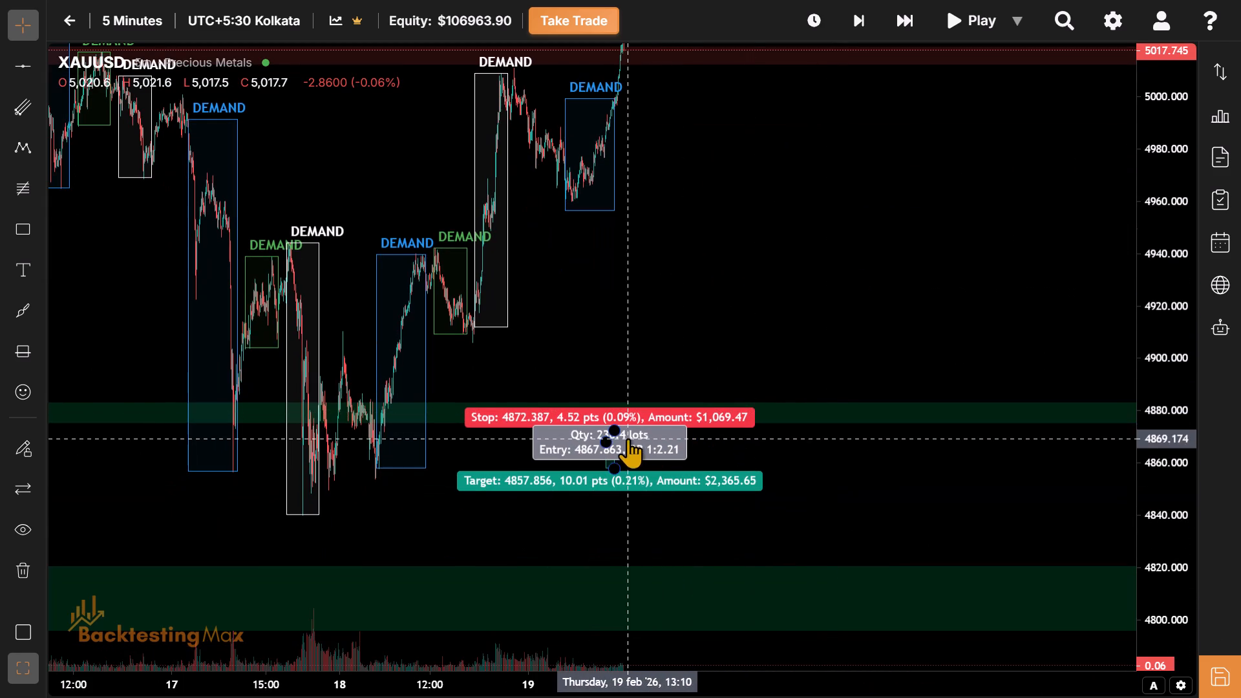
drag(823, 539, 878, 560)
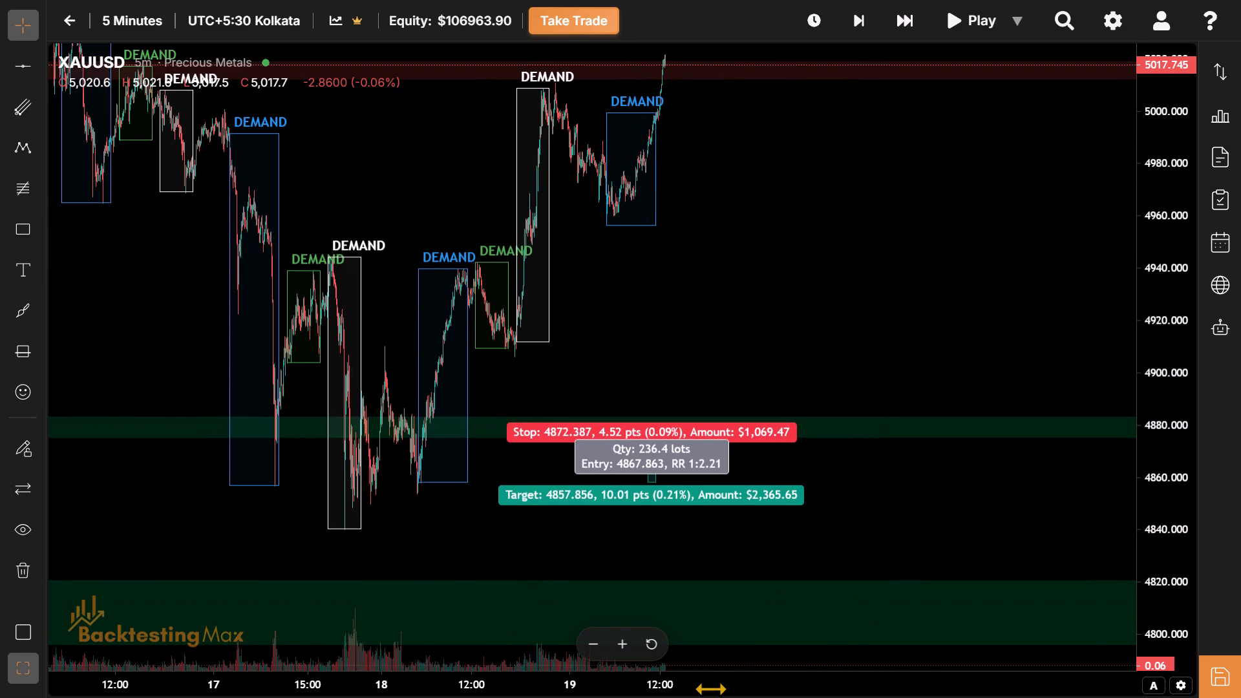
drag(710, 689, 432, 687)
click(505, 276)
drag(505, 276, 732, 593)
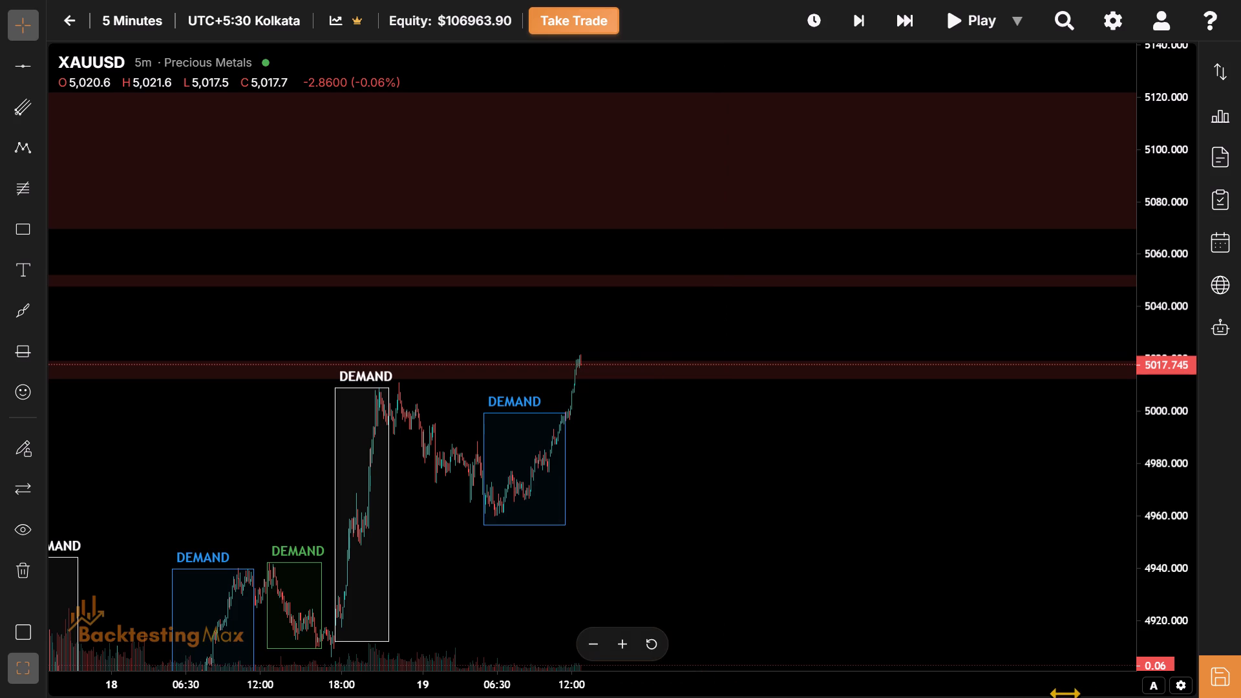
Examine the 19 February price action from the marked blue session up into the supply zone between about 5,012 and 5,019.
drag(1126, 682, 1106, 683)
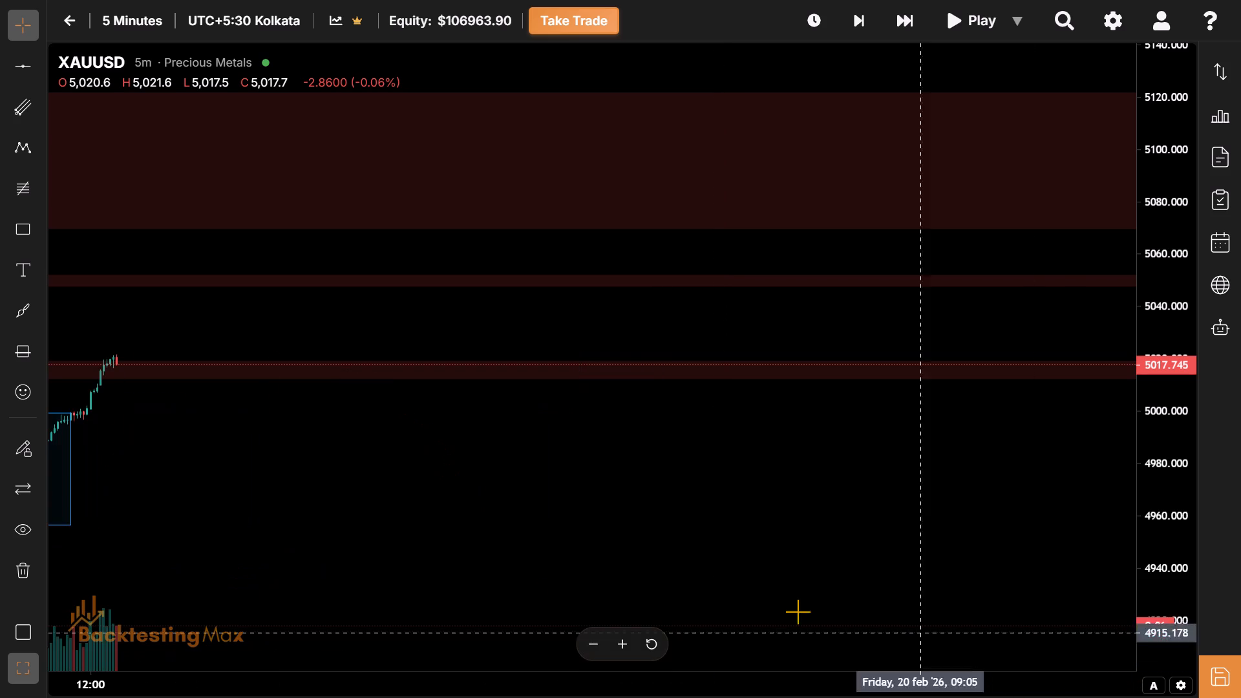
drag(308, 526, 1070, 554)
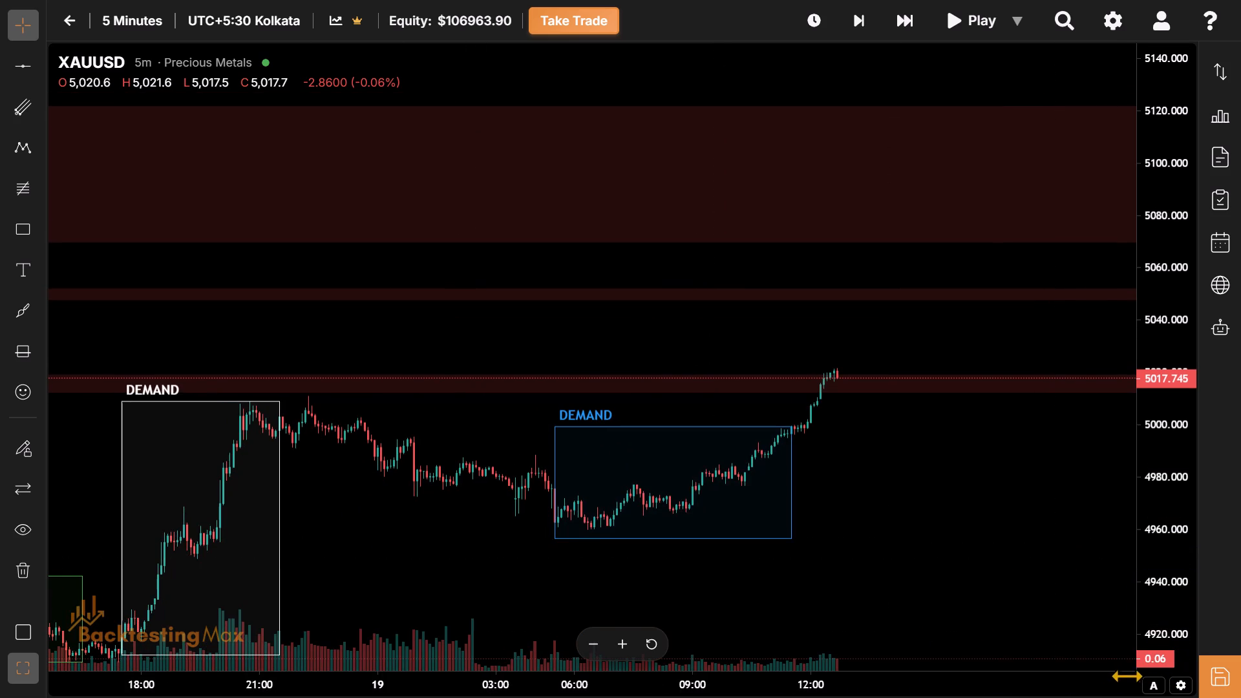
drag(1119, 677, 1096, 688)
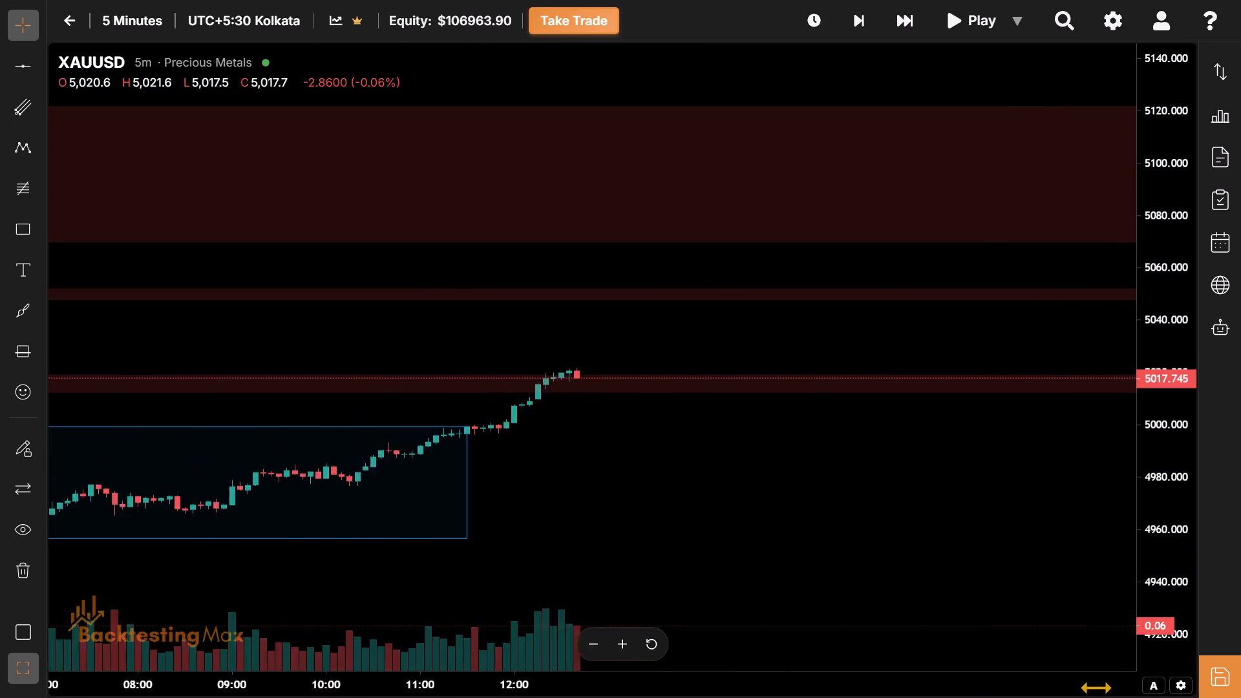
drag(1096, 688, 1097, 687)
drag(1171, 598, 1110, 150)
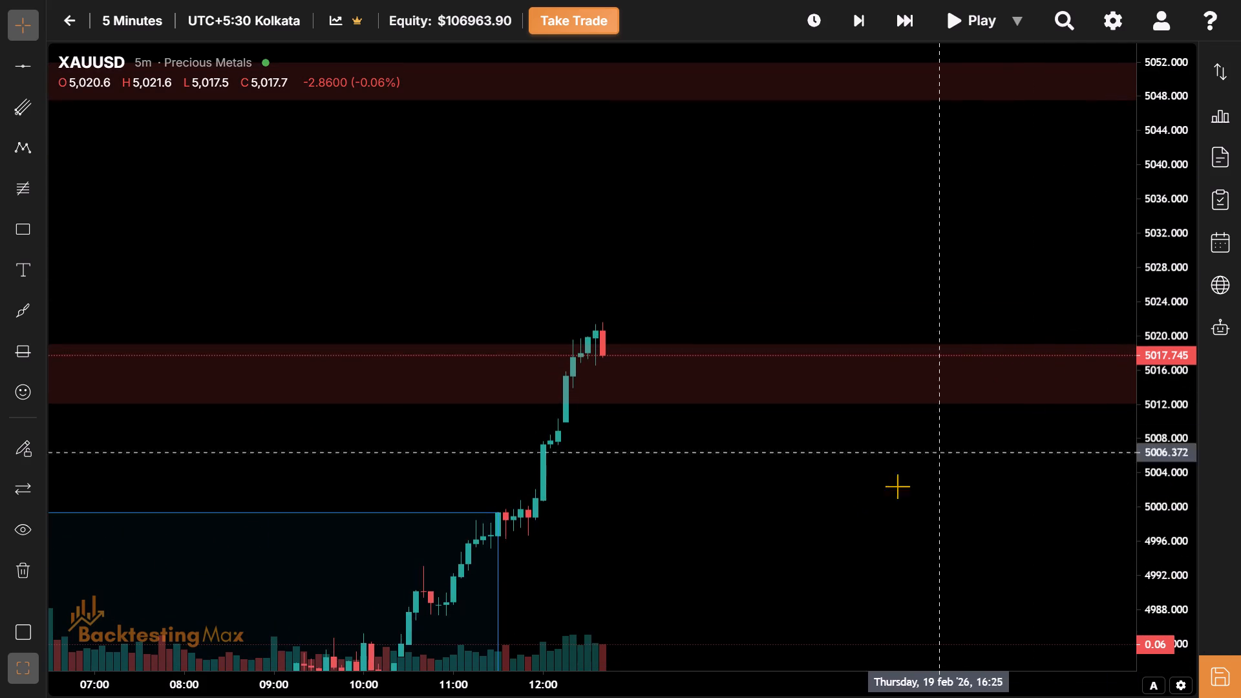
drag(867, 503, 845, 255)
click(617, 355)
drag(617, 355, 945, 226)
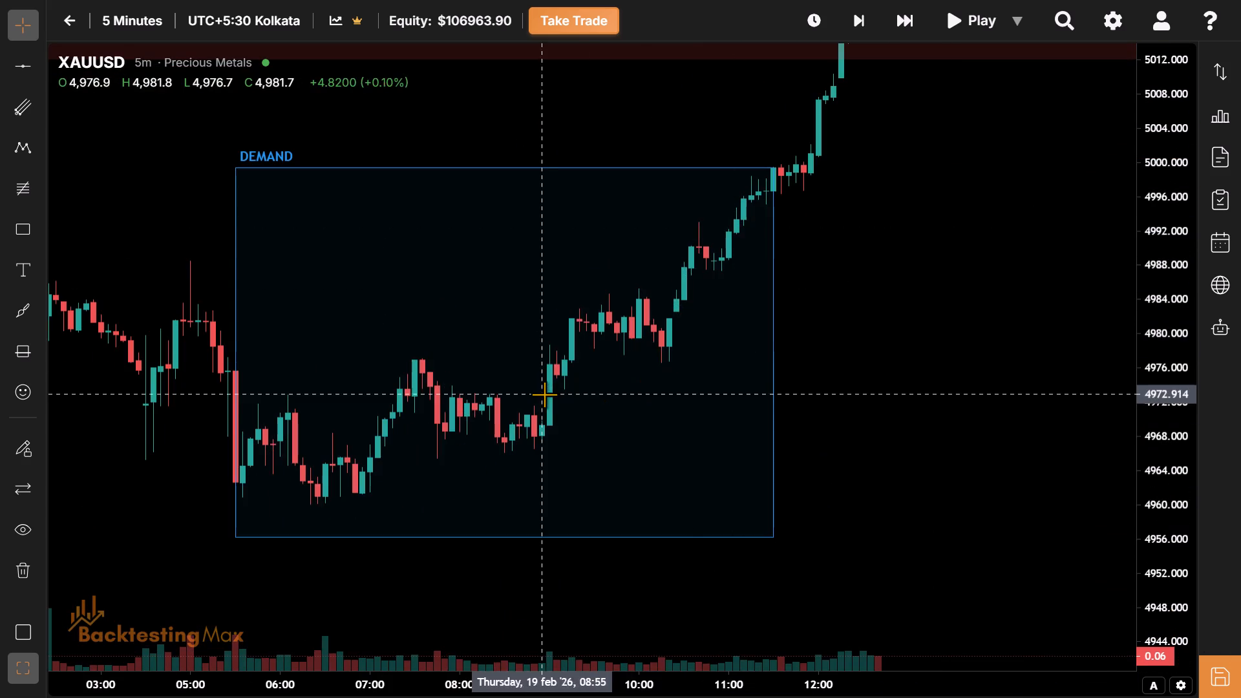
drag(544, 394, 851, 425)
drag(851, 425, 789, 337)
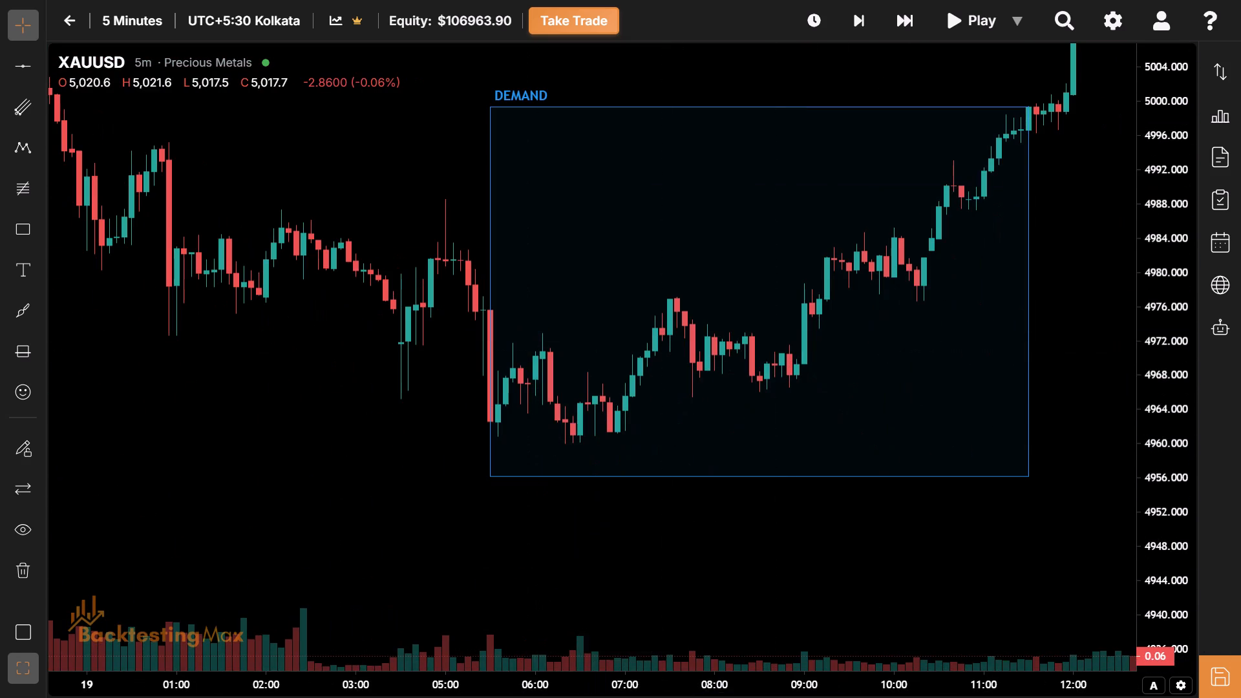
drag(529, 695, 638, 690)
drag(920, 293, 473, 560)
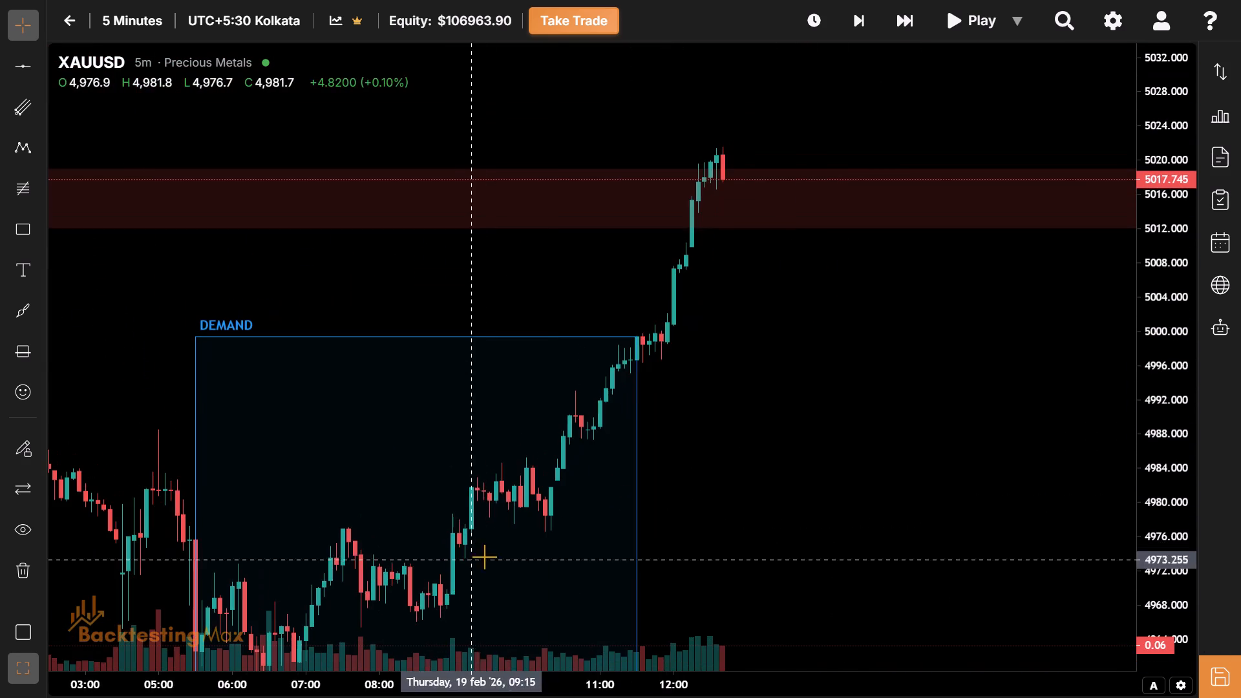
drag(824, 323, 699, 411)
drag(699, 411, 869, 316)
drag(736, 375, 664, 381)
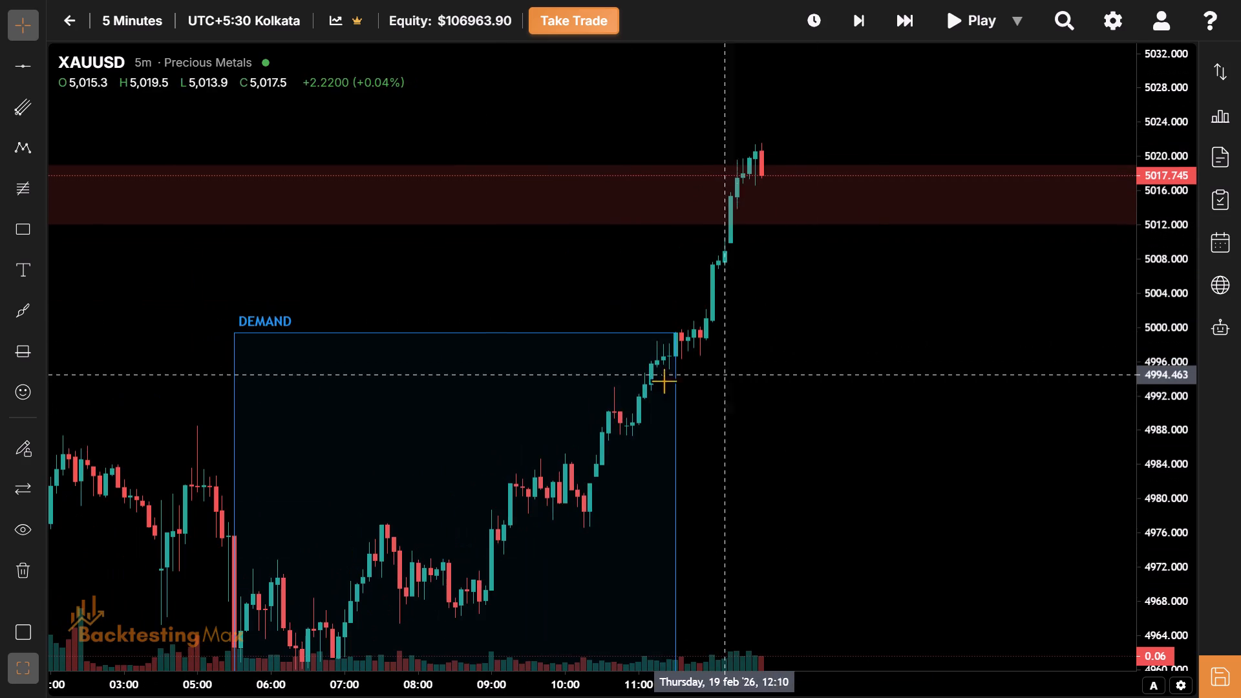
drag(664, 381, 564, 377)
drag(366, 697, 357, 682)
drag(357, 682, 401, 688)
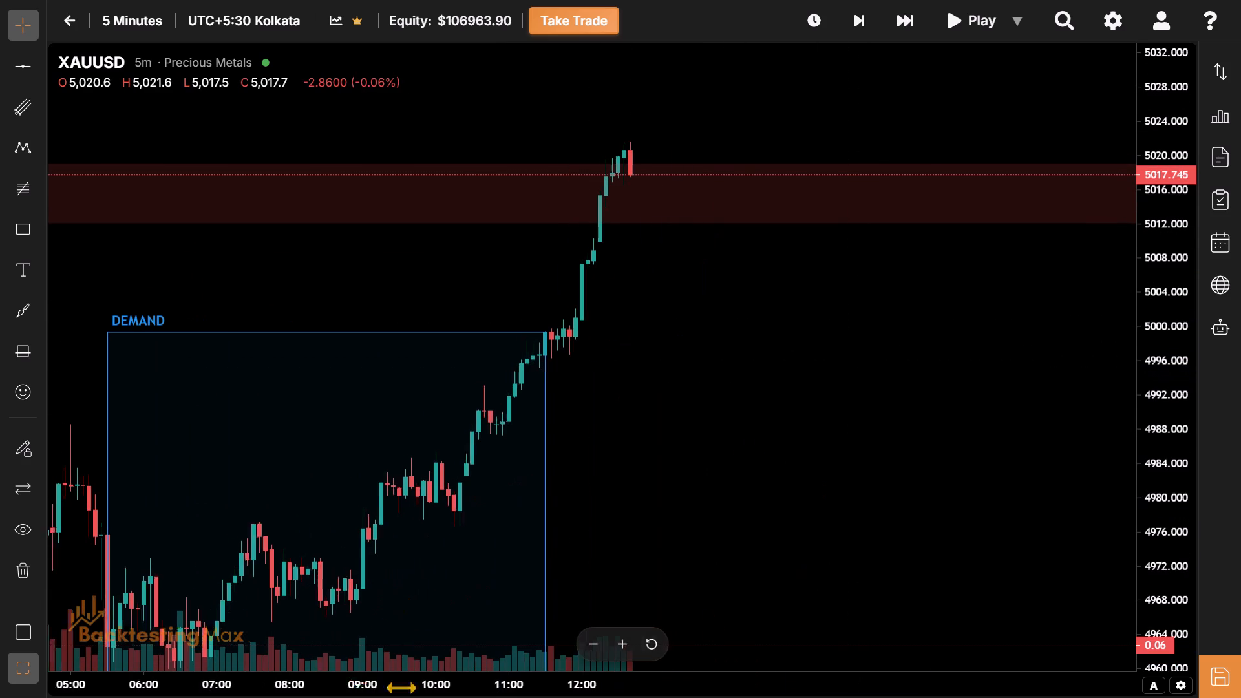
drag(401, 688, 450, 693)
drag(761, 411, 569, 432)
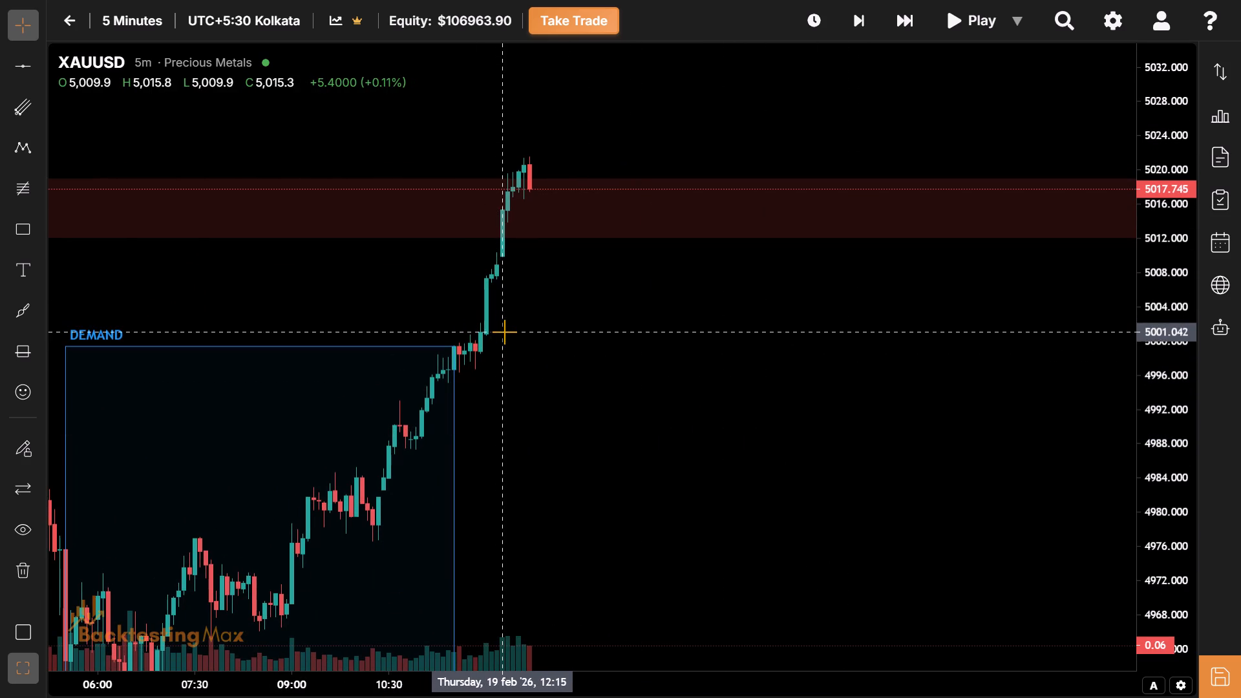
Start a session rectangle at the 12:30 candle on 19 February, with its first corner at about 5,020.7.
drag(504, 332, 308, 495)
click(28, 219)
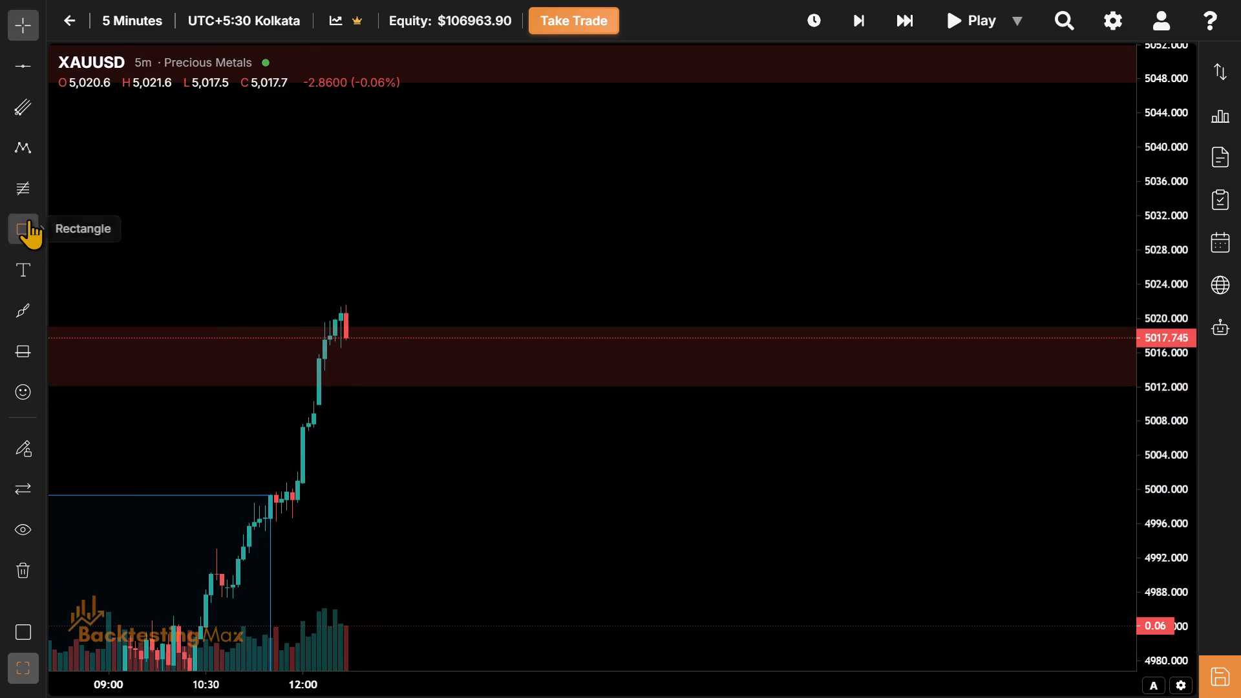
click(334, 312)
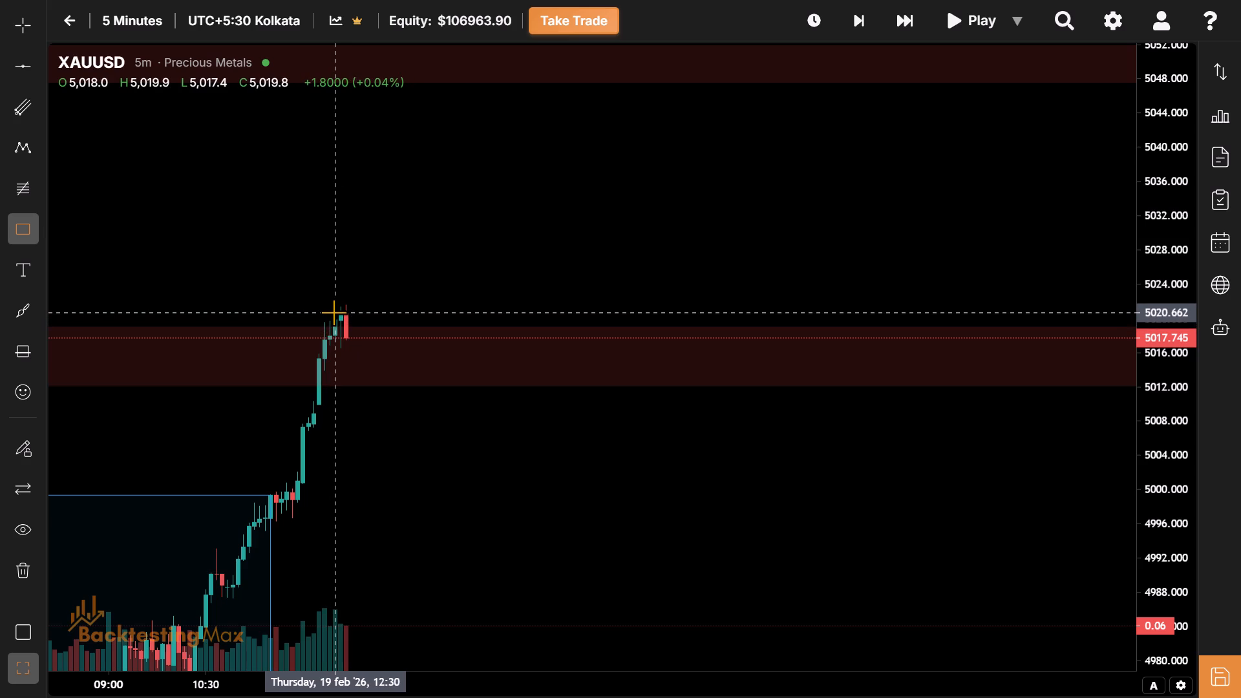
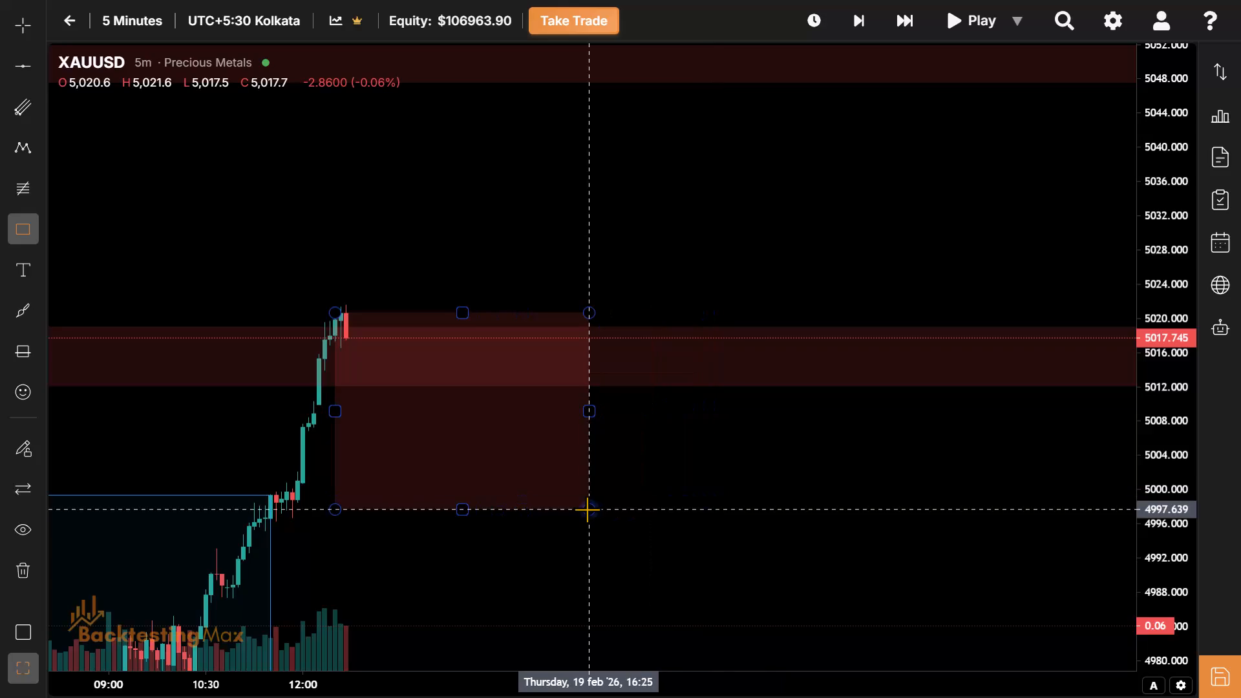
Complete the session rectangle to 16:30, apply the London Session template, and span it from about 4,997.5 to 5,021.7.
click(595, 511)
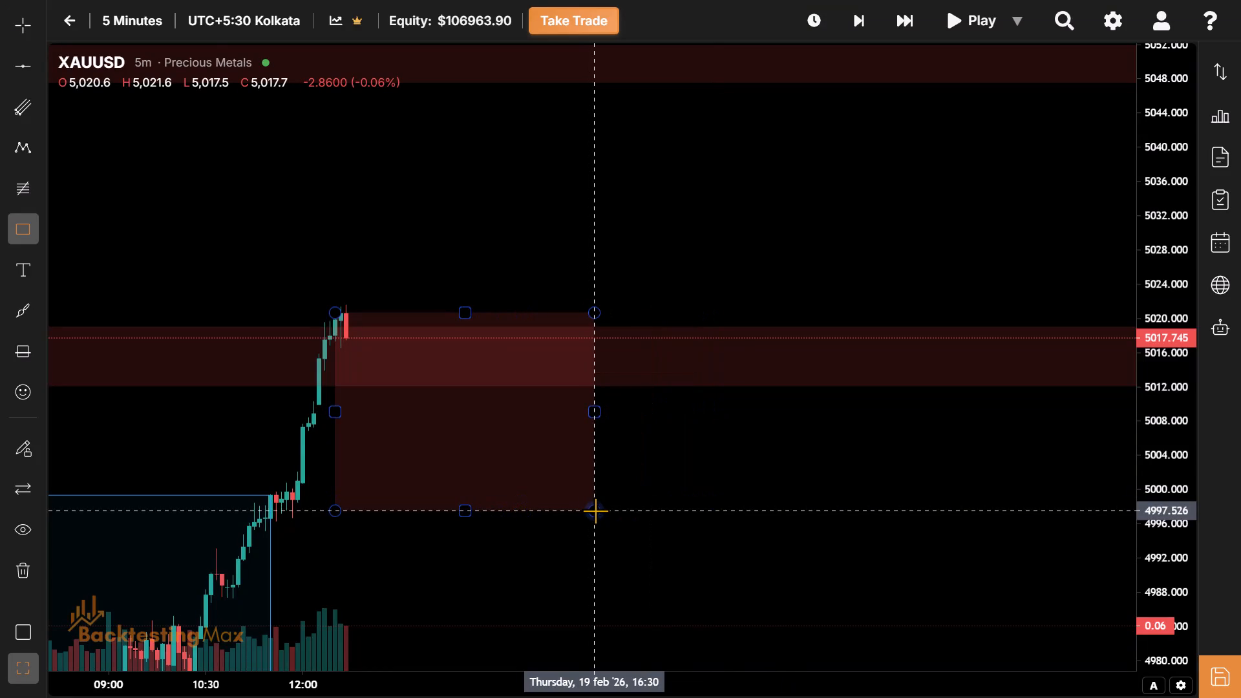
click(134, 121)
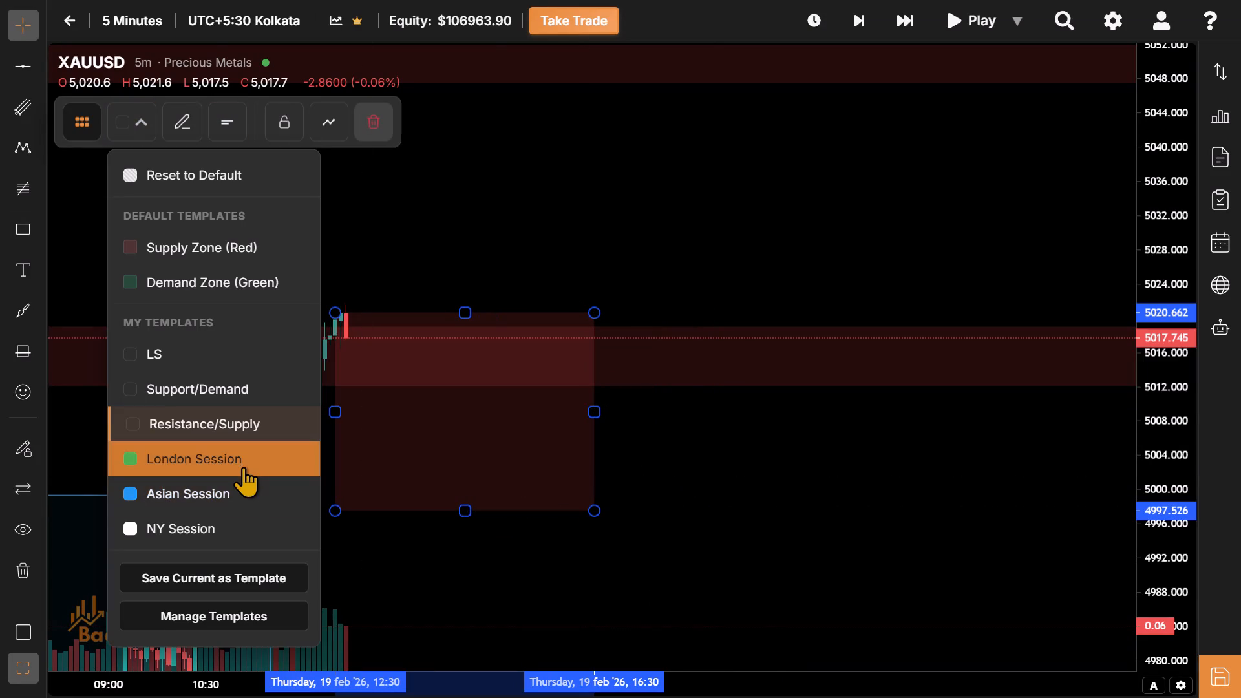
click(243, 467)
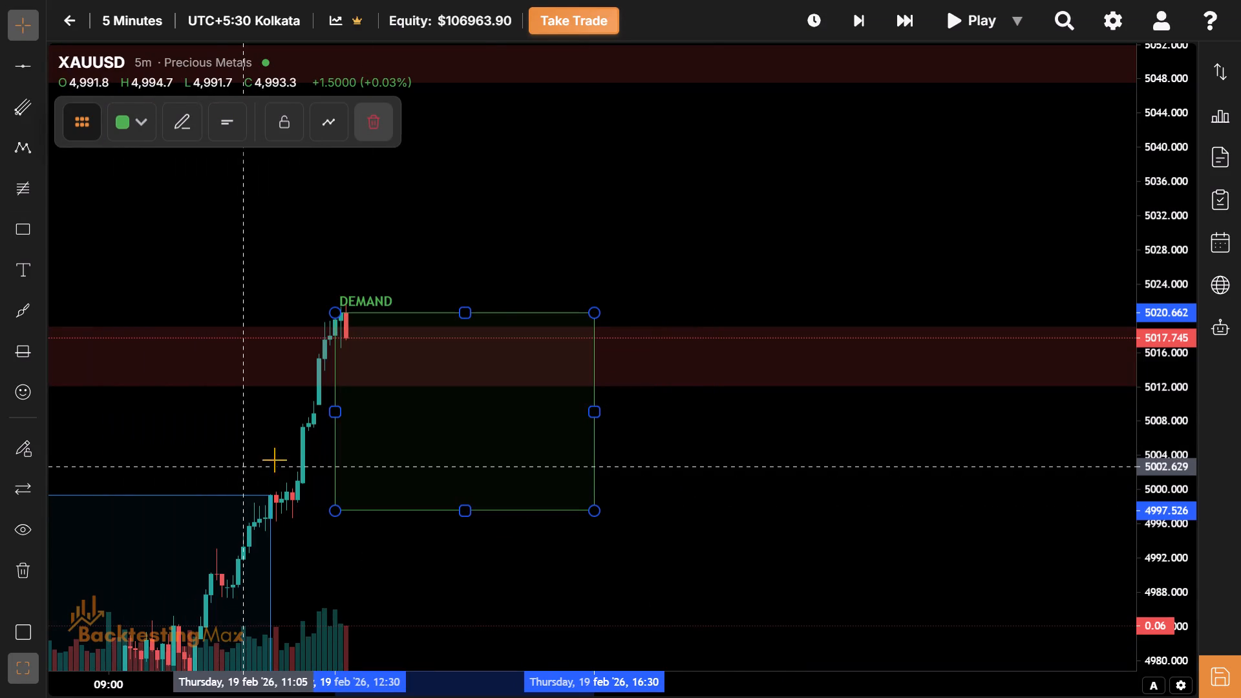
drag(496, 438, 500, 471)
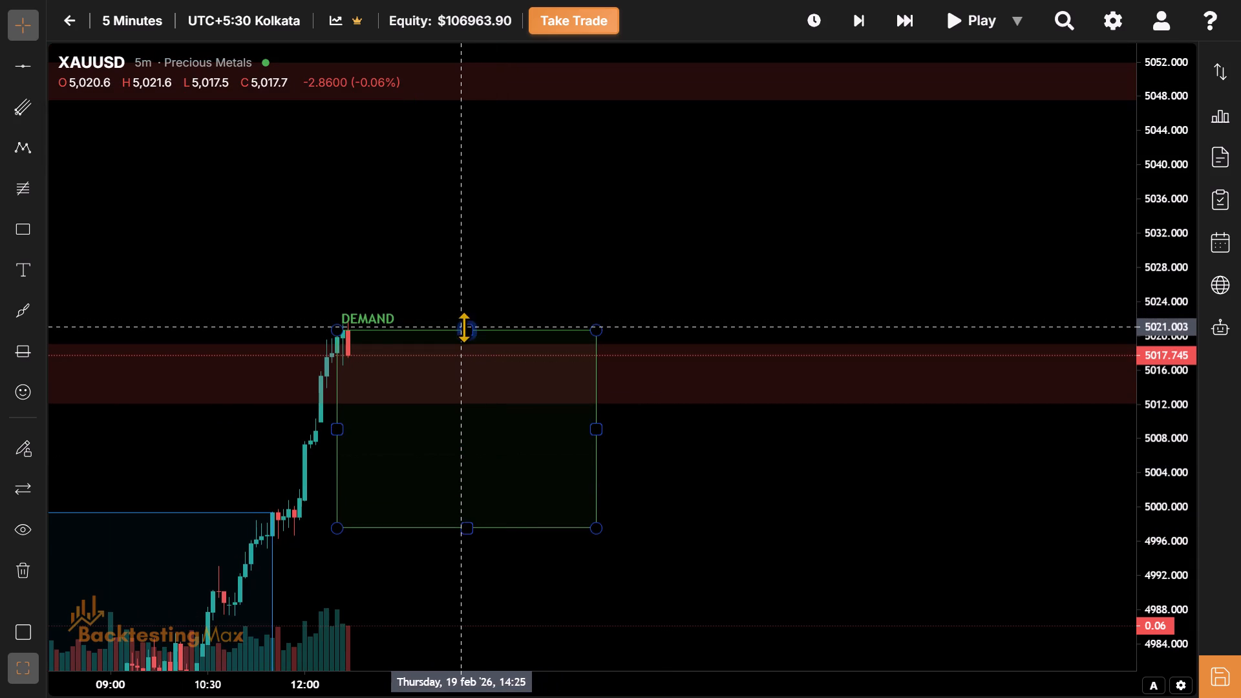
drag(463, 327, 476, 321)
Advance the 5-minute replay in five-bar skips through the London session to 16:45 on 19 February.
drag(437, 427, 502, 424)
click(493, 447)
drag(493, 447, 586, 432)
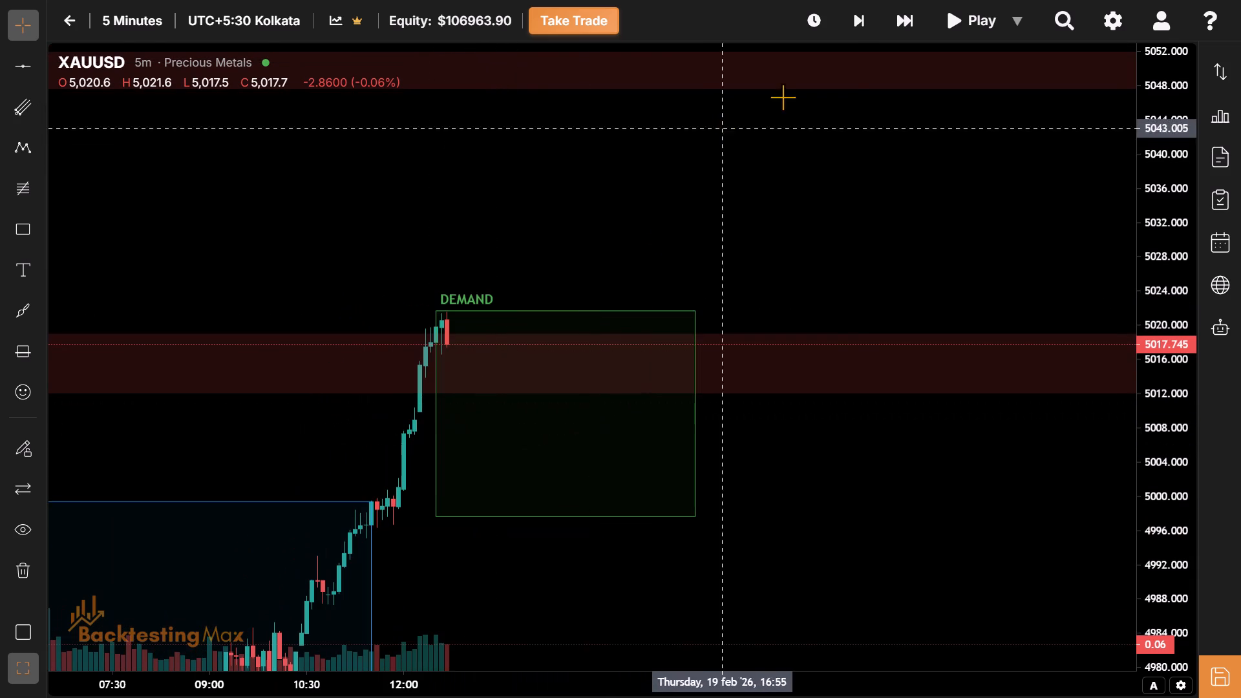
click(904, 1)
click(902, 14)
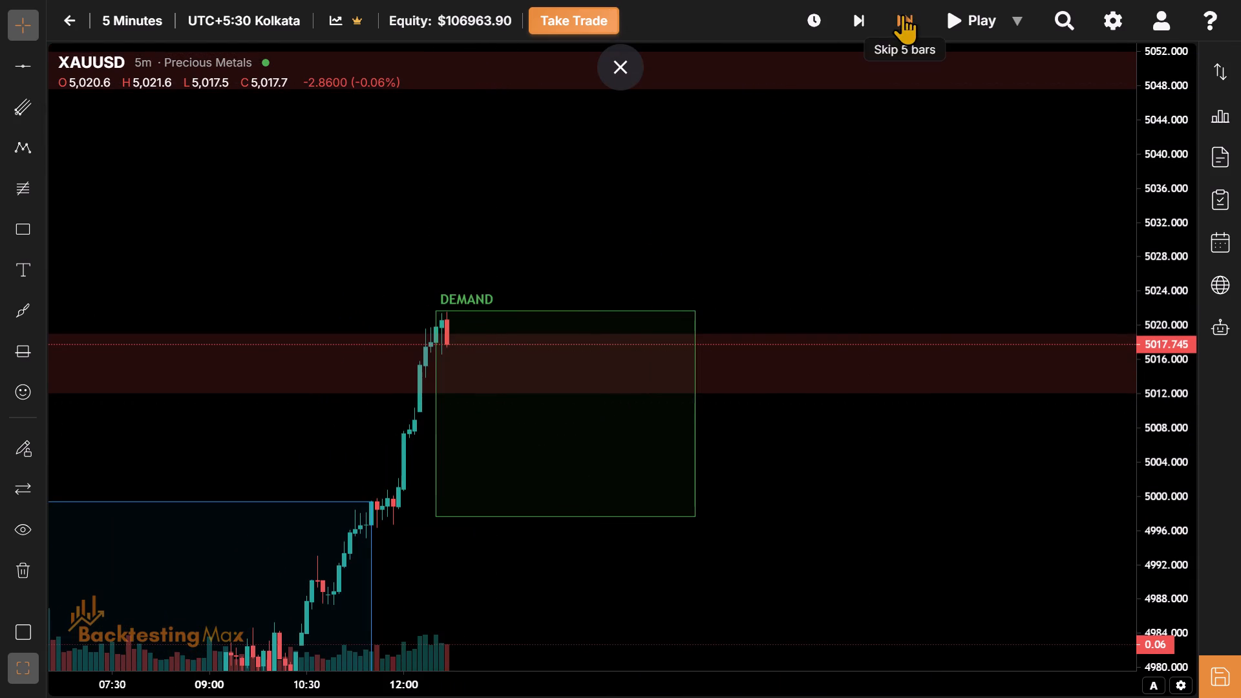
drag(762, 608, 1092, 473)
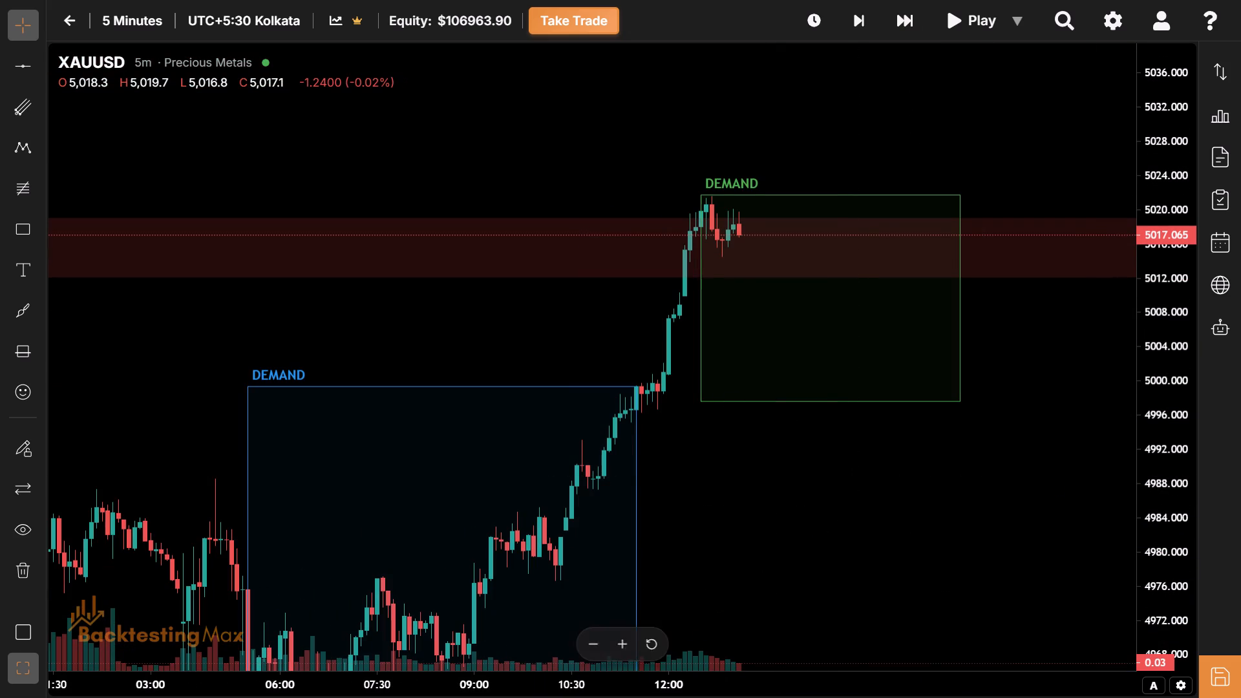
drag(898, 532, 727, 686)
triple_click(906, 25)
triple_click(906, 25)
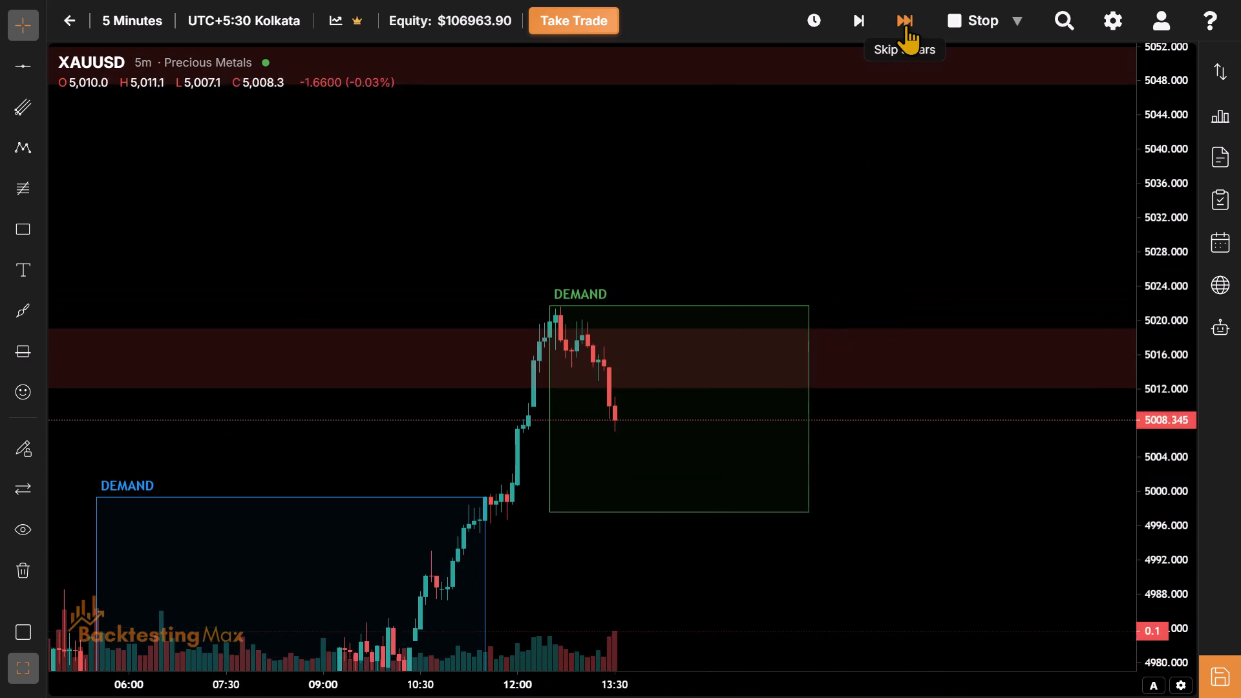
triple_click(906, 25)
triple_click(906, 25)
triple_click(906, 25)
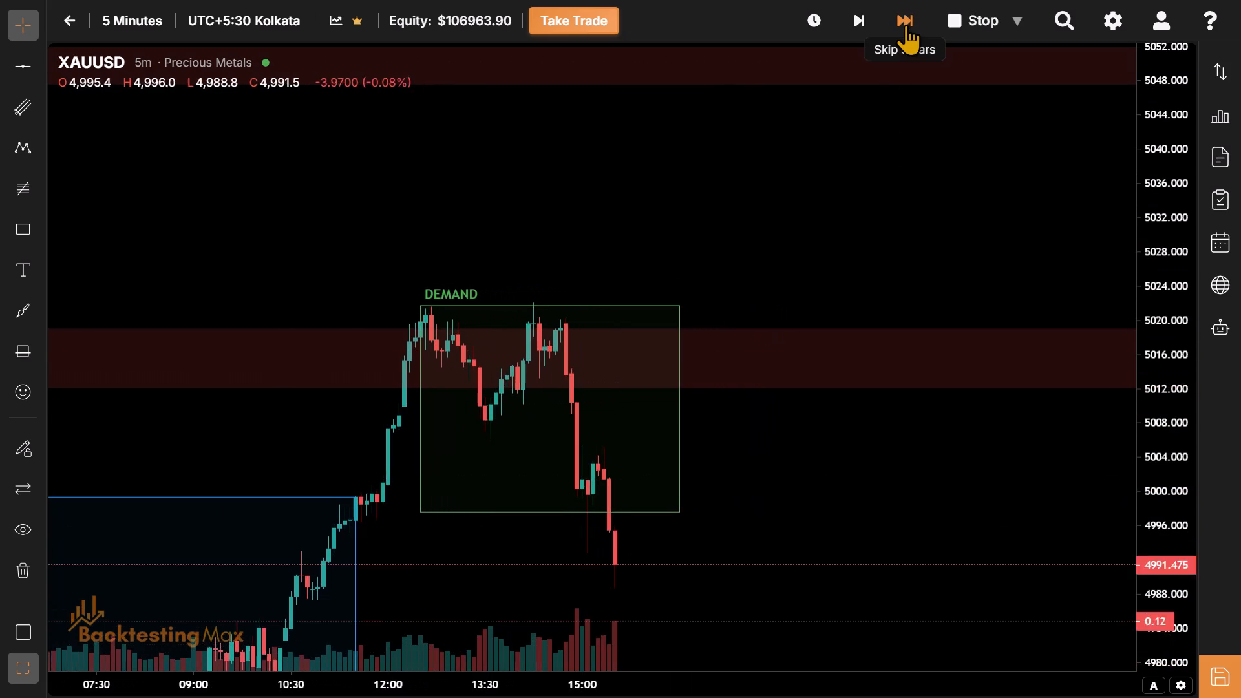
click(906, 25)
drag(713, 463, 708, 291)
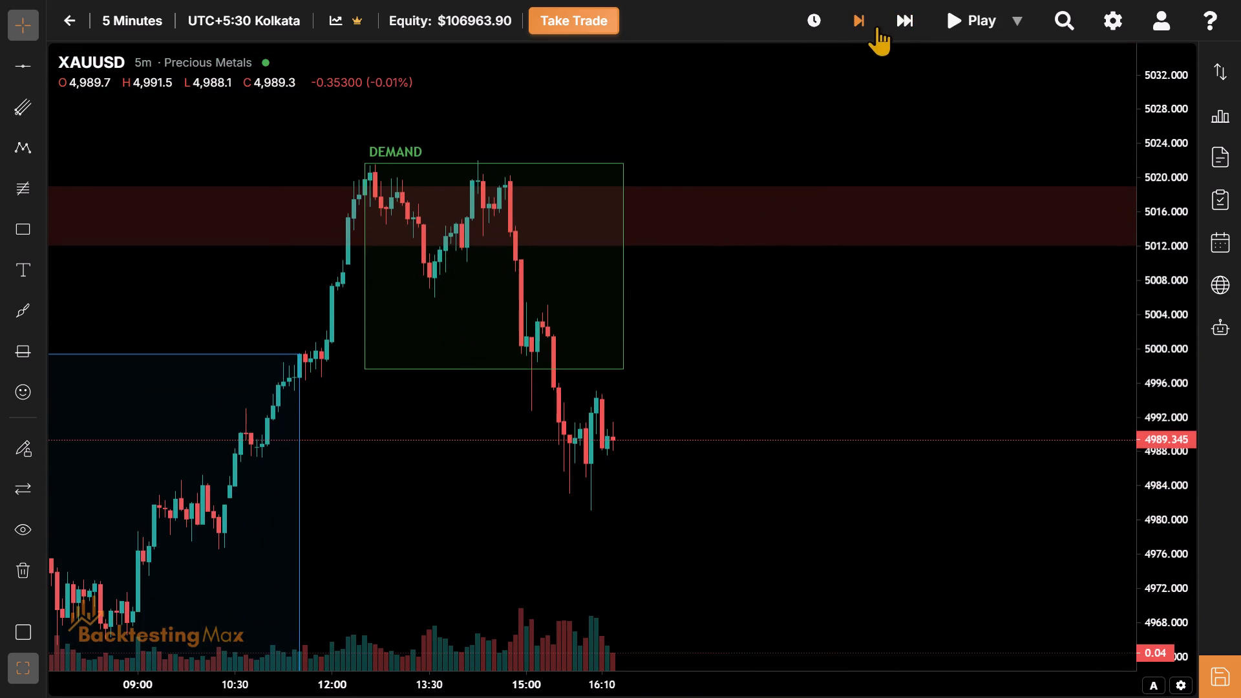
click(902, 20)
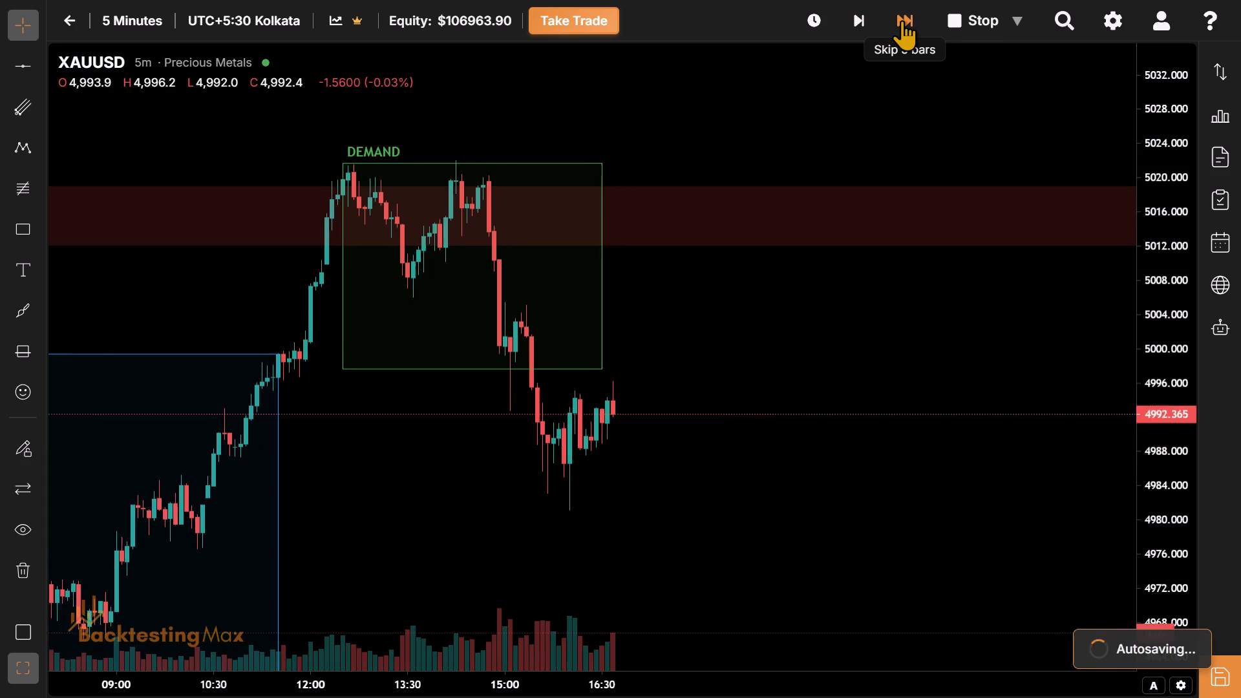
Extend the London session rectangle's bottom edge down to the session low at about 4,981.
drag(678, 547, 849, 436)
drag(737, 443, 697, 491)
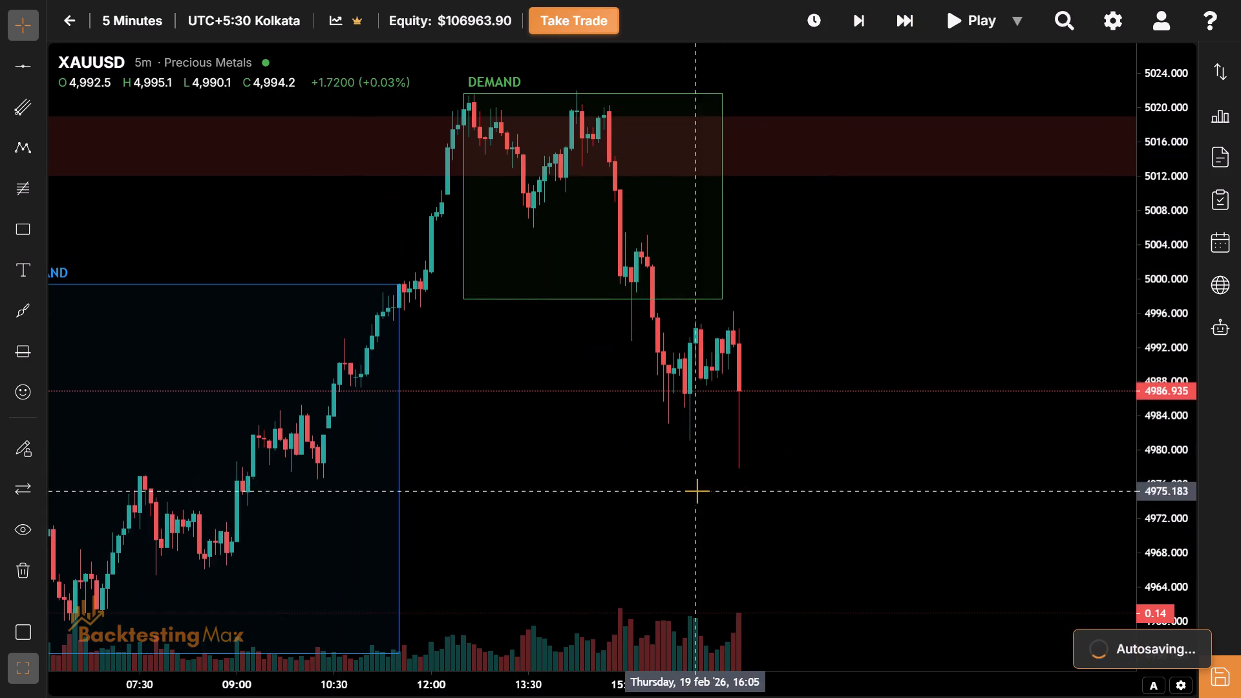
drag(592, 302, 931, 481)
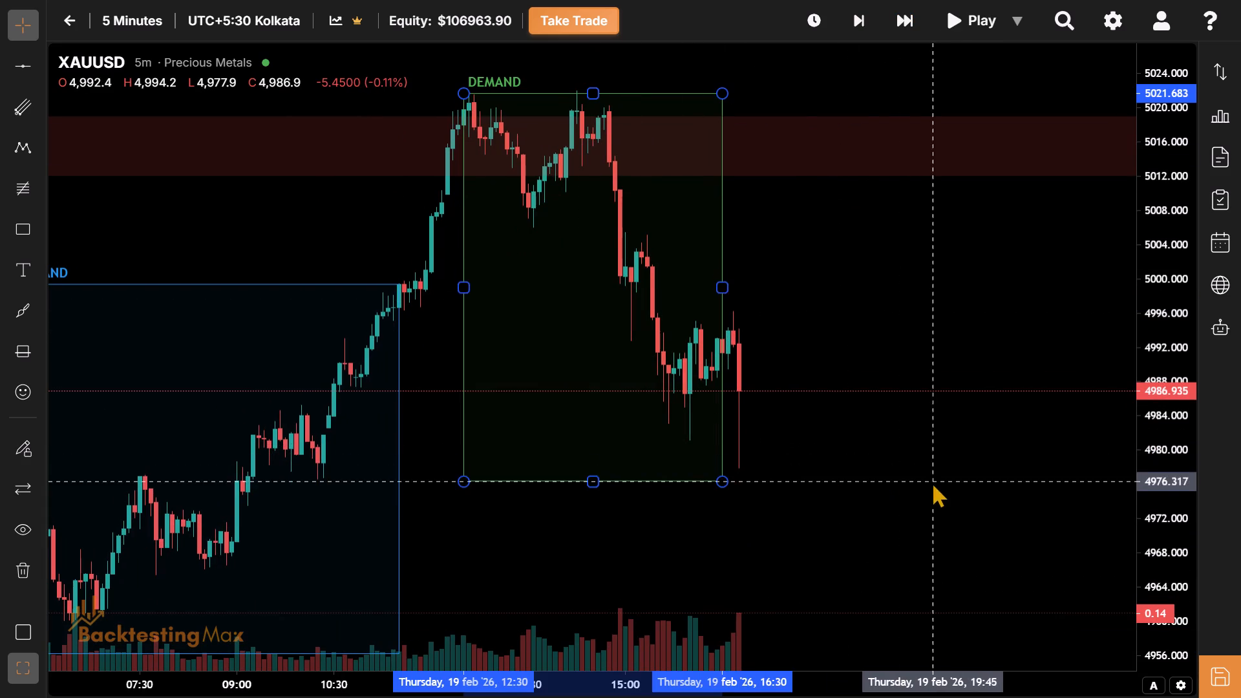
drag(931, 481, 906, 440)
Advance the 5-minute replay in five-bar skips from the London session's end to 18:00 on 19 February.
drag(905, 289, 872, 400)
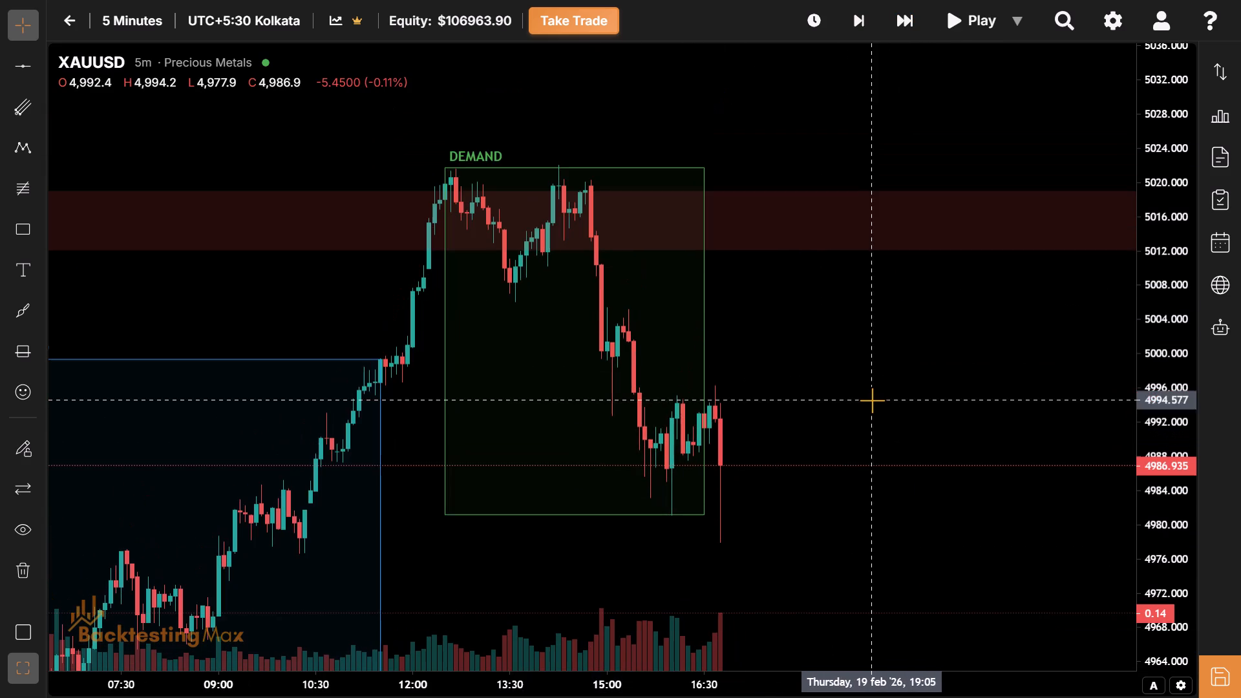
drag(875, 310, 869, 440)
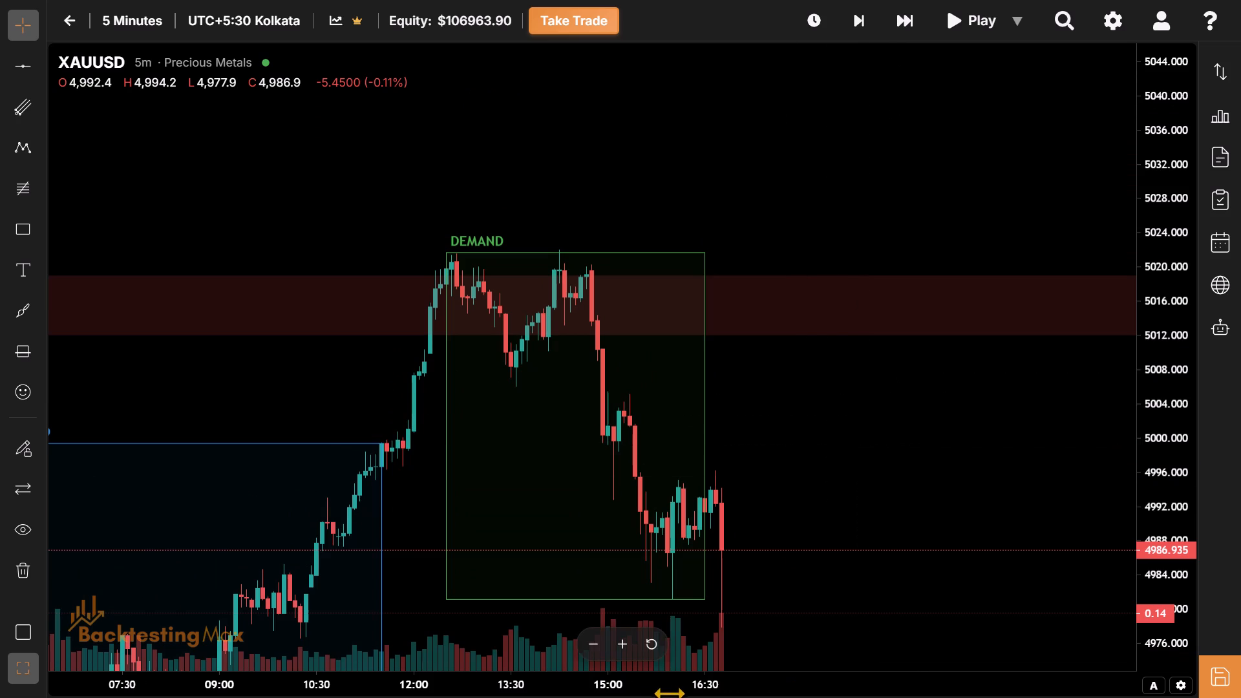
drag(724, 674, 567, 695)
drag(799, 458, 854, 251)
drag(713, 312, 732, 365)
drag(1169, 606, 1161, 571)
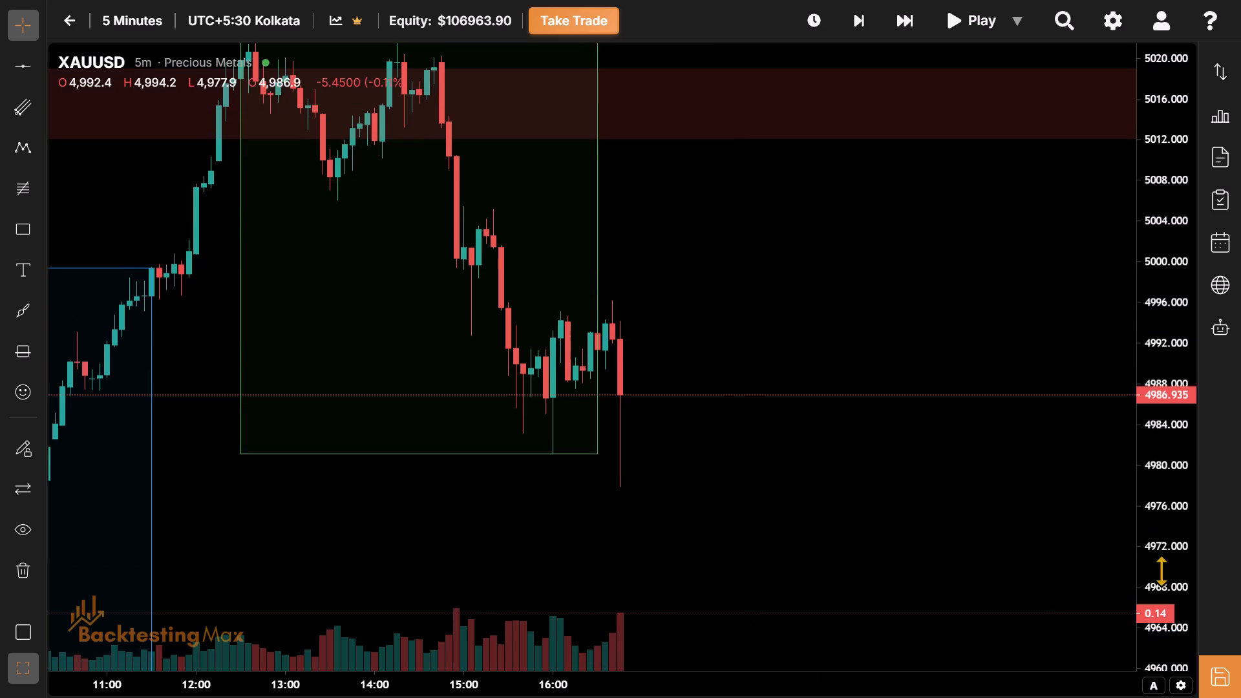
drag(1161, 571, 1154, 519)
click(802, 346)
drag(802, 346, 674, 420)
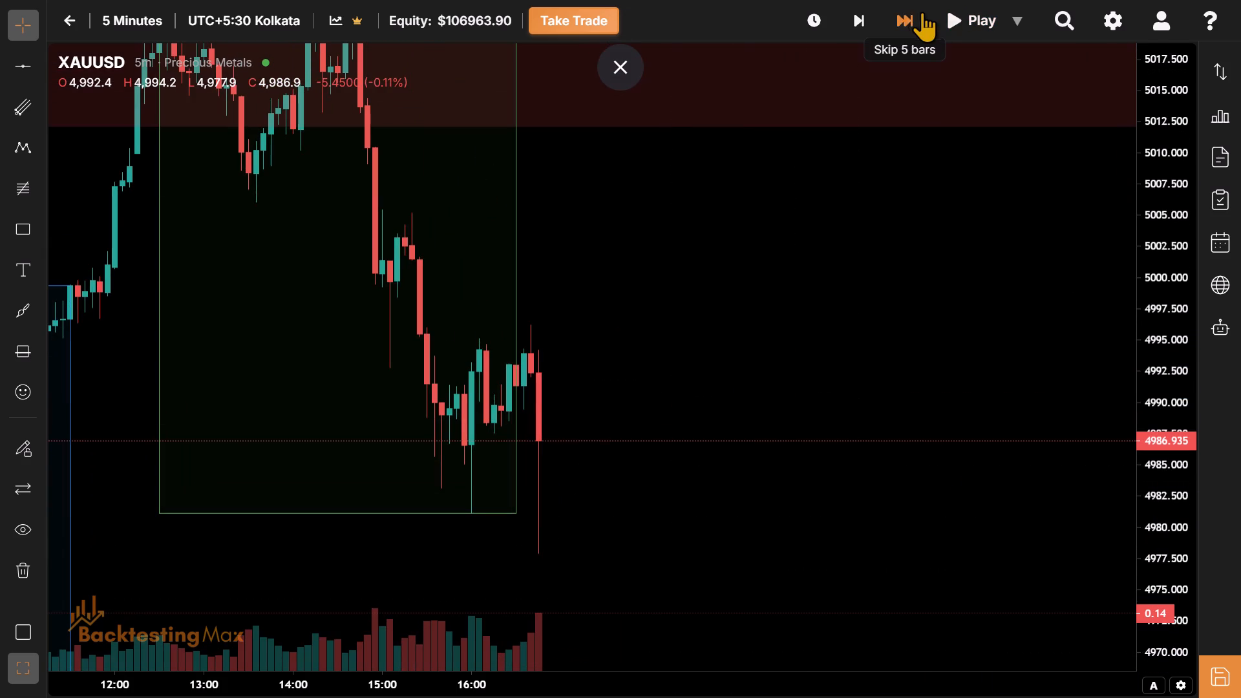
click(907, 5)
click(907, 5)
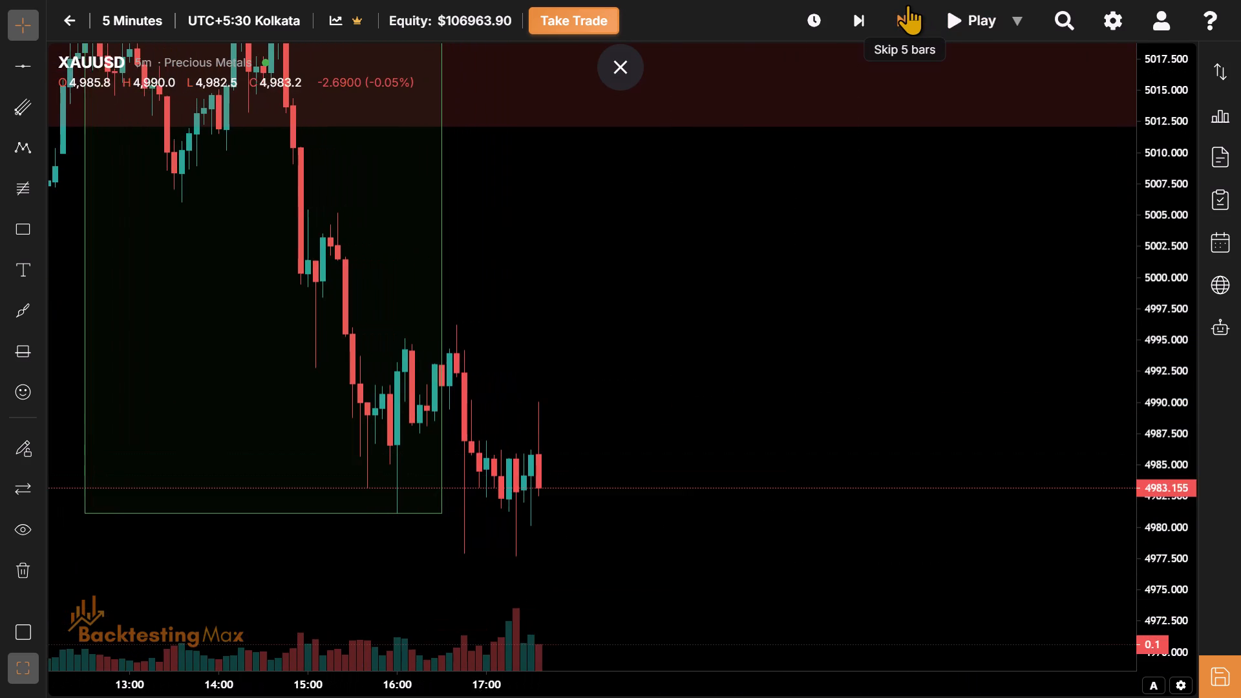
click(907, 5)
Draw a rectangle from 17:30 to 21:30 between about 4,986.1 and 4,993.7, and apply the NY Session template.
drag(595, 469, 481, 367)
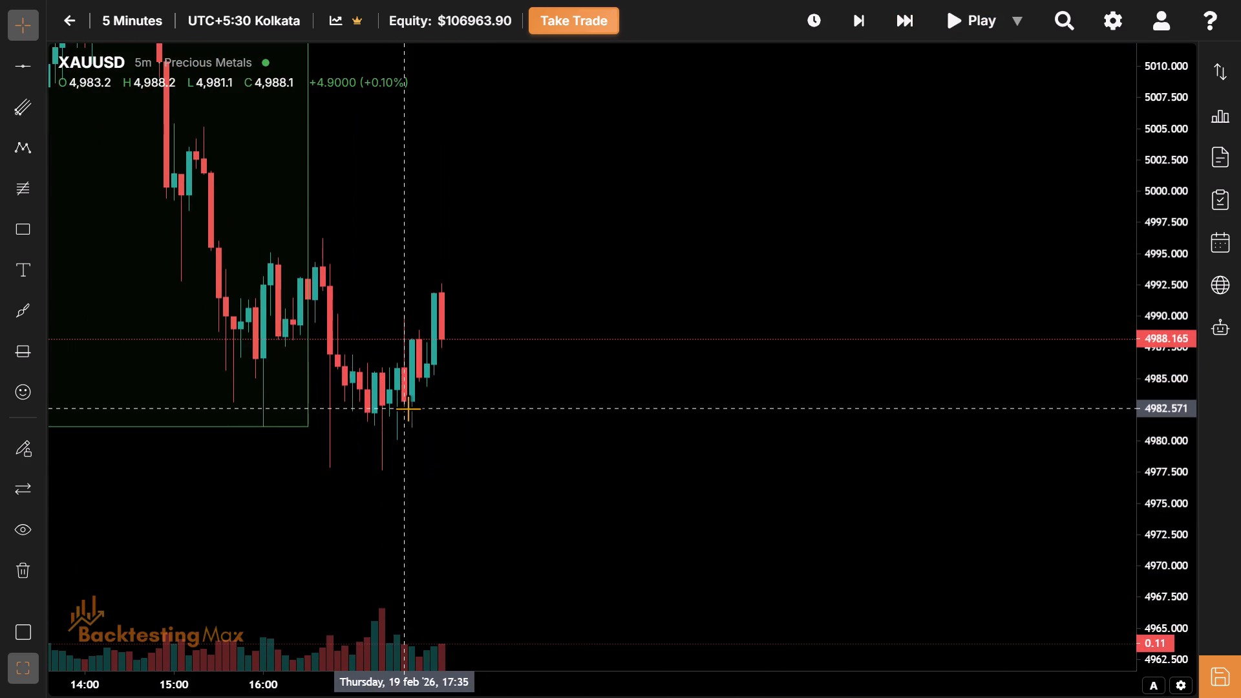
drag(408, 408, 313, 507)
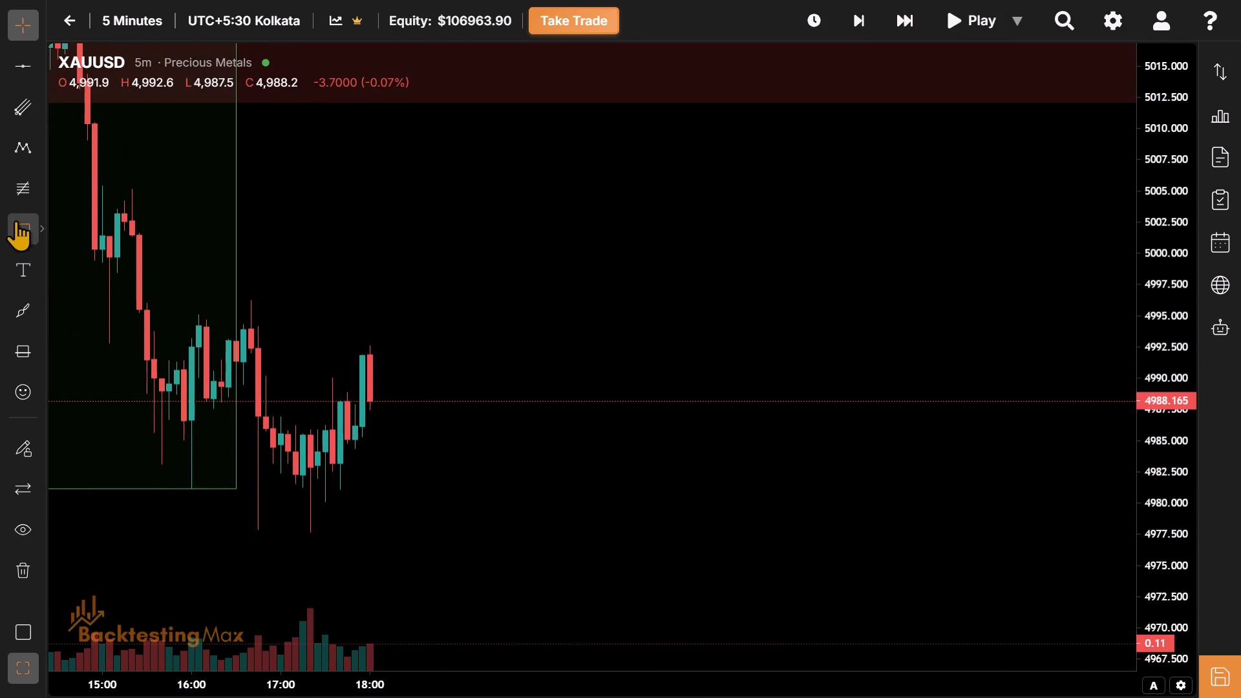
drag(16, 220, 310, 432)
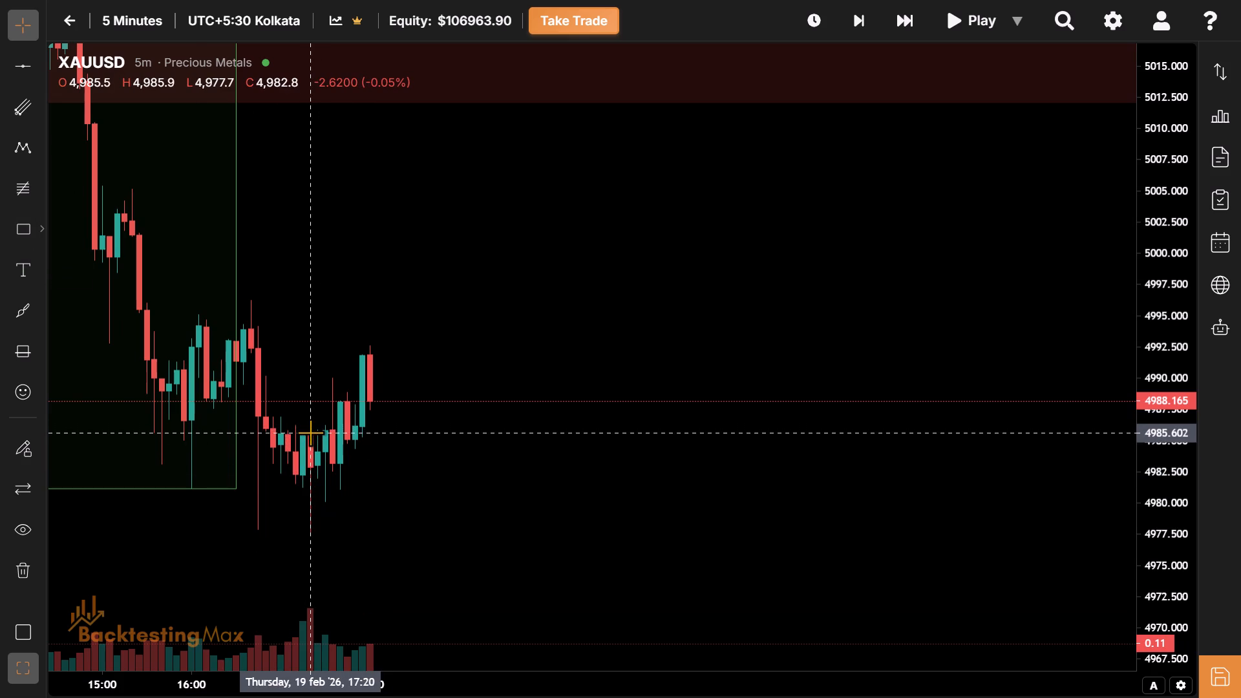
drag(310, 432, 317, 432)
click(317, 432)
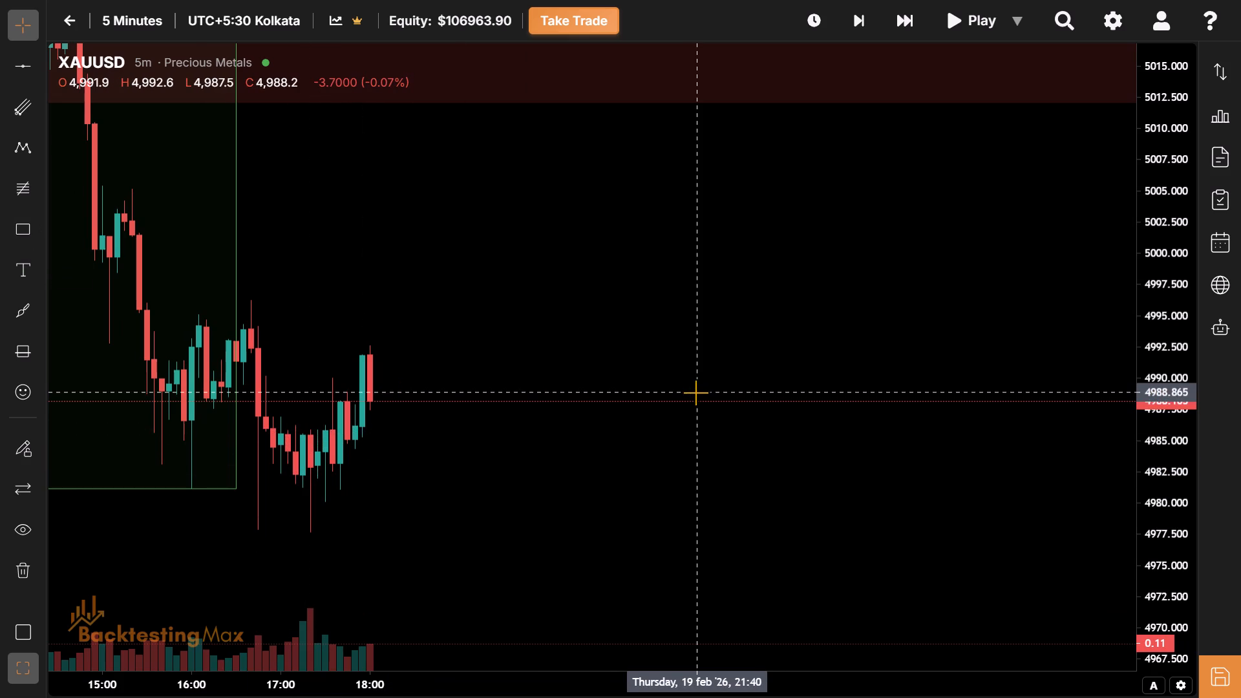
click(30, 226)
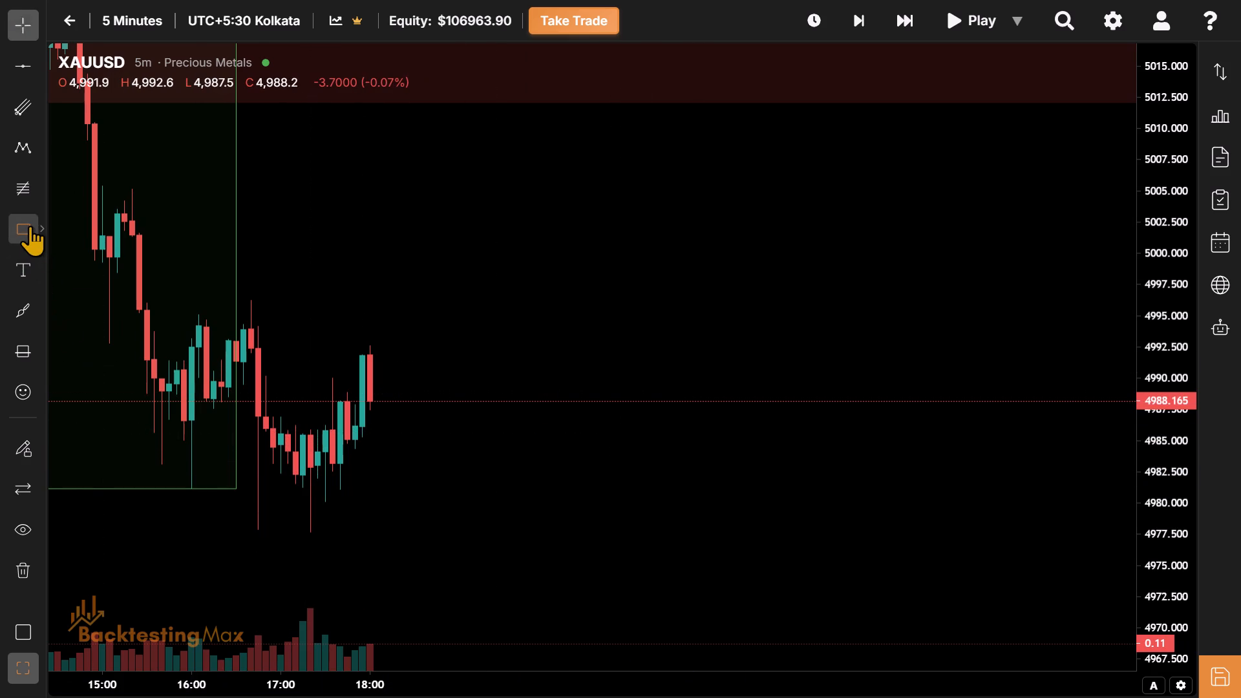
click(325, 426)
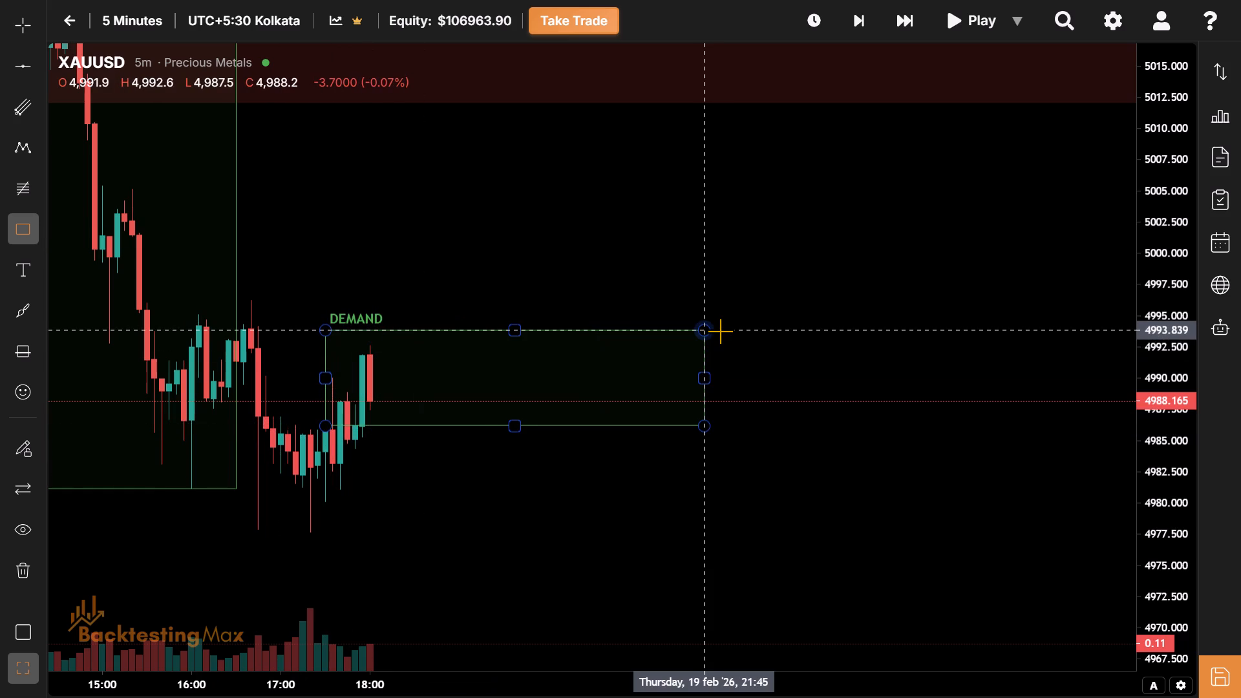
click(686, 332)
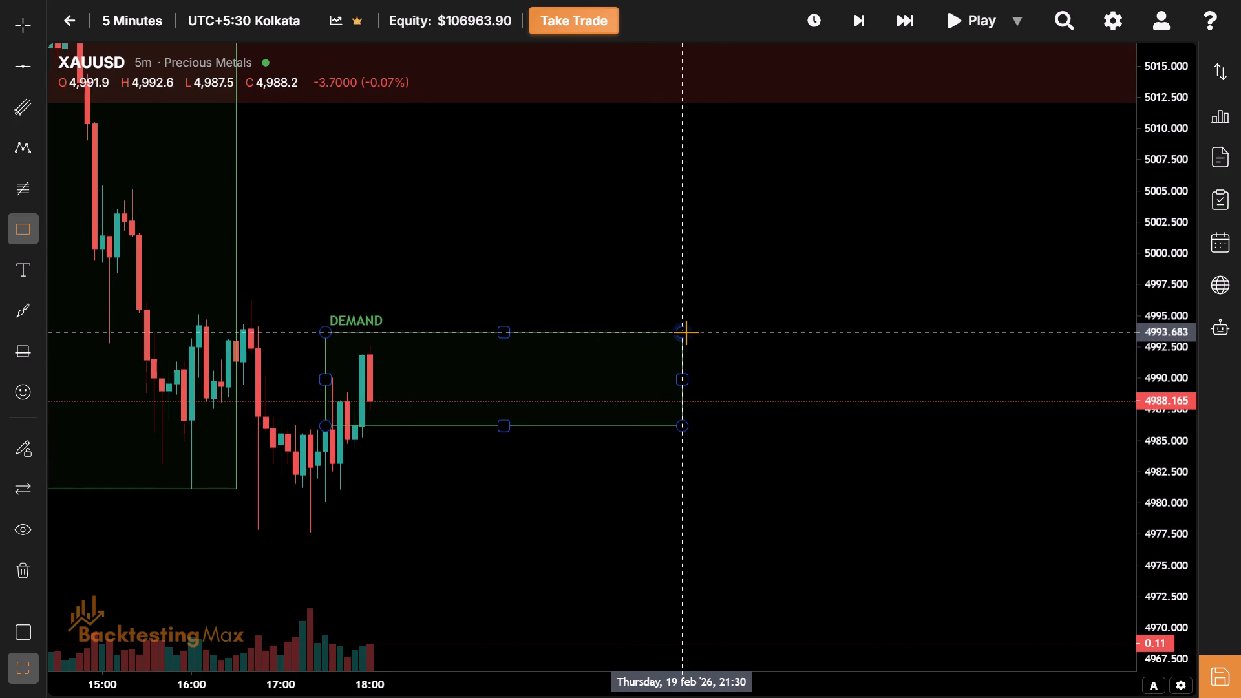
click(151, 118)
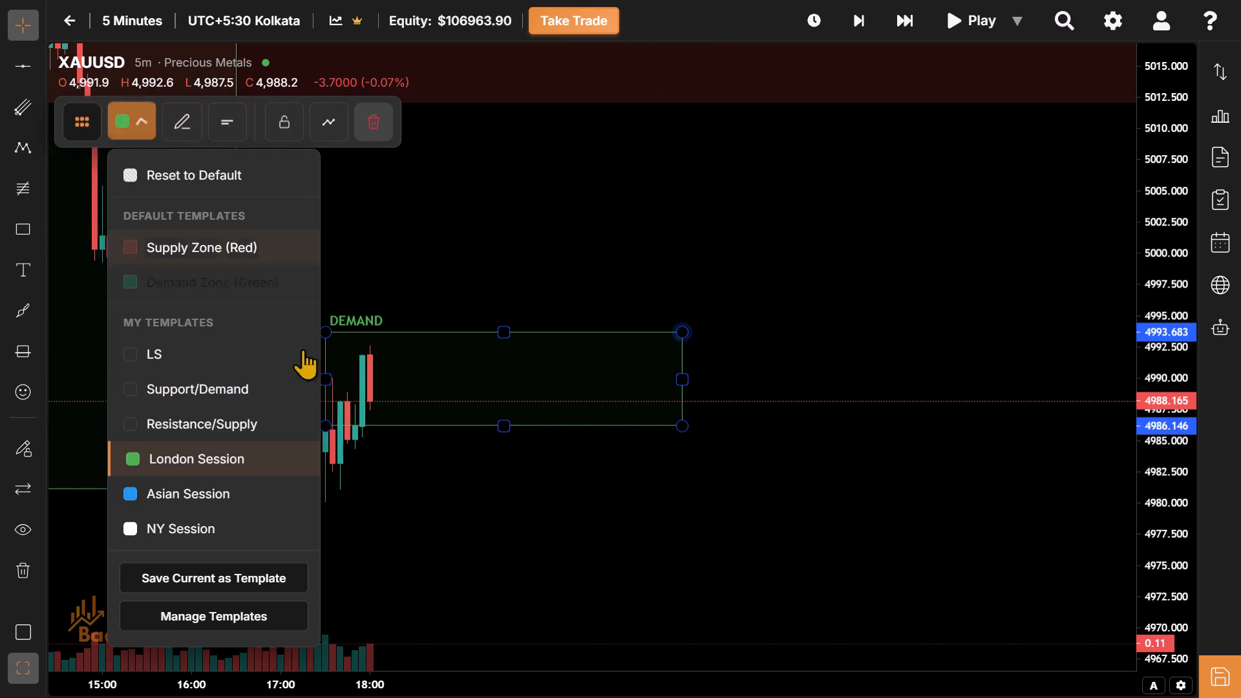
click(251, 518)
Lower the NY session rectangle's bottom edge to about 4,979.9.
drag(635, 471, 636, 479)
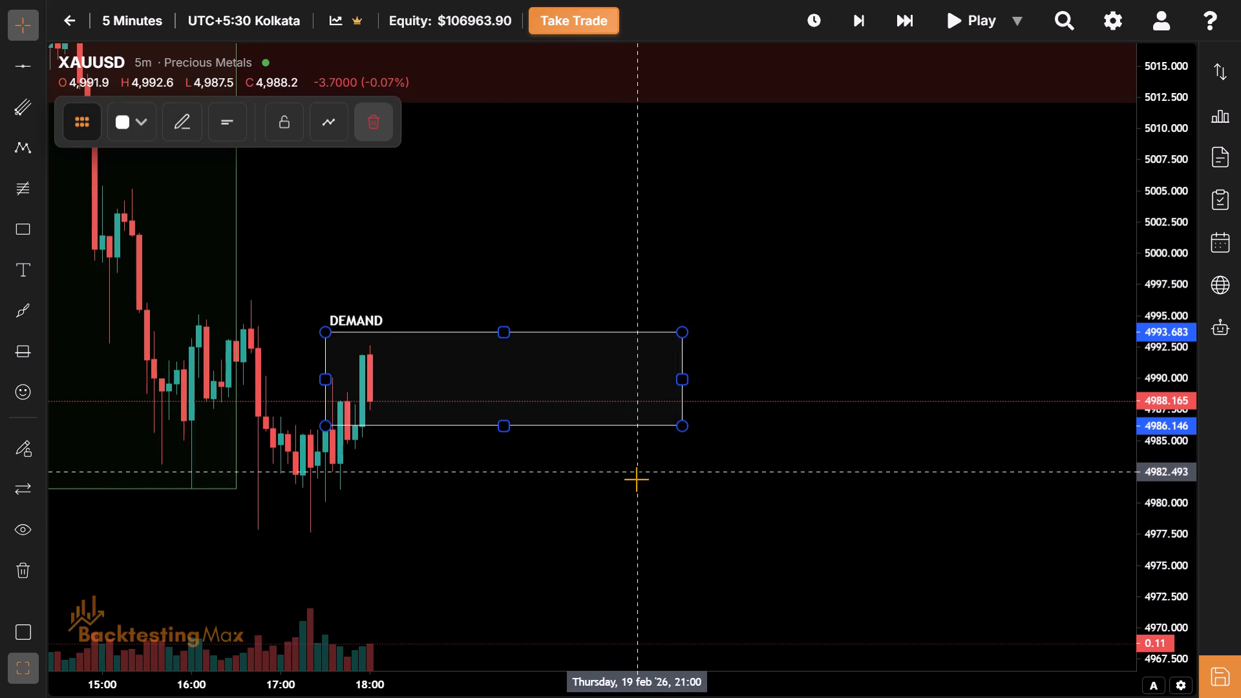
drag(636, 479, 639, 493)
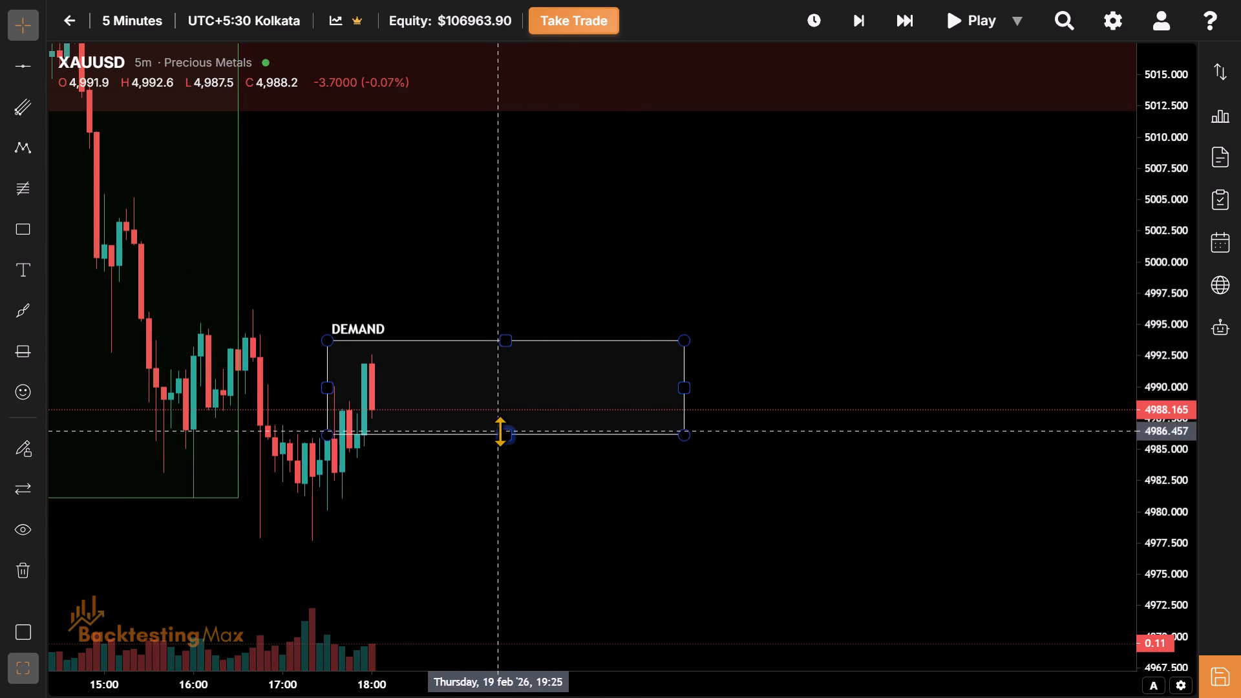
drag(507, 432, 750, 502)
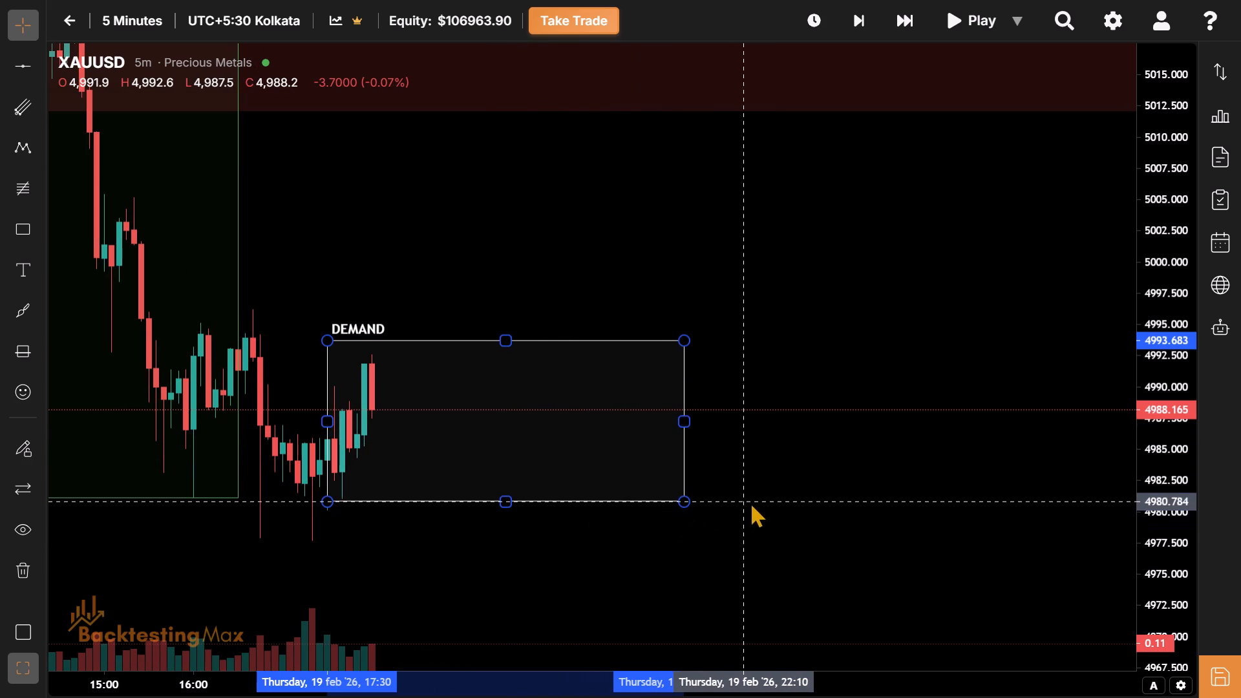
drag(750, 502, 765, 512)
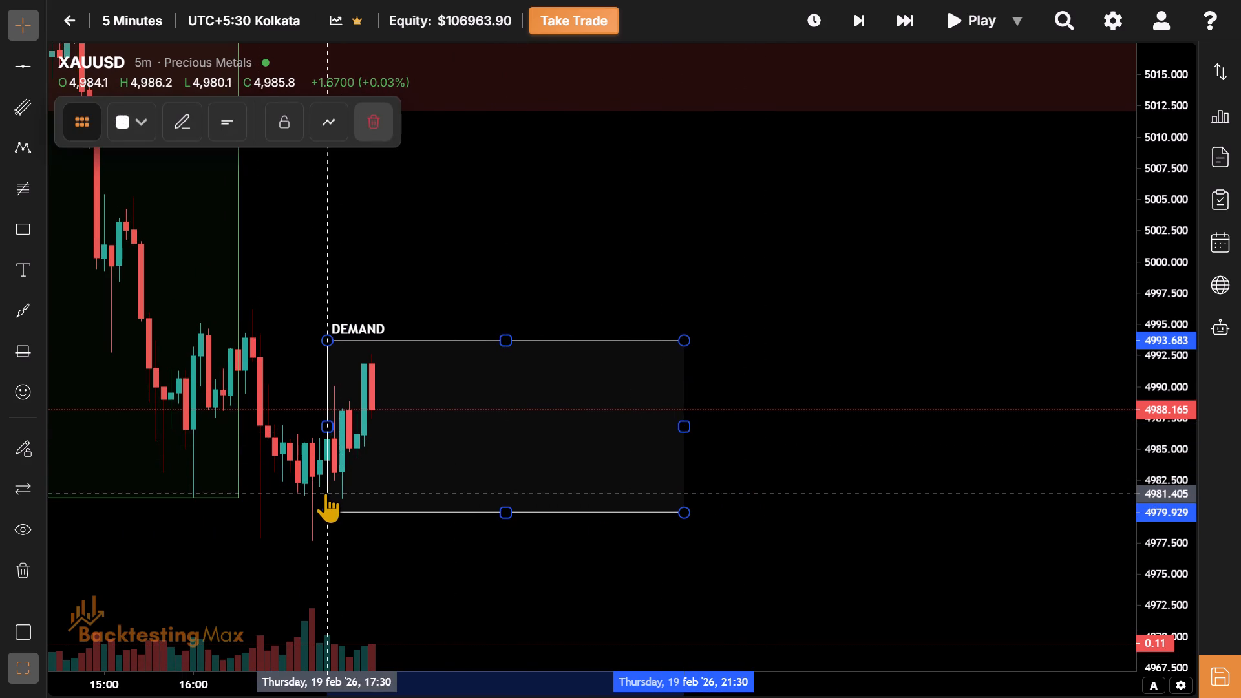
Examine the price action from the supply zone and London session down into the start of the NY session.
drag(474, 432, 478, 439)
drag(478, 439, 642, 383)
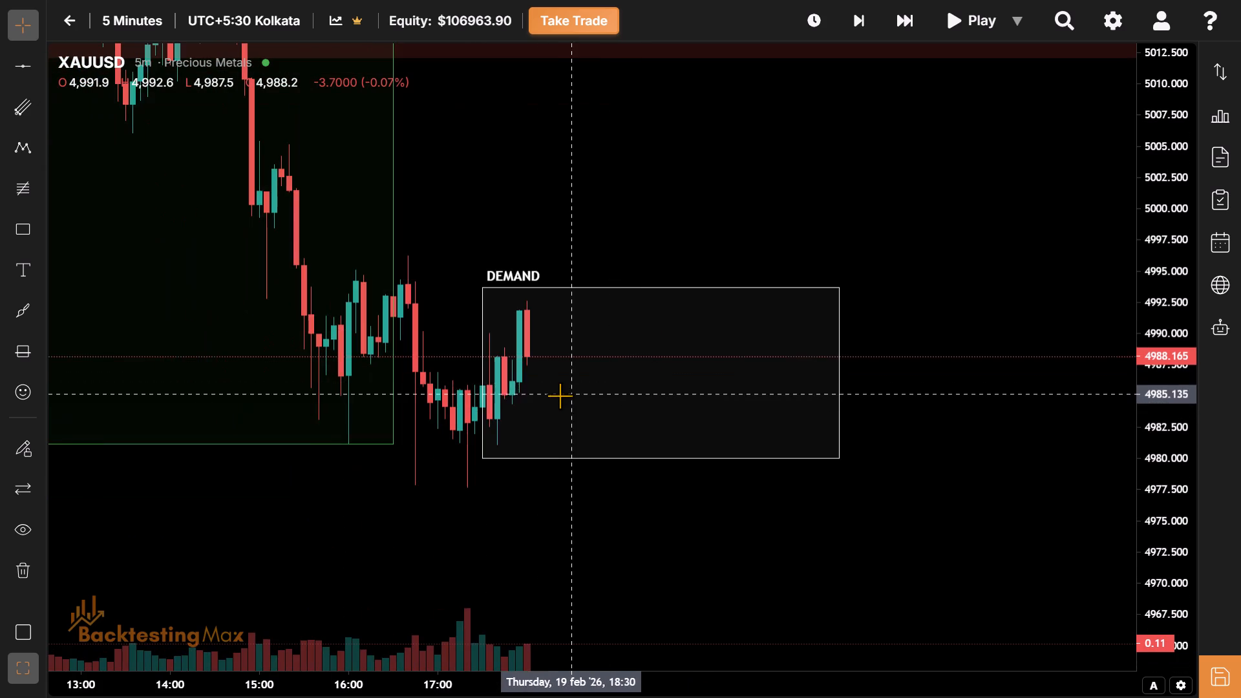
drag(560, 396, 827, 436)
drag(587, 565, 429, 564)
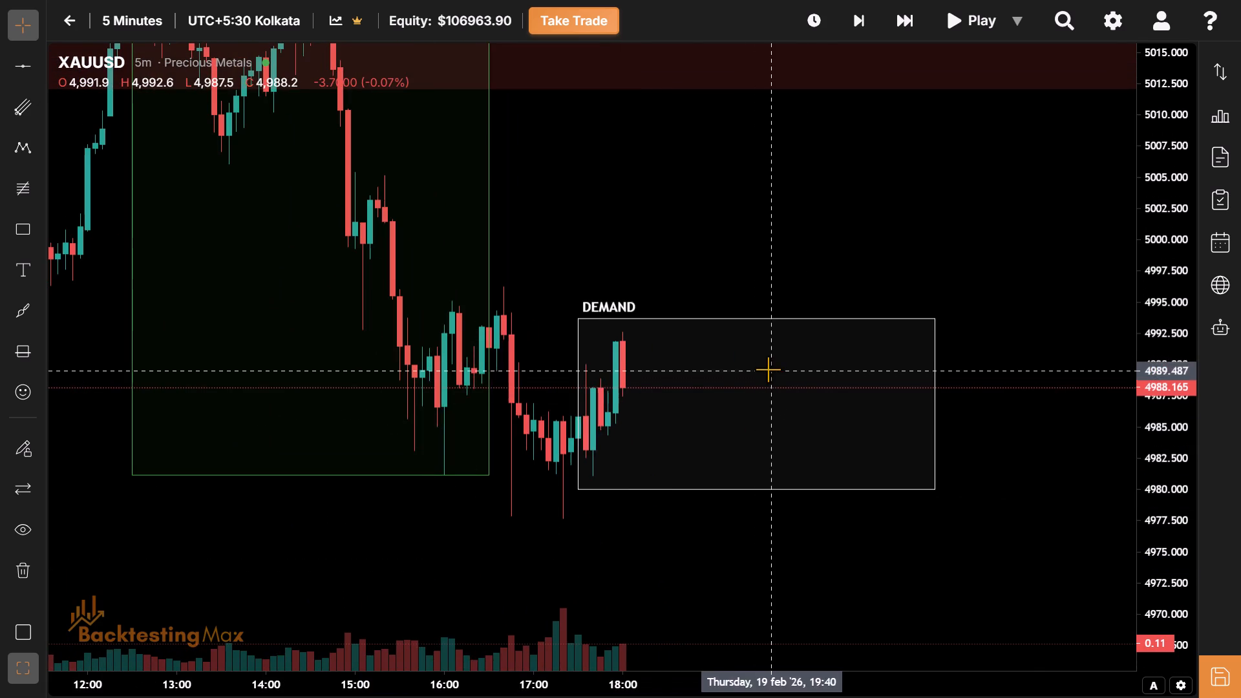
drag(768, 369, 966, 381)
drag(482, 556, 397, 697)
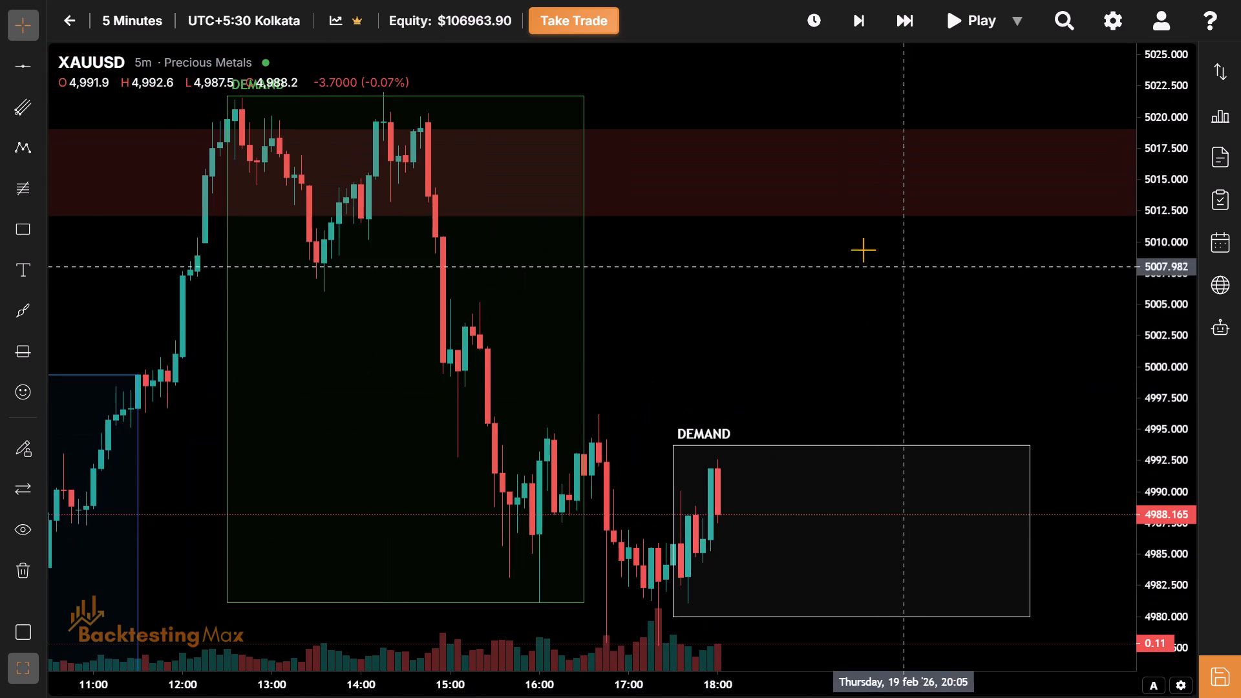
drag(824, 250, 959, 323)
drag(900, 326, 664, 341)
drag(756, 454, 739, 296)
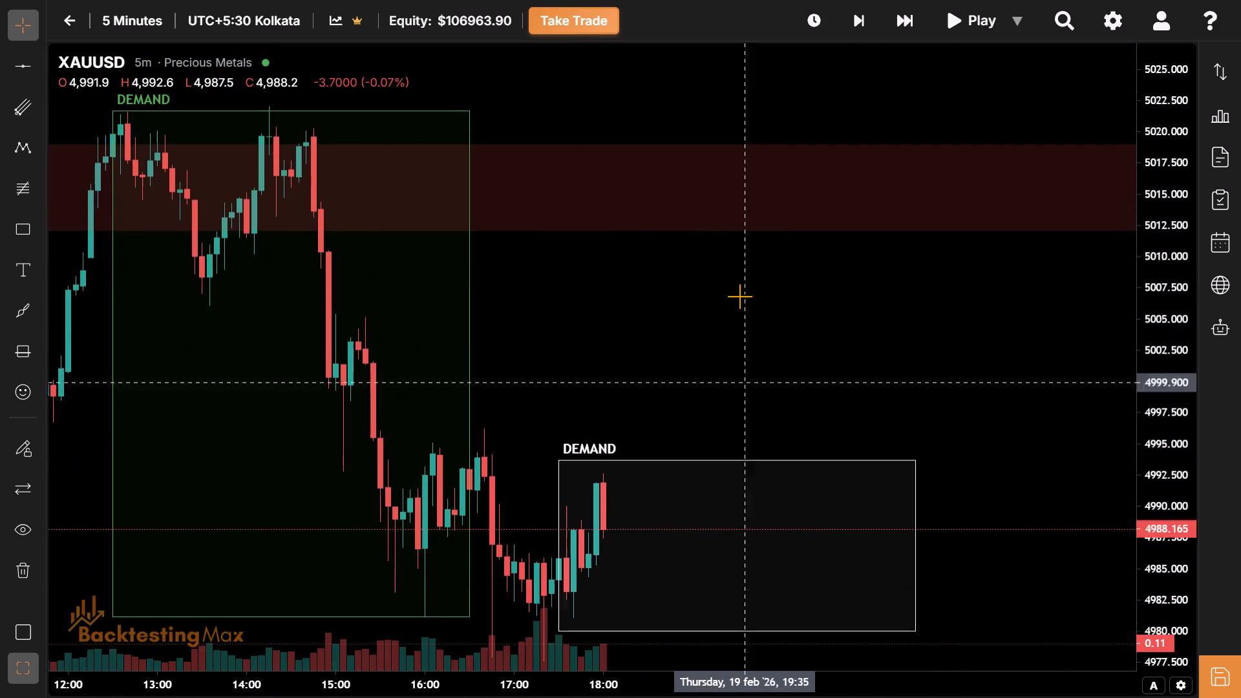
drag(739, 296, 982, 308)
drag(910, 334, 608, 383)
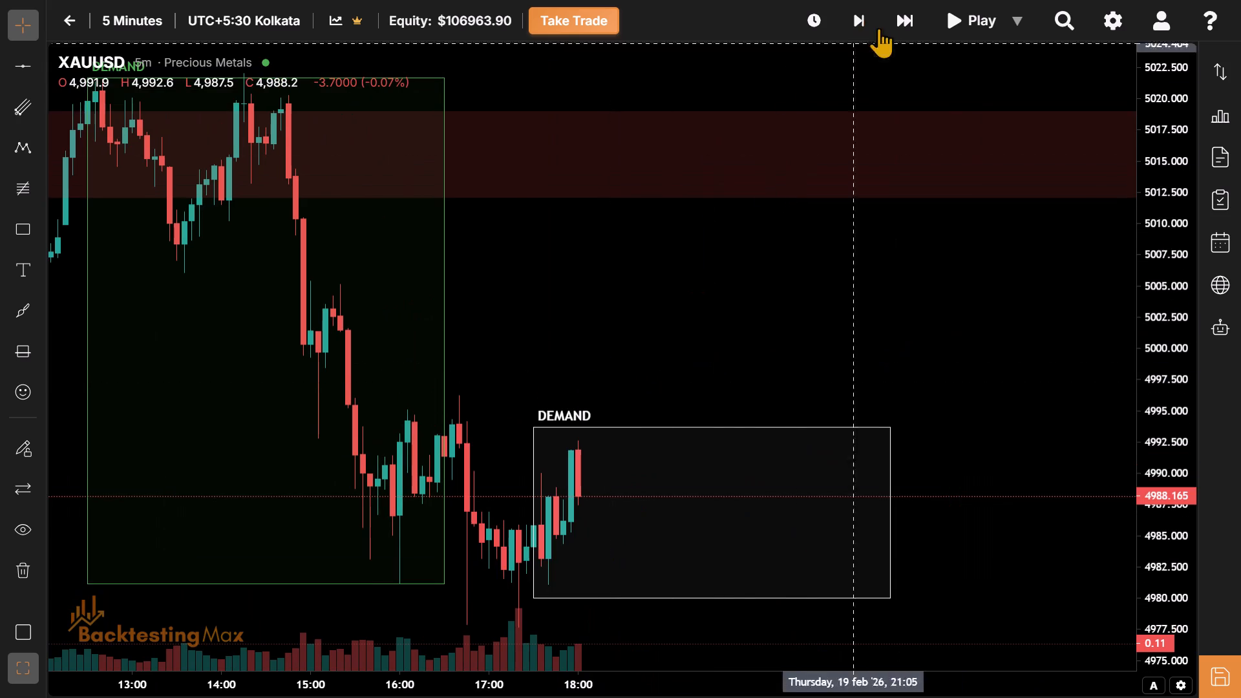
Advance the 5-minute replay one bar at a time from 18:00 to 18:30 on 19 February.
click(861, 23)
click(861, 23)
click(861, 23)
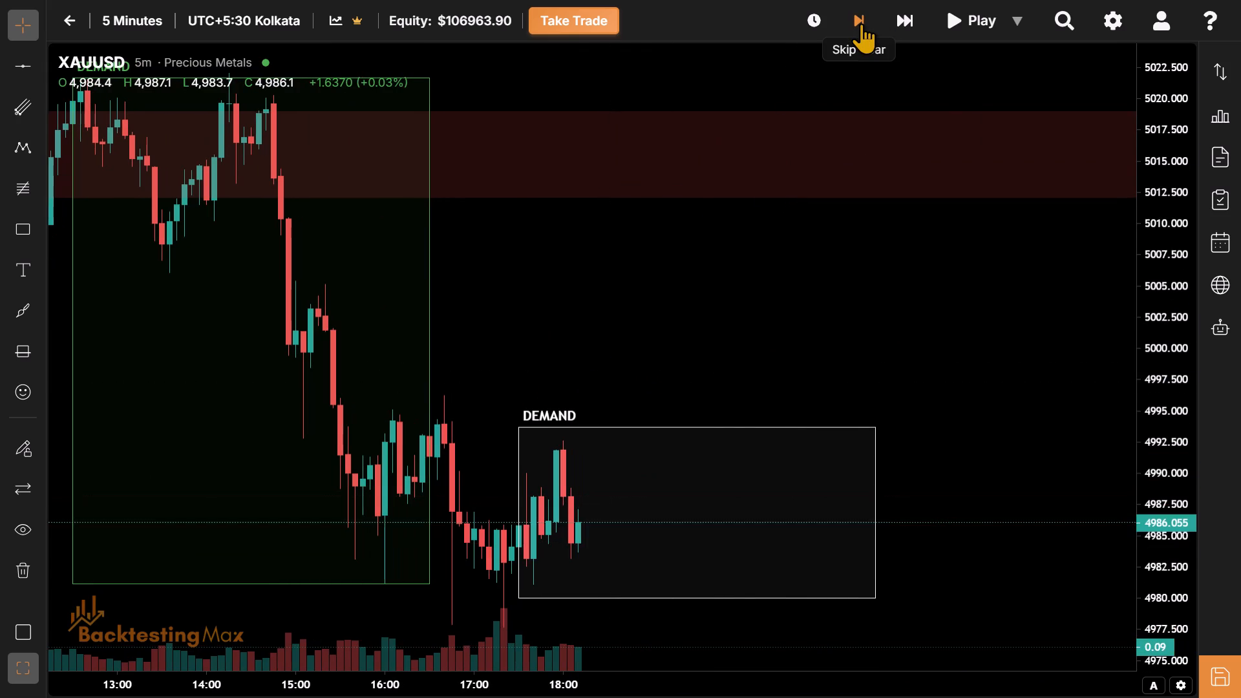
click(861, 23)
click(861, 23)
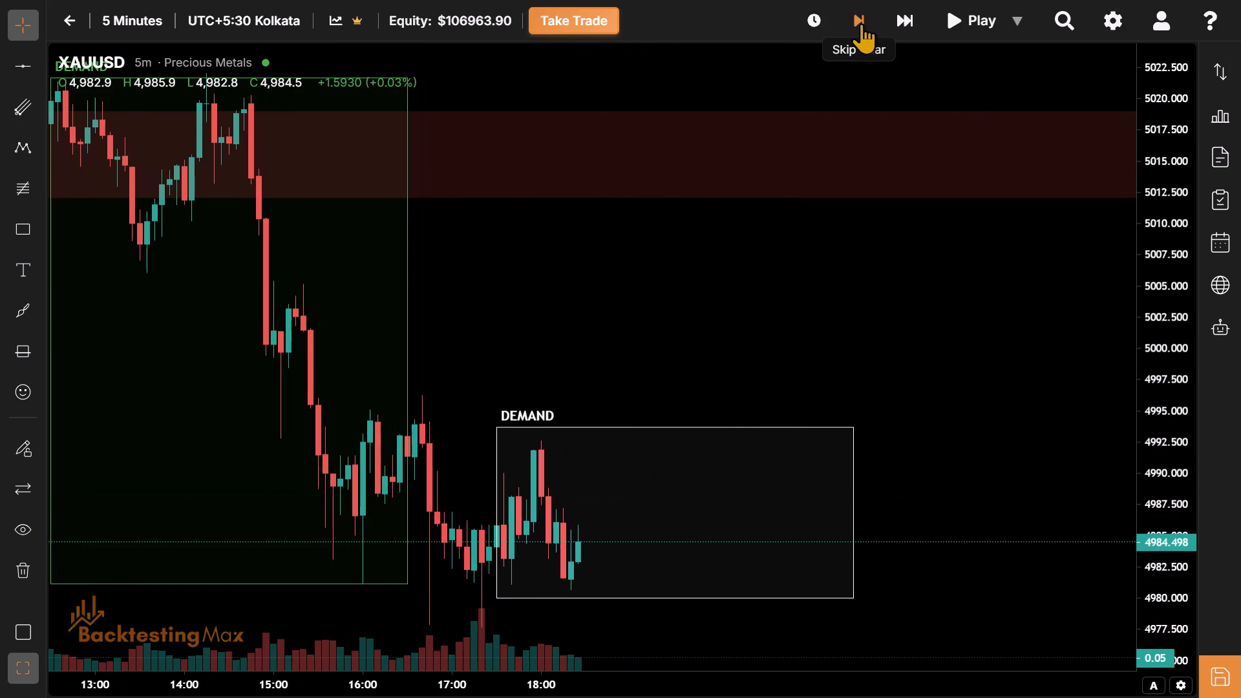
click(861, 23)
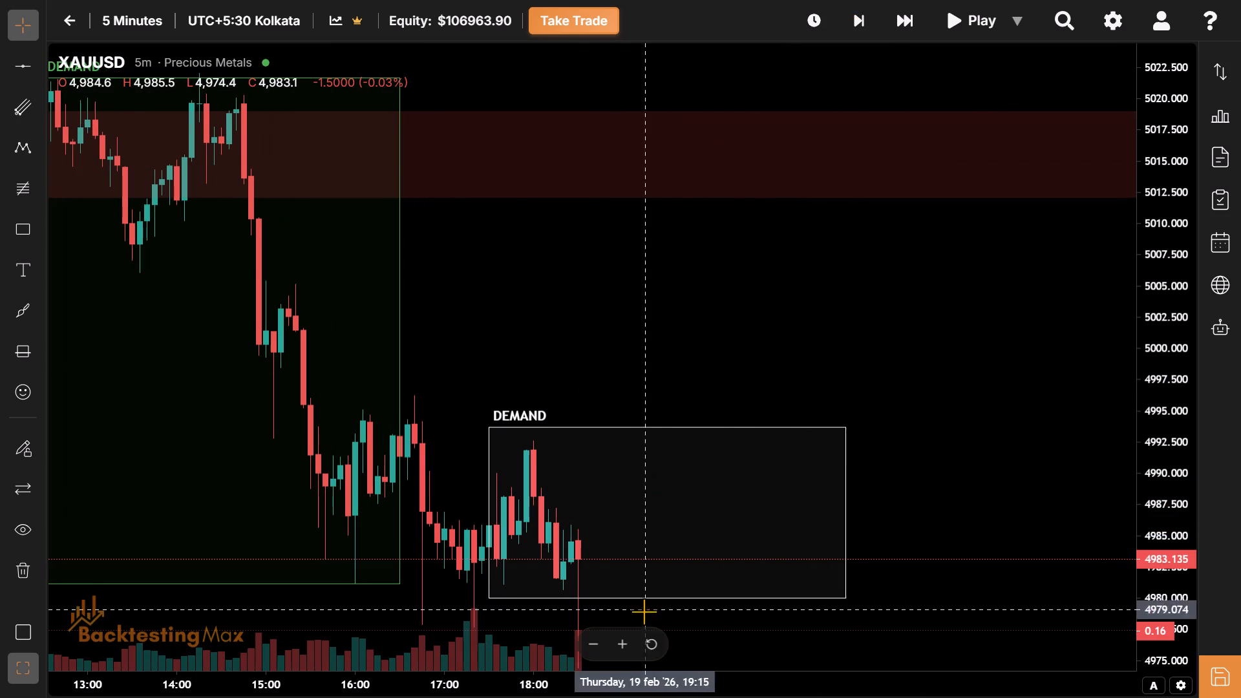
Lower the NY session rectangle's bottom edge to the new session low at about 4,974.6.
drag(635, 637, 716, 626)
drag(716, 626, 631, 398)
drag(631, 398, 686, 402)
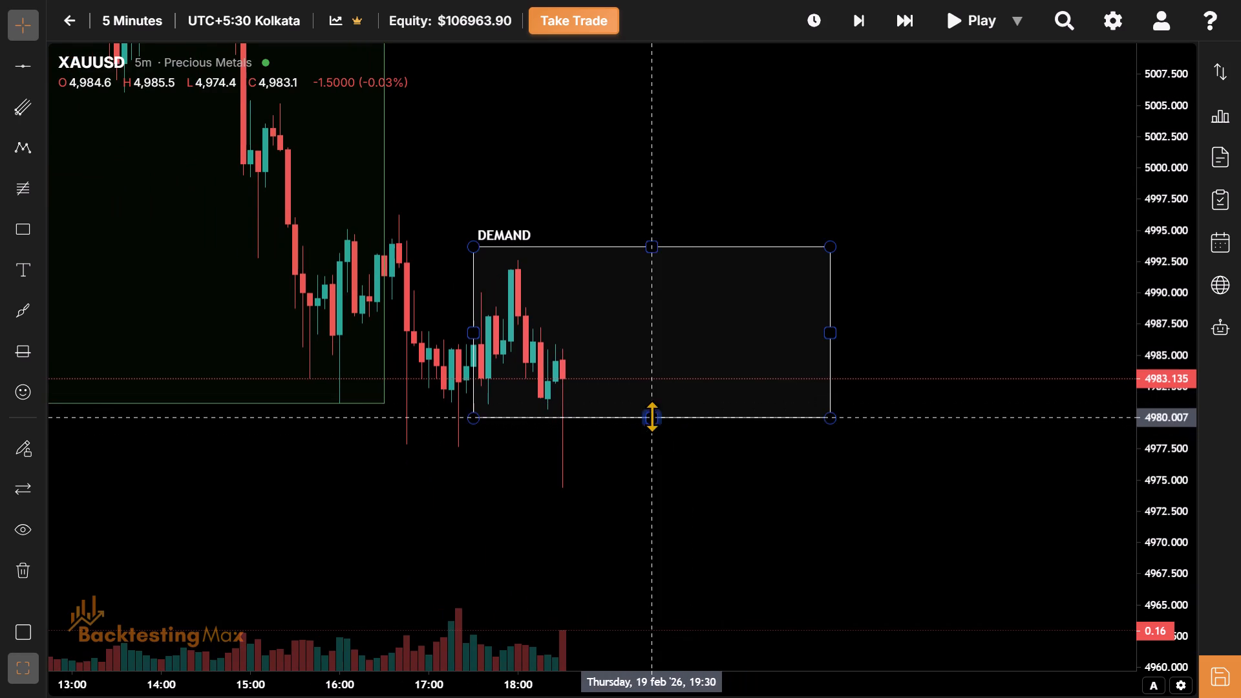
drag(652, 416, 745, 485)
Advance the replay two more single bars to 18:40.
drag(585, 420, 990, 435)
drag(572, 529, 758, 536)
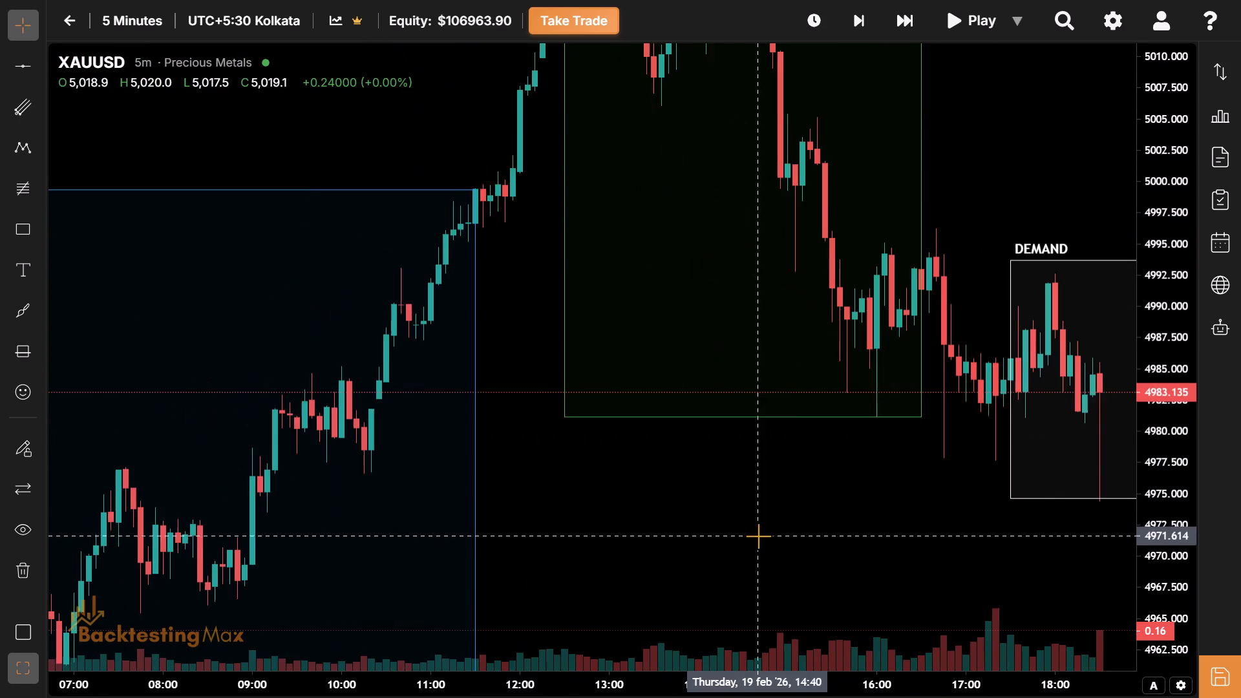
drag(758, 536, 703, 540)
drag(652, 509, 645, 507)
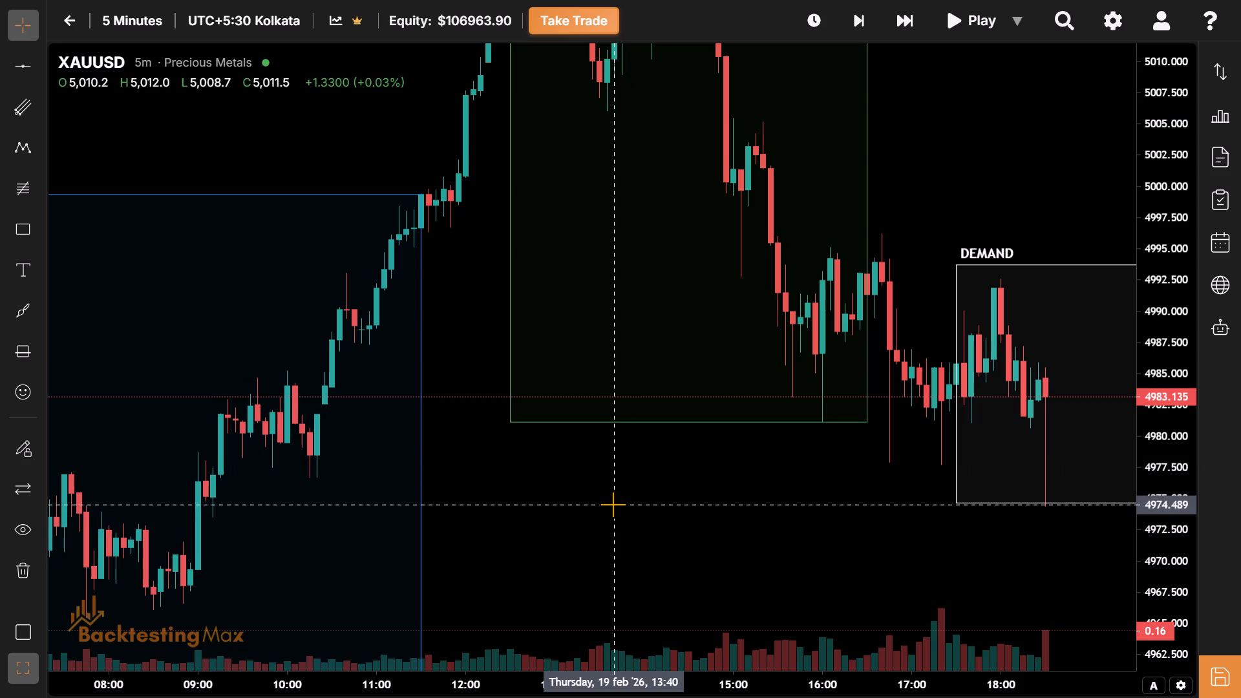
drag(613, 504, 992, 425)
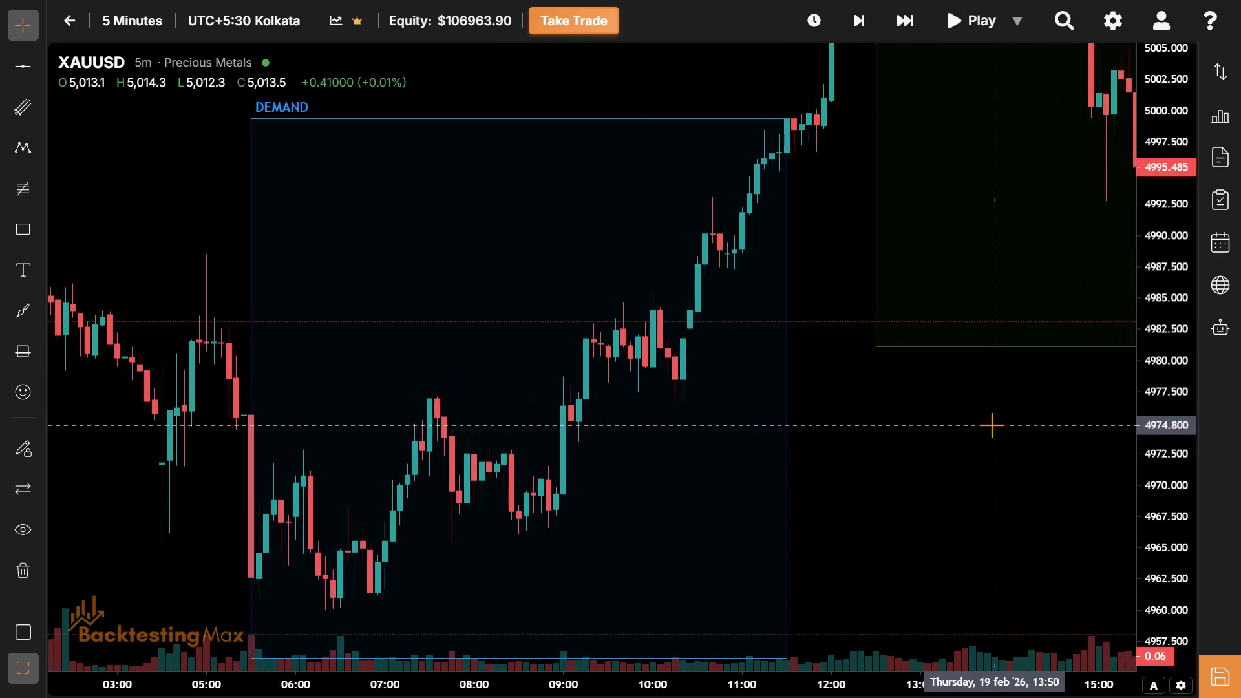
drag(992, 425, 355, 581)
drag(856, 506, 694, 514)
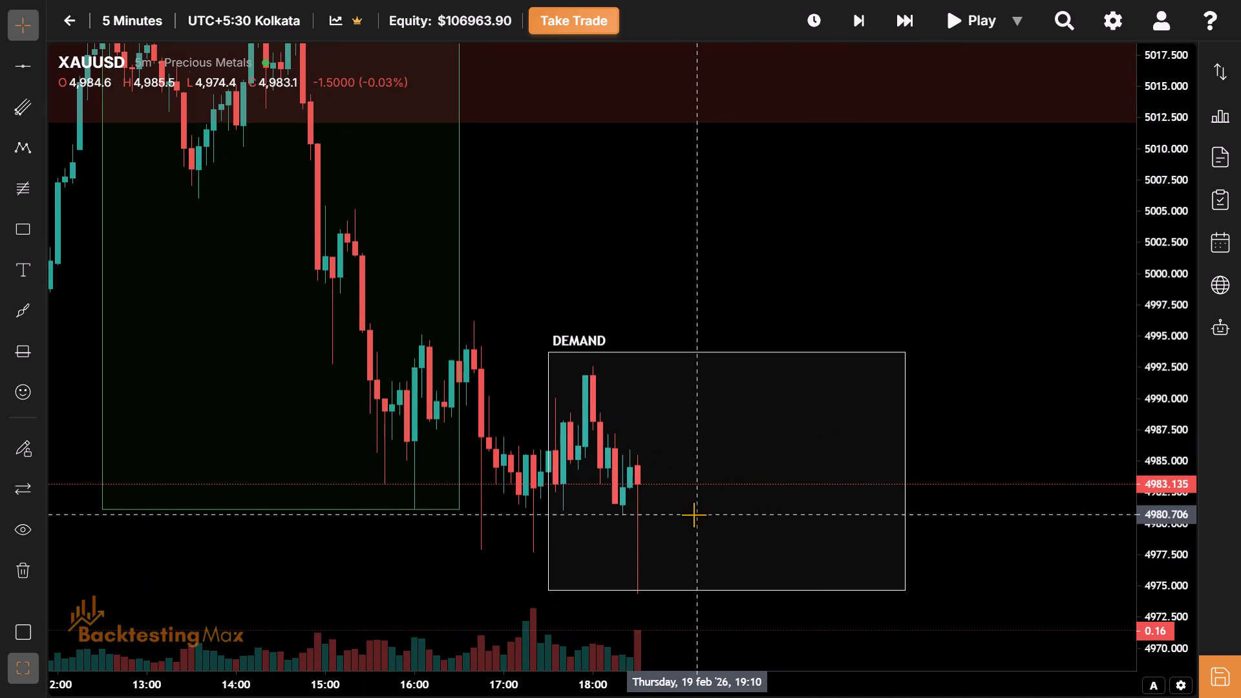
click(858, 26)
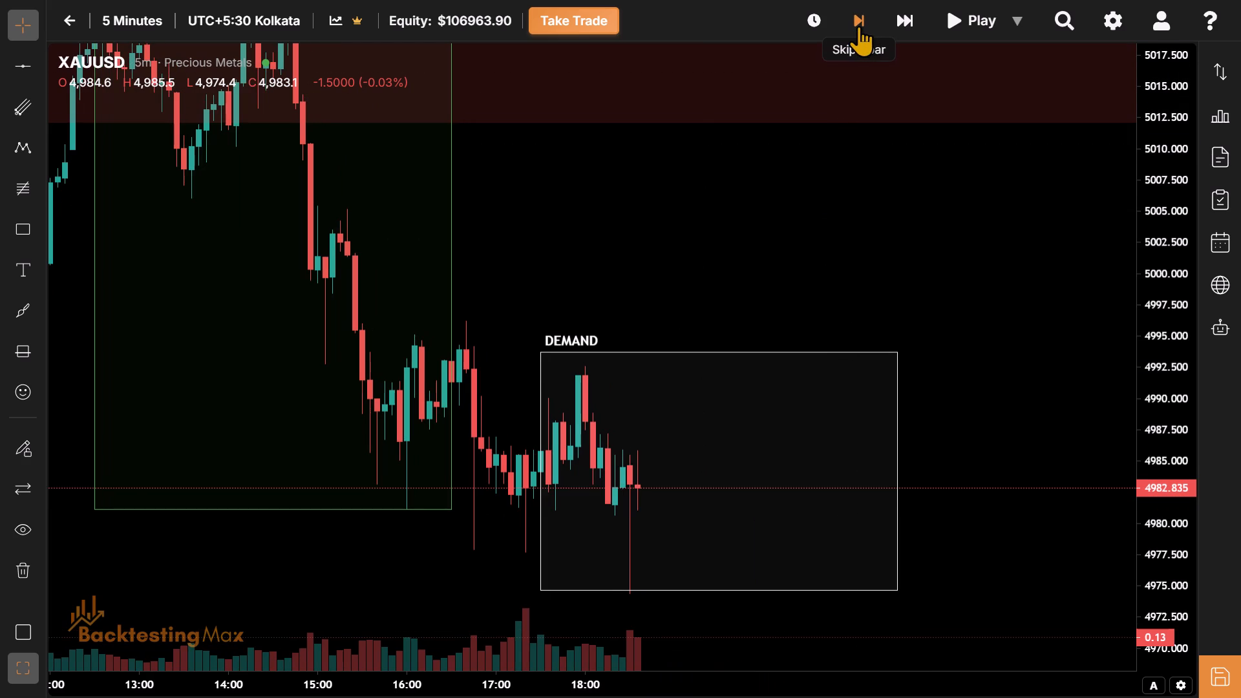
click(858, 26)
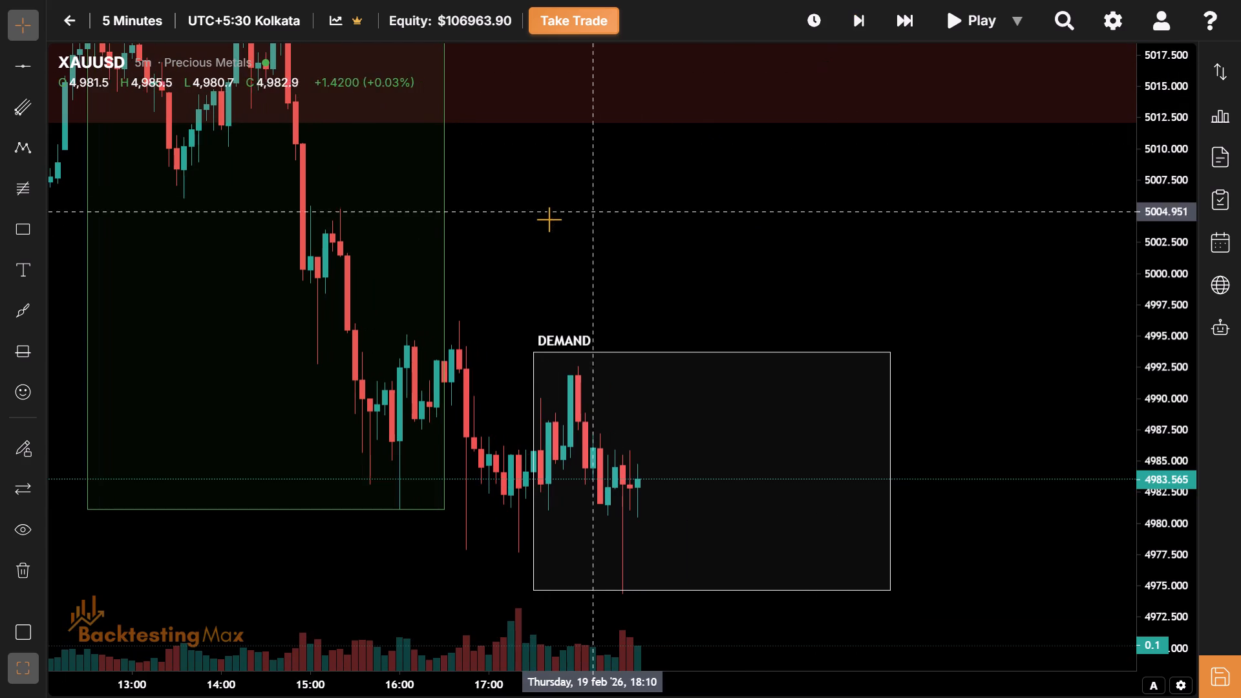
Examine the price action from the supply zone and London session down into the NY session's candles.
drag(544, 218, 735, 435)
drag(686, 388, 905, 335)
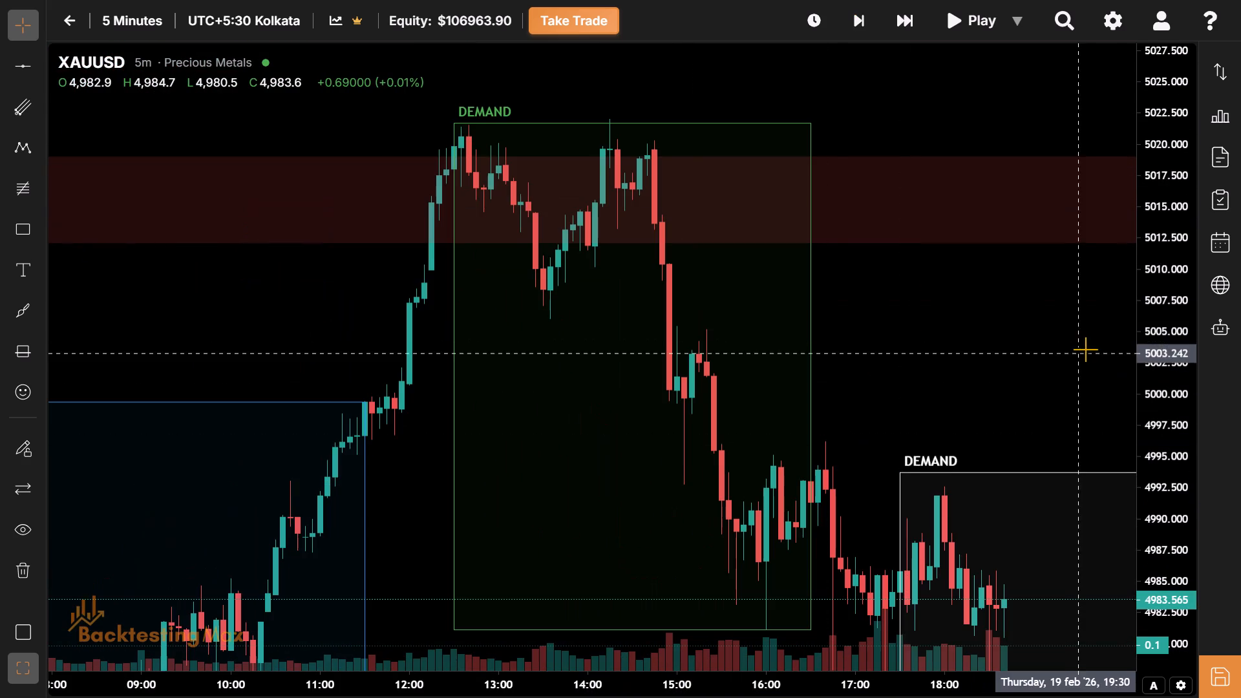
drag(1085, 349, 951, 275)
drag(879, 286, 815, 233)
drag(953, 293, 895, 272)
drag(895, 272, 948, 310)
drag(847, 292, 908, 281)
drag(803, 293, 721, 237)
drag(864, 248, 723, 262)
drag(780, 246, 696, 244)
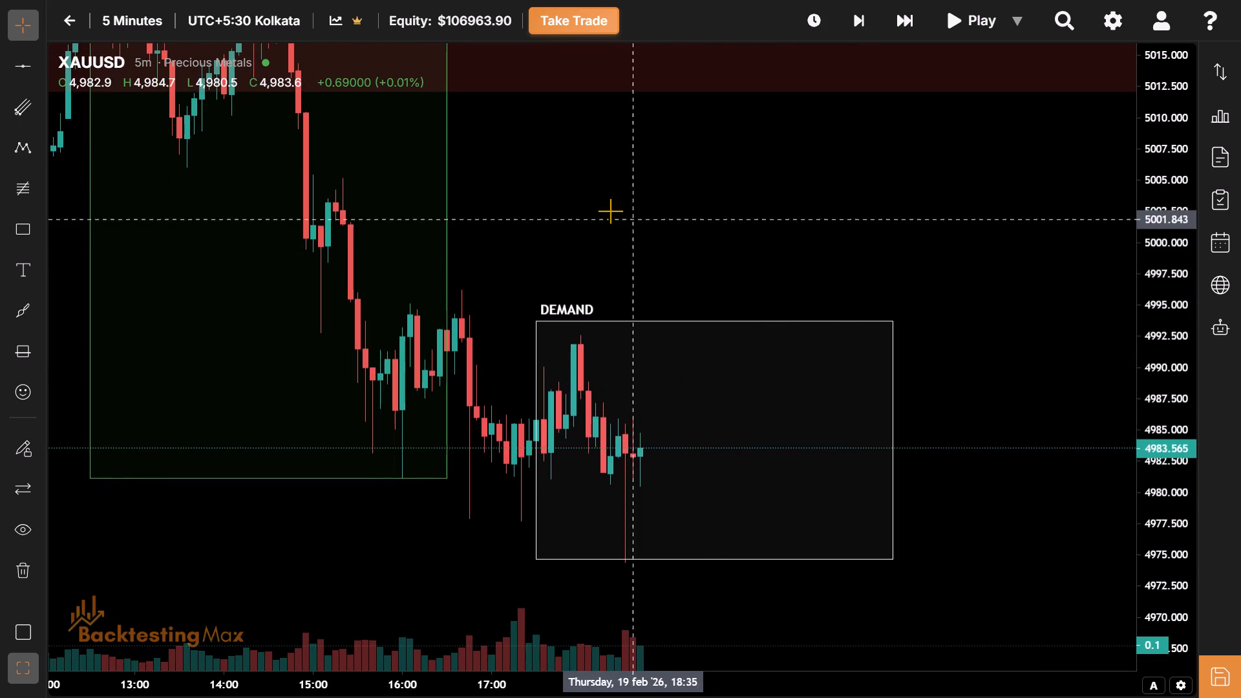
drag(610, 211, 657, 339)
drag(793, 441, 793, 438)
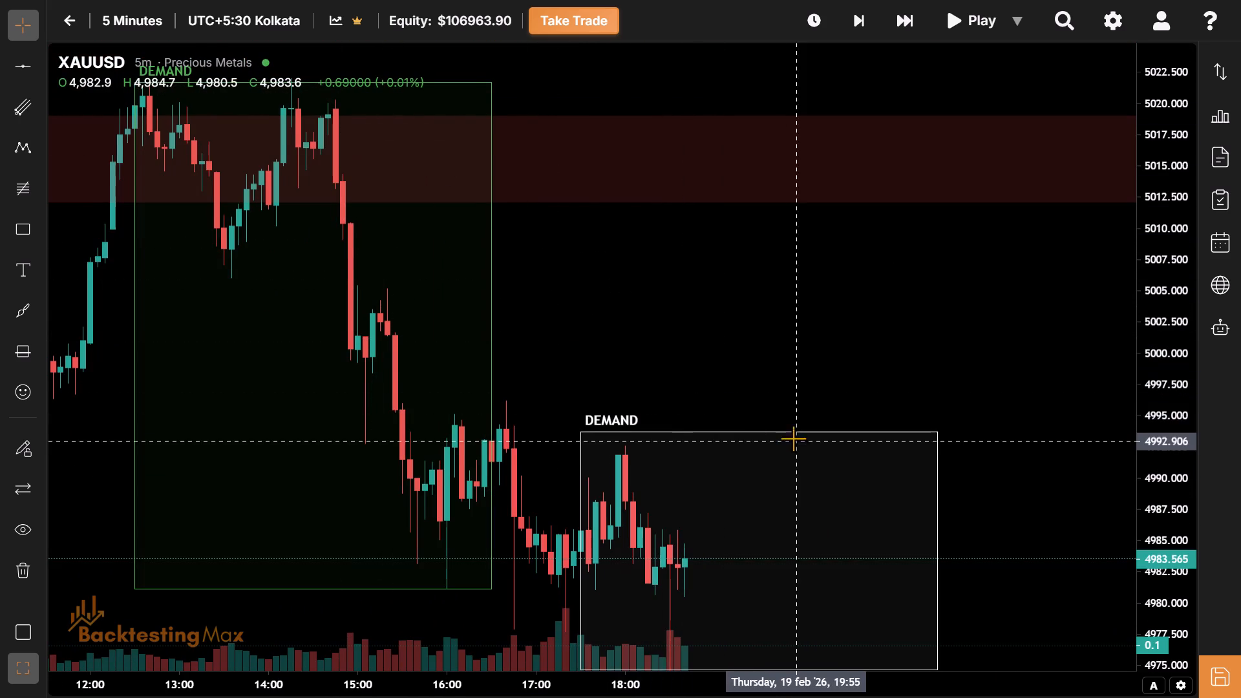
drag(793, 438, 817, 407)
drag(817, 407, 642, 321)
key(ctrl+z)
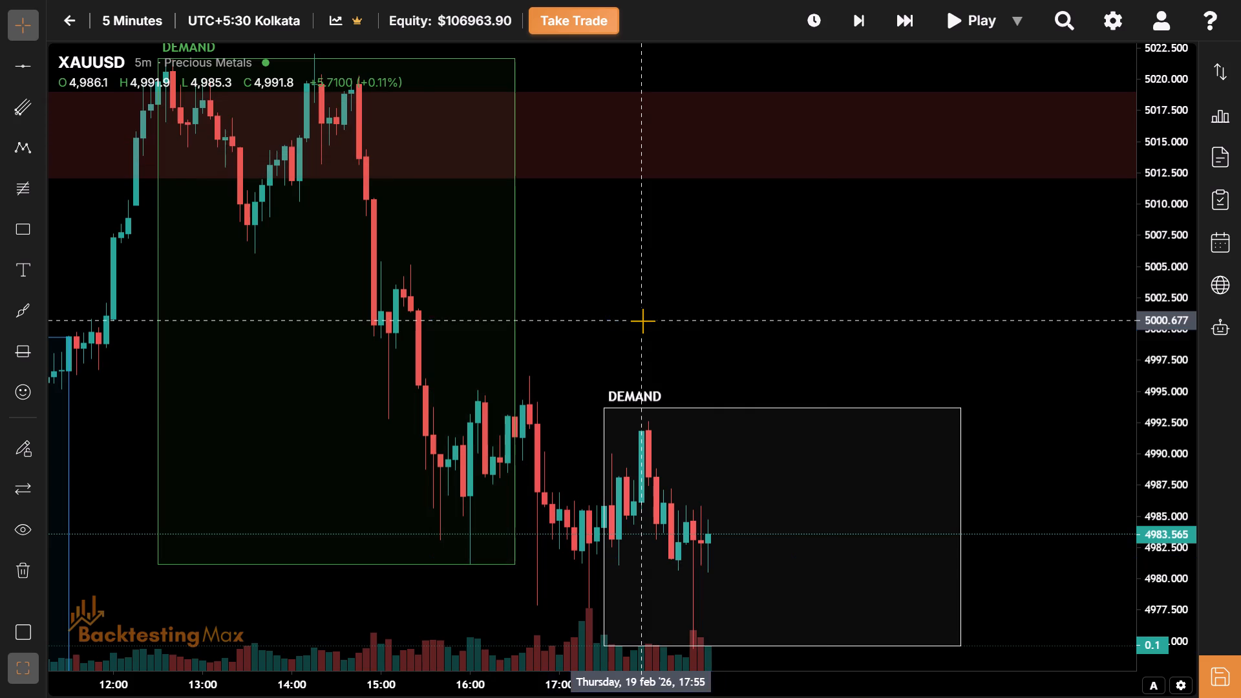
drag(899, 306, 758, 262)
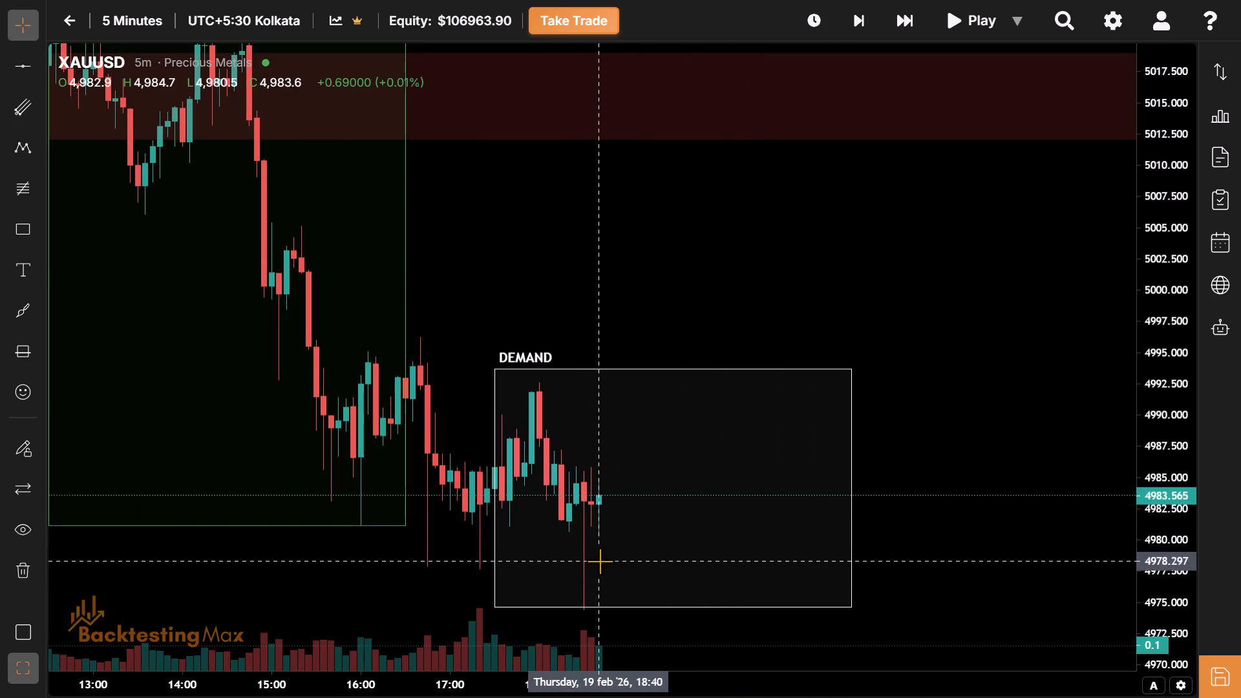
drag(600, 561, 684, 485)
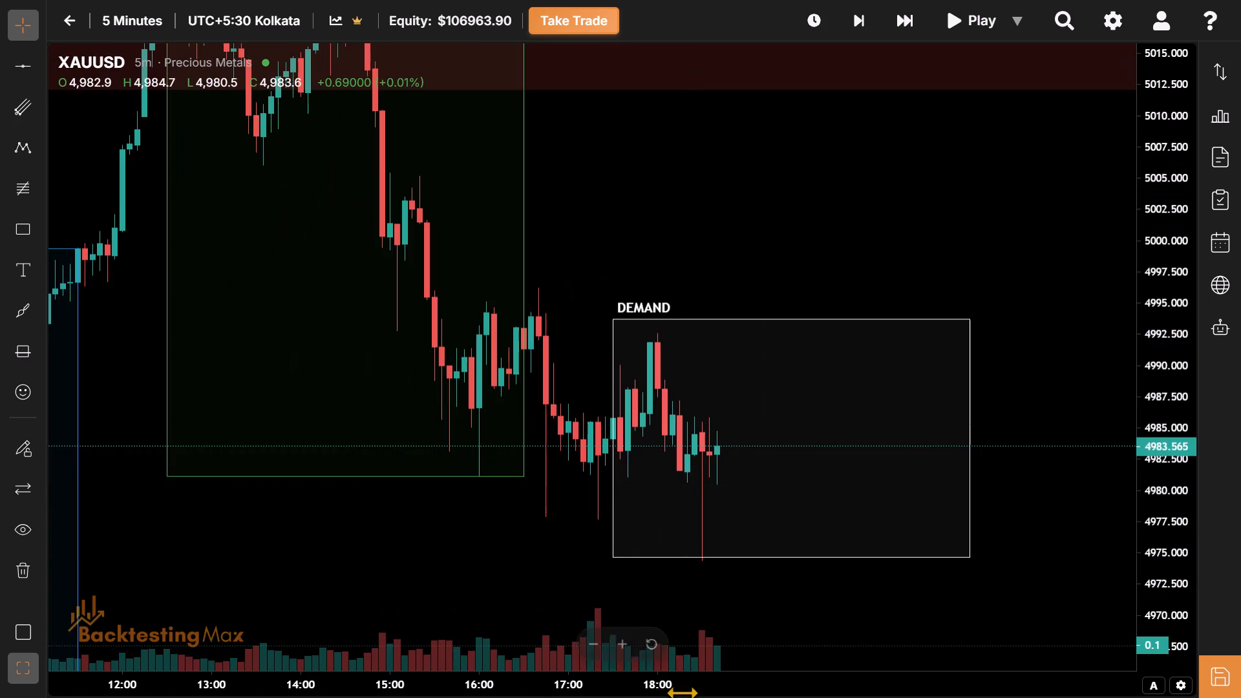
Enlarge the NY session candles and advance the replay bar by bar to 19:00.
drag(679, 688, 611, 692)
drag(1171, 618, 1141, 510)
drag(827, 438, 706, 310)
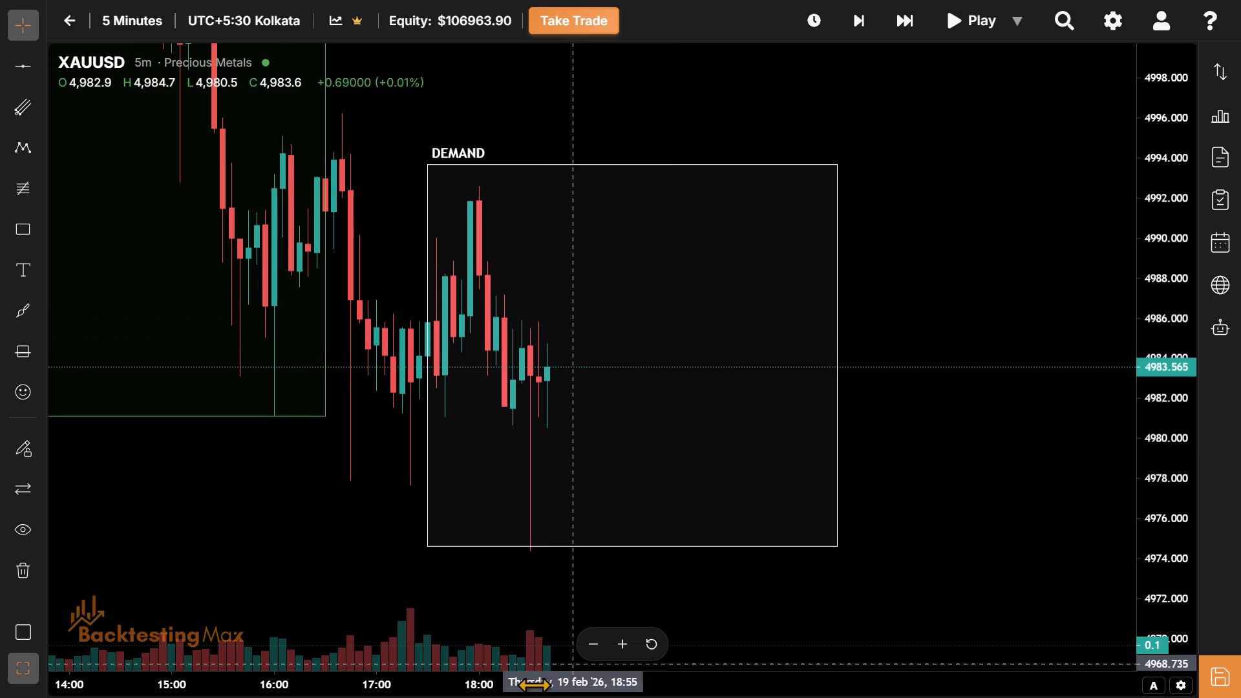
drag(534, 685, 456, 690)
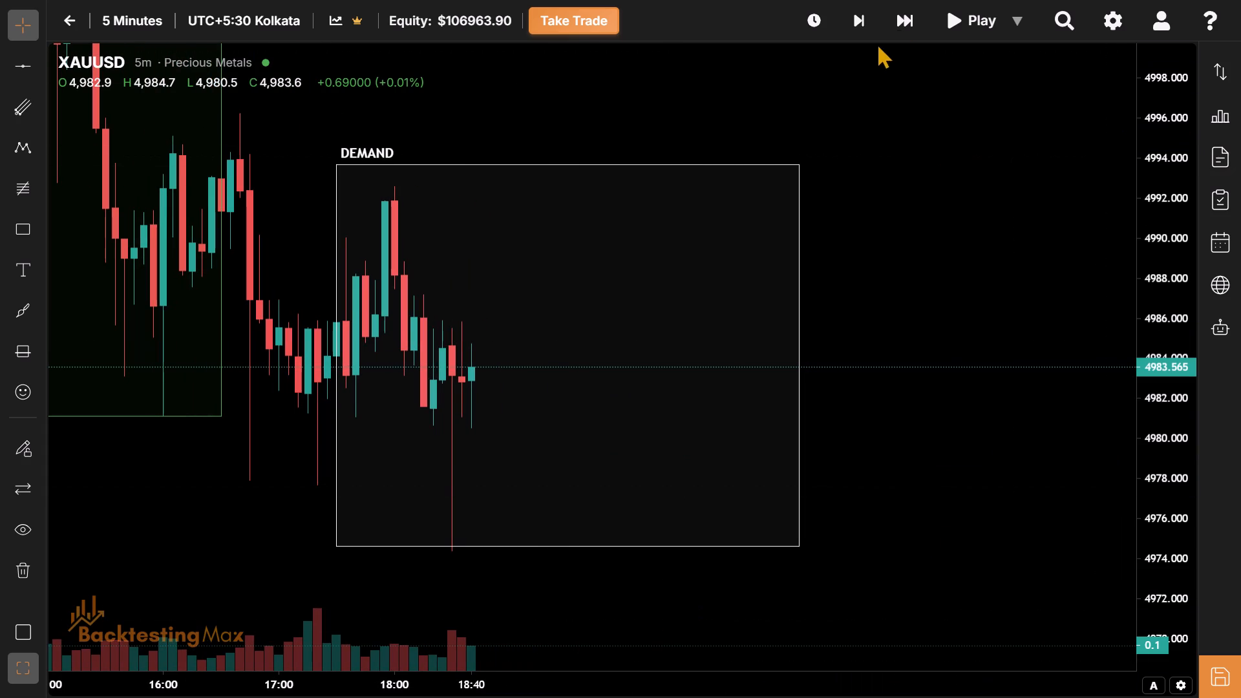
click(855, 16)
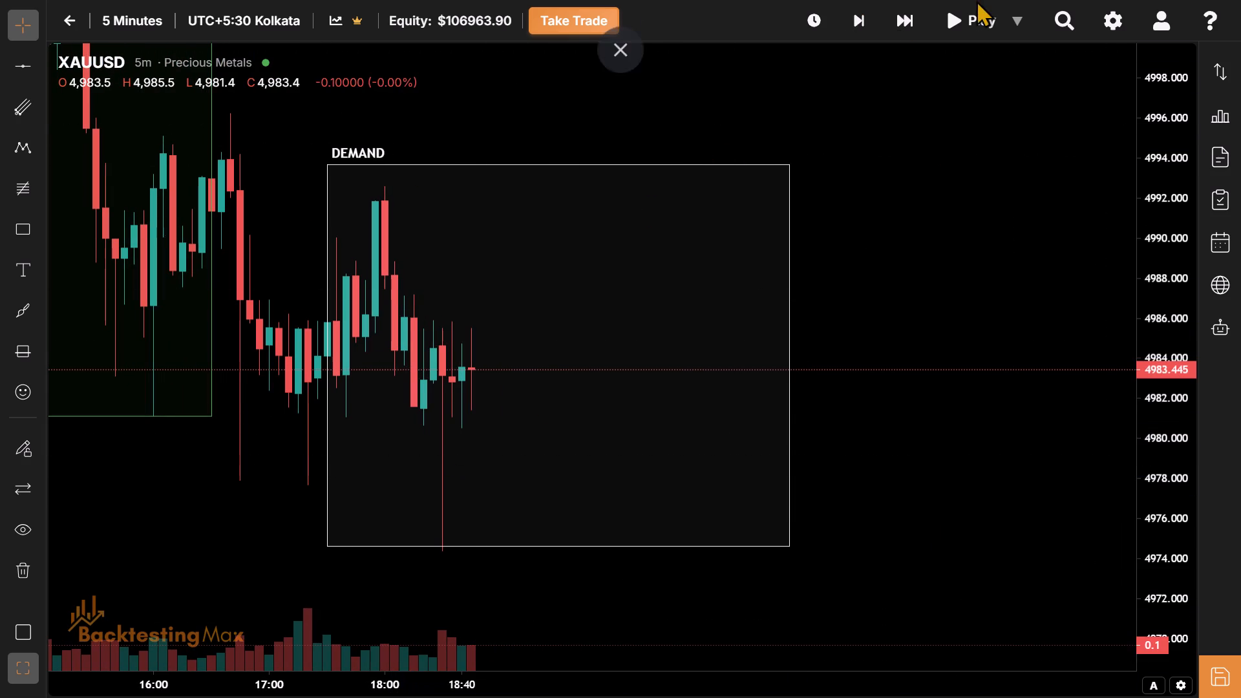
click(864, 25)
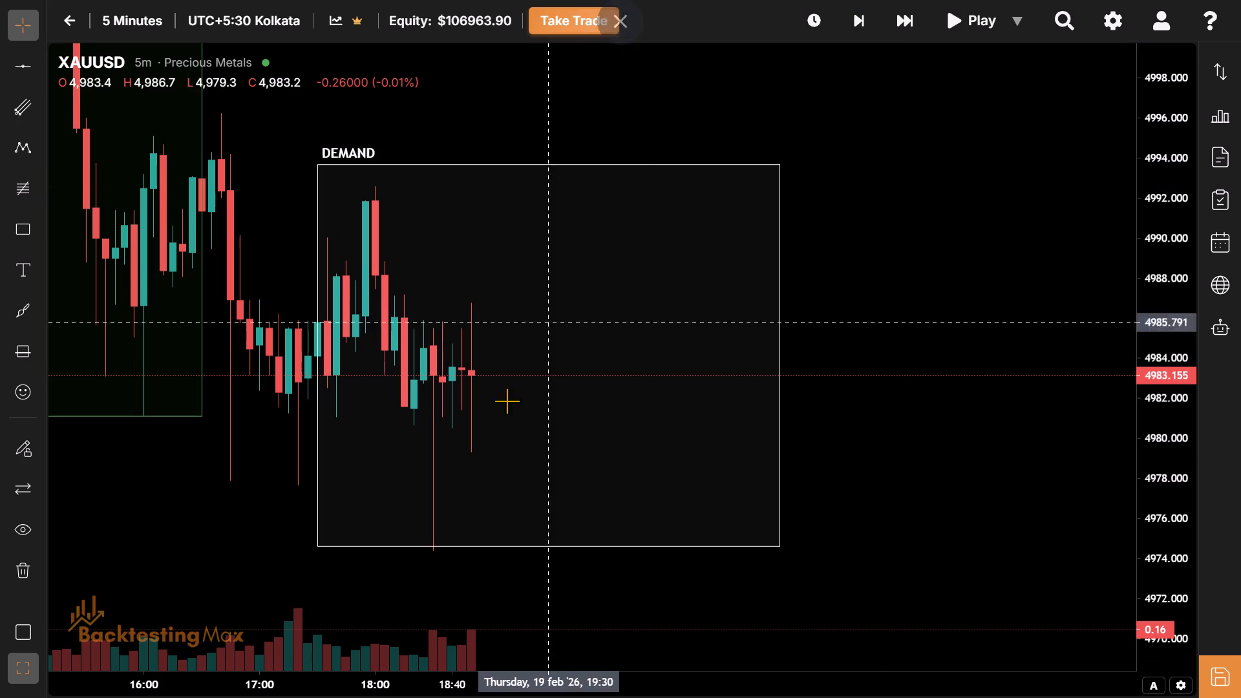
drag(481, 461, 573, 486)
double_click(573, 486)
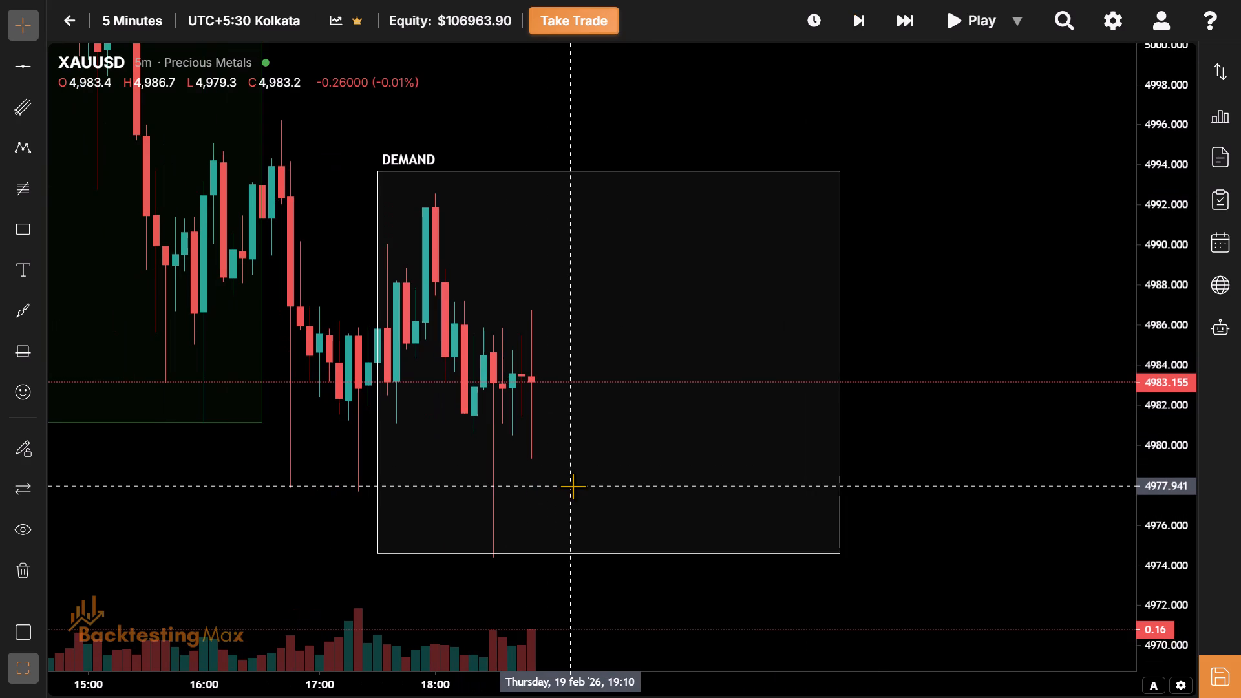
click(847, 28)
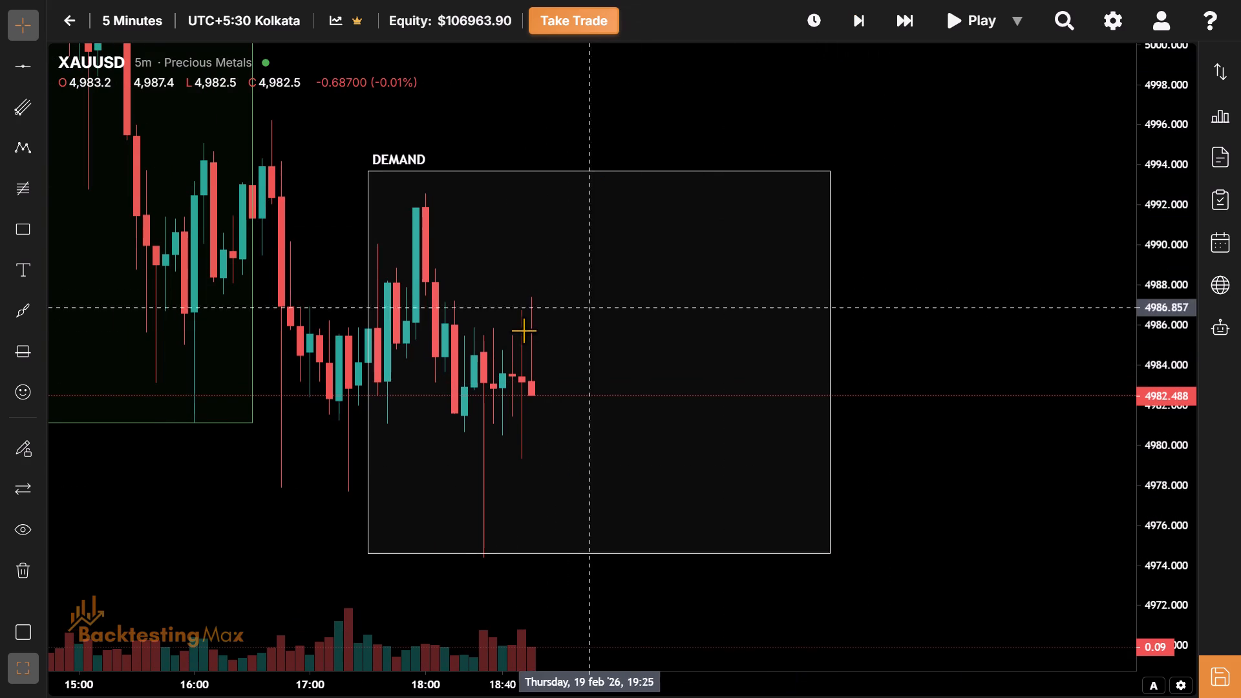
drag(524, 330, 611, 461)
drag(639, 220, 494, 195)
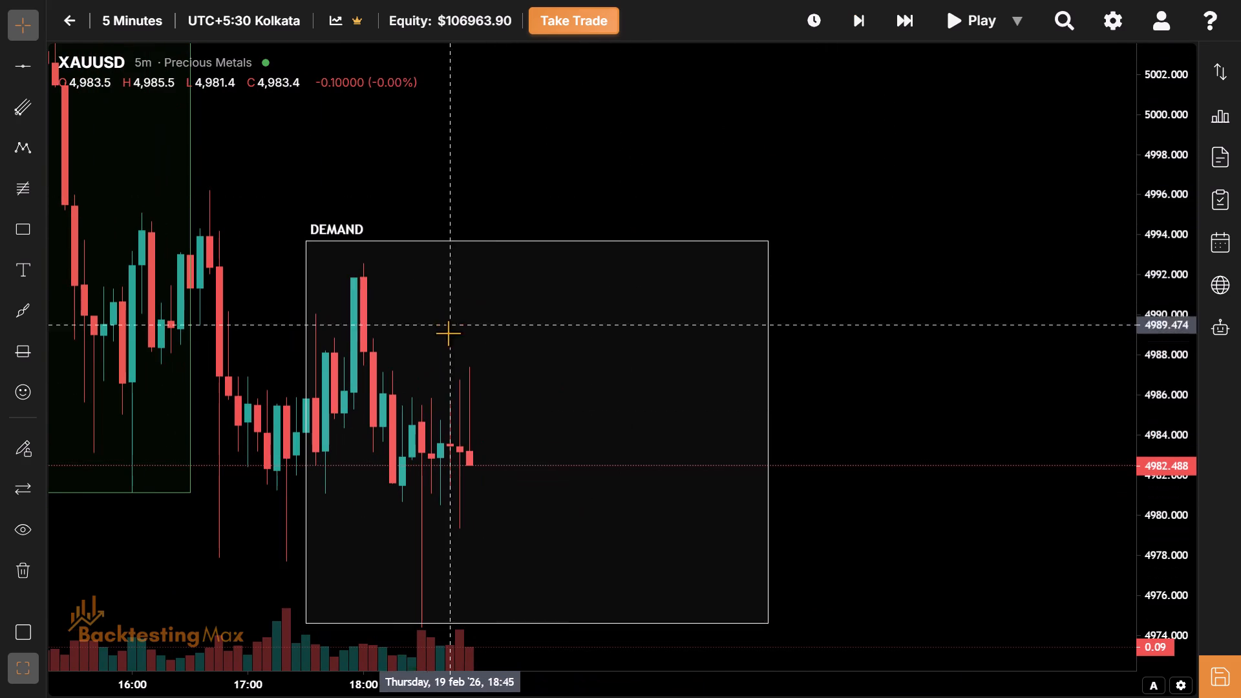
drag(469, 334, 798, 593)
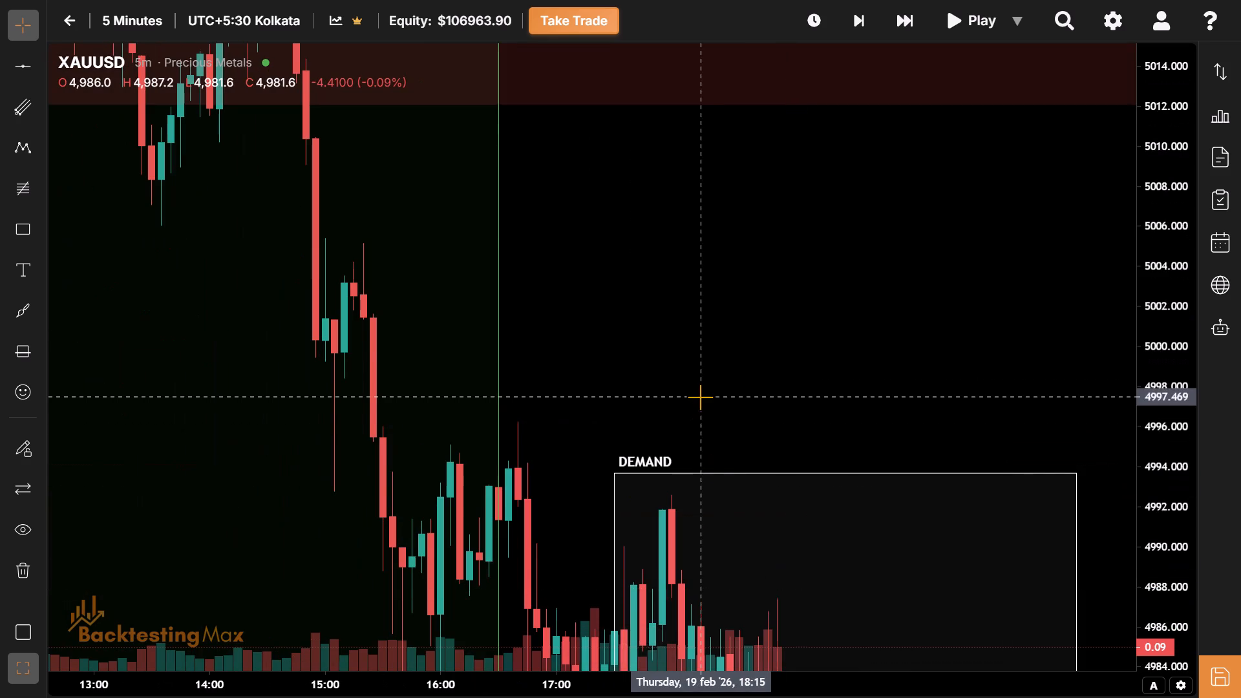
drag(700, 397, 584, 211)
drag(870, 374, 736, 280)
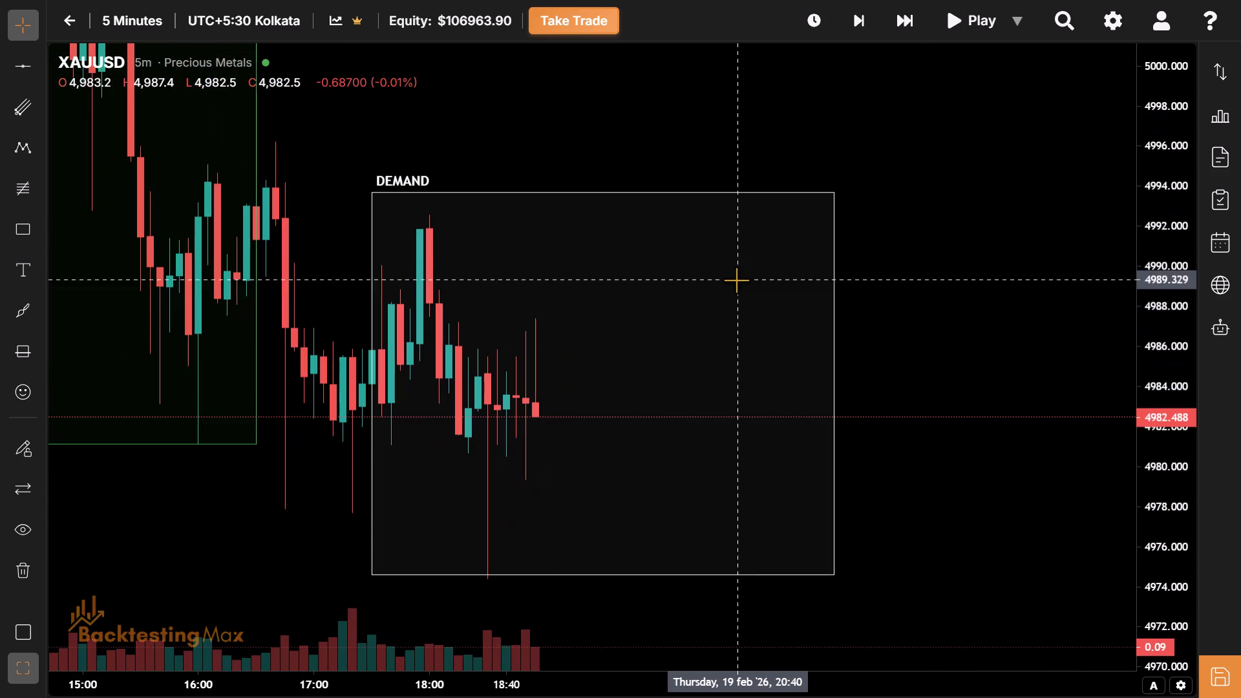
click(854, 18)
Lower the NY session rectangle's bottom edge to the 19:00 candle's low at about 4,972.
click(540, 591)
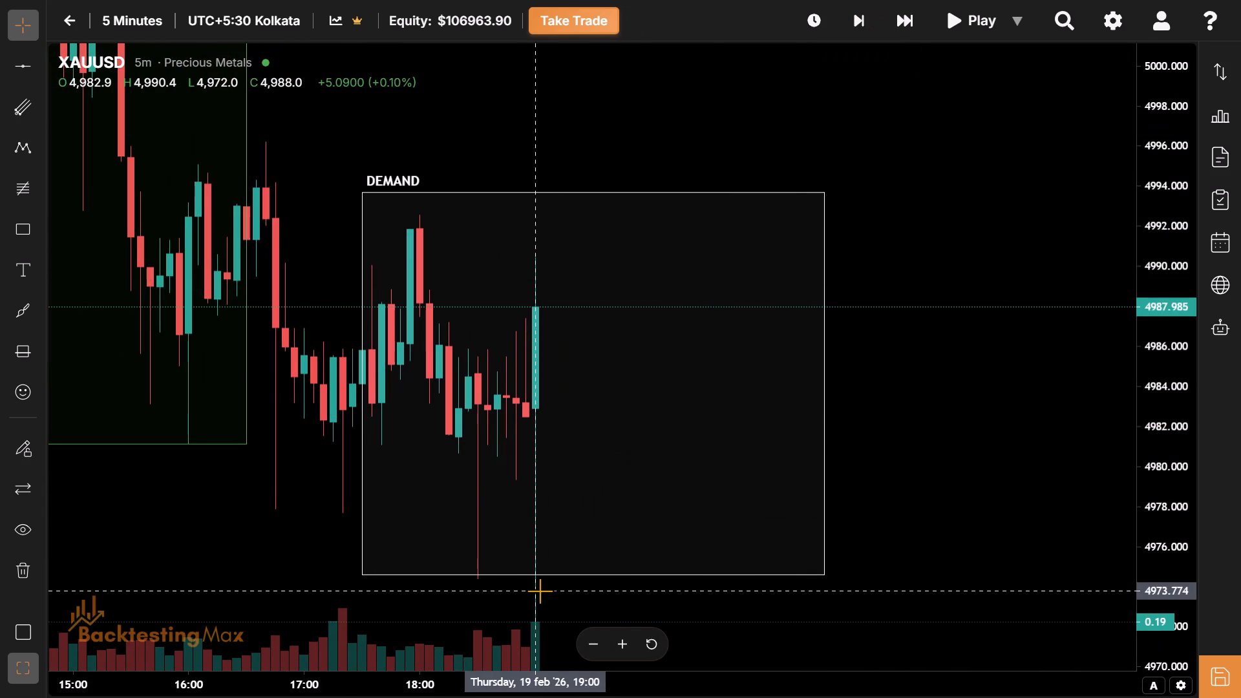
drag(616, 617, 550, 385)
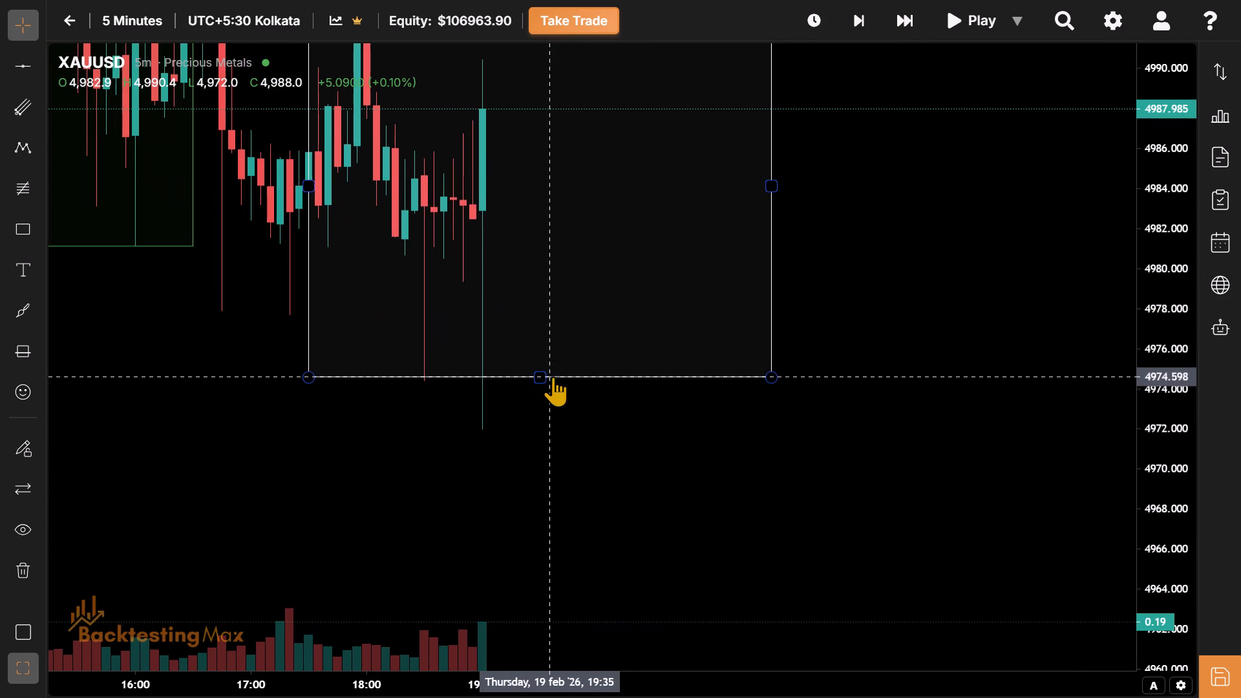
drag(543, 377, 550, 427)
Advance the replay two more single bars to 19:10.
drag(546, 304, 517, 520)
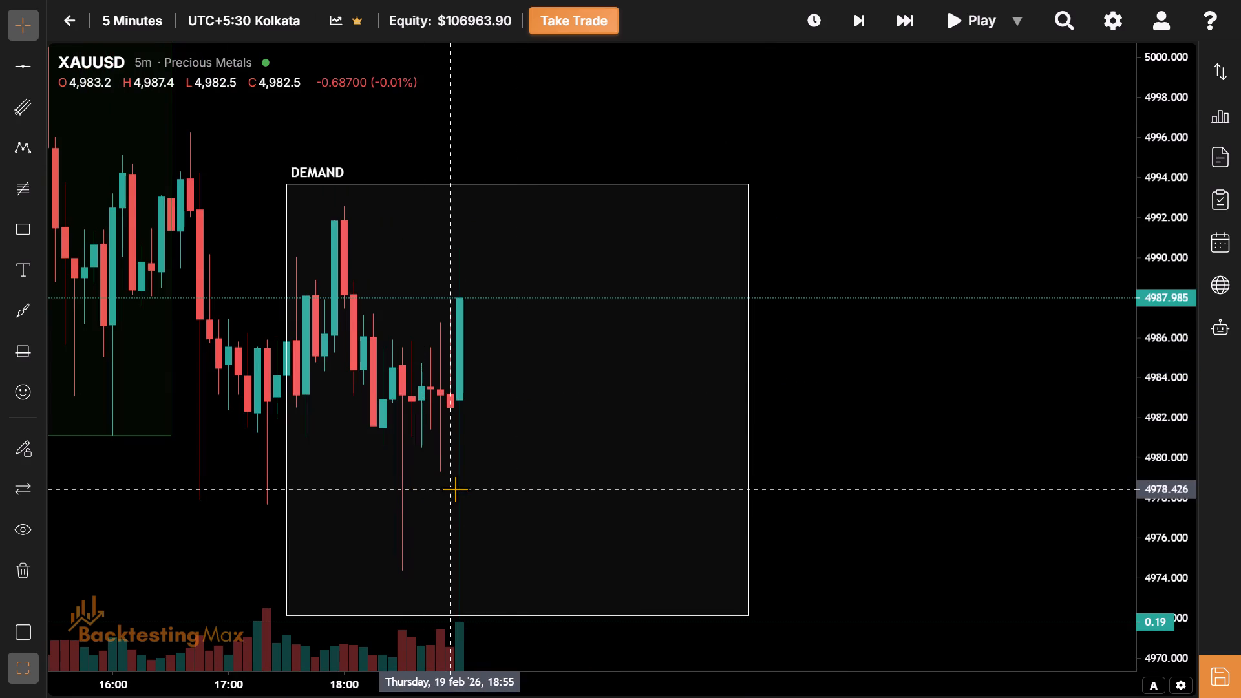
drag(460, 489, 540, 554)
drag(527, 423, 516, 448)
drag(516, 448, 817, 303)
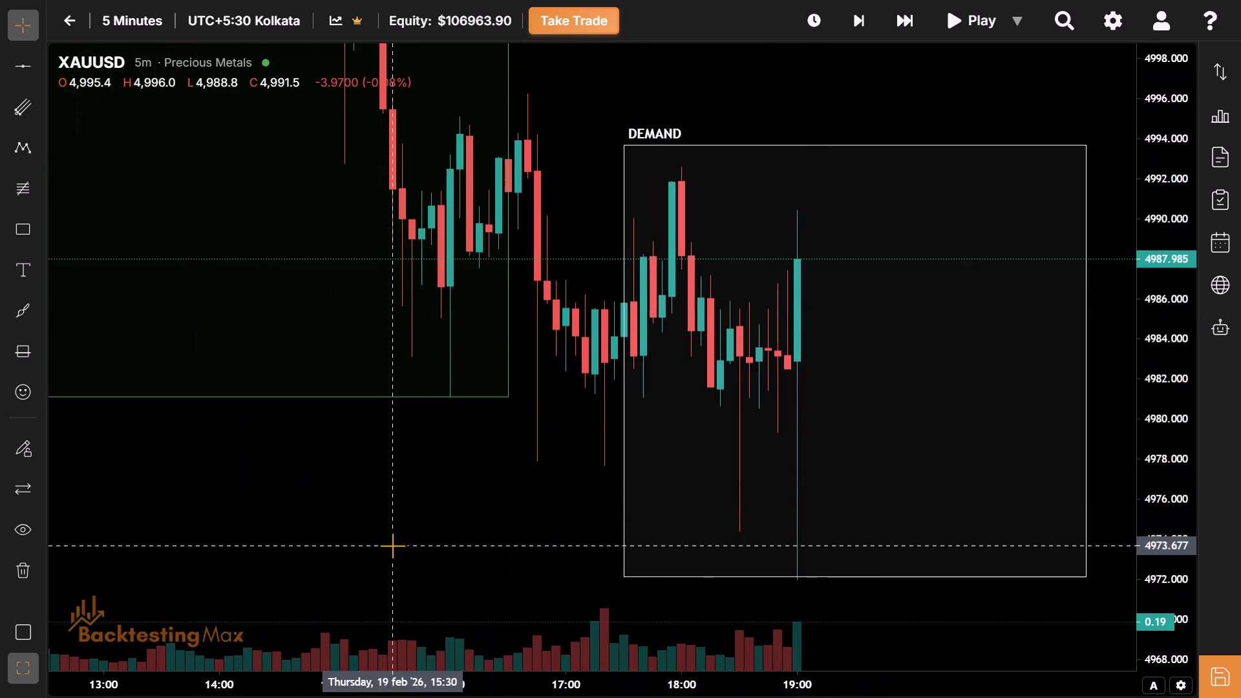
drag(392, 545, 182, 624)
drag(771, 415, 557, 441)
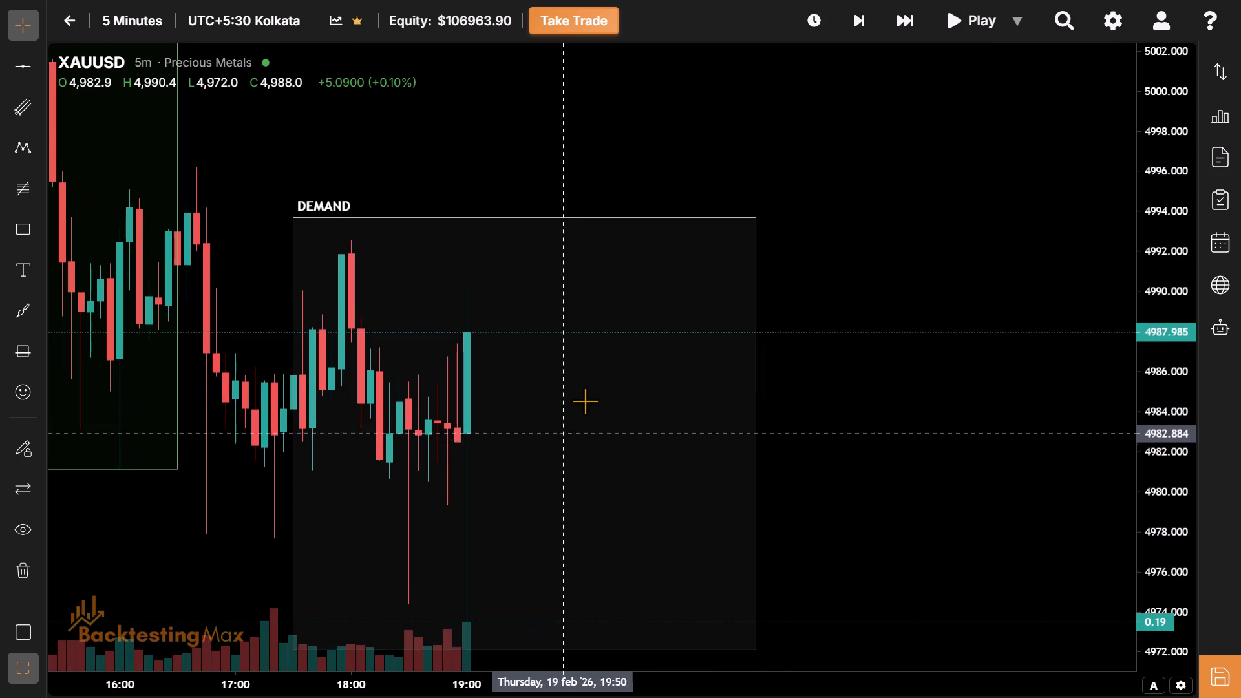
drag(585, 401, 550, 464)
click(859, 10)
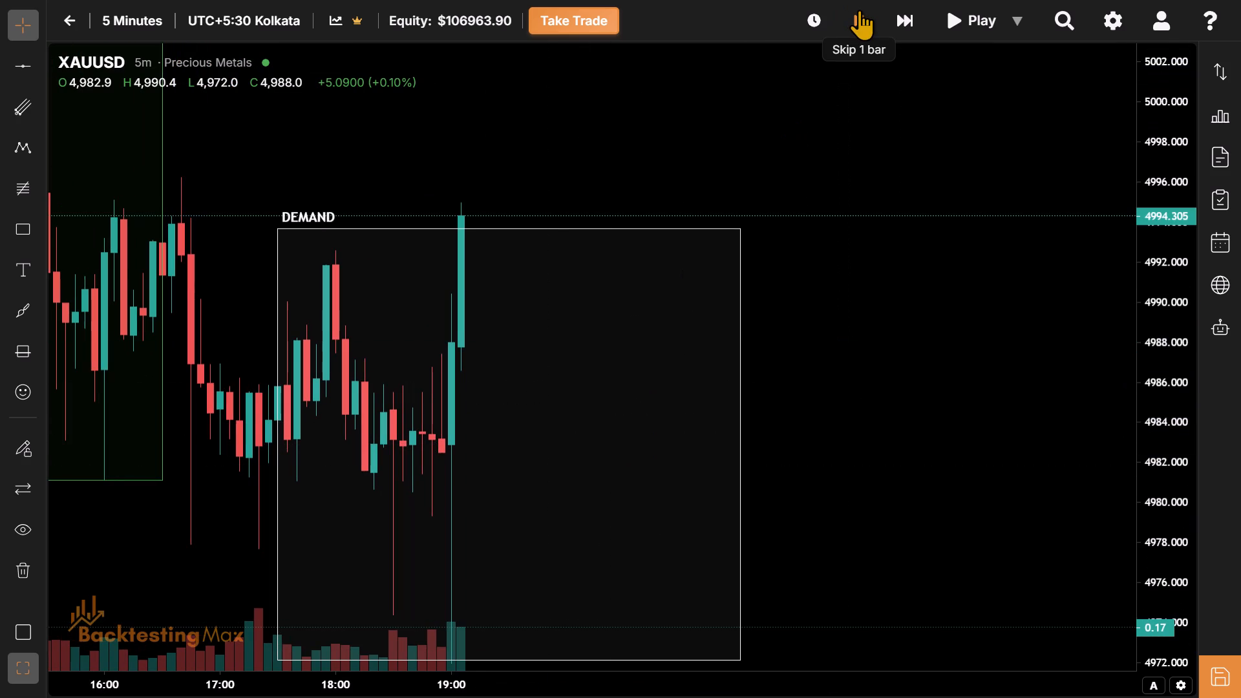
click(859, 10)
Raise the NY session rectangle's top edge to the 19:10 candle's high at about 4,997.
drag(534, 270, 575, 460)
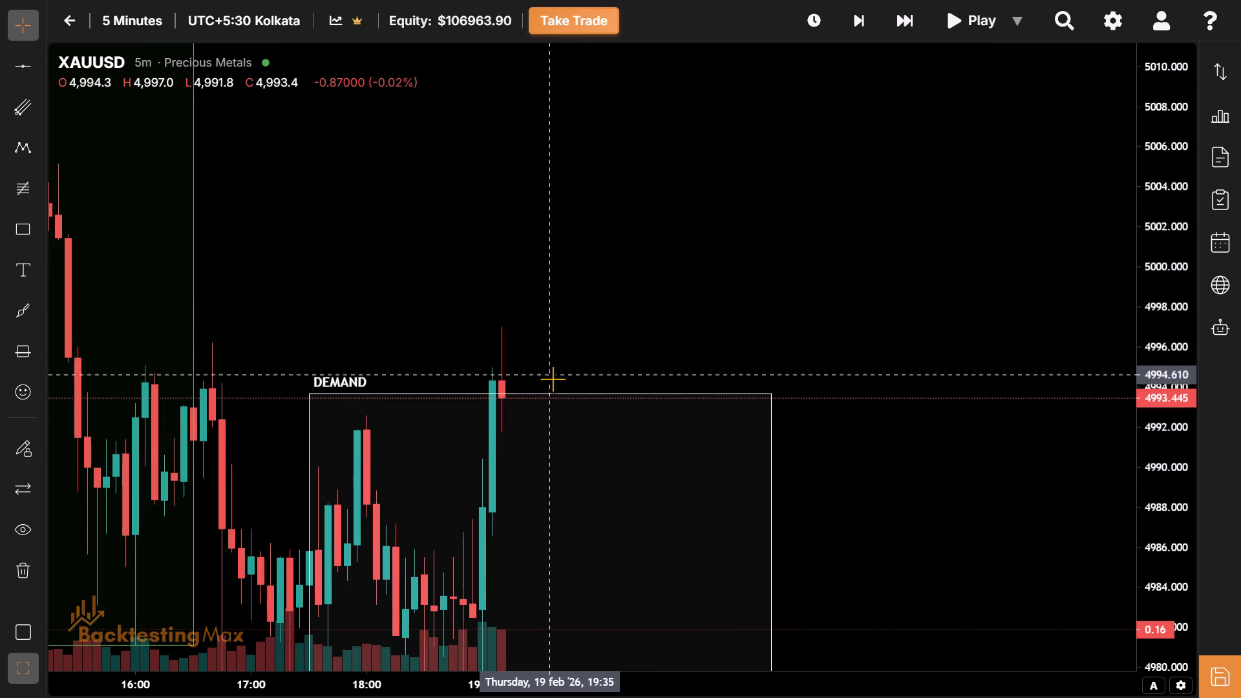
drag(541, 394, 544, 331)
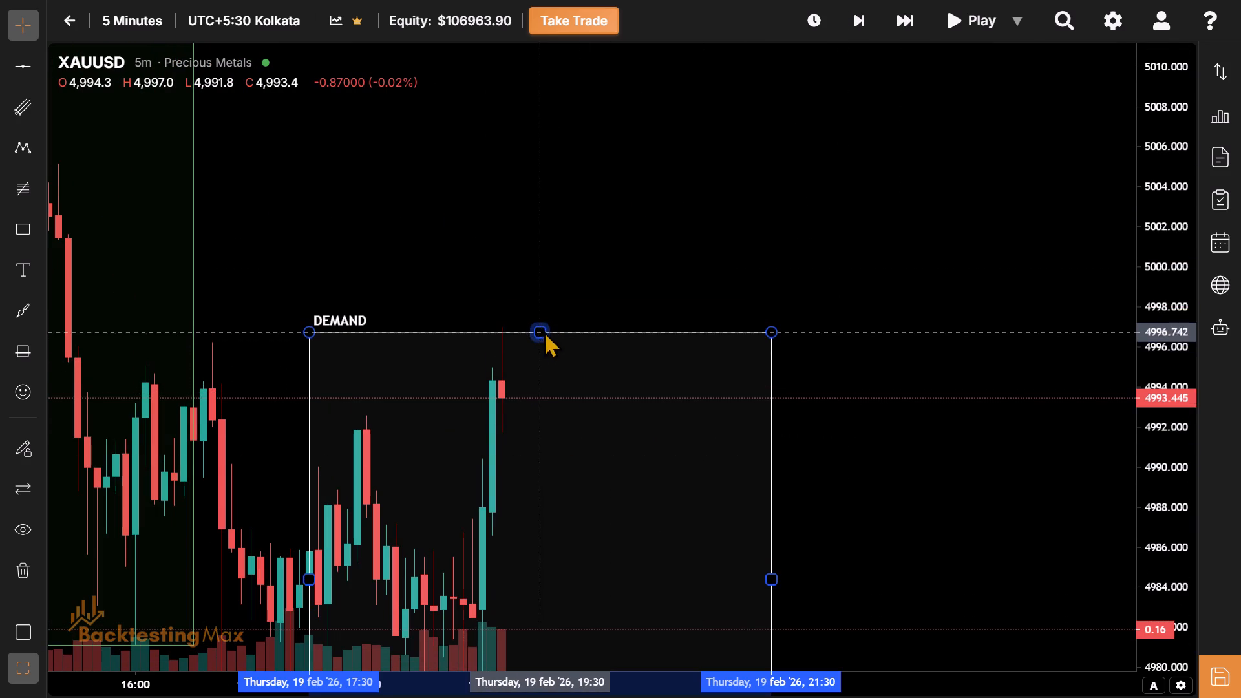
drag(544, 331, 544, 328)
Advance the replay four single bars to the 19:30 candle.
click(490, 664)
drag(490, 664, 463, 474)
drag(525, 404, 497, 413)
click(858, 30)
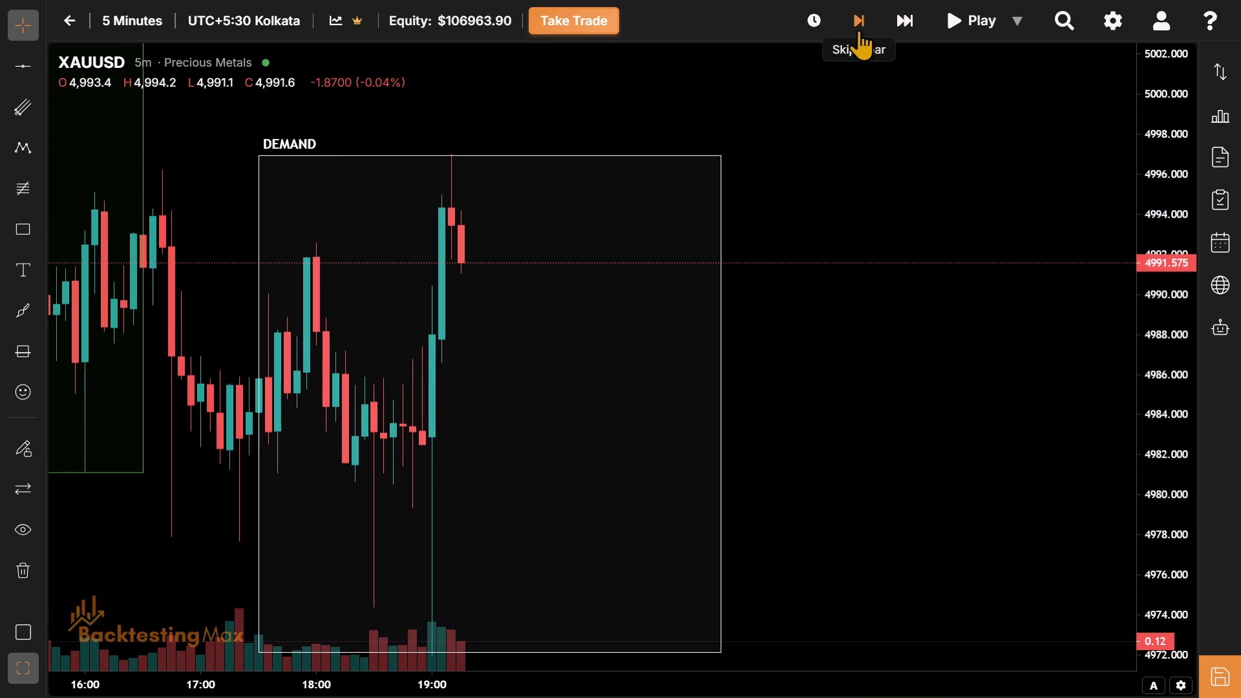
click(858, 30)
click(858, 30)
click(858, 30)
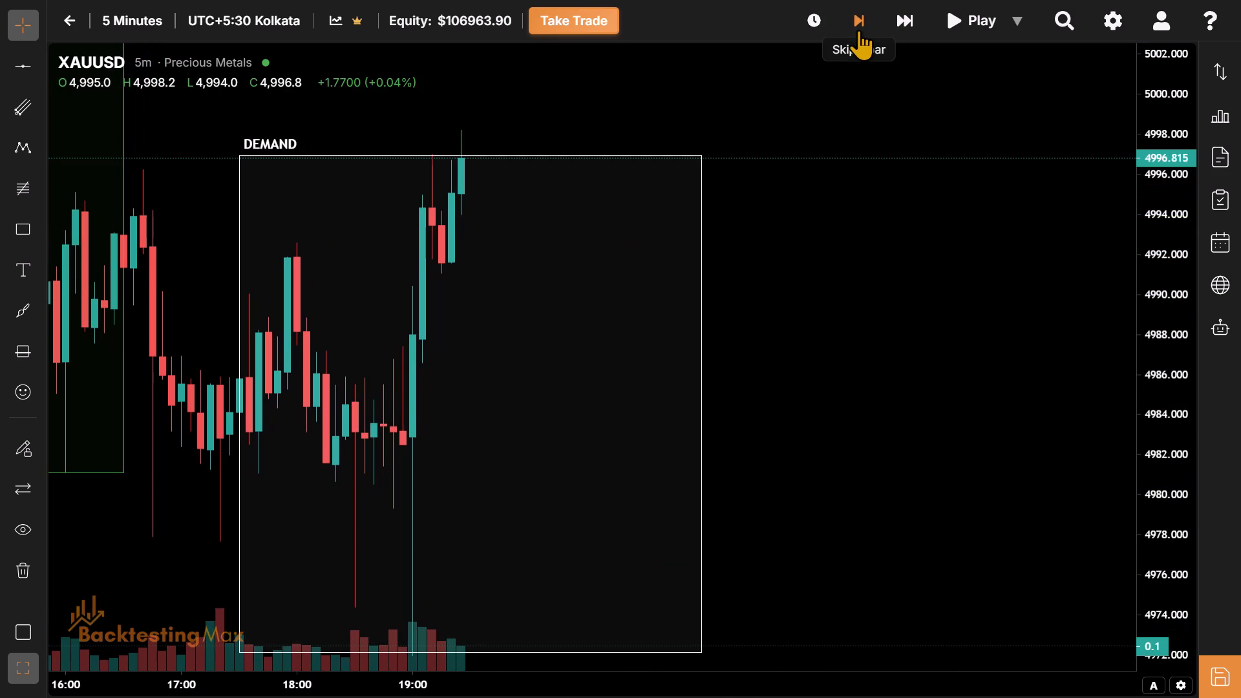
Switch to 15-minute candles and examine the NY session's price action against the earlier session ranges and the red supply zone.
drag(487, 290, 443, 385)
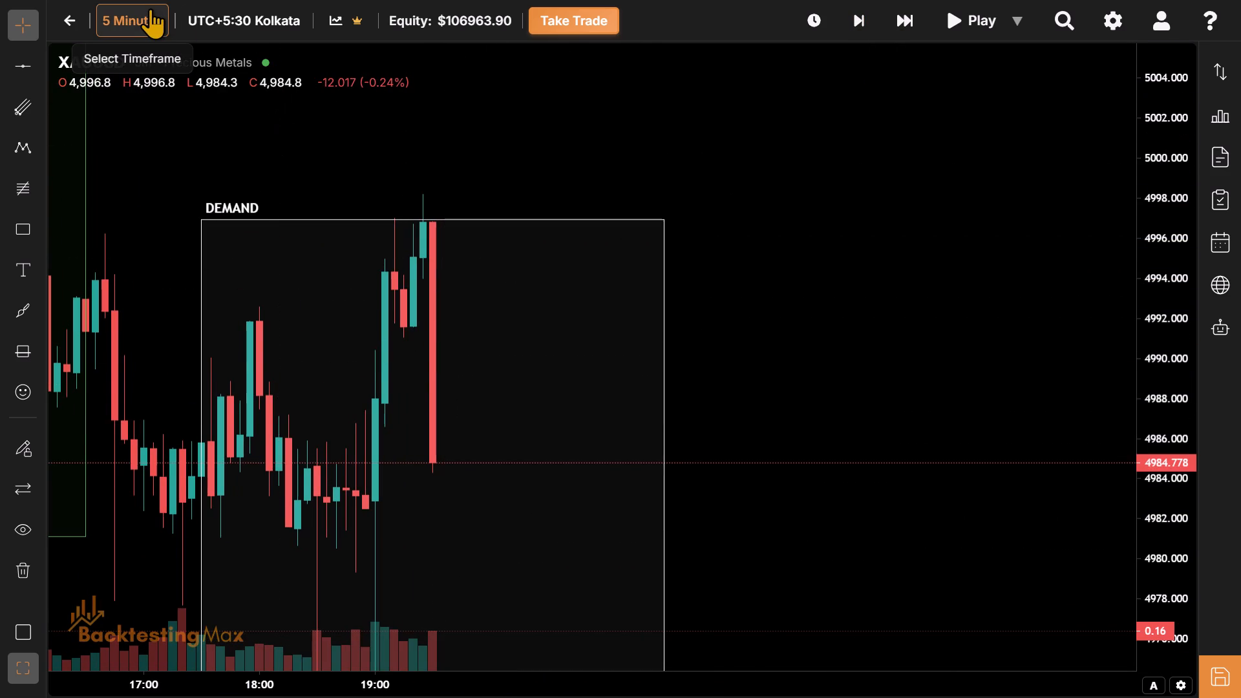
click(150, 8)
click(196, 246)
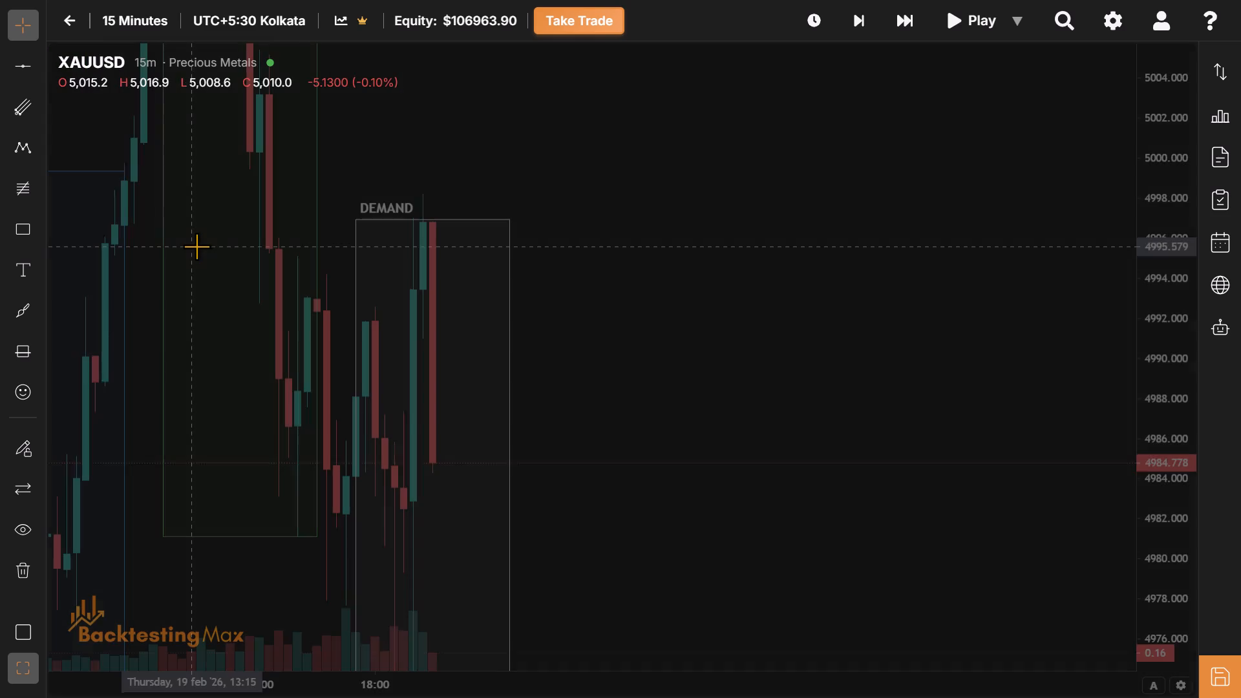
drag(588, 490, 542, 458)
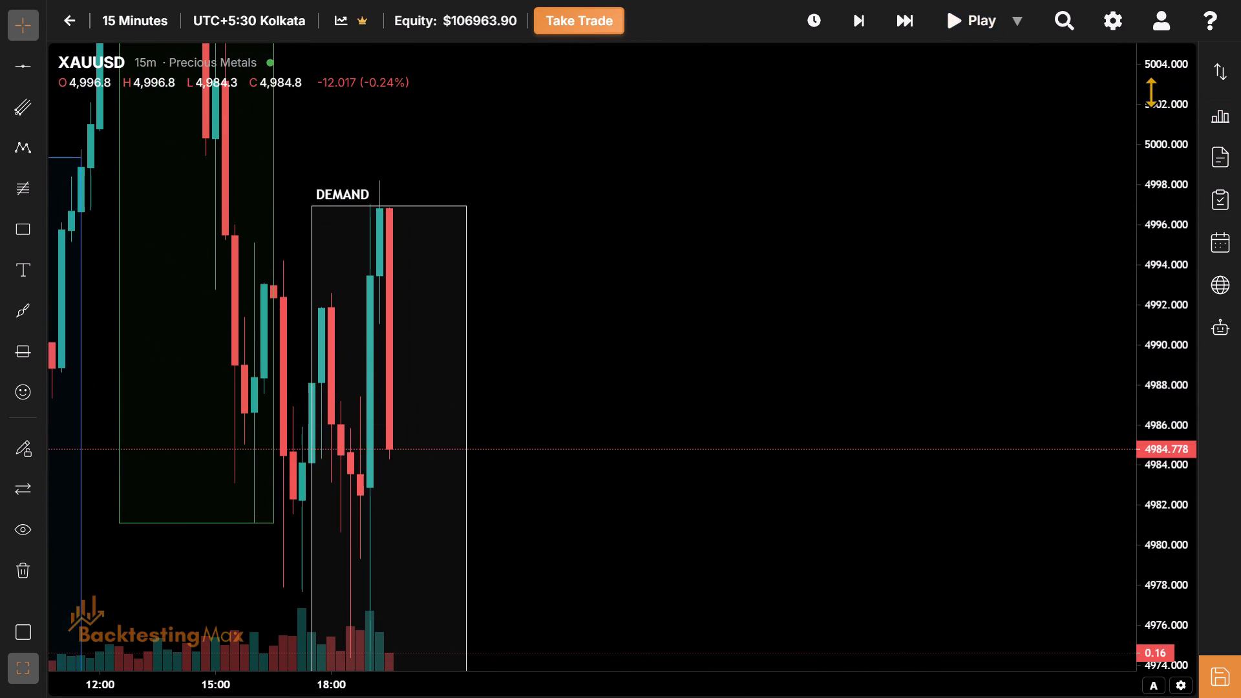
drag(1145, 92, 1149, 318)
drag(683, 374, 787, 467)
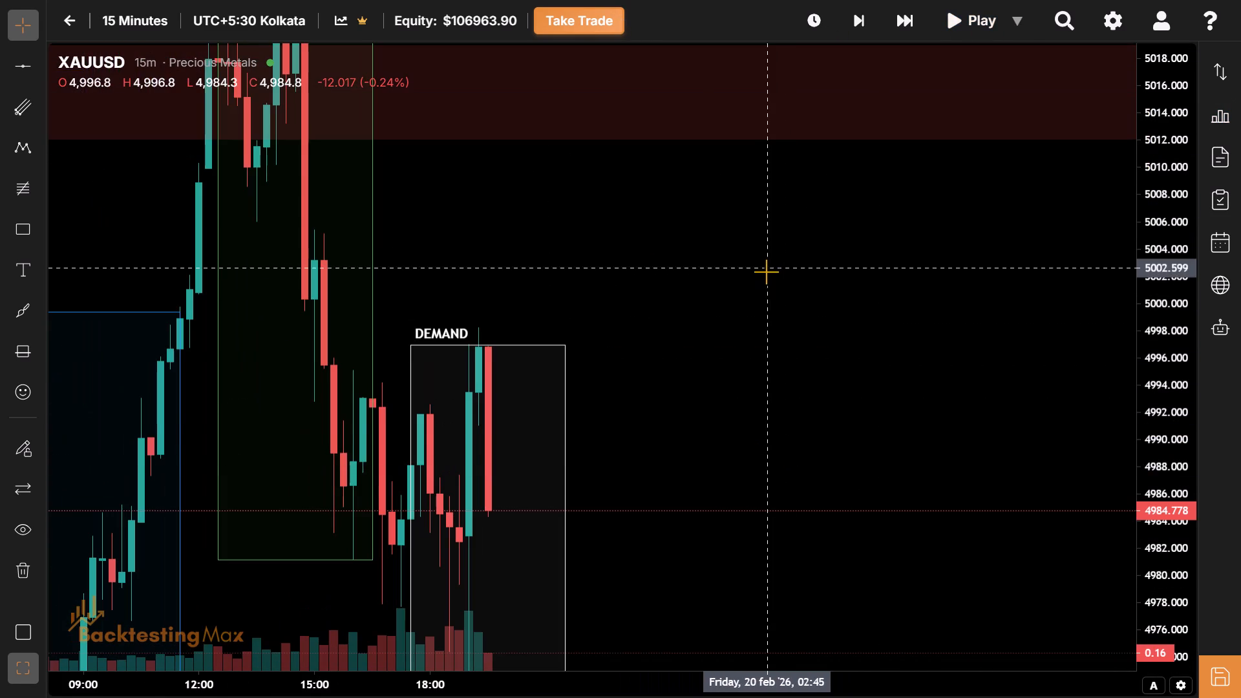
drag(765, 273, 889, 173)
drag(863, 246, 853, 386)
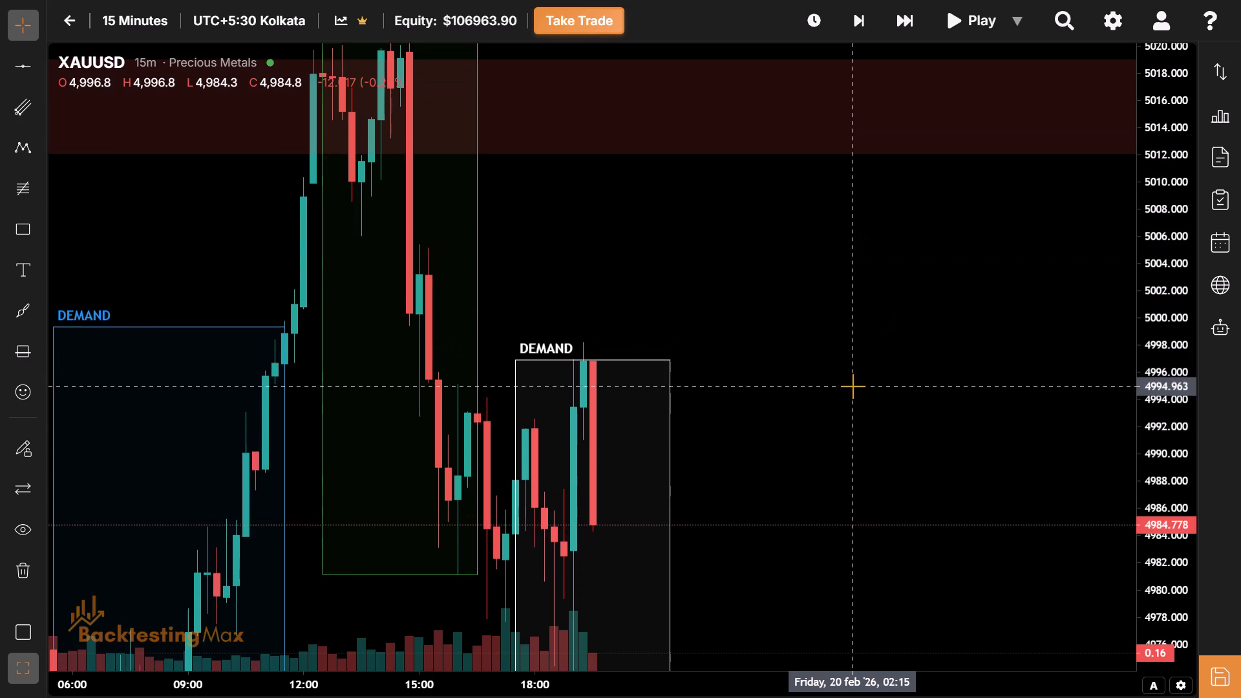
drag(851, 250, 853, 319)
drag(819, 285, 781, 248)
drag(781, 248, 854, 353)
drag(854, 353, 847, 321)
drag(847, 321, 860, 357)
drag(860, 357, 907, 378)
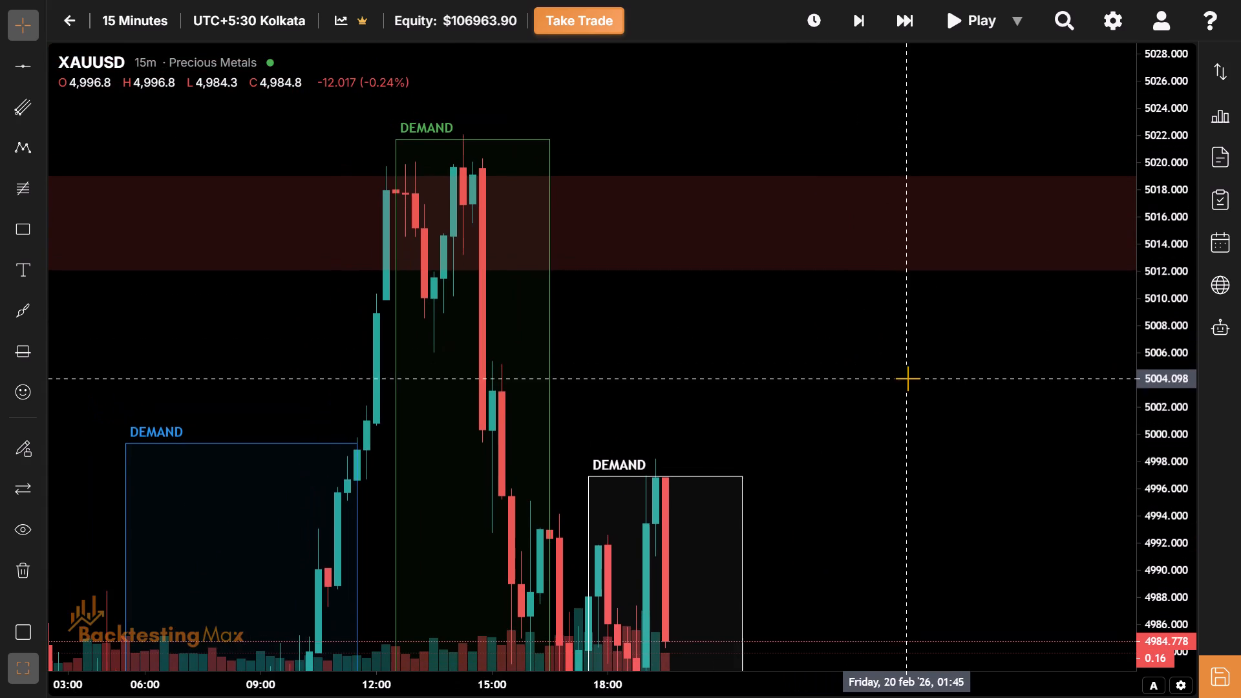
drag(851, 411, 774, 302)
drag(906, 483, 843, 363)
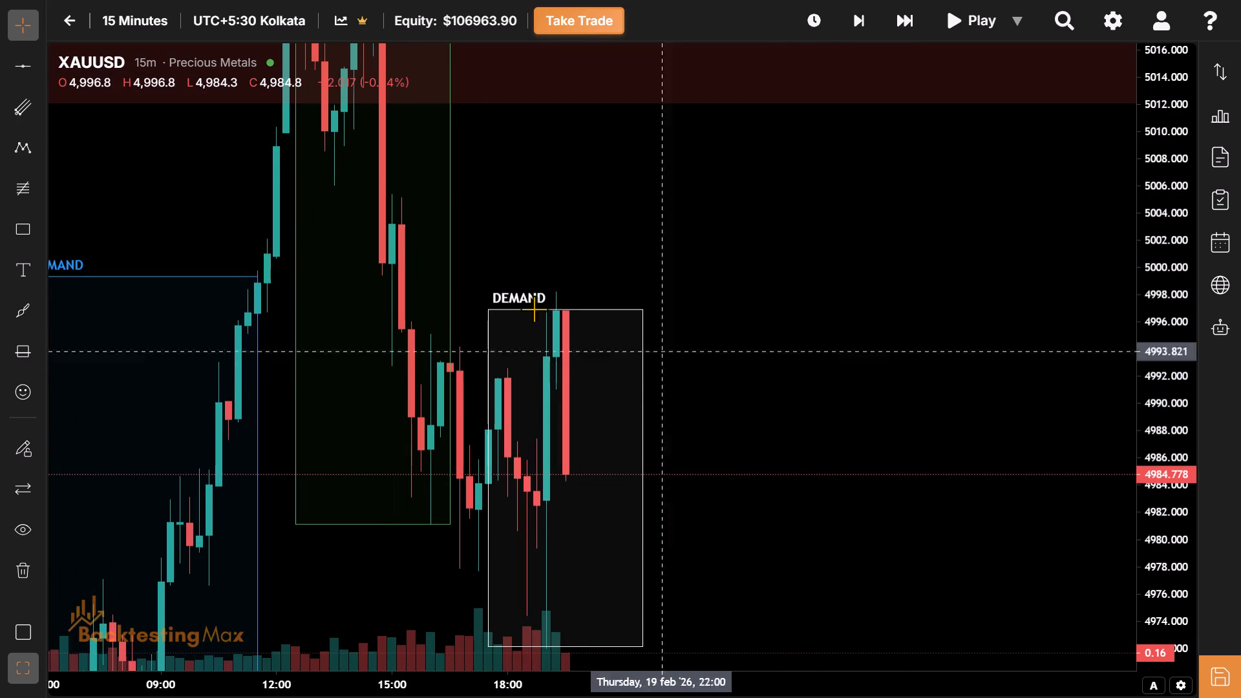
Switch the chart back to 5-minute candles.
click(155, 25)
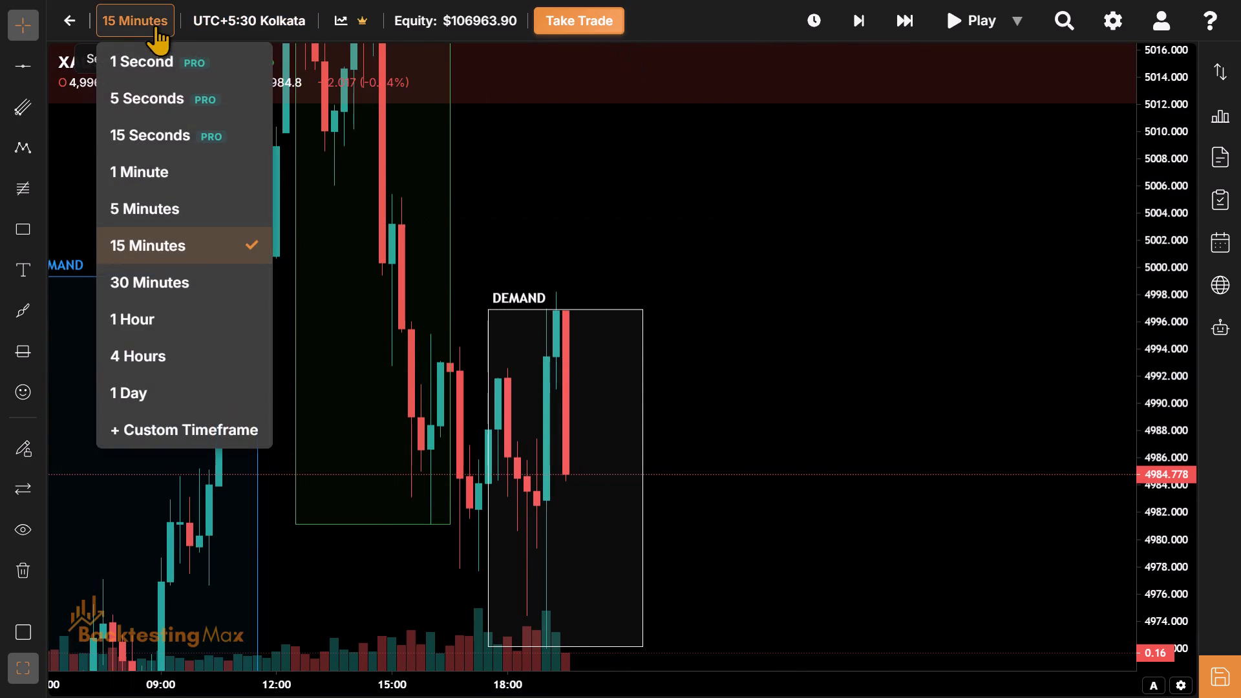
click(193, 200)
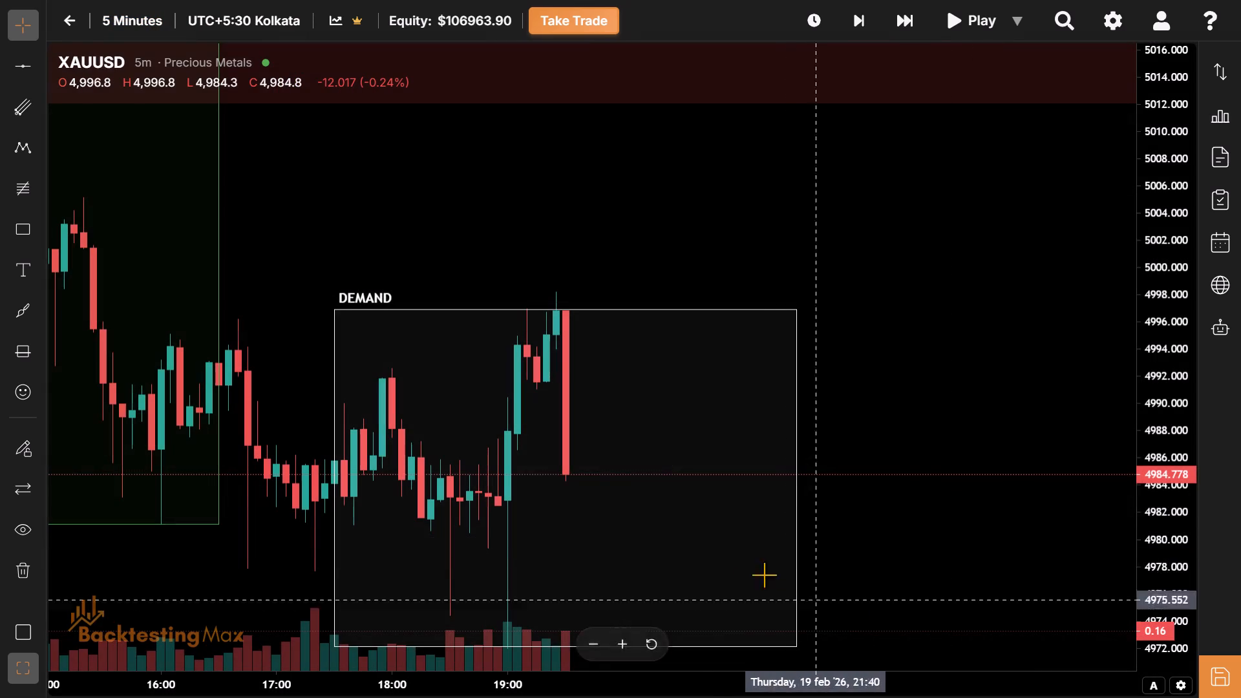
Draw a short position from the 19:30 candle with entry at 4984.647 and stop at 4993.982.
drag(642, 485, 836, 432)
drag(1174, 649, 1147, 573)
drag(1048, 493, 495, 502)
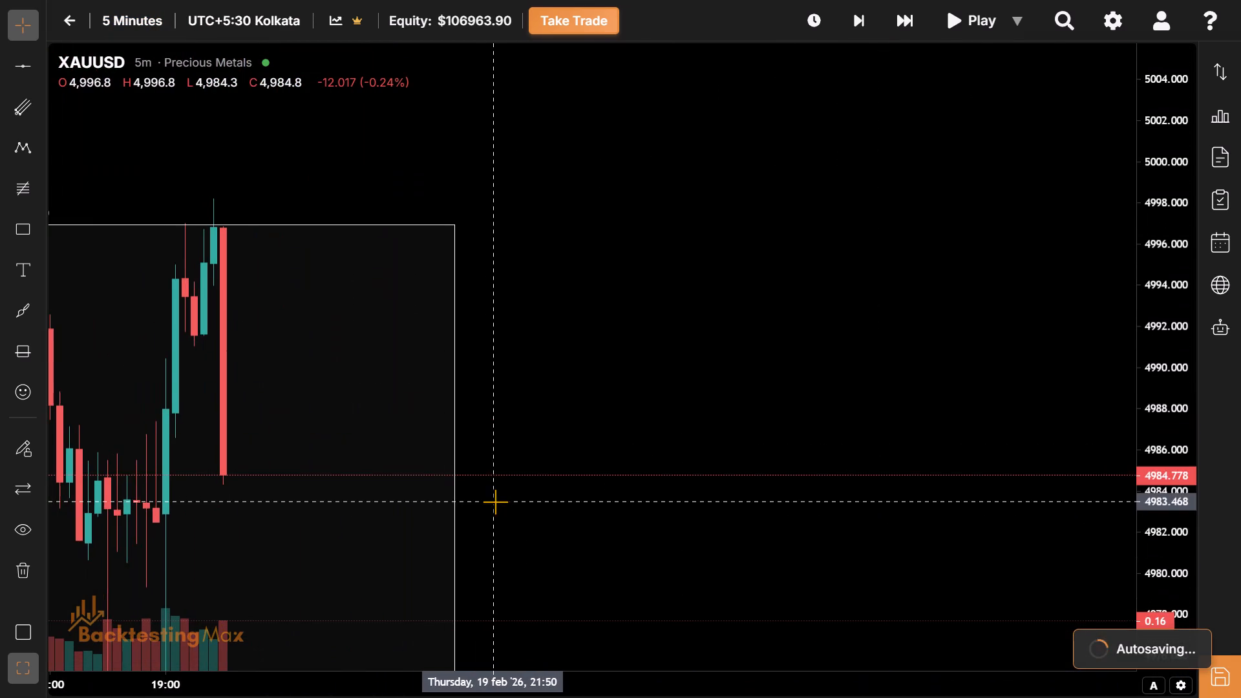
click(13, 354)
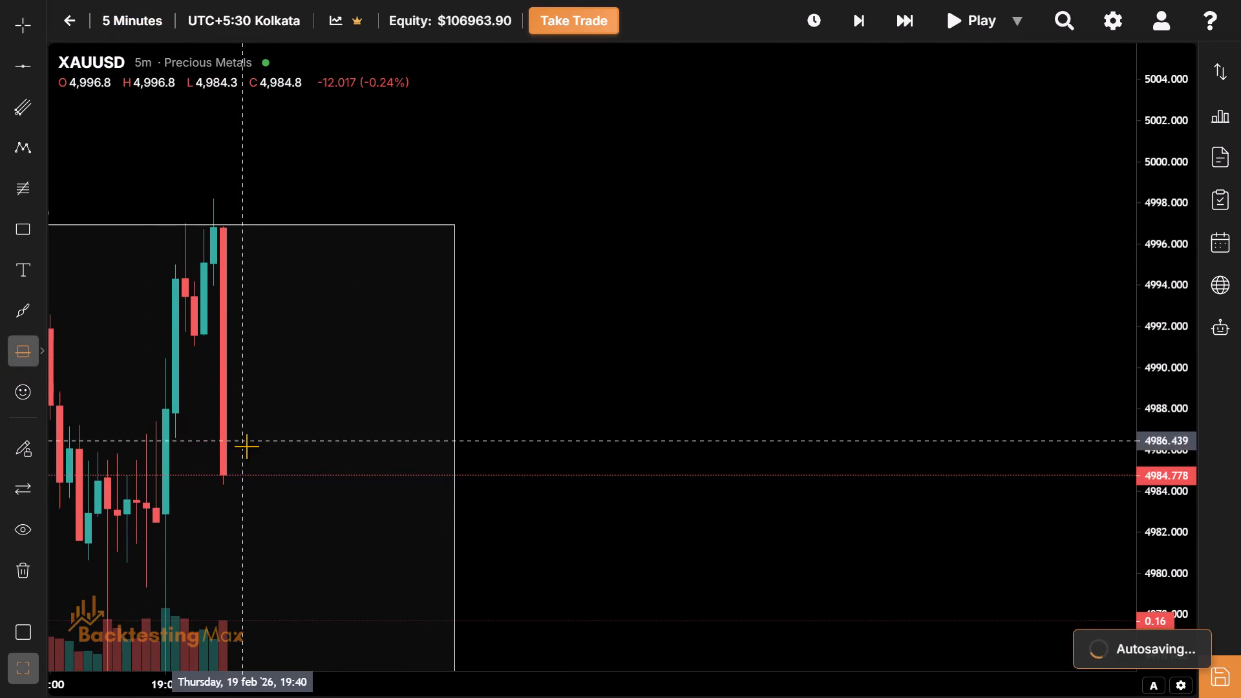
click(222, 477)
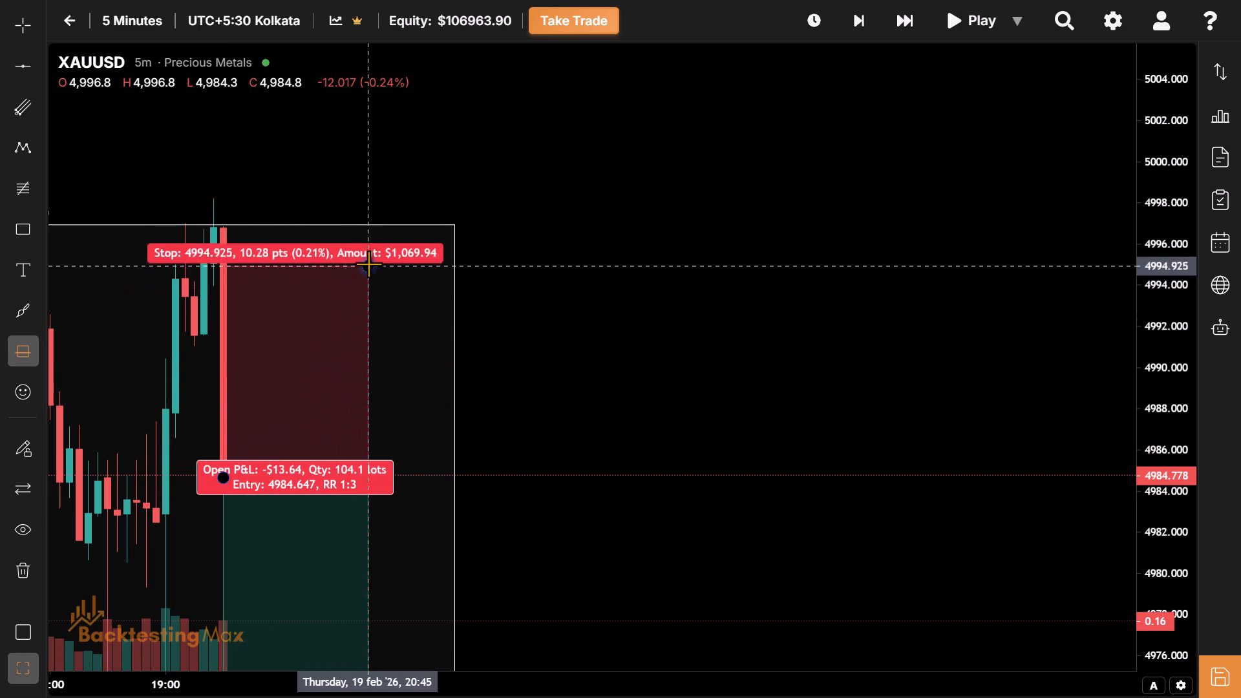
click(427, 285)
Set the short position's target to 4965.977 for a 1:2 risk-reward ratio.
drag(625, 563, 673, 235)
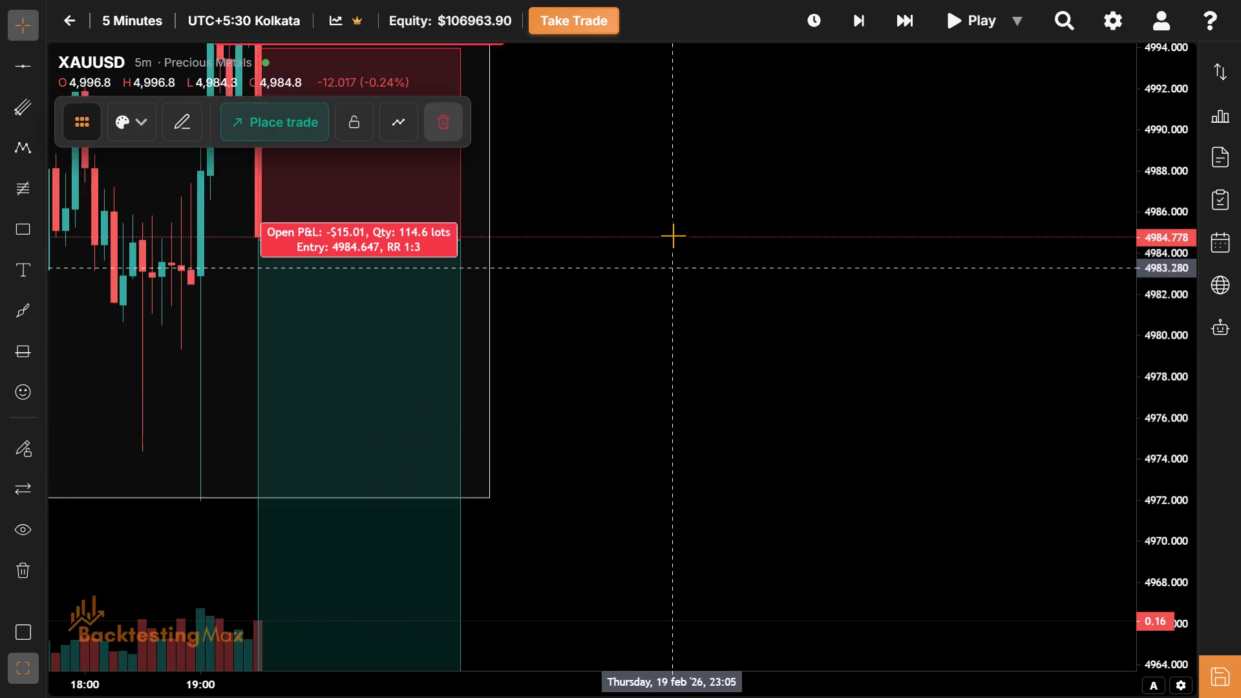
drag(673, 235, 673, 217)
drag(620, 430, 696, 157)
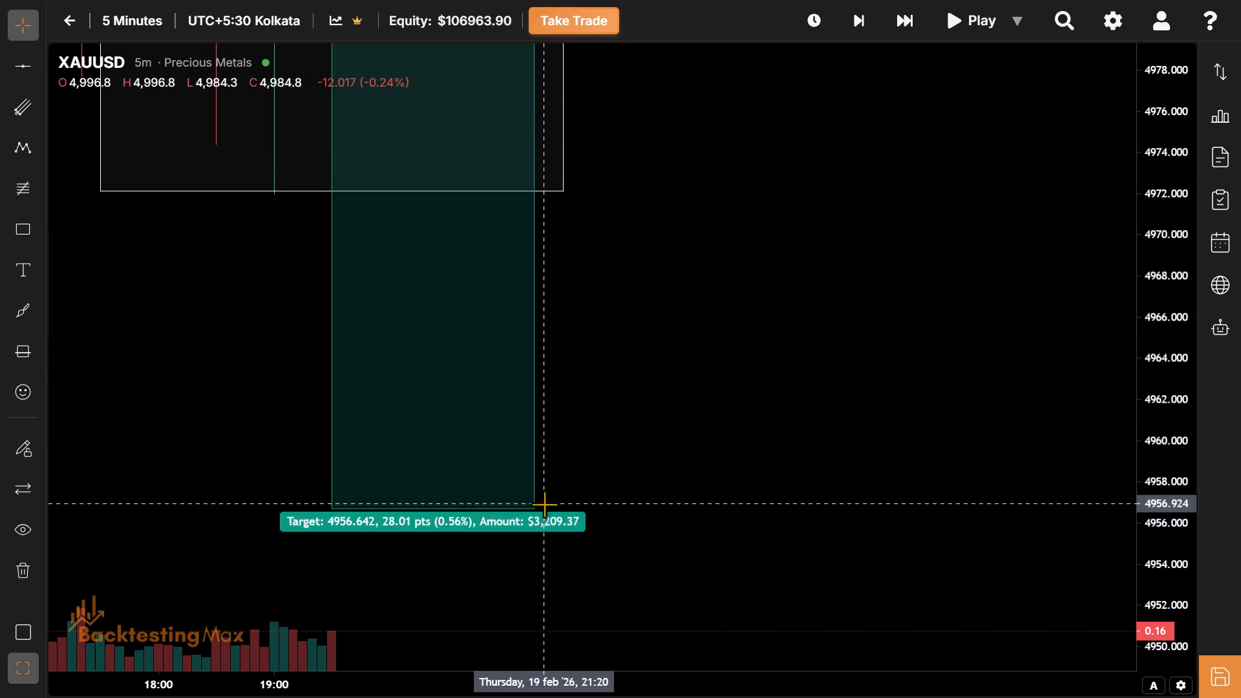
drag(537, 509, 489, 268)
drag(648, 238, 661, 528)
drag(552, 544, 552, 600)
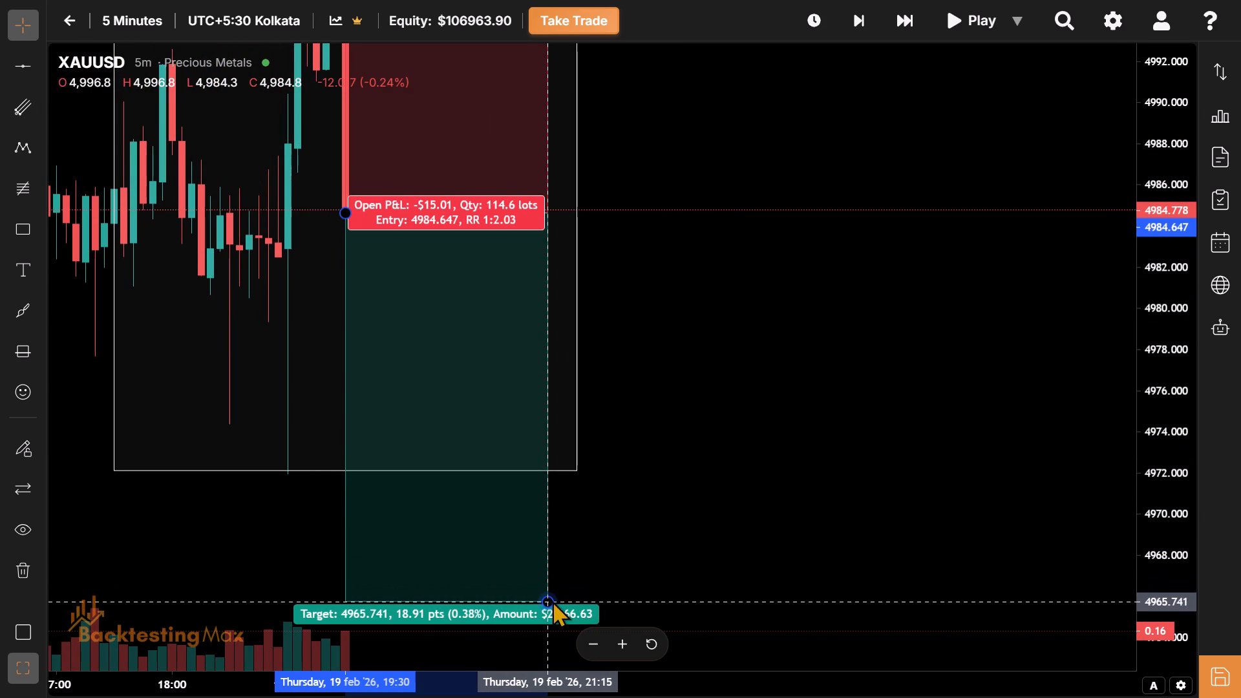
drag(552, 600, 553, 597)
Advance the replay six single bars to 20:00 to test the short position.
drag(707, 306, 719, 449)
click(858, 14)
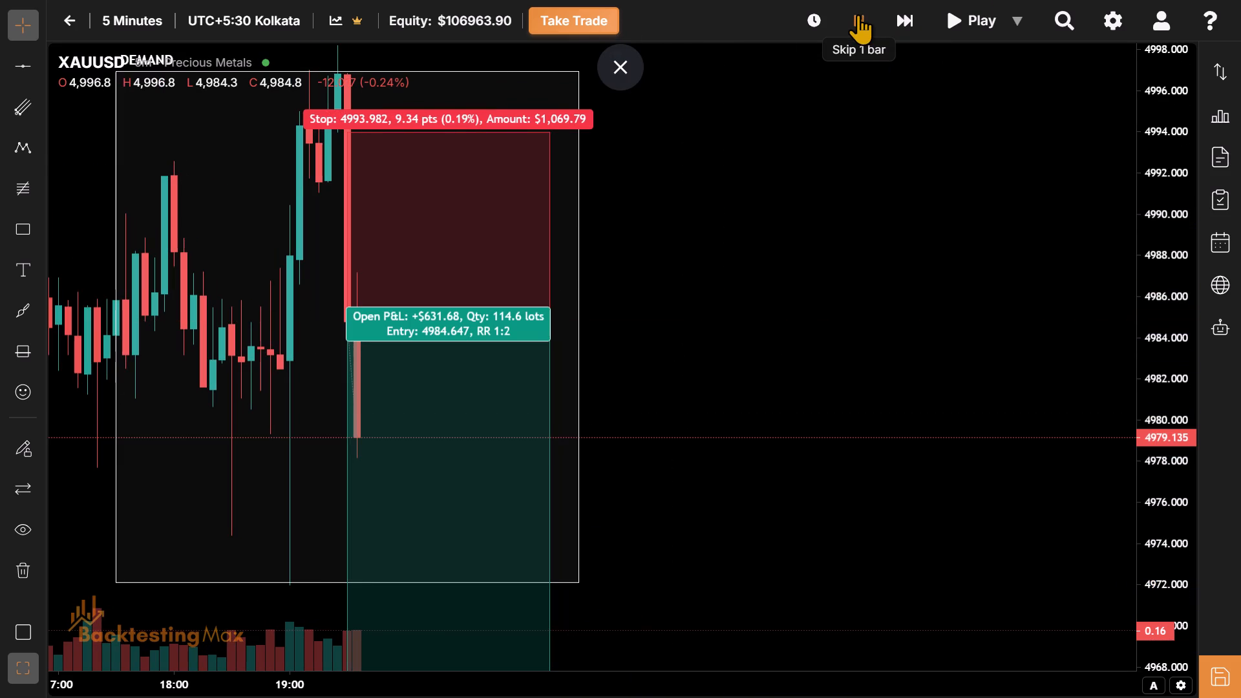
click(858, 14)
drag(755, 412, 843, 75)
click(850, 8)
click(850, 8)
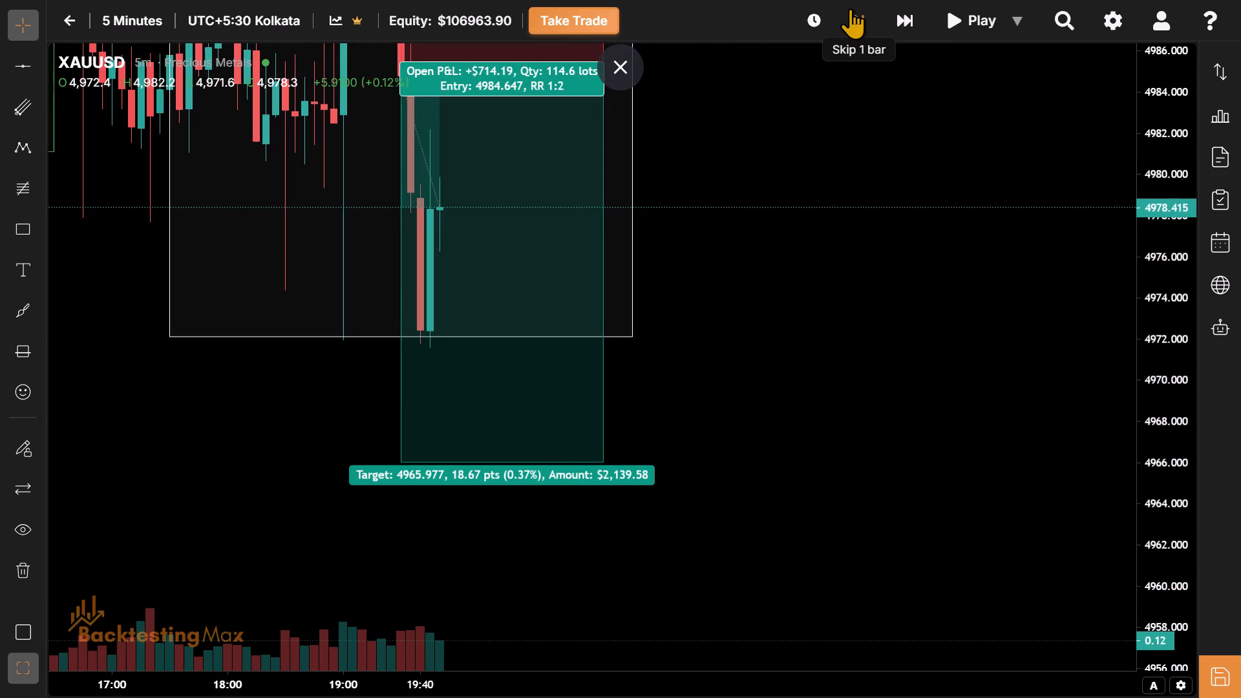
click(850, 8)
click(850, 8)
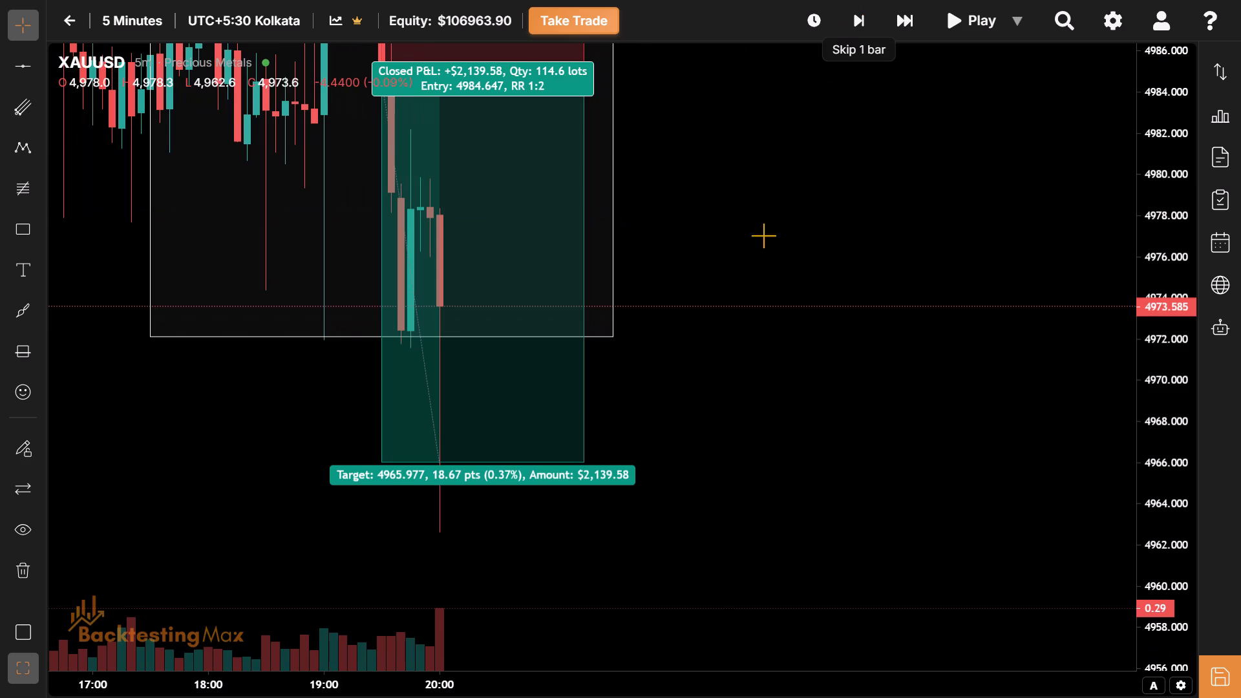
Review the short position's stop, entry and target against the NY session candles.
click(582, 441)
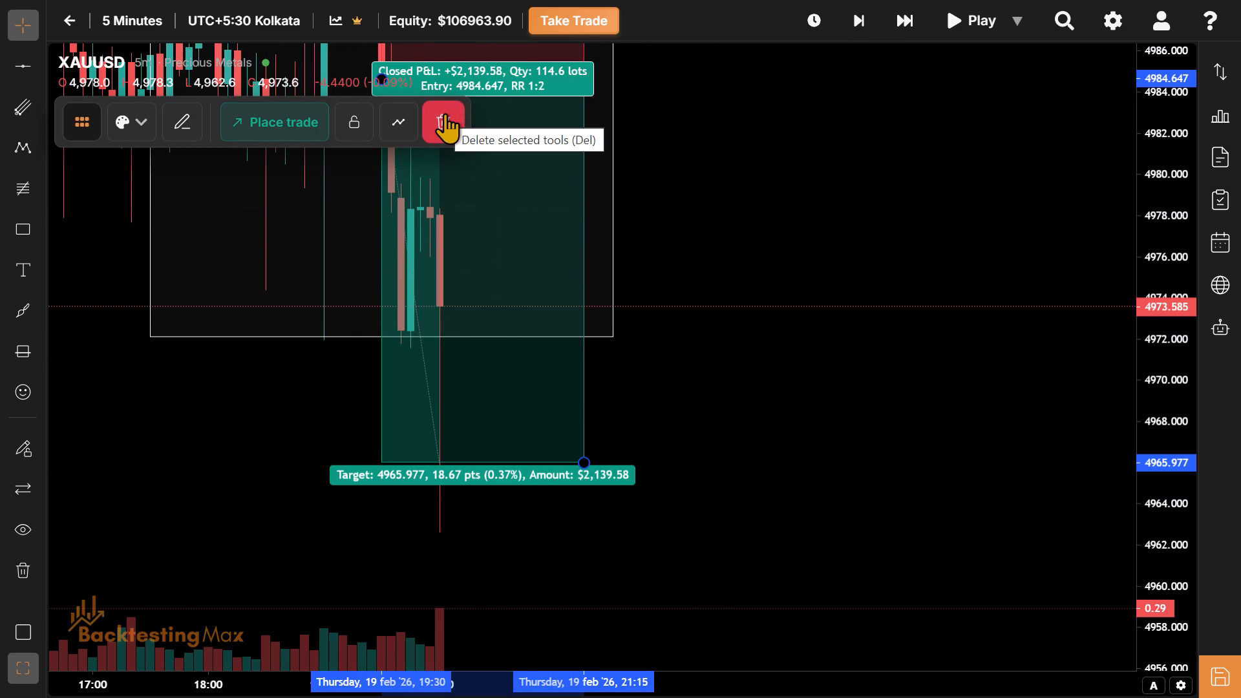
drag(739, 240, 797, 414)
drag(806, 444, 821, 578)
drag(822, 437, 805, 525)
drag(805, 525, 805, 514)
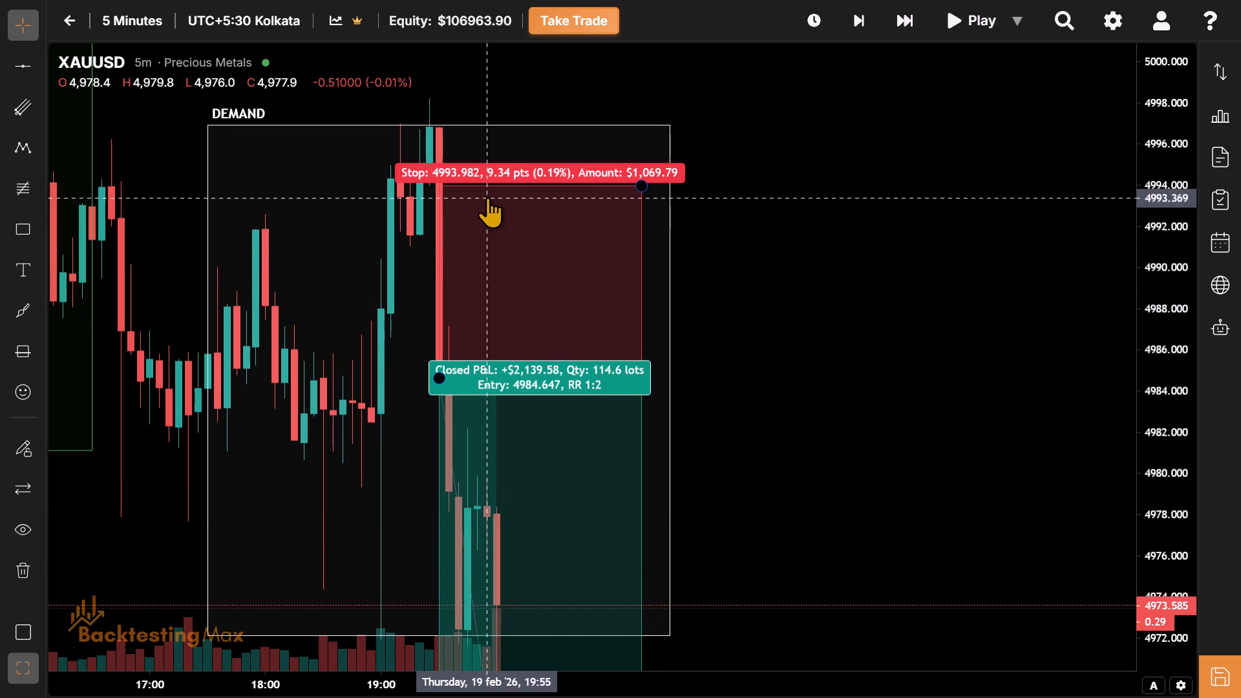
drag(500, 81, 606, 168)
click(917, 381)
drag(917, 381, 878, 331)
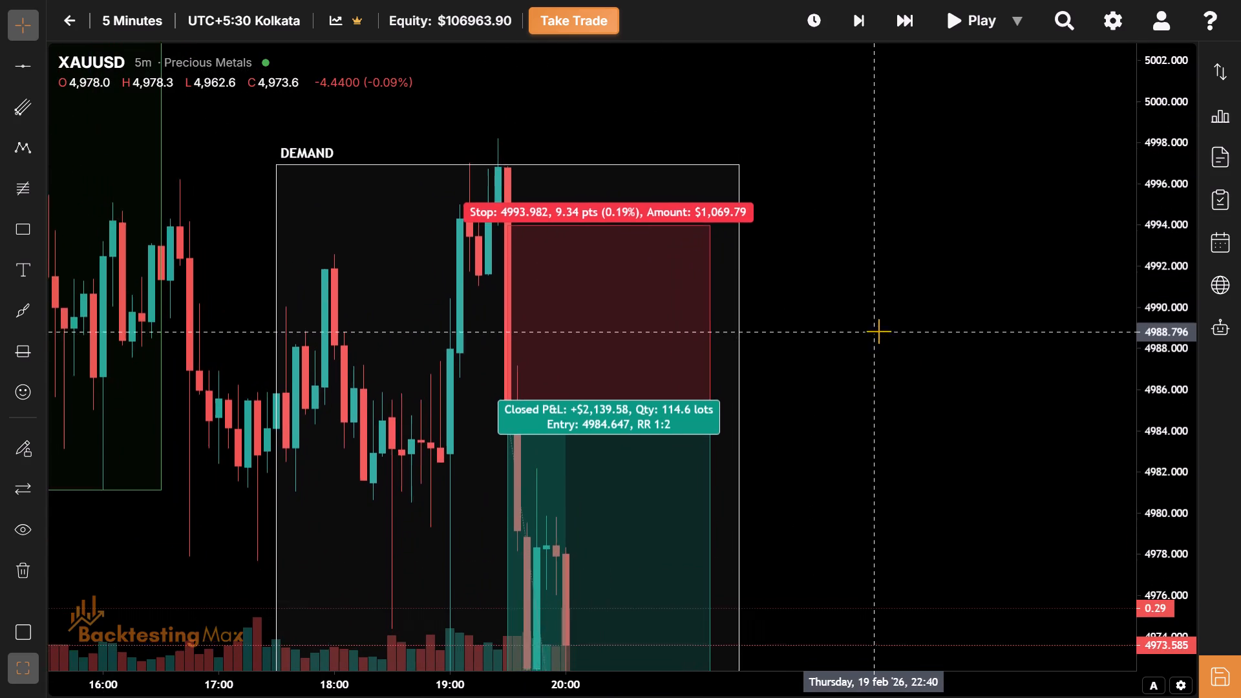
drag(878, 331, 869, 312)
drag(869, 312, 847, 238)
drag(847, 238, 836, 253)
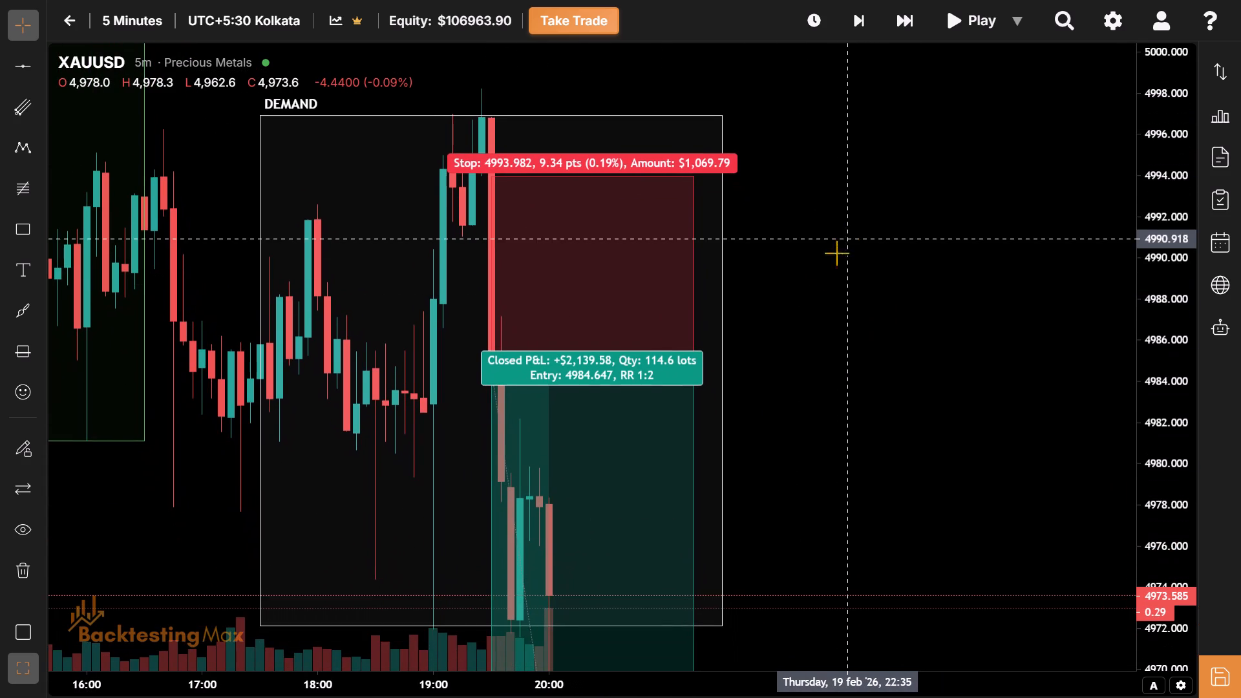
drag(836, 253, 810, 290)
drag(805, 375, 750, 191)
drag(750, 191, 768, 141)
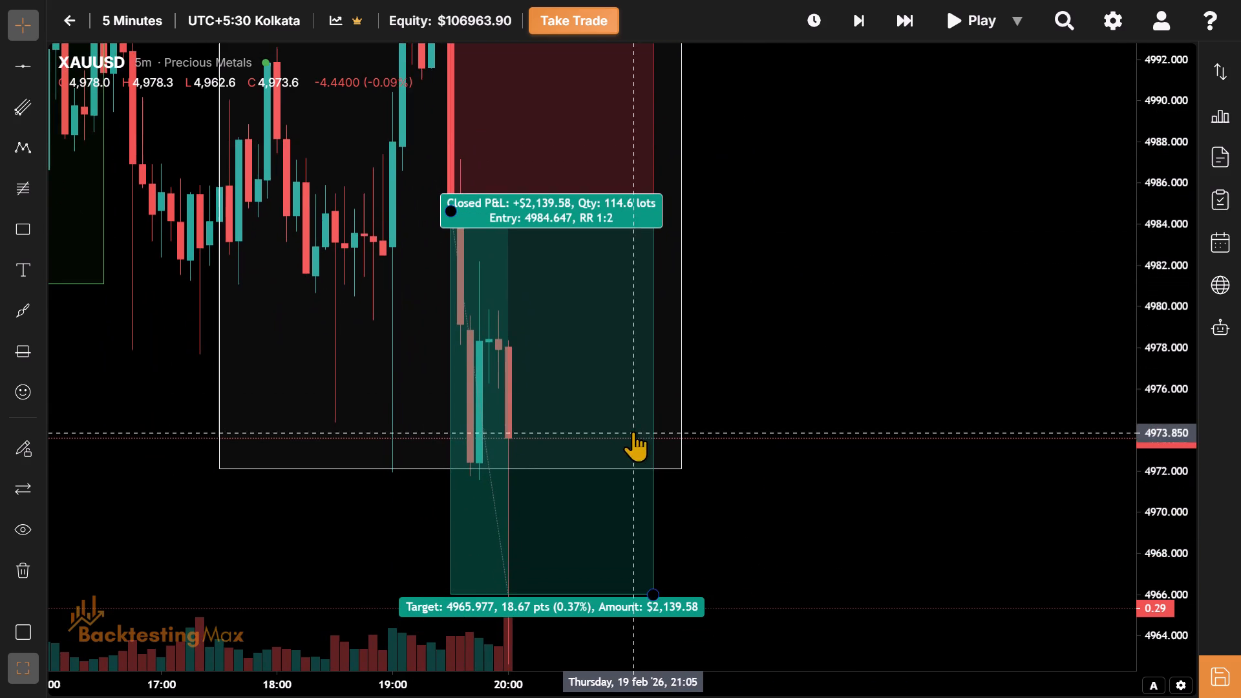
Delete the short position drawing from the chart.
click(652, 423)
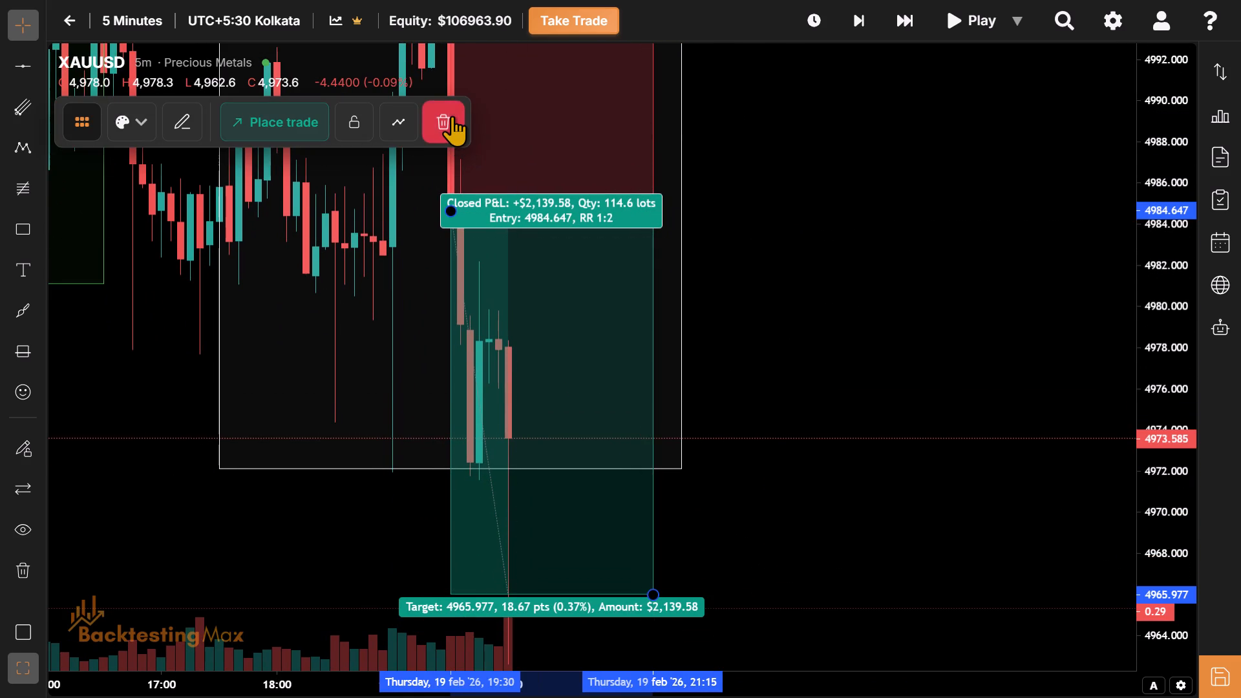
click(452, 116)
Lower the NY session rectangle's bottom edge to the 20:00 candle's low at about 4,962.6.
drag(538, 215, 628, 56)
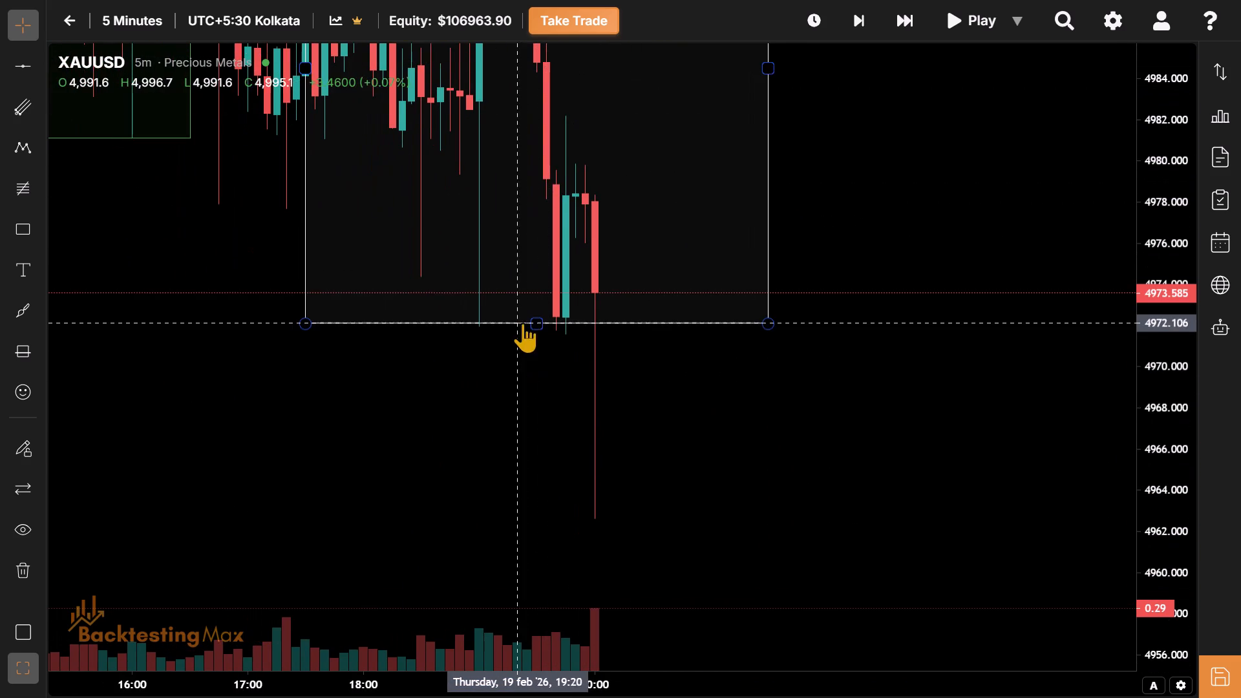
drag(539, 323, 846, 507)
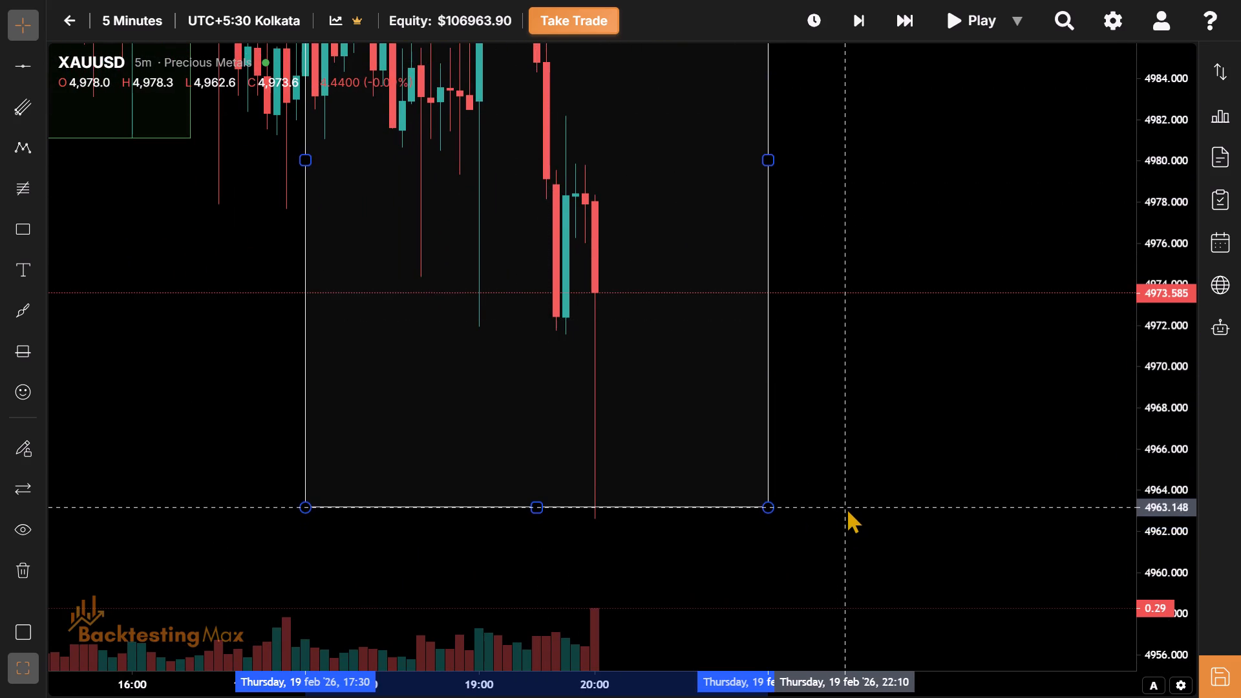
drag(846, 507, 845, 522)
Skip the replay ahead five bars at once to 20:25.
drag(887, 332, 893, 541)
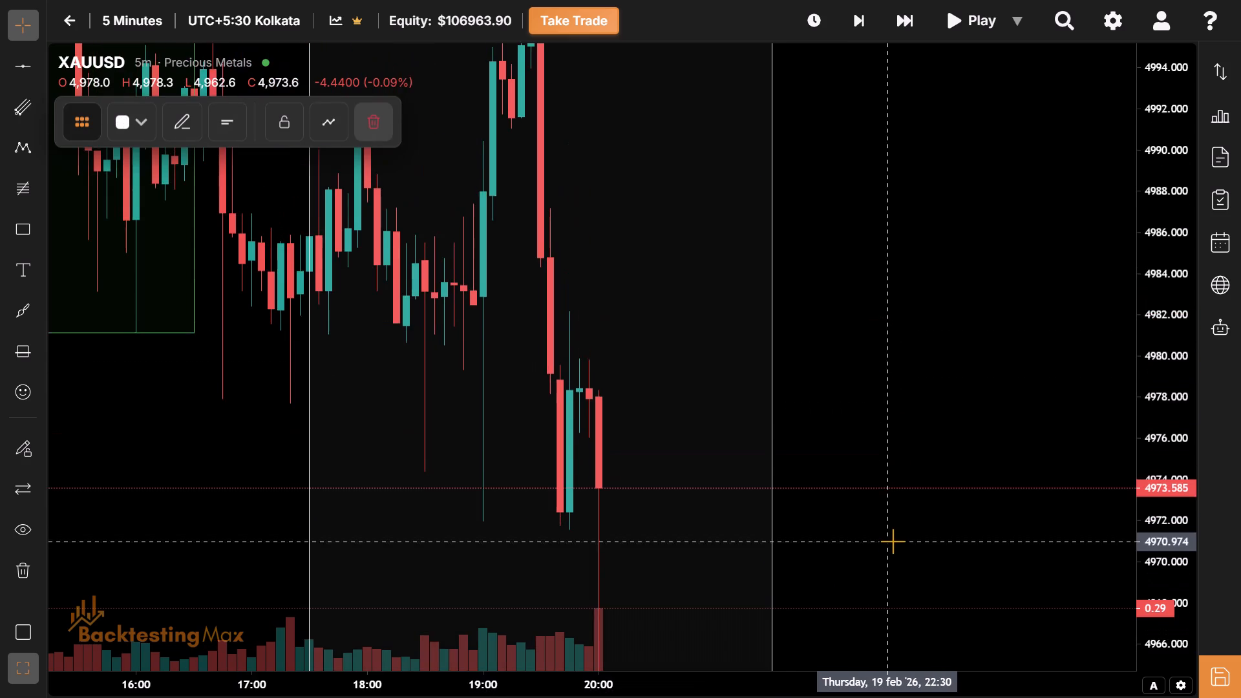
drag(893, 541, 856, 594)
click(897, 10)
Raise the NY session rectangle's top edge to the 20:25 candle's high at about 5,010.2.
drag(817, 523, 805, 613)
drag(829, 315, 853, 529)
drag(785, 95, 926, 323)
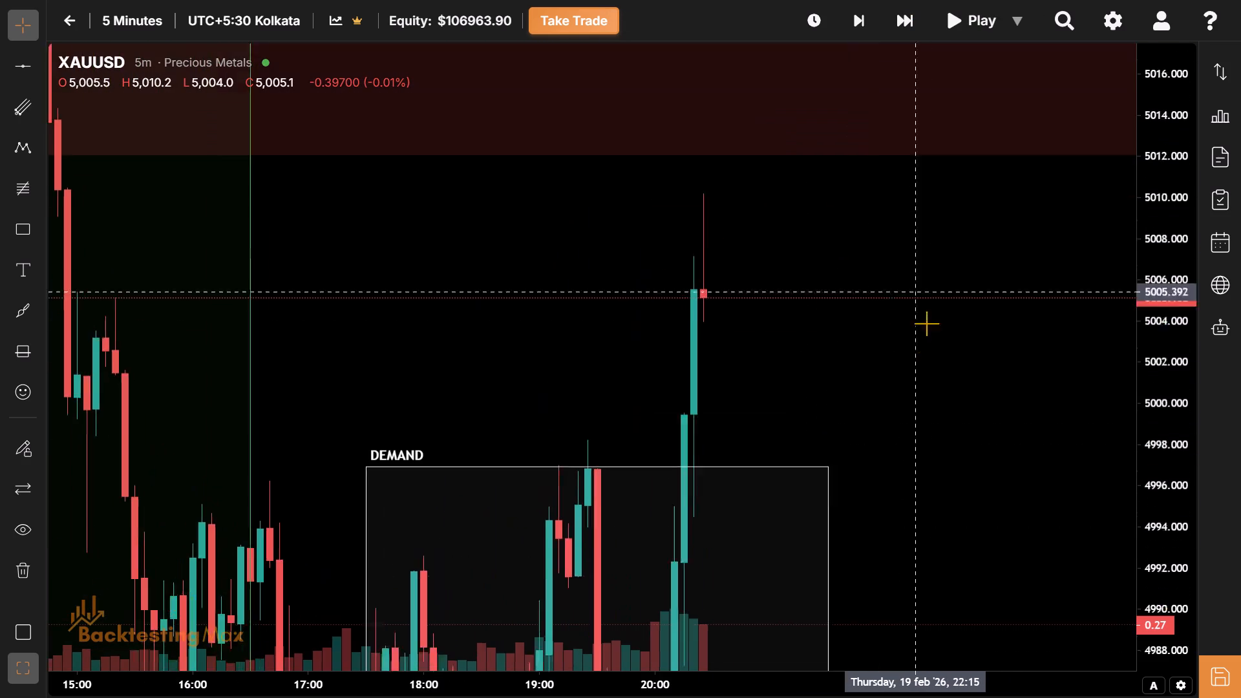
drag(926, 323, 933, 344)
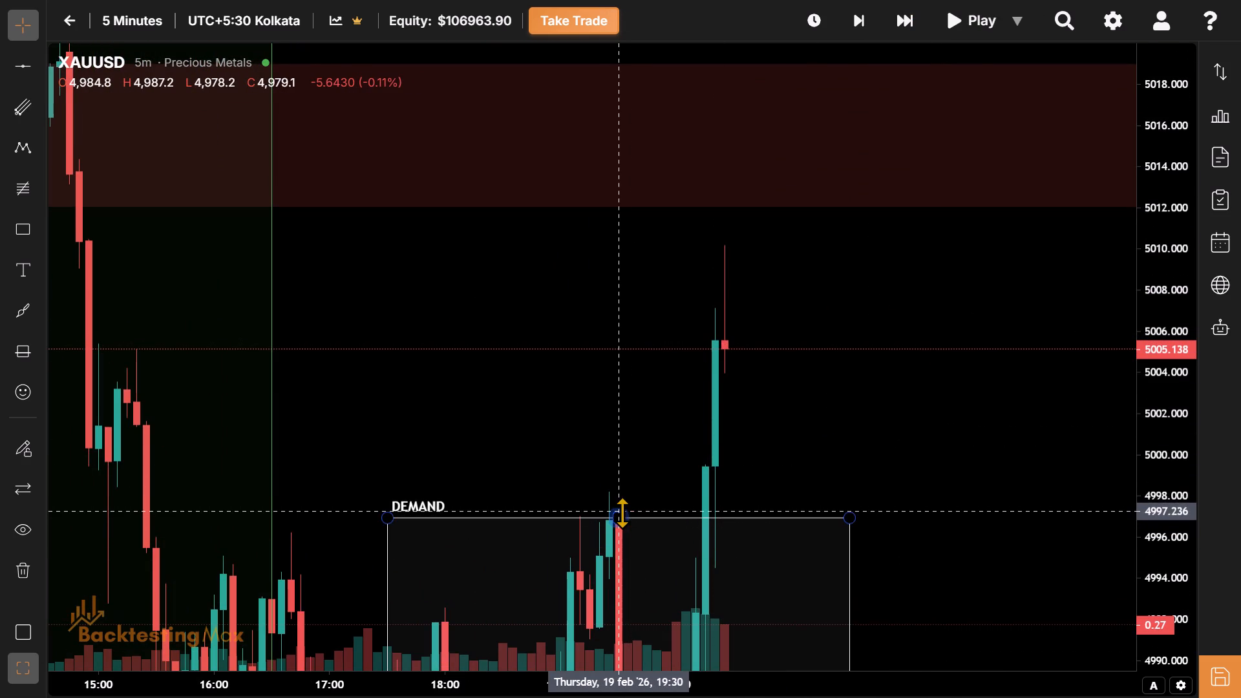
drag(622, 513, 591, 244)
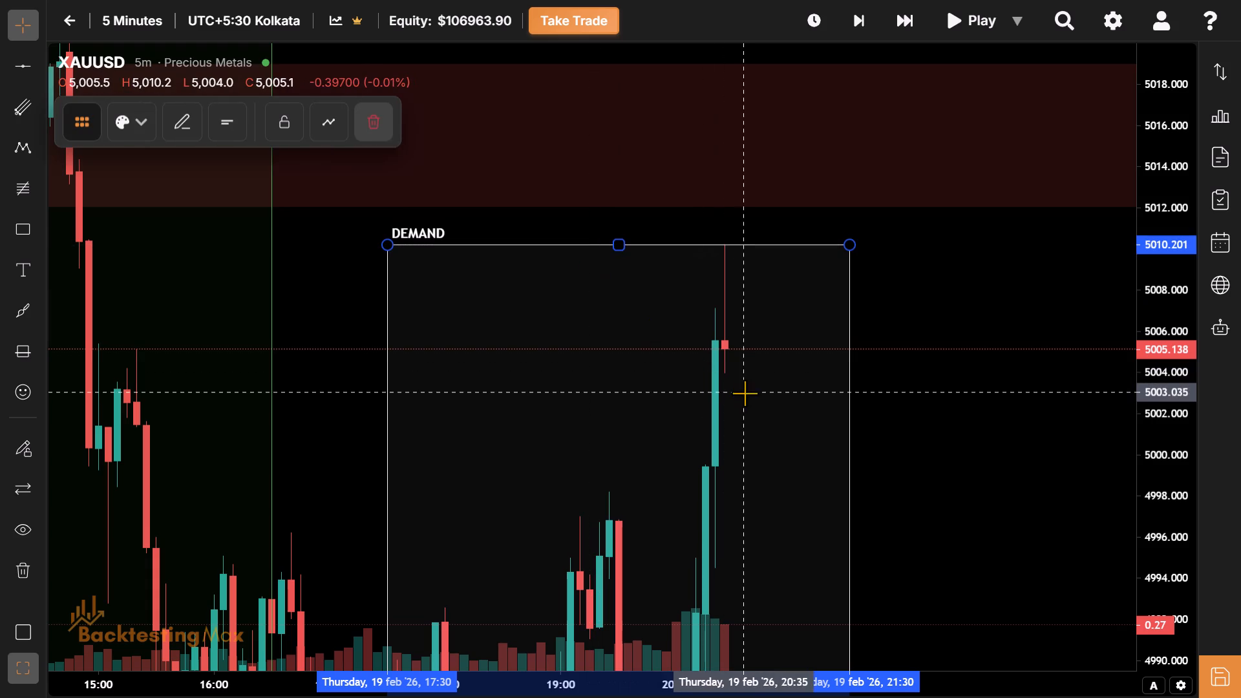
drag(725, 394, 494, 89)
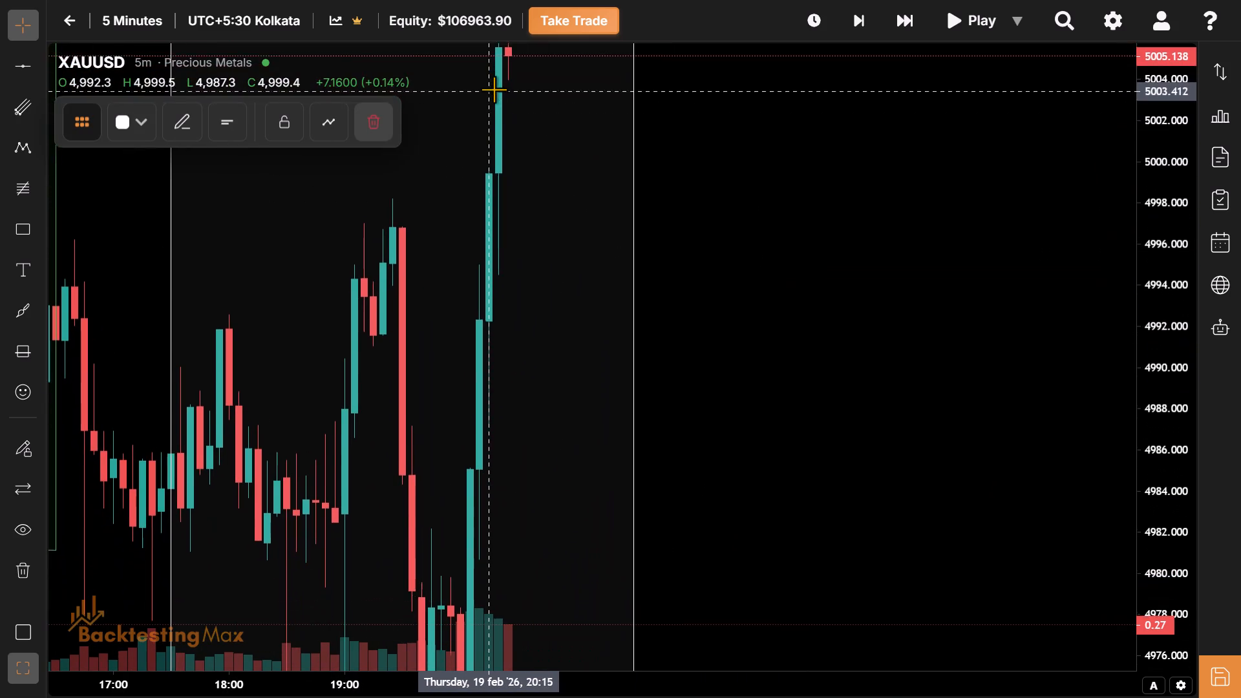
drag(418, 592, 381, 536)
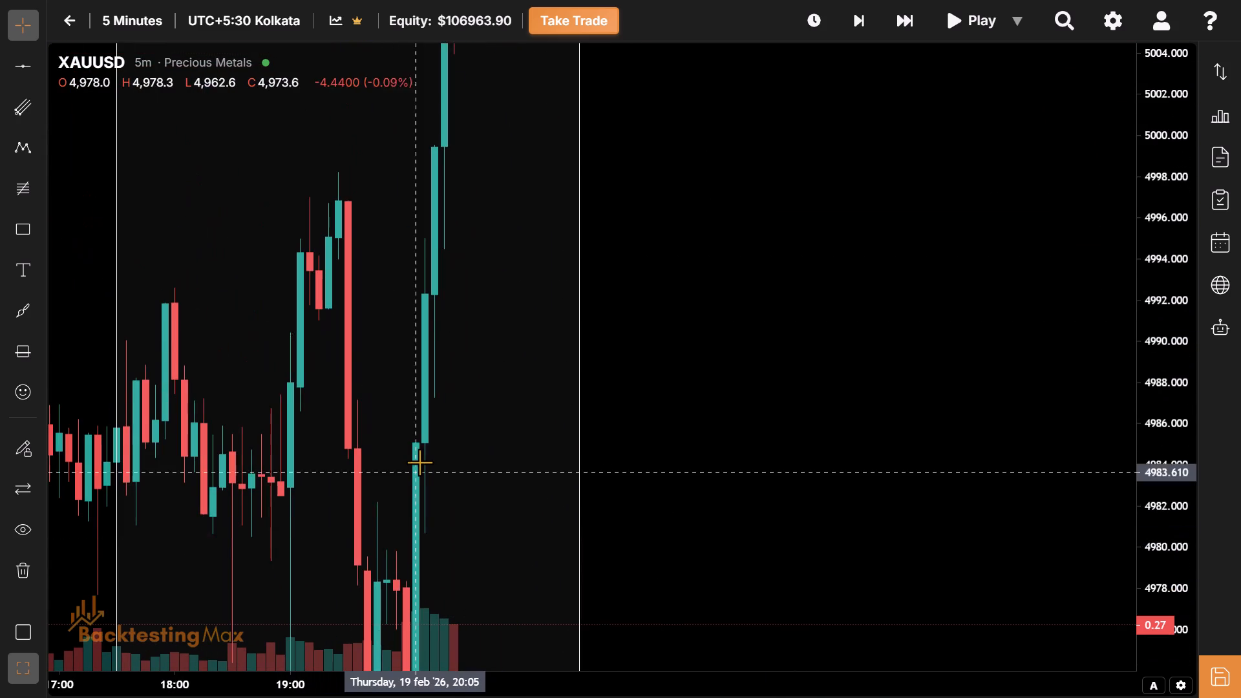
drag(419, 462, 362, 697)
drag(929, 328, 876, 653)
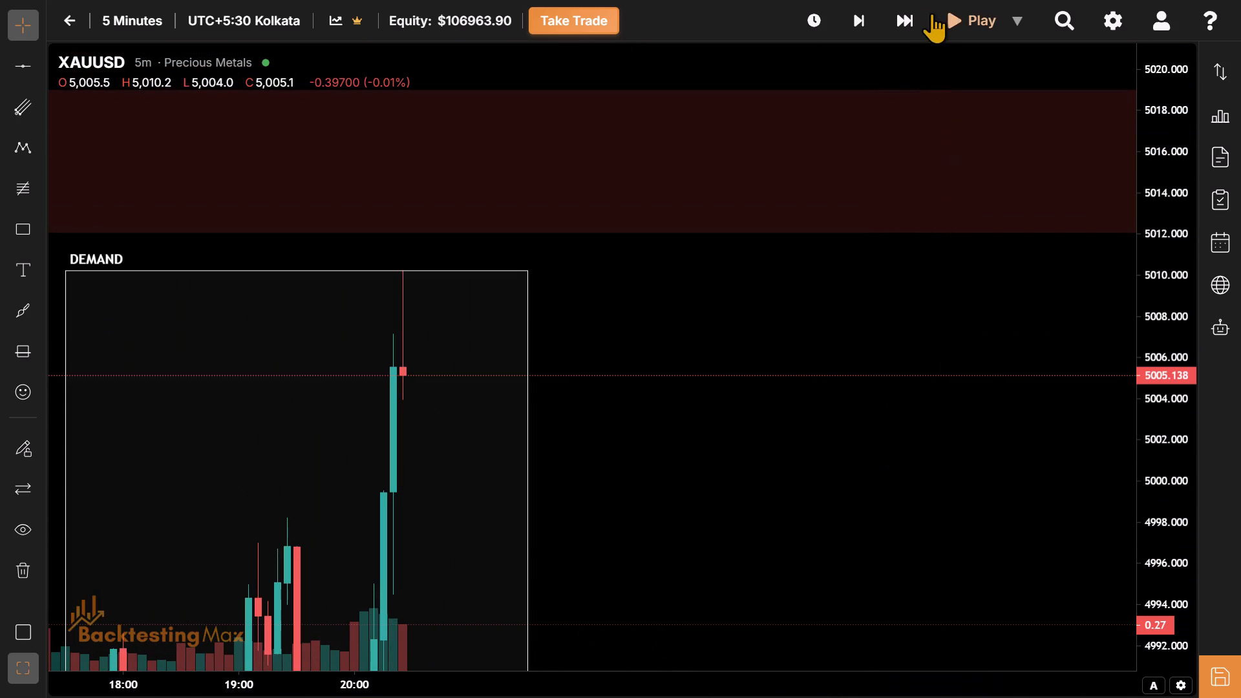
Skip the 5-minute replay ahead to the 21:30 candle on 19 February.
triple_click(909, 12)
double_click(909, 12)
Raise the NY session rectangle's top edge to the 21:05 candle's high at about 5,022.0.
drag(909, 12, 459, 368)
drag(459, 368, 785, 697)
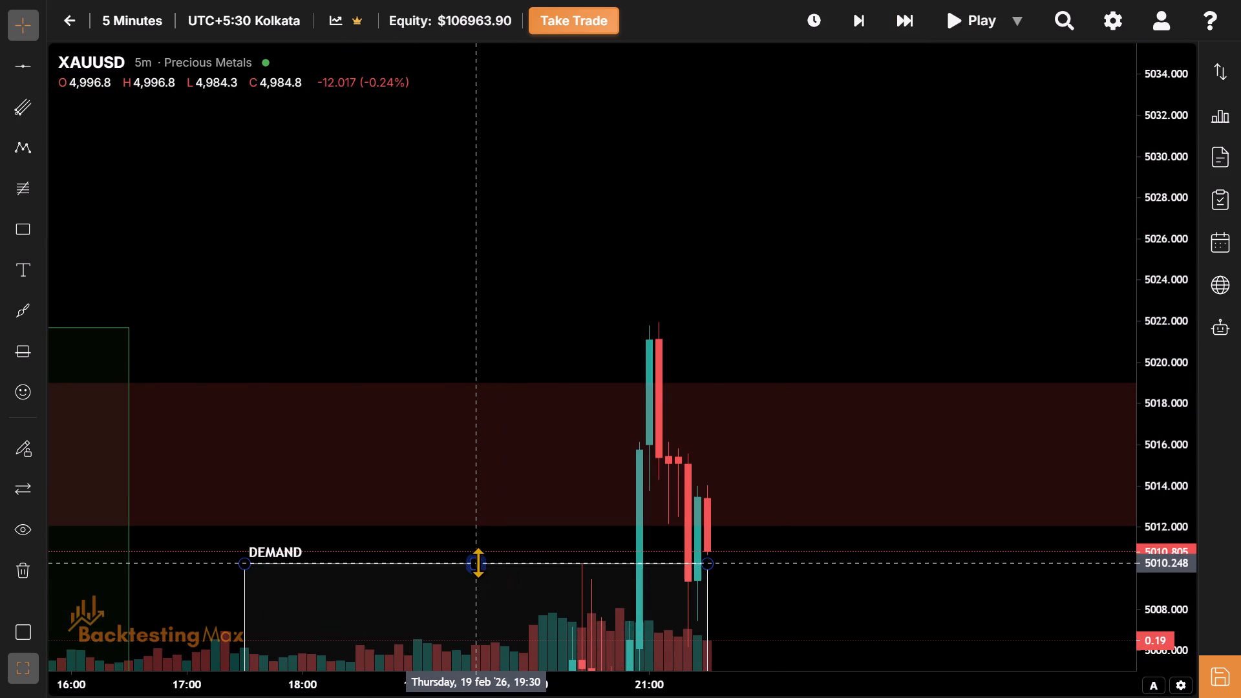
drag(478, 562, 449, 320)
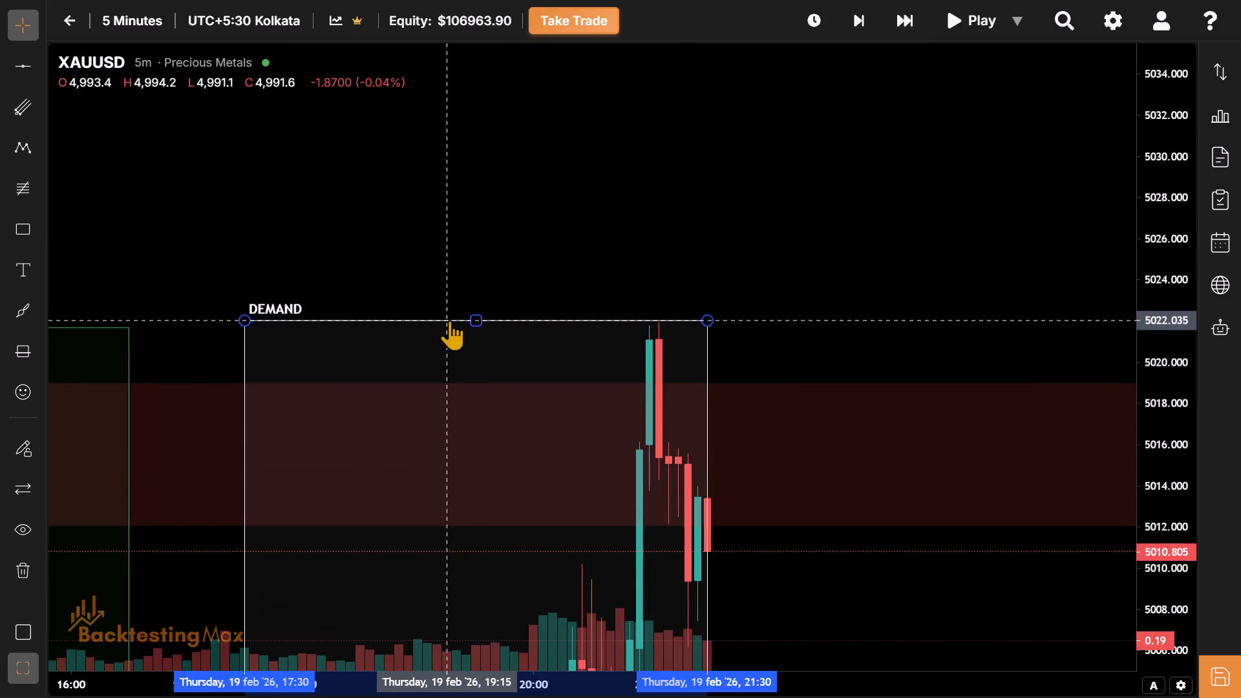
Examine the candles inside the NY session rectangle, focusing on the price action between 19:00 and 20:20.
drag(823, 615, 900, 95)
drag(620, 470, 625, 429)
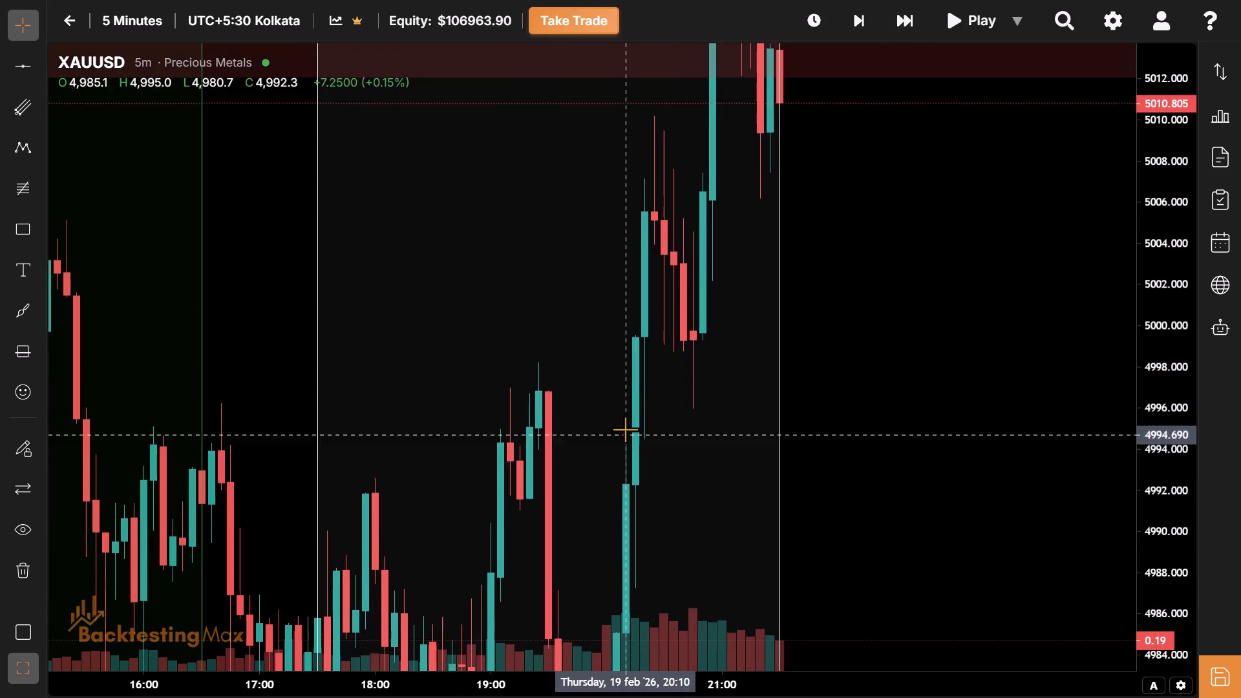
drag(625, 429, 588, 556)
drag(588, 556, 792, 200)
drag(712, 506, 710, 505)
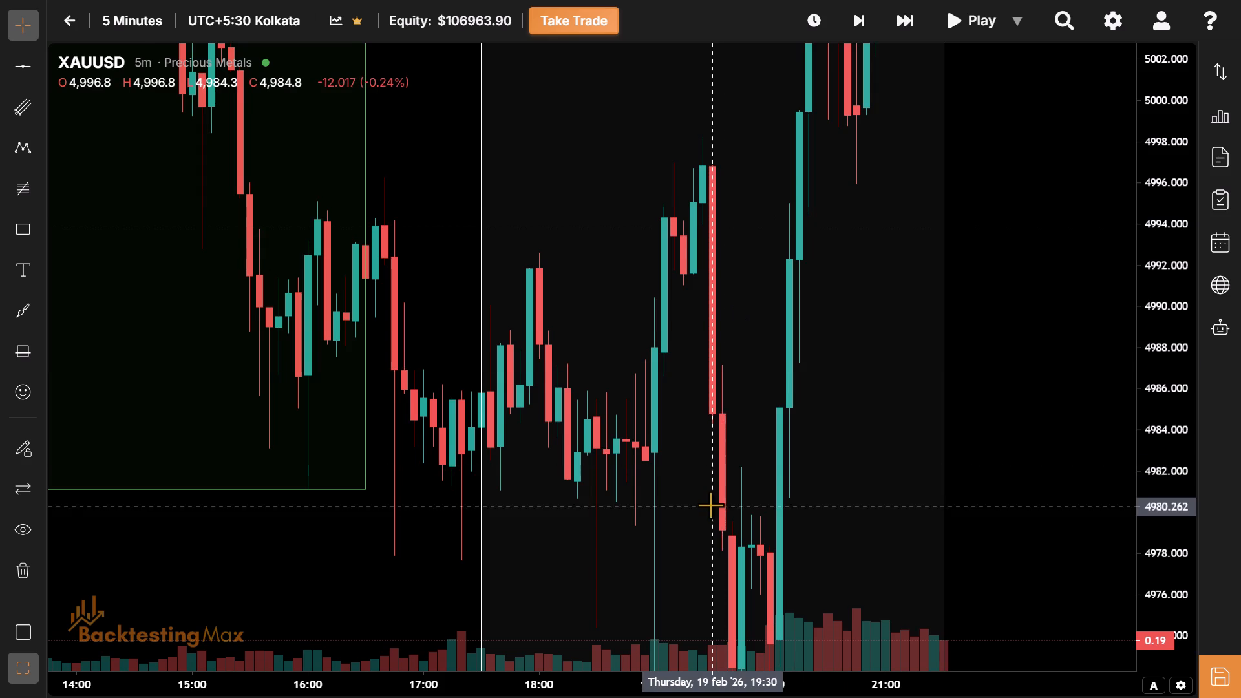
drag(710, 505, 662, 626)
drag(668, 386, 652, 317)
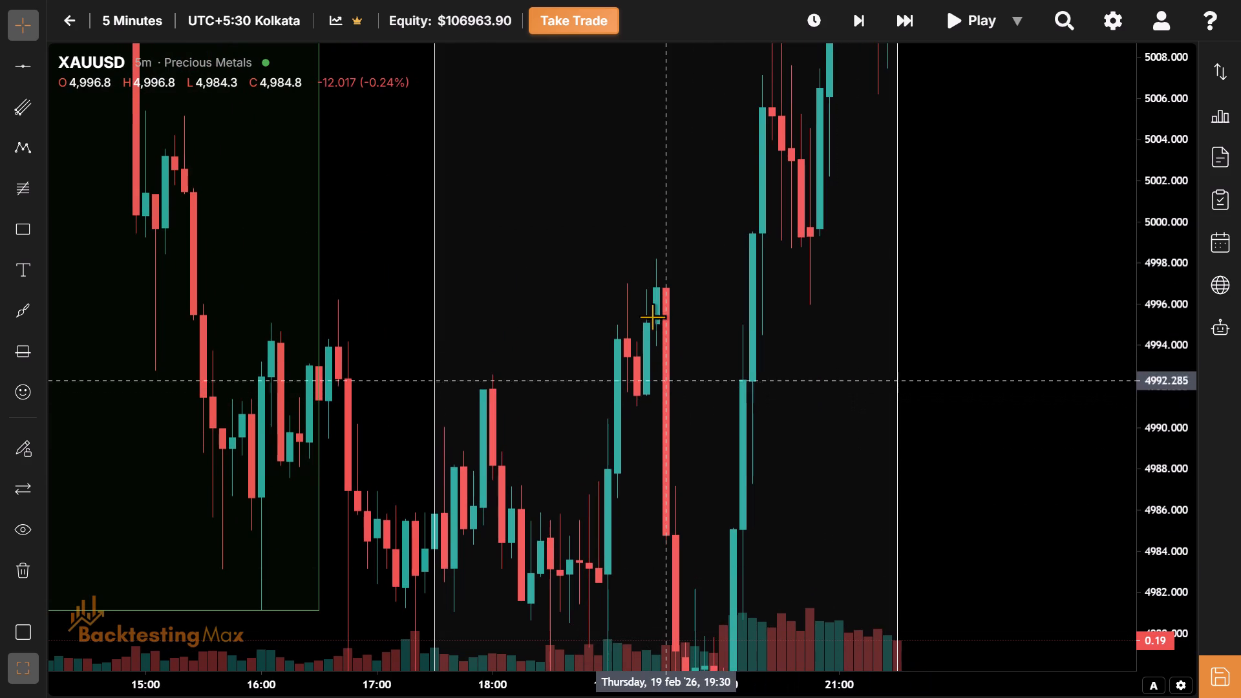
drag(652, 317, 626, 222)
drag(650, 462, 531, 302)
drag(621, 441, 705, 525)
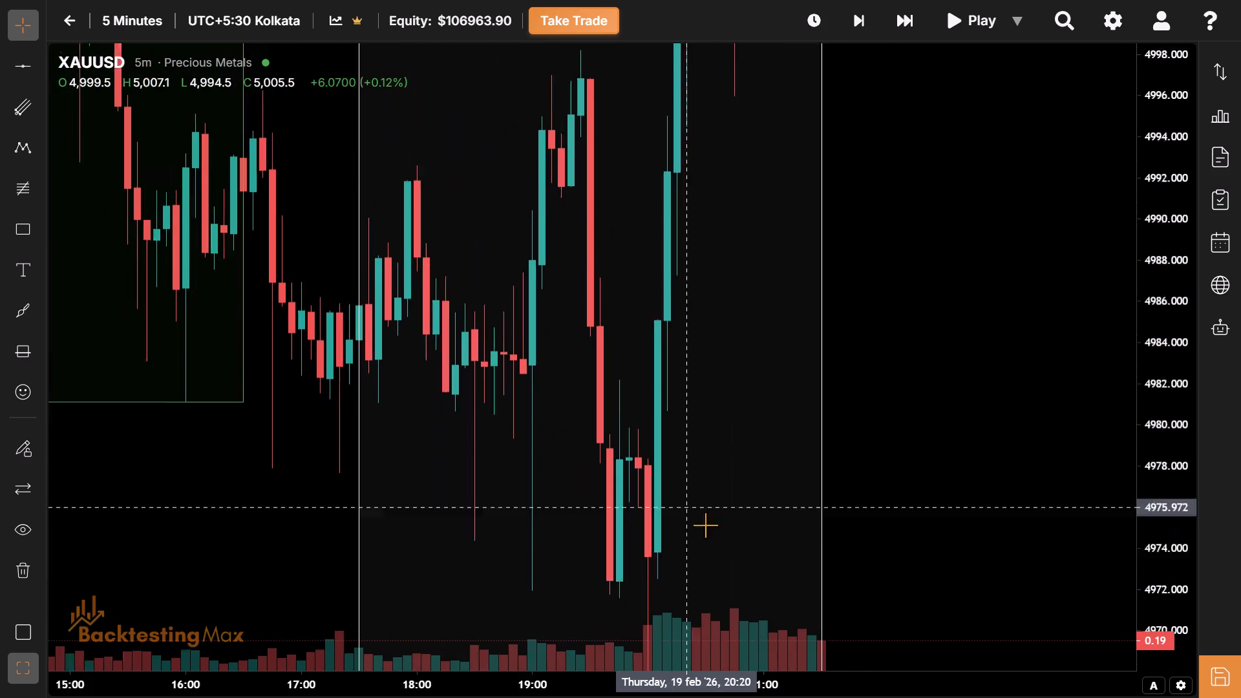
drag(705, 525, 718, 541)
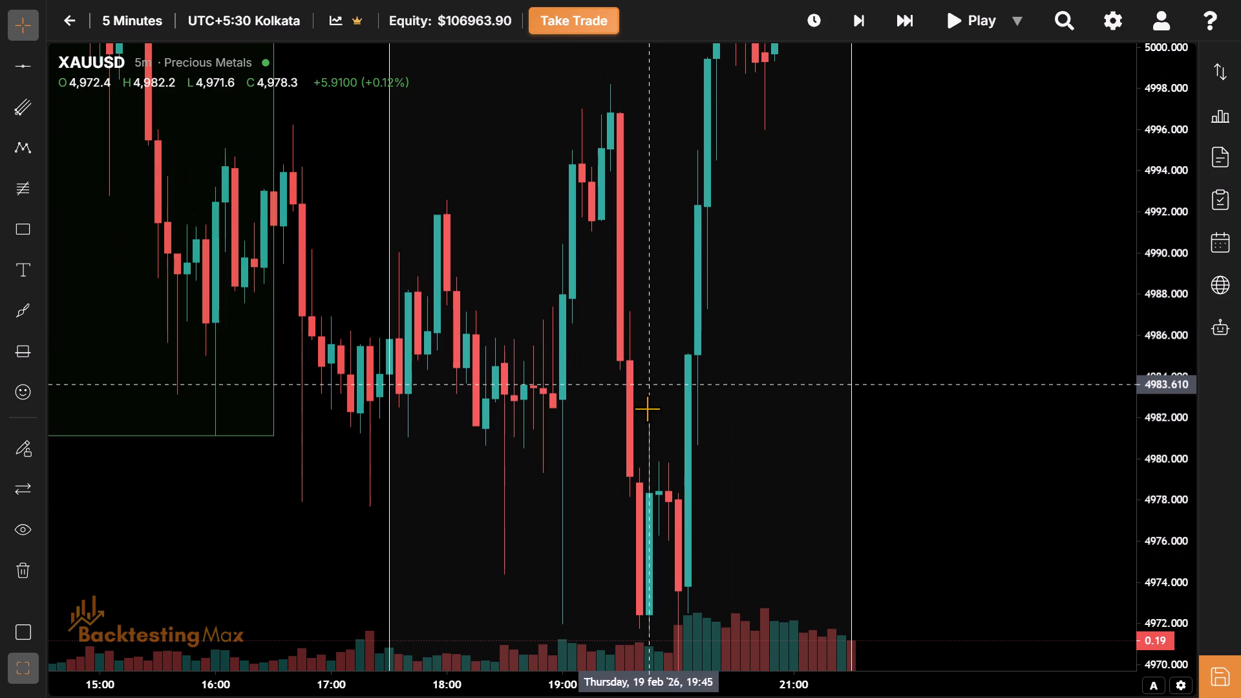
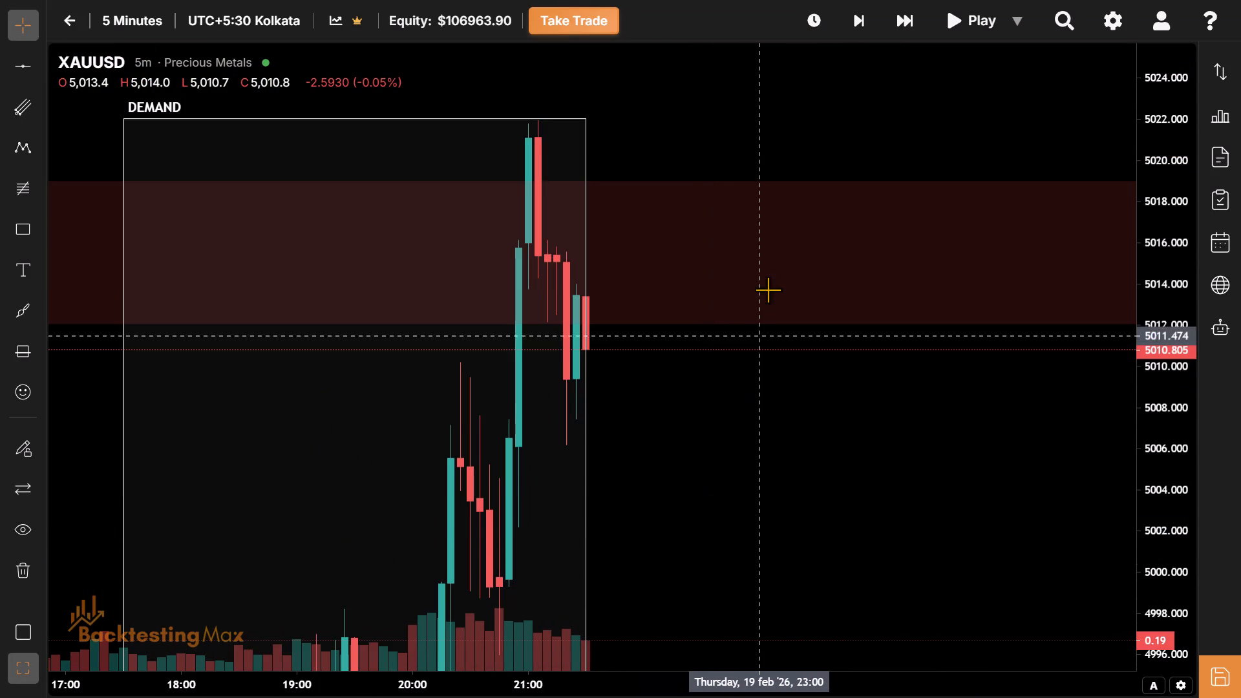
Draw a short position from the 21:30 candle with entry at about 5,010.6 and stop at about 5,017.2.
click(768, 290)
drag(737, 376, 654, 326)
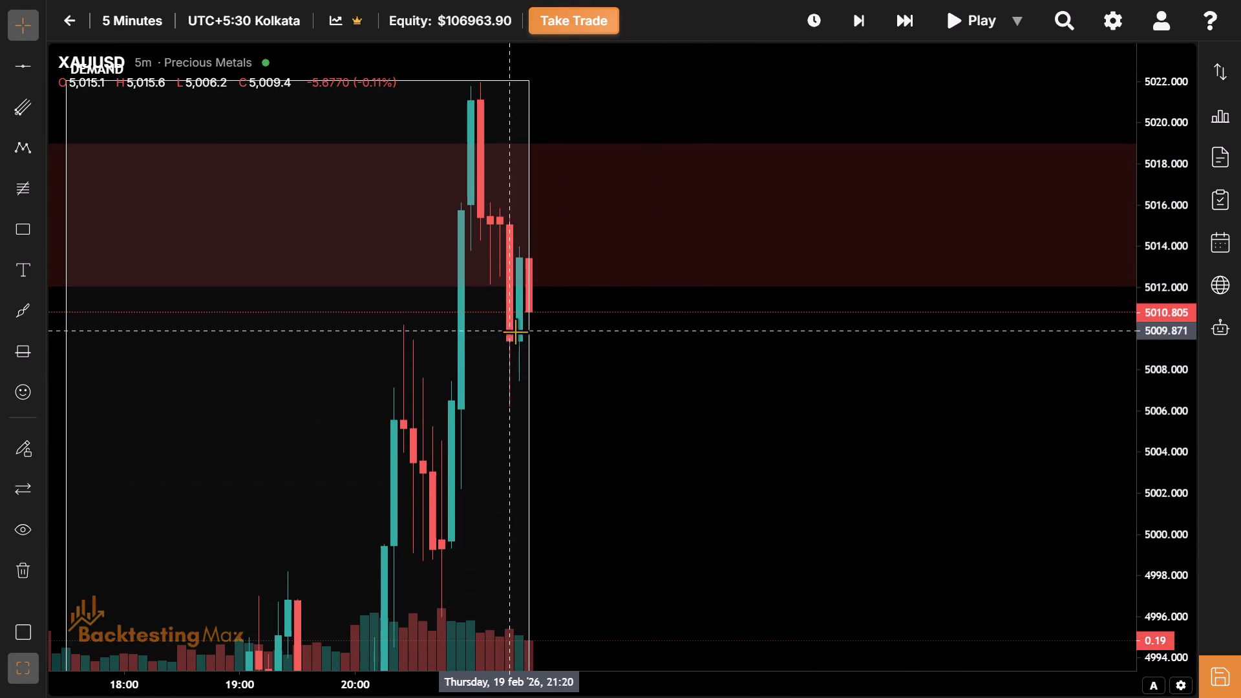
drag(831, 539, 851, 502)
drag(851, 502, 935, 576)
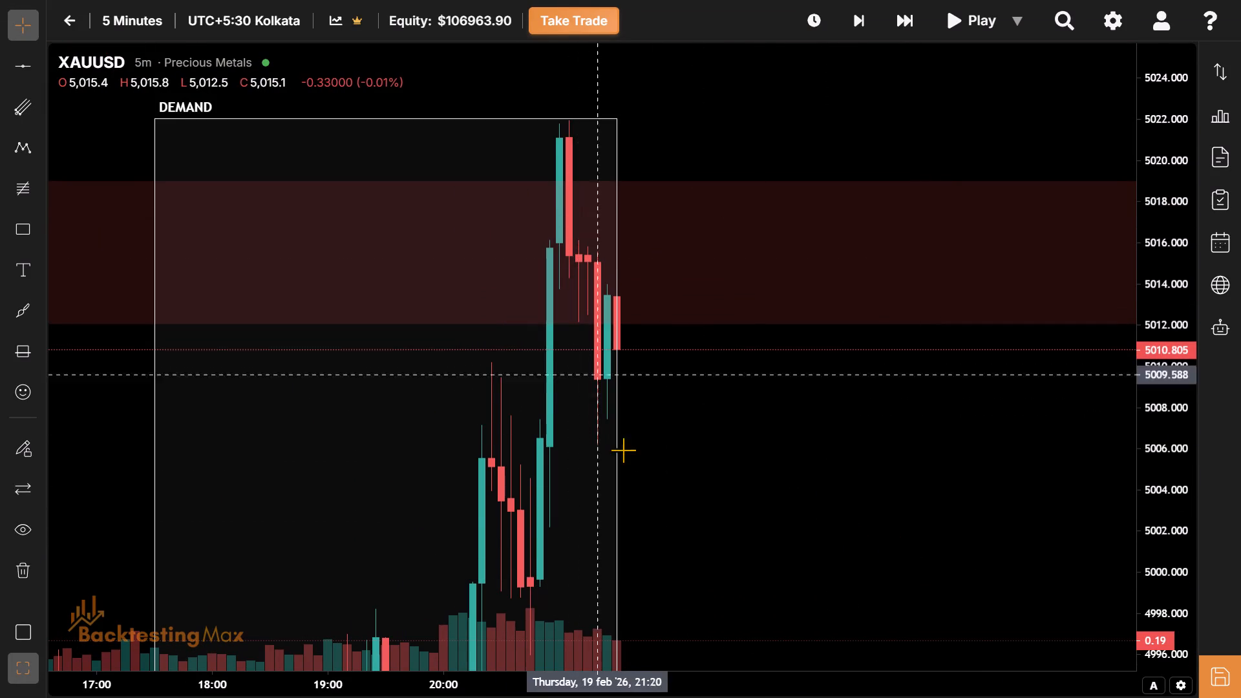
drag(706, 511, 547, 445)
drag(684, 406, 602, 487)
drag(602, 487, 606, 526)
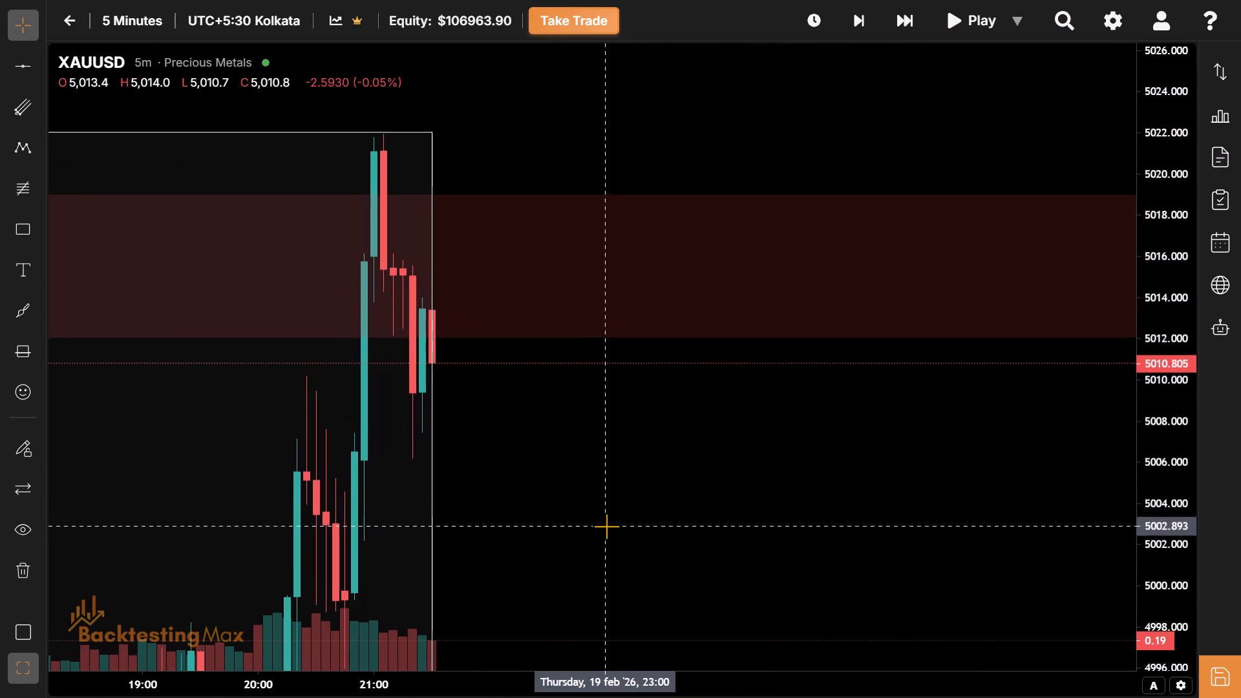
click(9, 346)
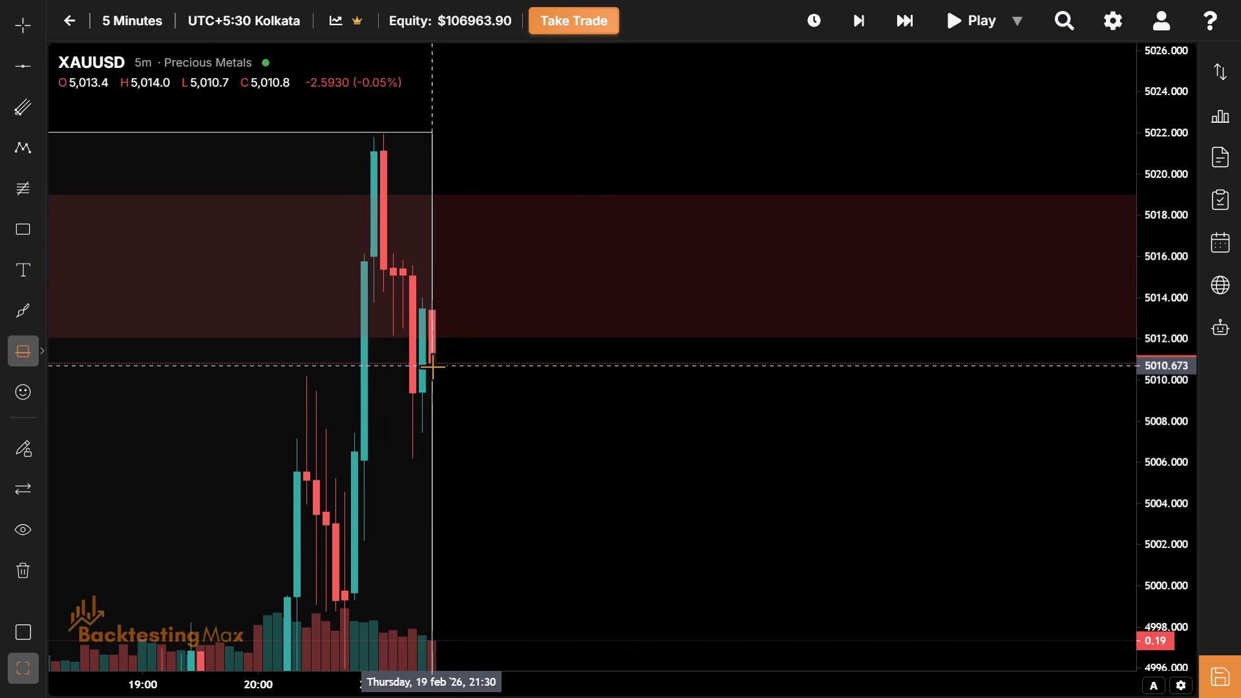
click(432, 366)
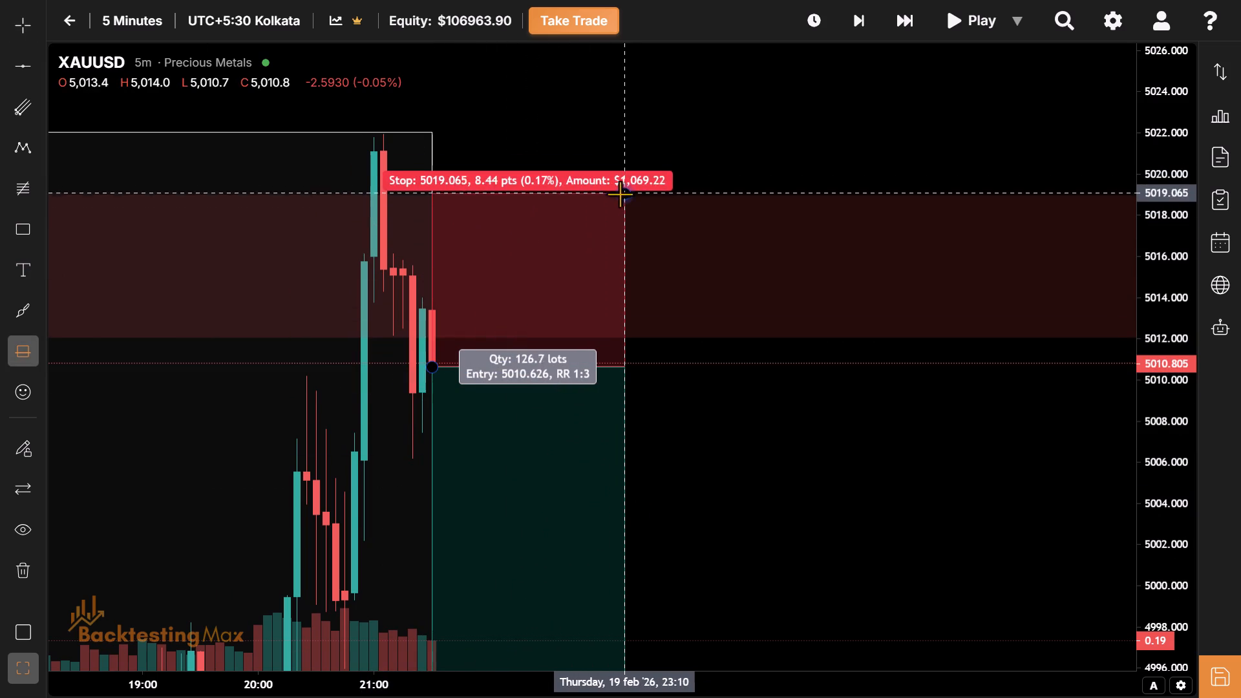
click(613, 231)
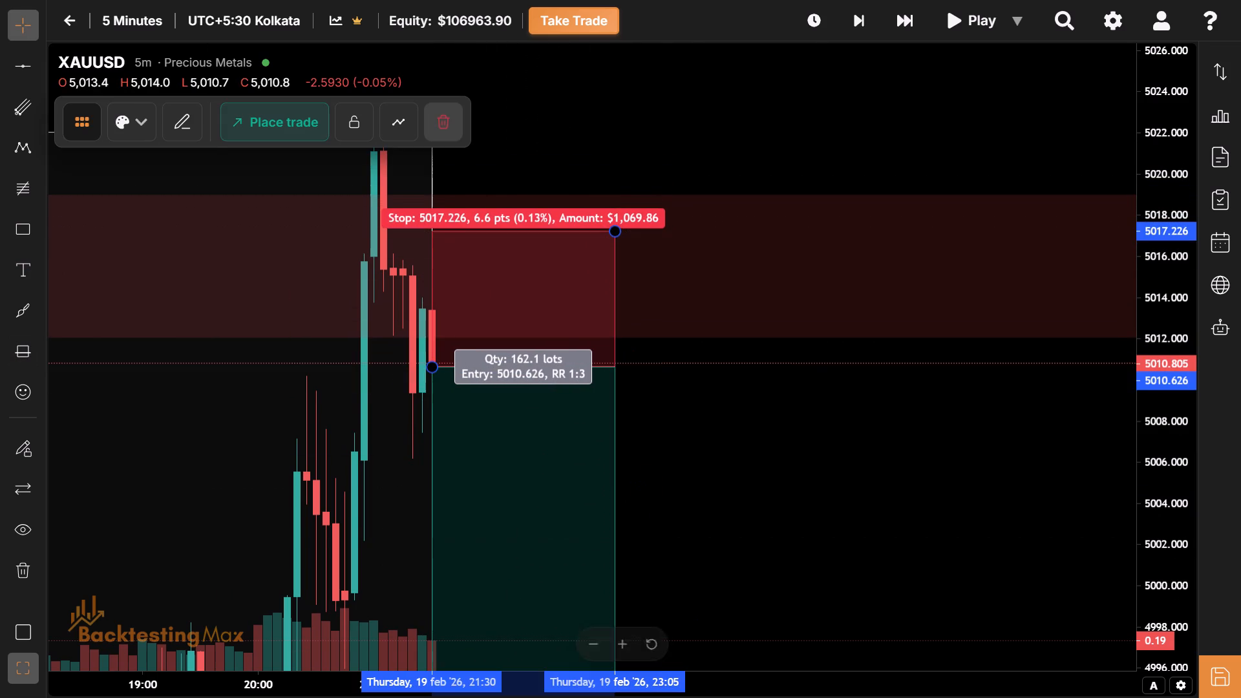
Lower the short position's target to about 4,974.9 and extend the position in time to 03:10 on 20 February.
drag(725, 692, 813, 669)
drag(813, 669, 809, 616)
drag(809, 616, 741, 227)
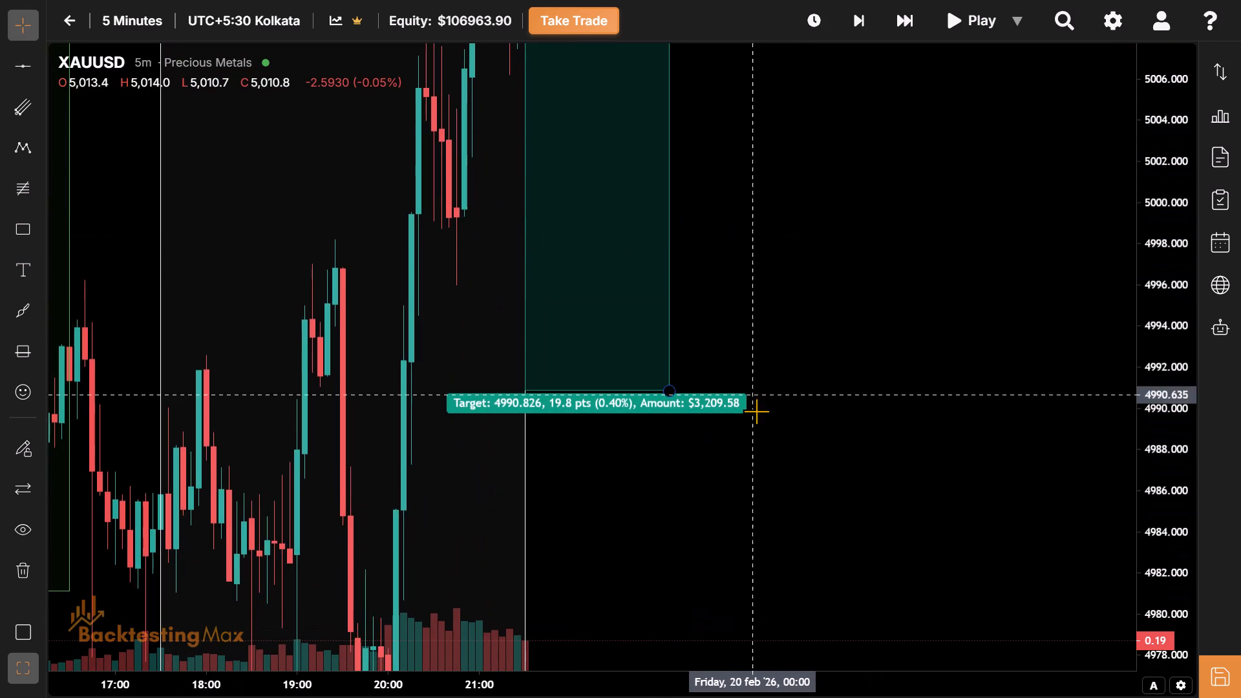
drag(756, 411, 663, 145)
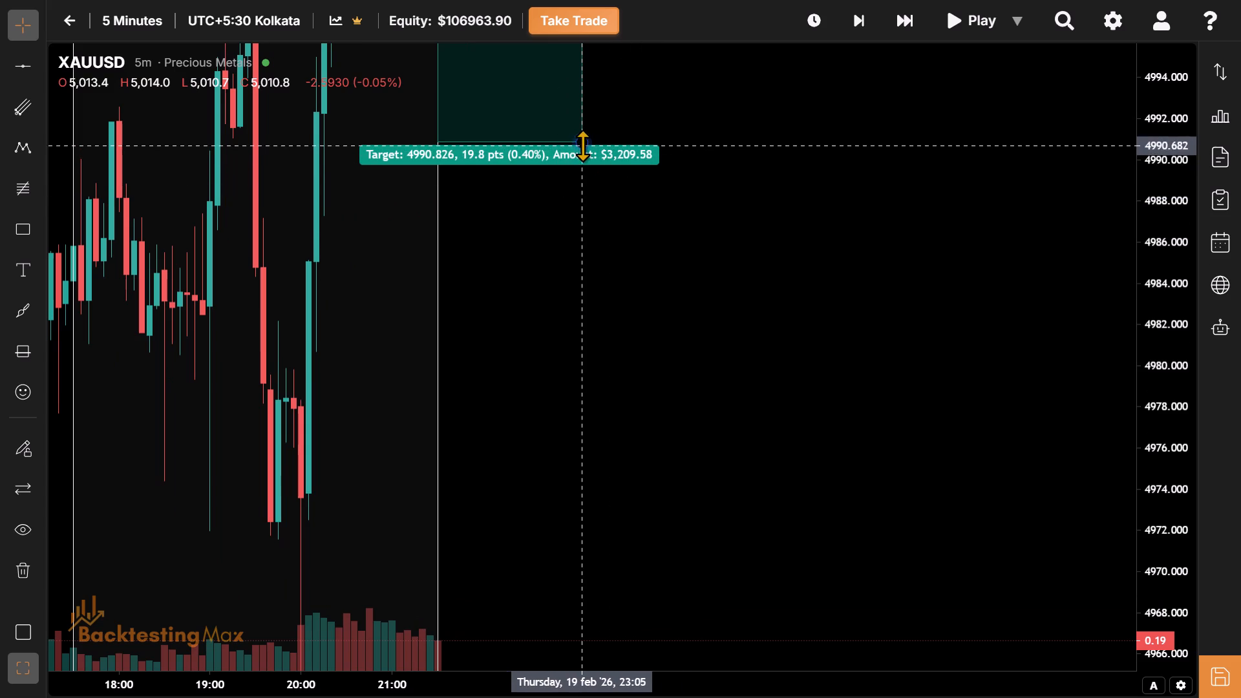
drag(582, 145, 889, 469)
drag(827, 334, 913, 697)
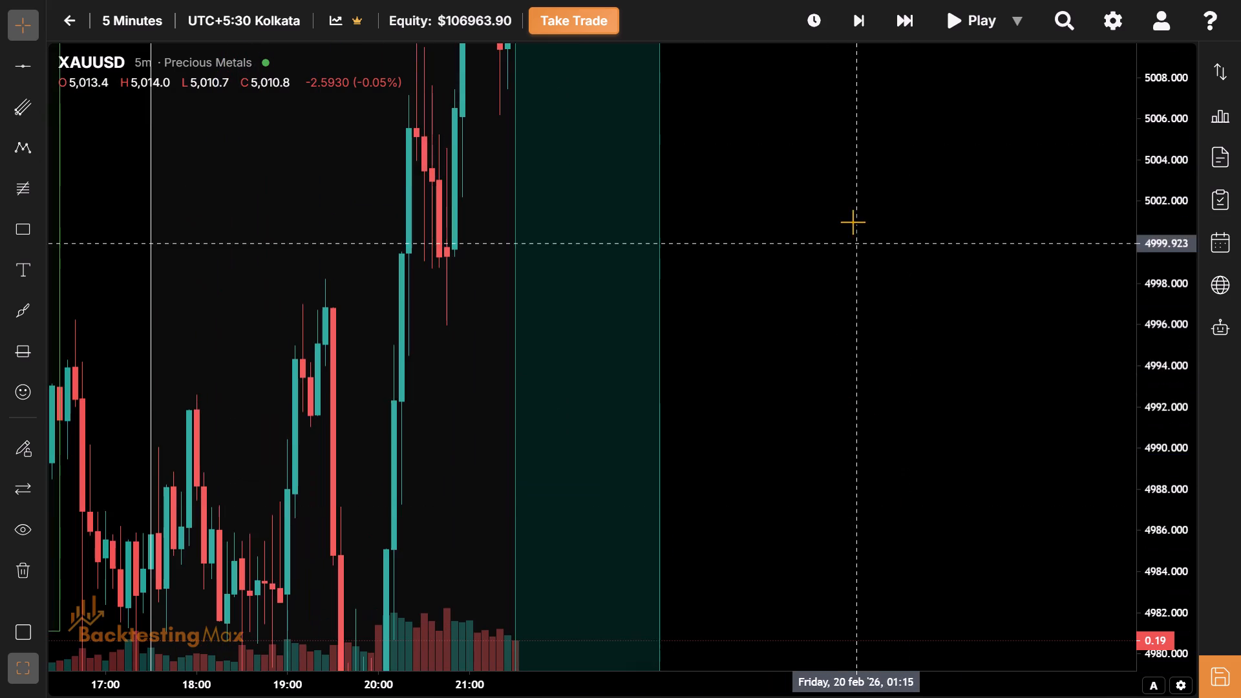
drag(853, 222, 804, 604)
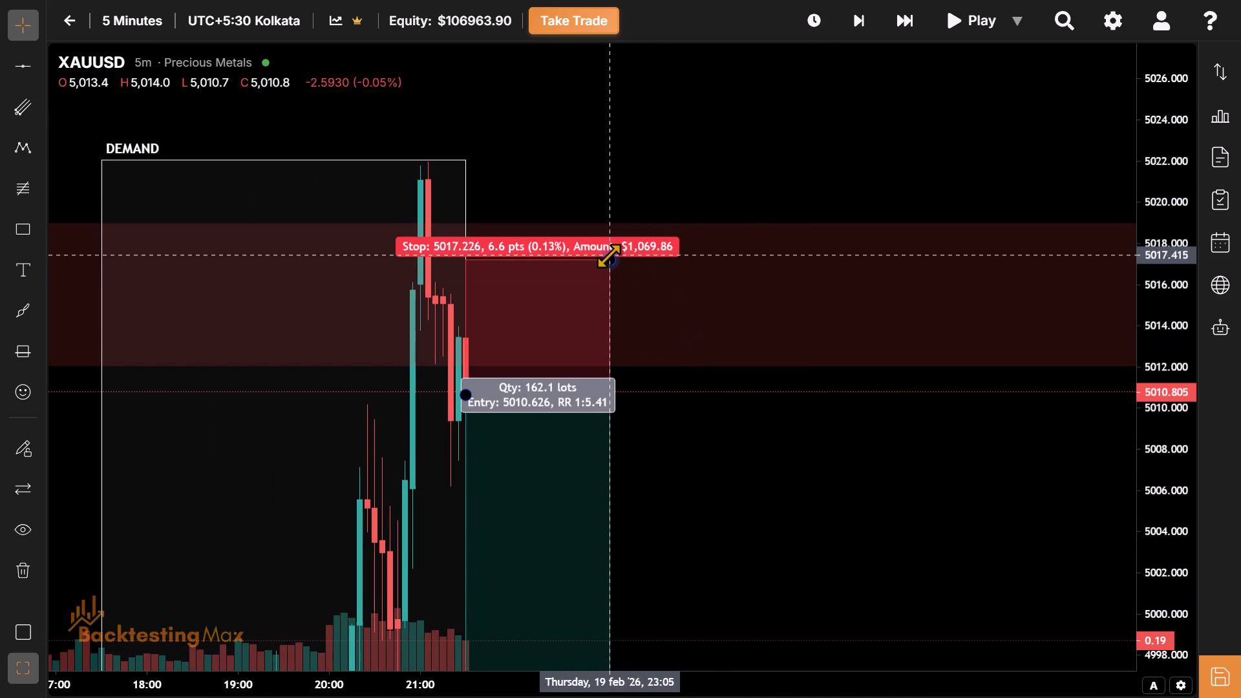
drag(608, 255, 986, 259)
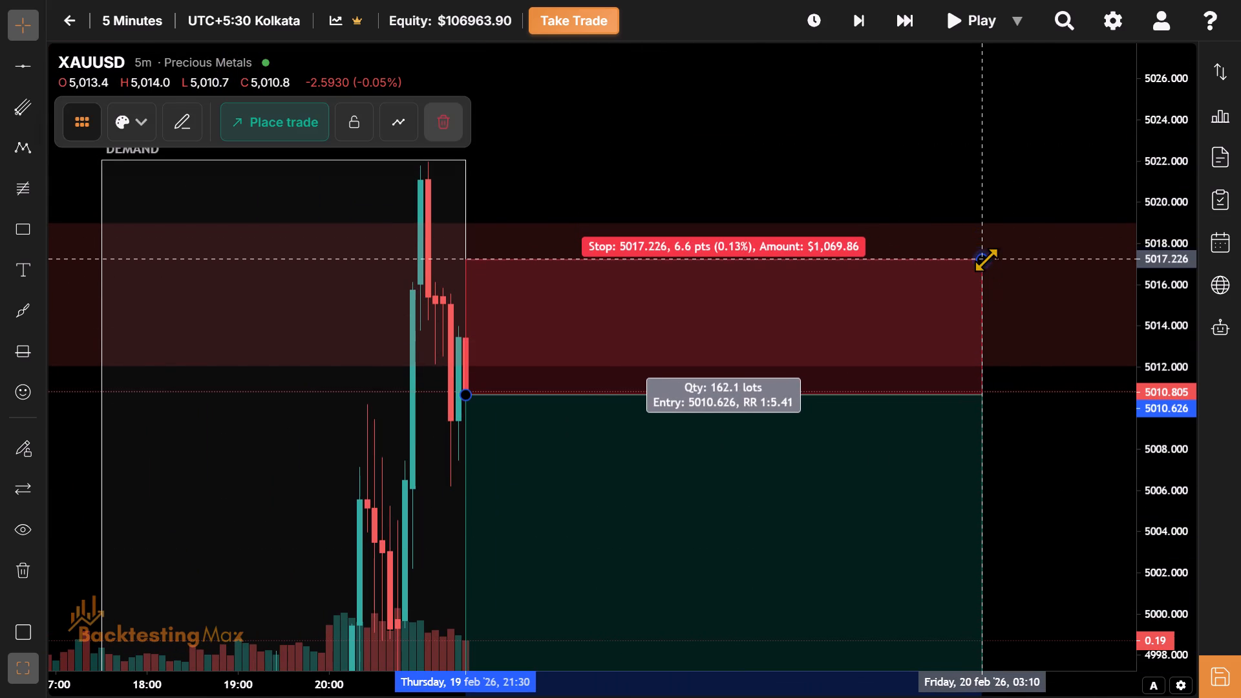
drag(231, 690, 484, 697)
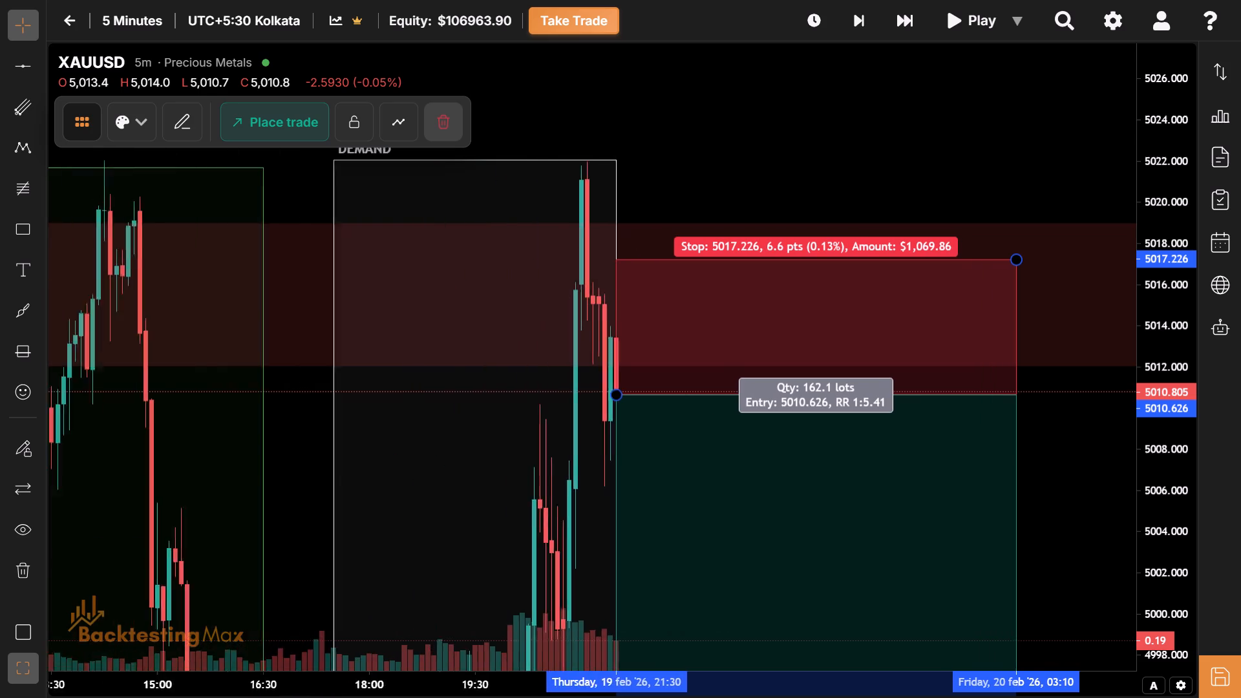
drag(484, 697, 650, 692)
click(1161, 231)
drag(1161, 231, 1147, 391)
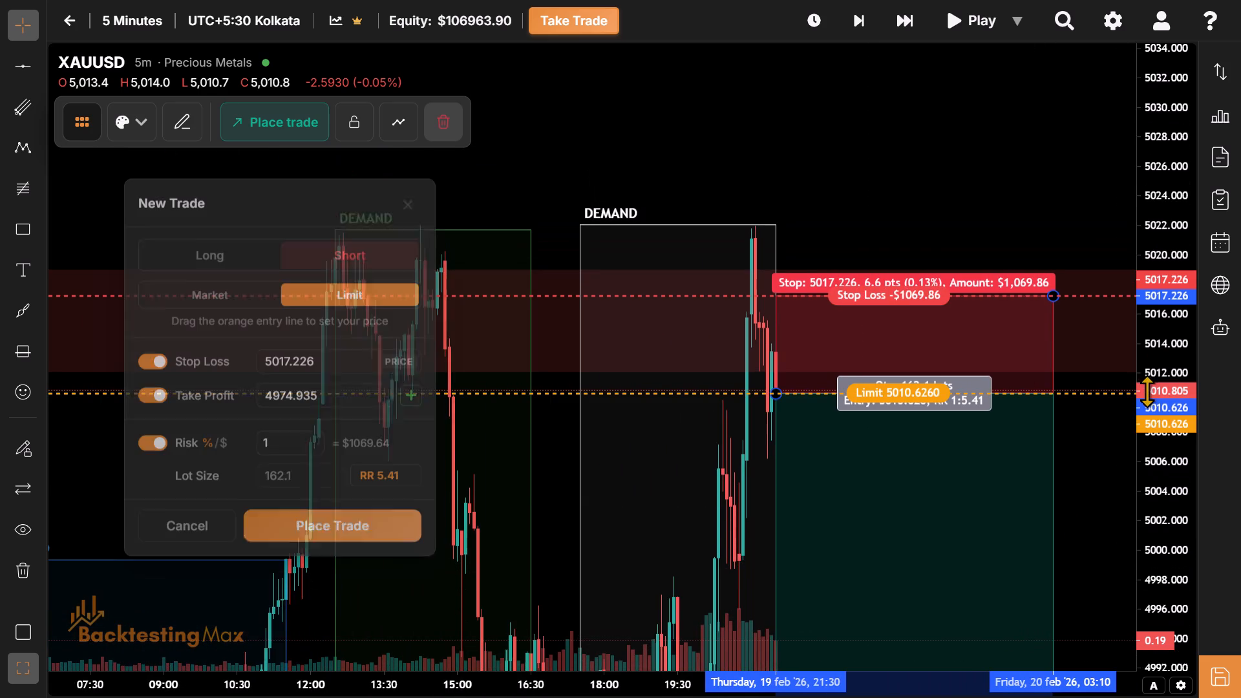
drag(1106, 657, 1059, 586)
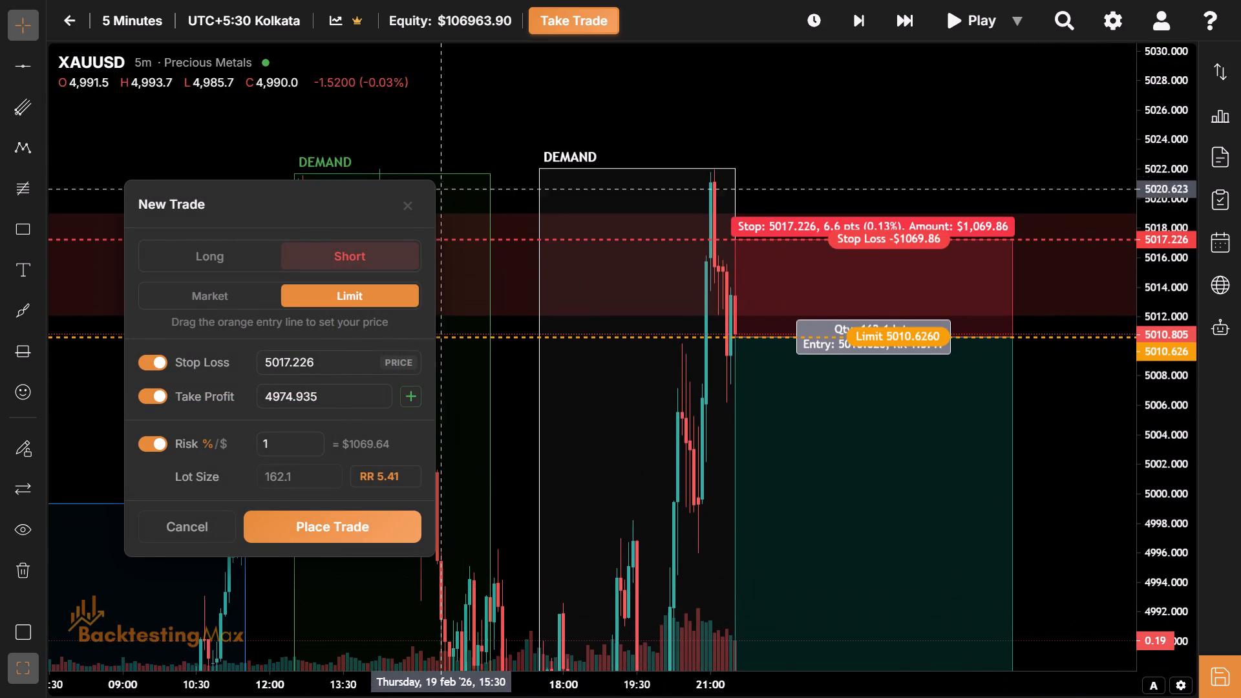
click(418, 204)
Skip the 5-minute replay ahead ten bars to the 22:20 candle on 19 February.
drag(1112, 553, 1051, 498)
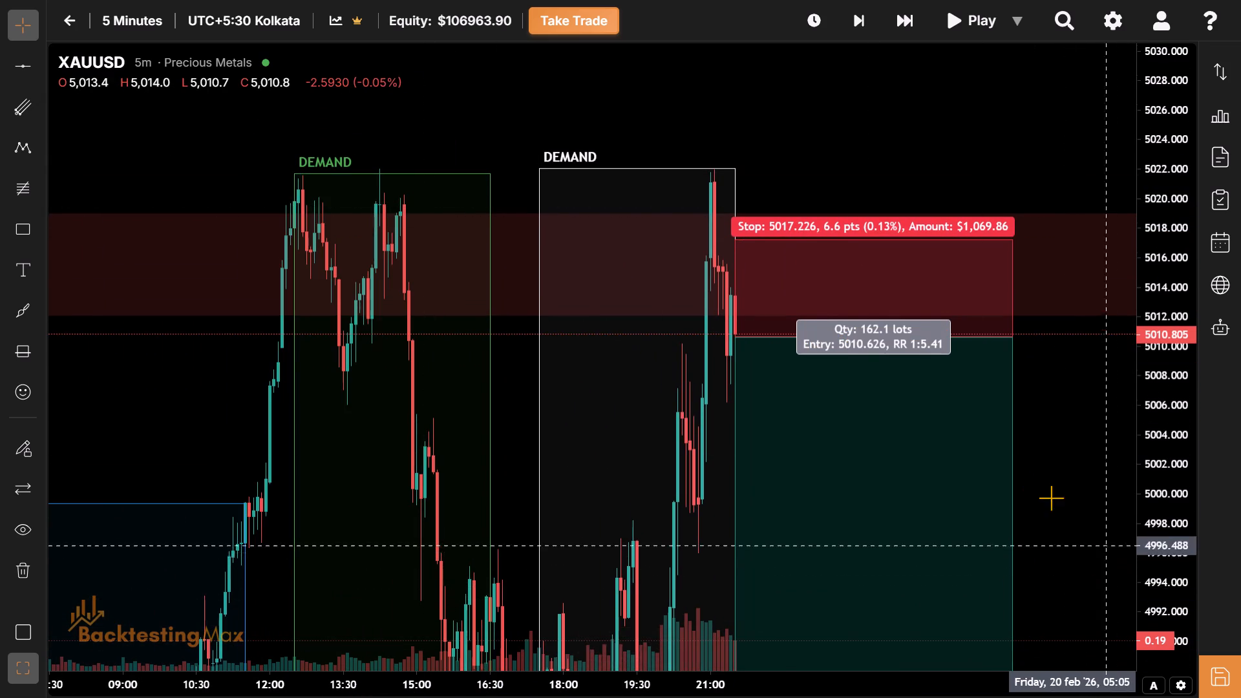
drag(1051, 498, 866, 379)
click(904, 300)
drag(904, 300, 903, 318)
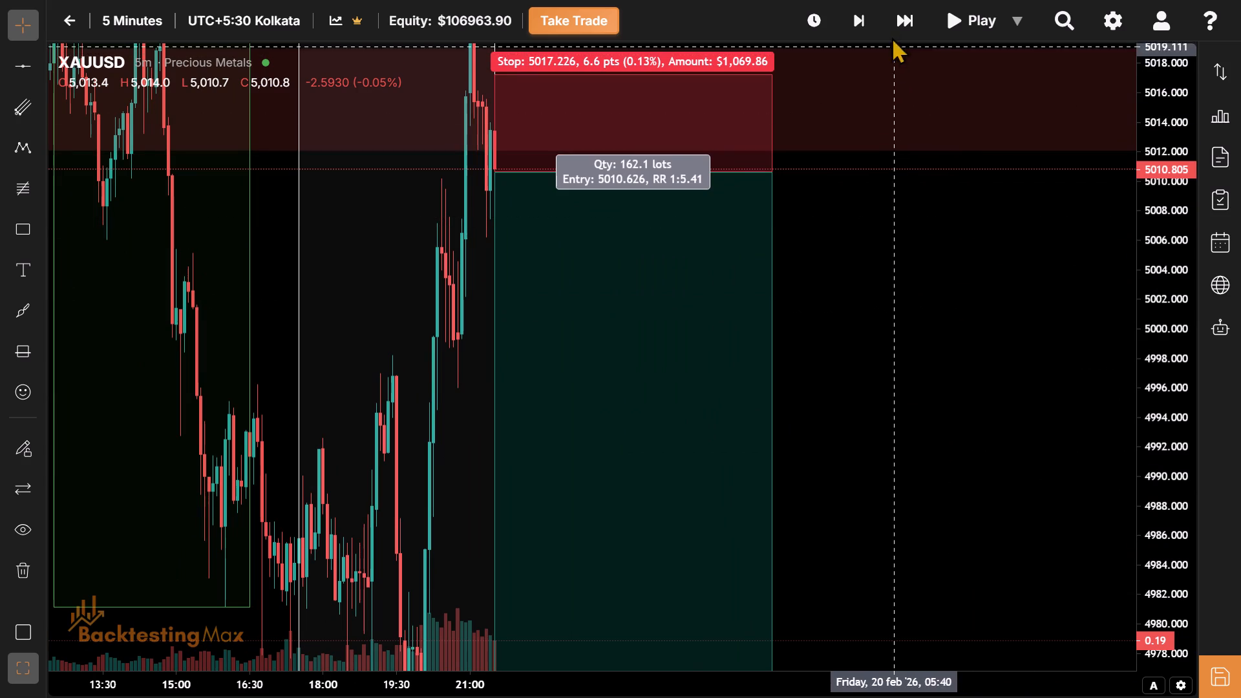
click(898, 28)
click(898, 28)
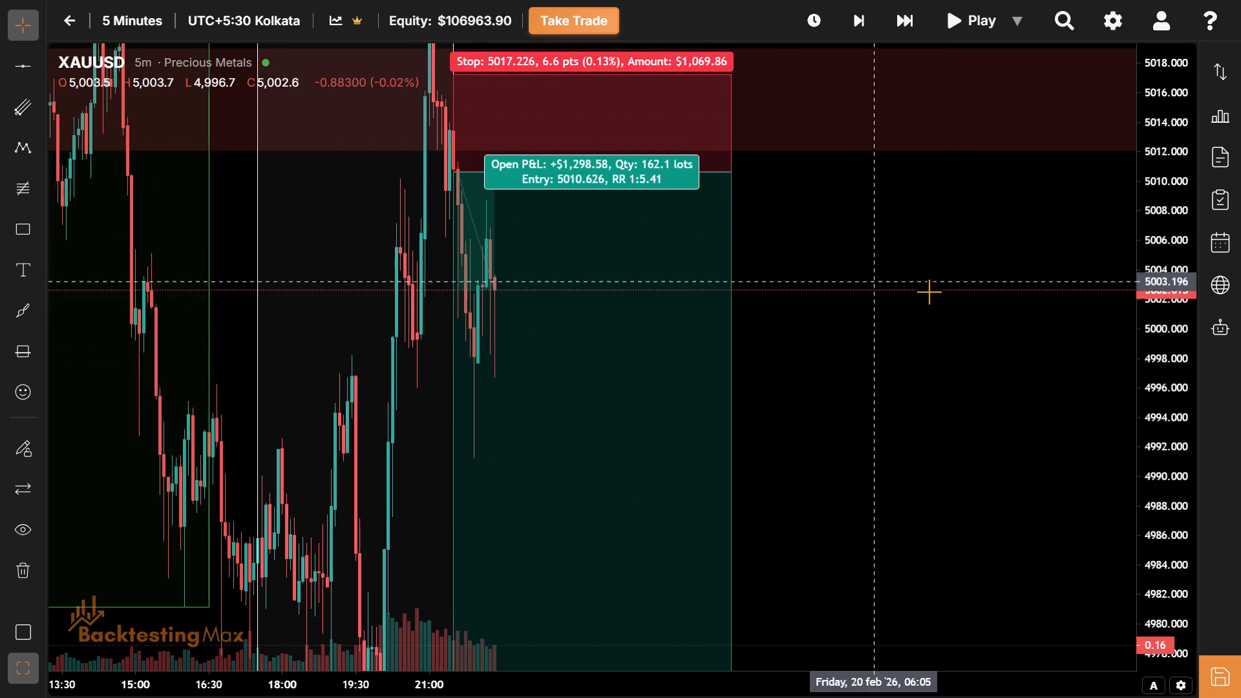
Skip the 5-minute replay ahead to the 00:25 candle on 20 February.
drag(929, 291, 1009, 314)
drag(946, 304, 911, 193)
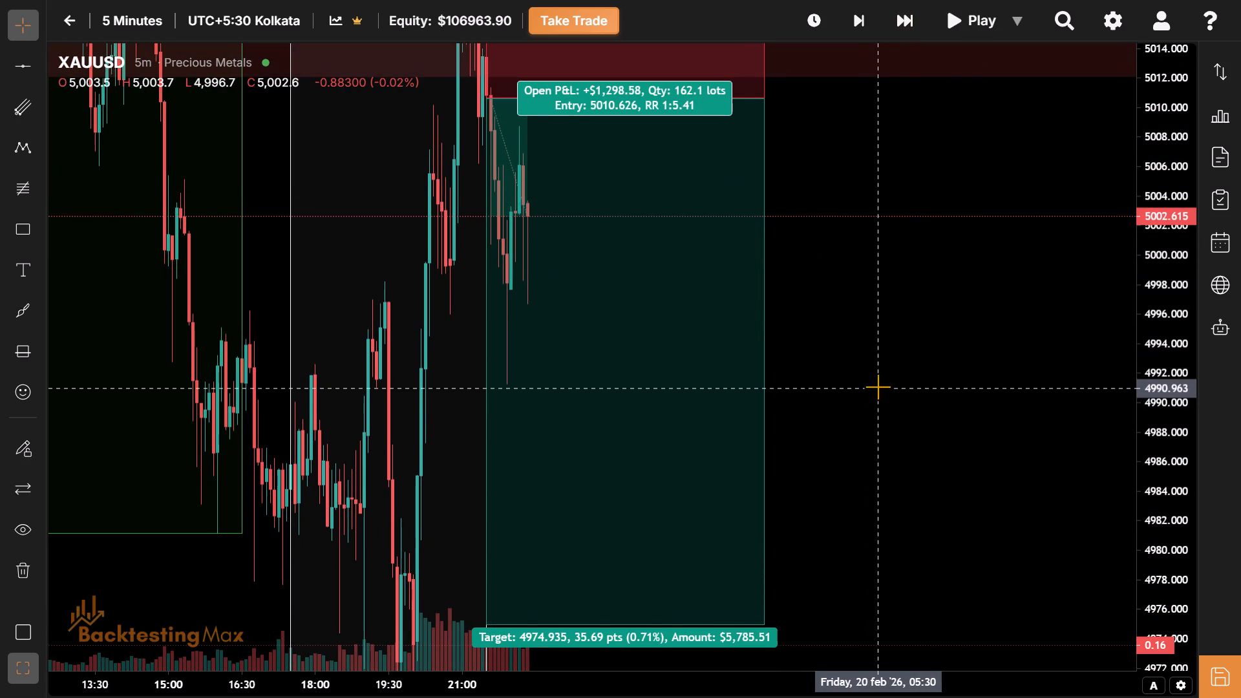
drag(880, 386, 884, 491)
click(884, 491)
drag(884, 491, 925, 370)
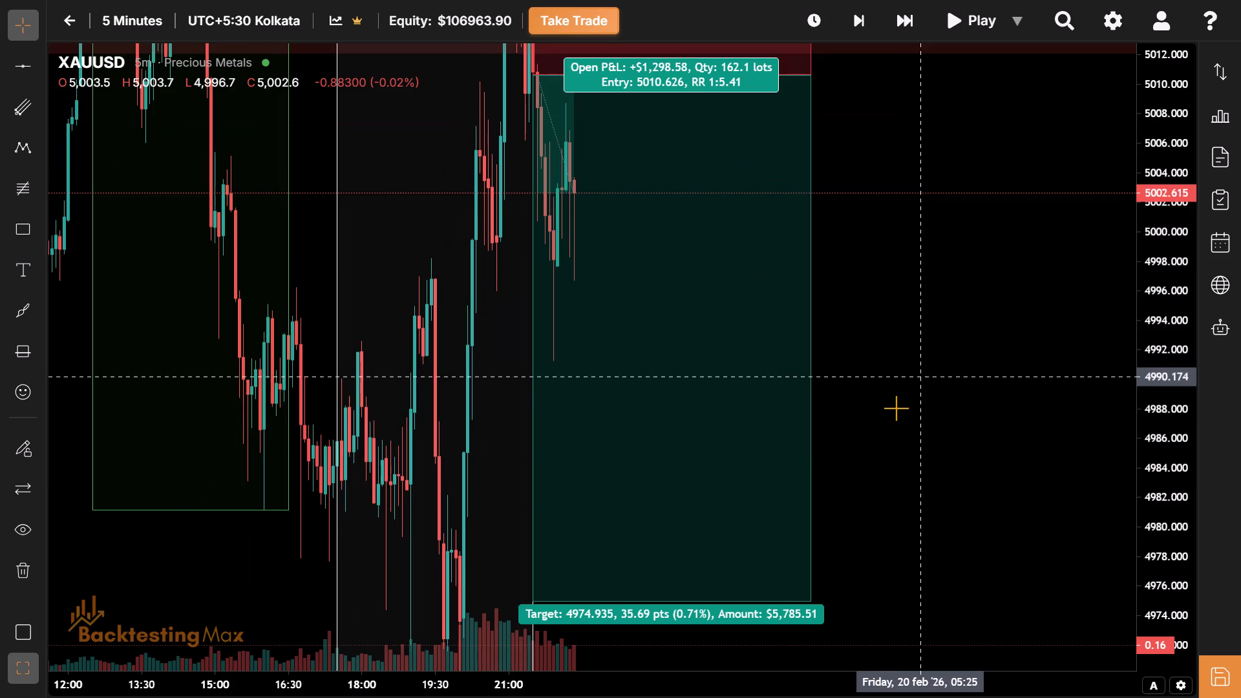
drag(896, 408, 887, 522)
click(913, 8)
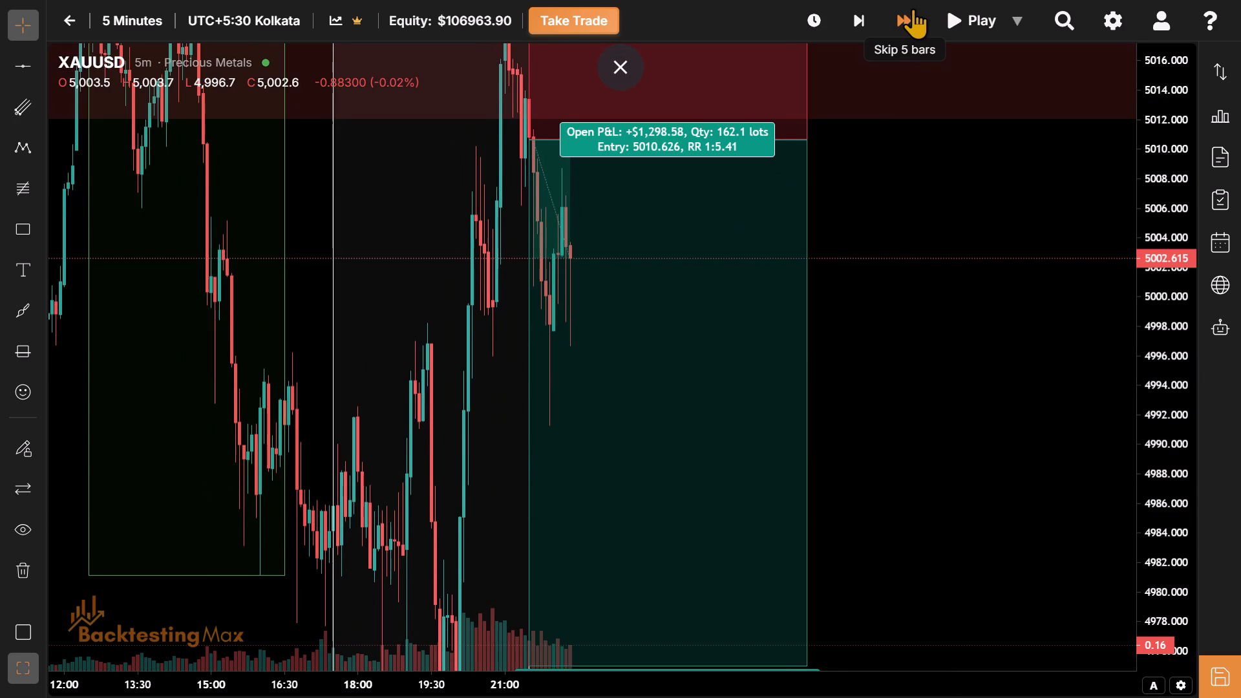
click(913, 8)
click(913, 8)
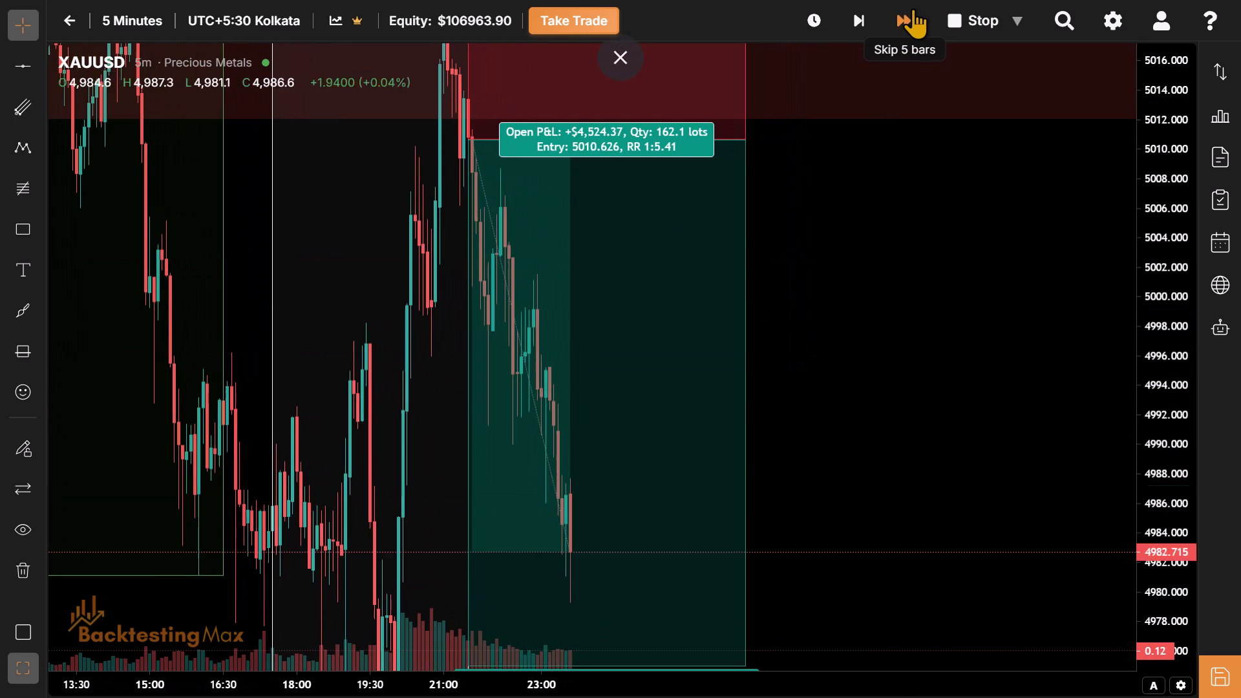
click(913, 8)
click(913, 8)
Skip the 5-minute replay ahead to the 02:30 candle on 20 February.
drag(908, 311, 861, 87)
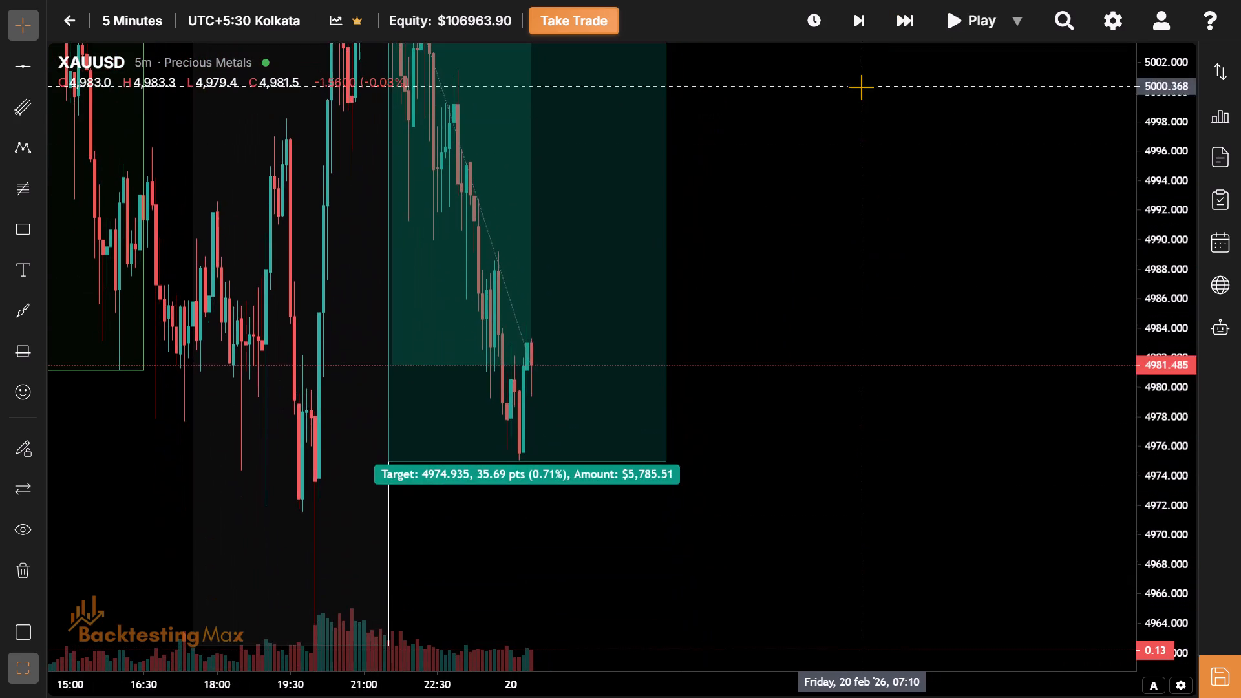
drag(843, 180, 853, 259)
click(904, 17)
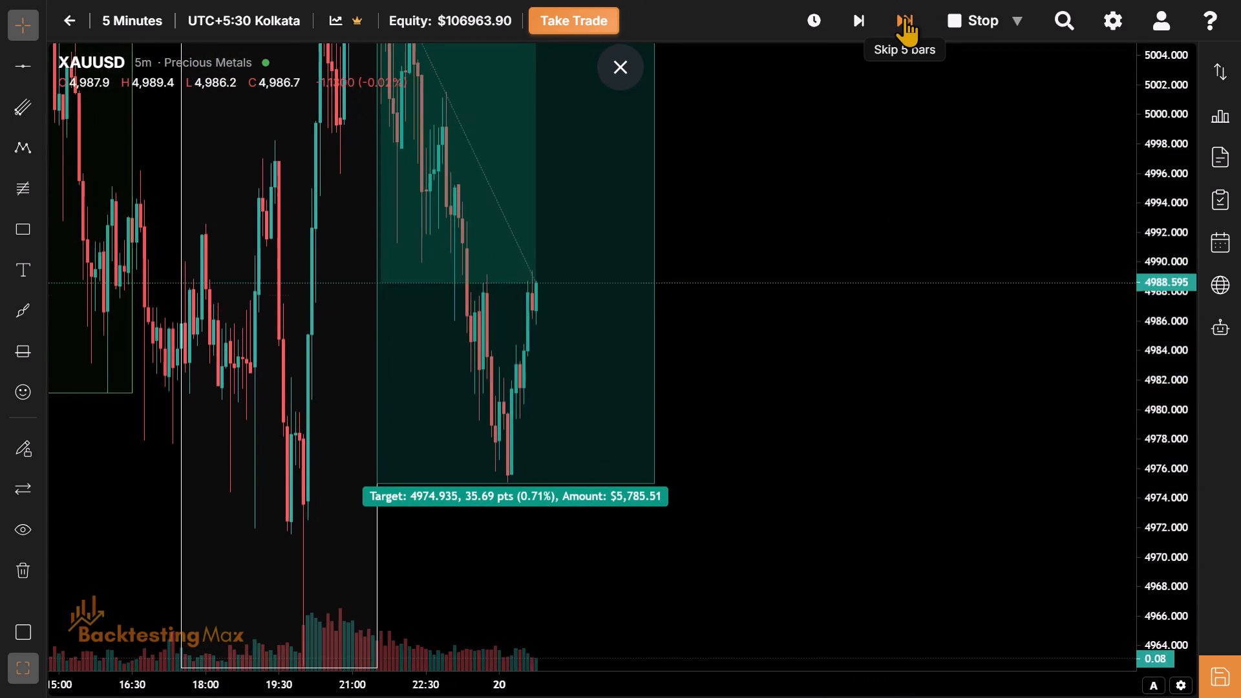
click(904, 17)
click(904, 17)
click(904, 17)
click(904, 17)
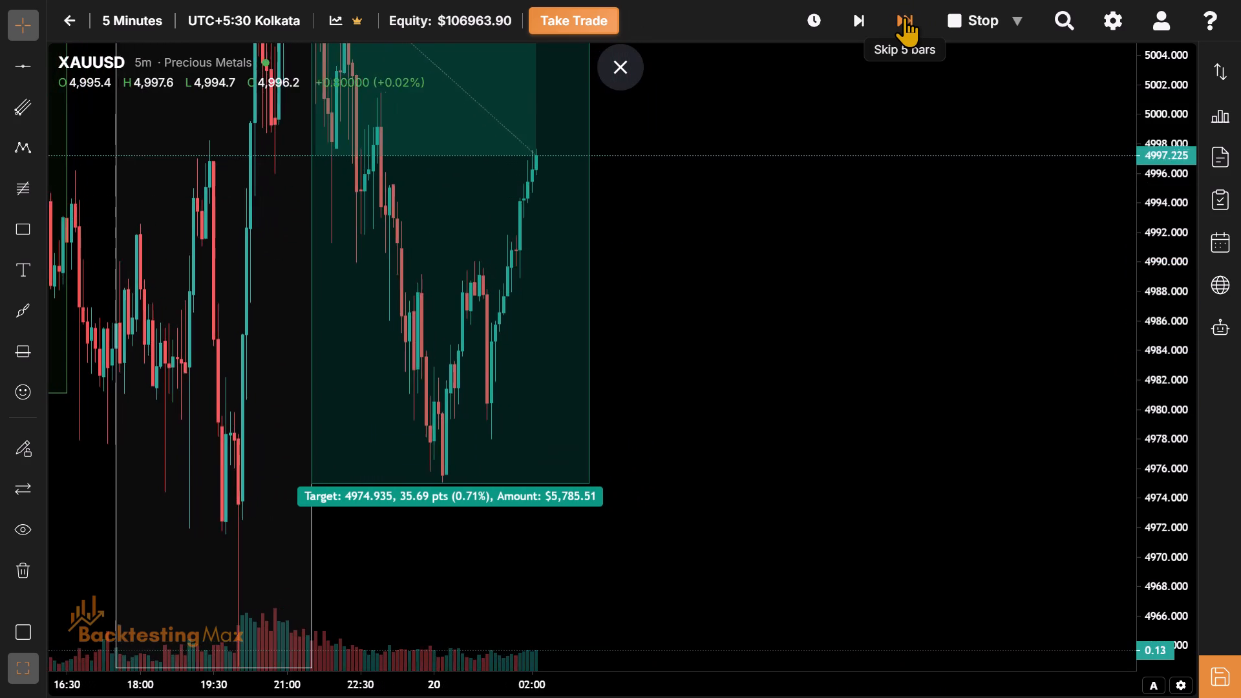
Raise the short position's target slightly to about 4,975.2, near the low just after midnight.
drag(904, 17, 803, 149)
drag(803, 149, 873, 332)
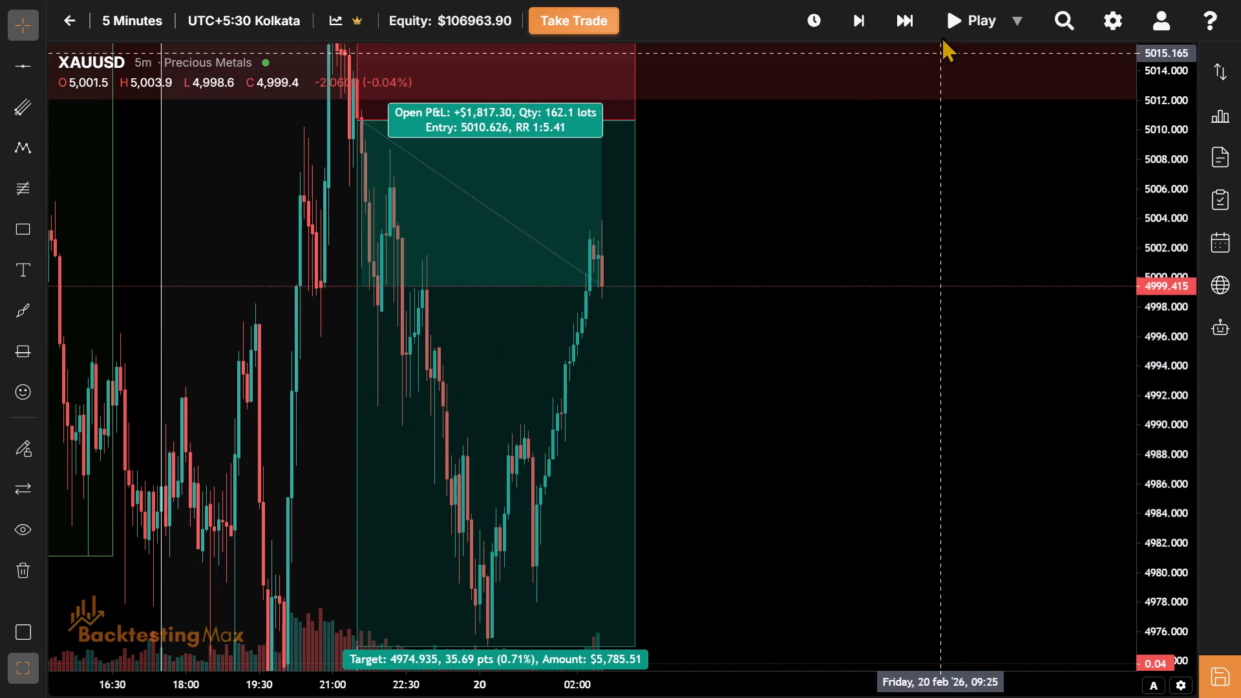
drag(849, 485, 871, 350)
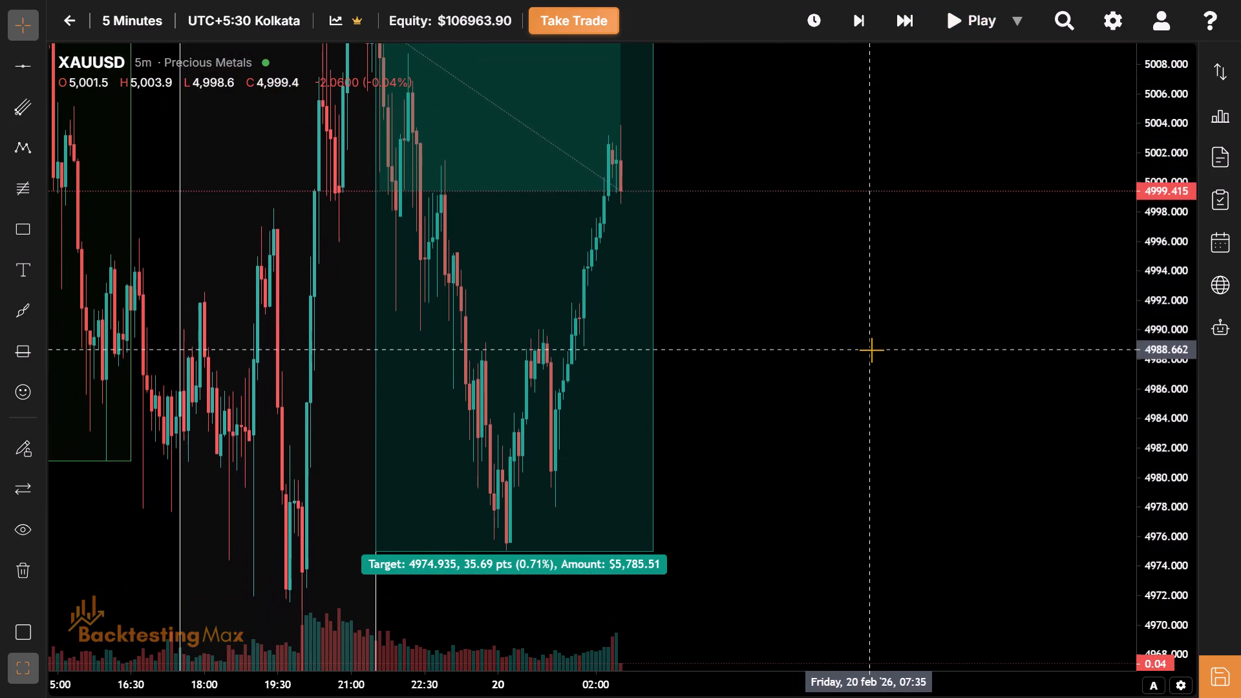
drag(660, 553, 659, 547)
Examine the short position's price path from its entry and stop zone down to the target and through the following rebound.
drag(785, 390, 798, 527)
drag(821, 346, 826, 446)
drag(849, 310, 916, 166)
drag(873, 392, 867, 171)
drag(867, 171, 855, 253)
drag(855, 253, 854, 268)
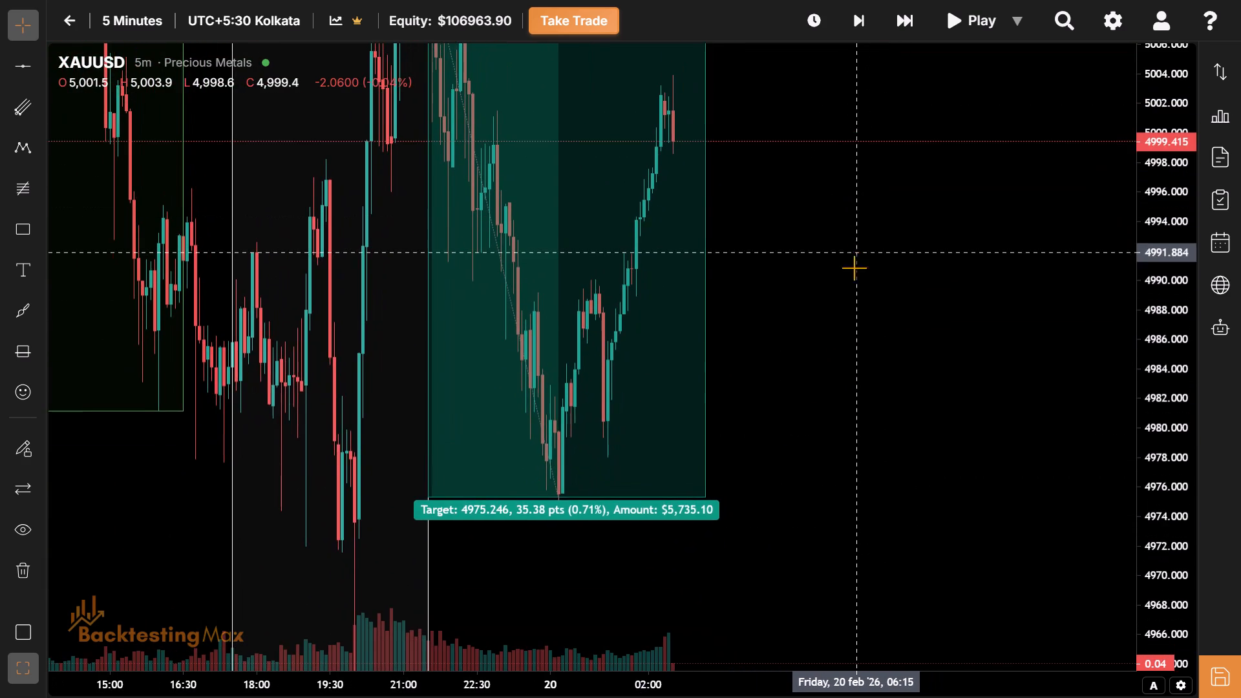
drag(854, 268, 850, 302)
drag(942, 159, 903, 282)
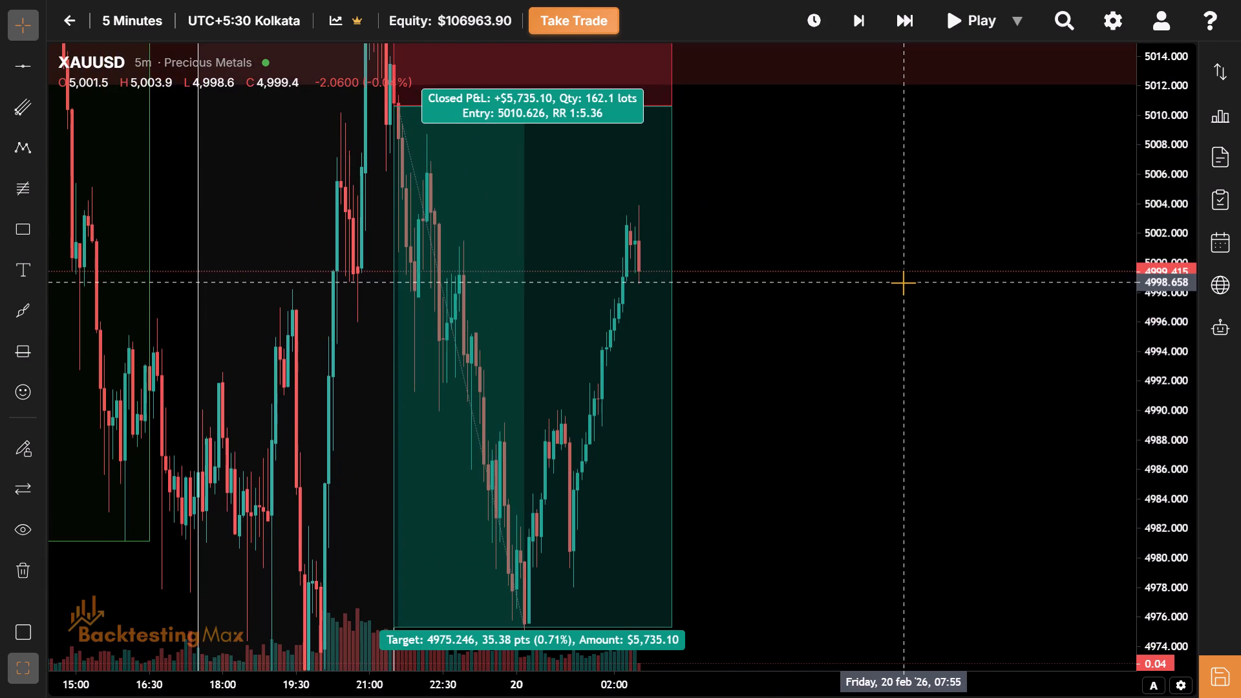
drag(880, 192, 893, 291)
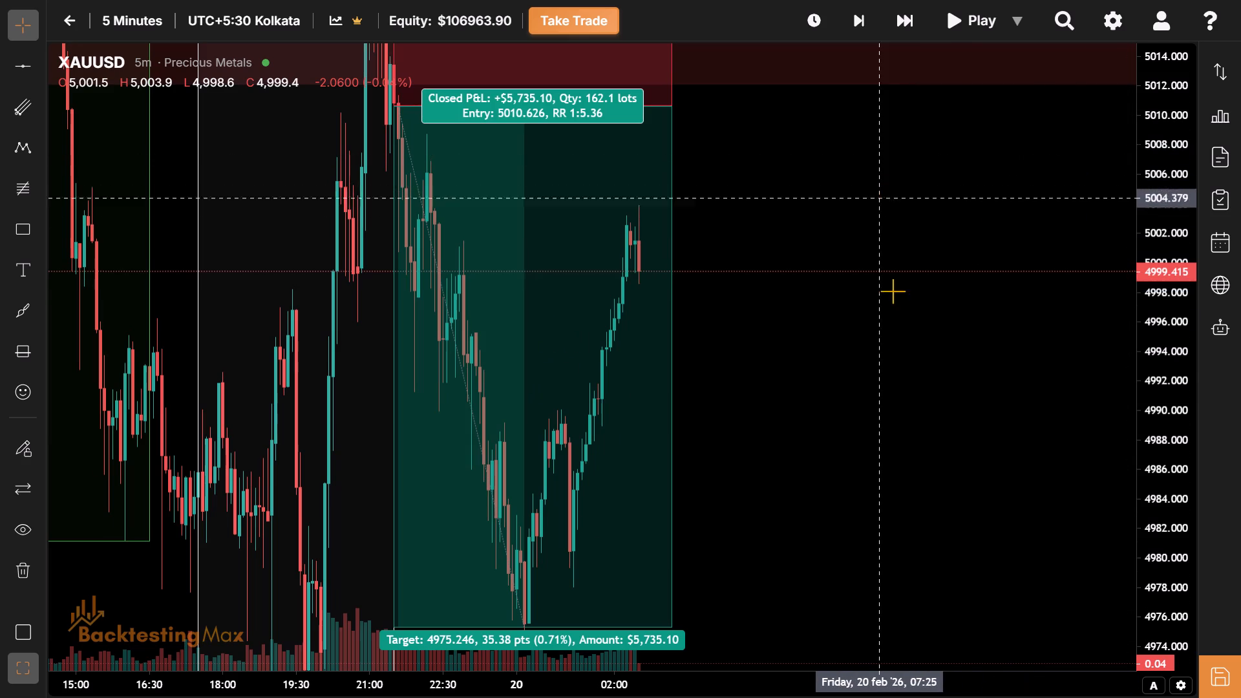
drag(893, 291, 911, 375)
click(801, 211)
drag(792, 298, 791, 283)
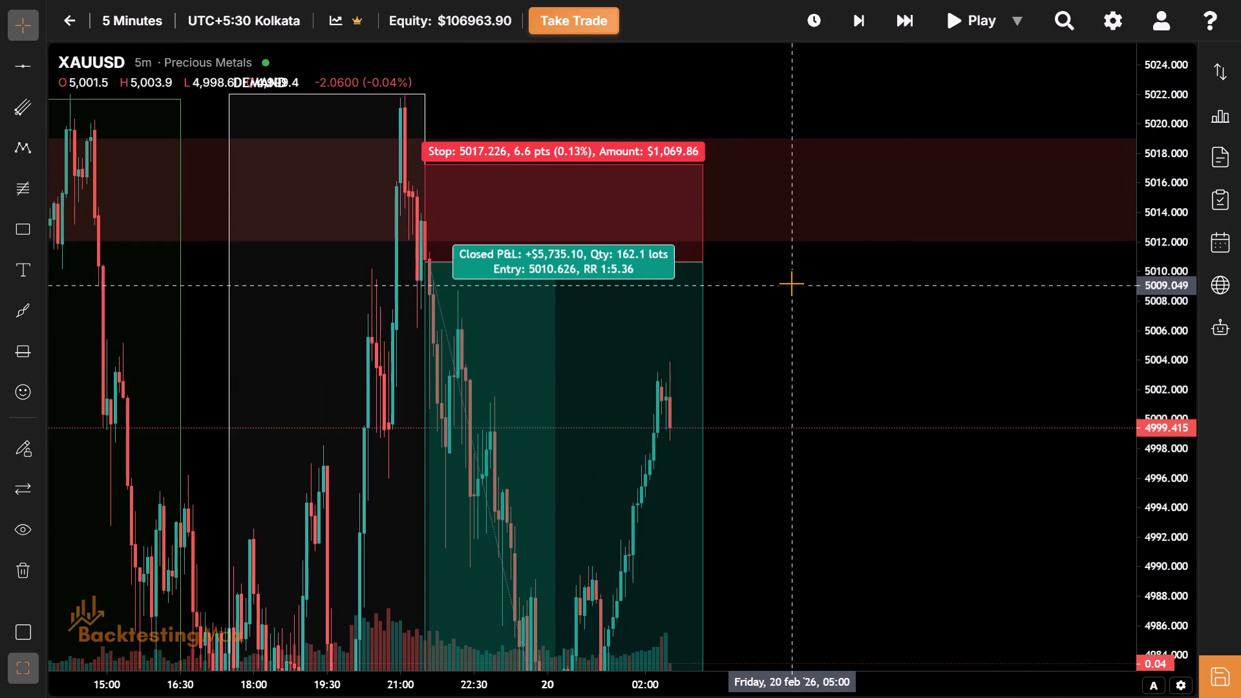
drag(810, 505, 812, 414)
drag(812, 414, 834, 248)
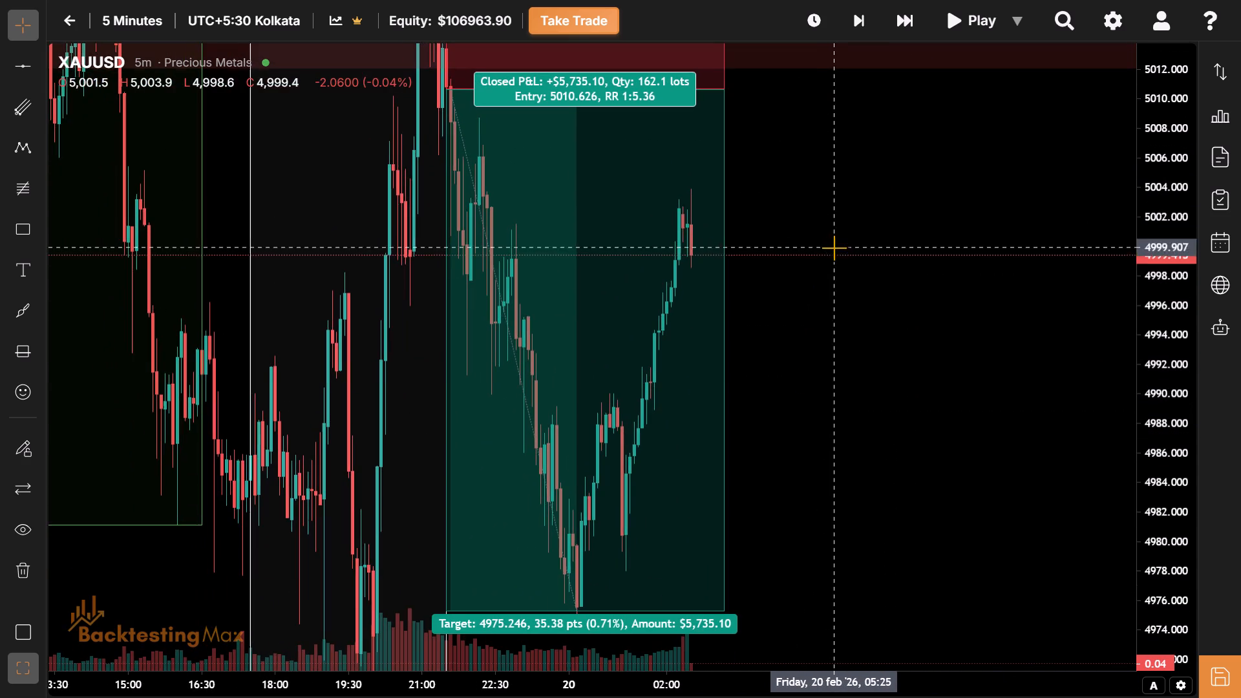
drag(818, 382, 875, 405)
drag(869, 306, 884, 405)
drag(897, 341, 880, 123)
drag(850, 273, 843, 474)
drag(845, 315, 820, 550)
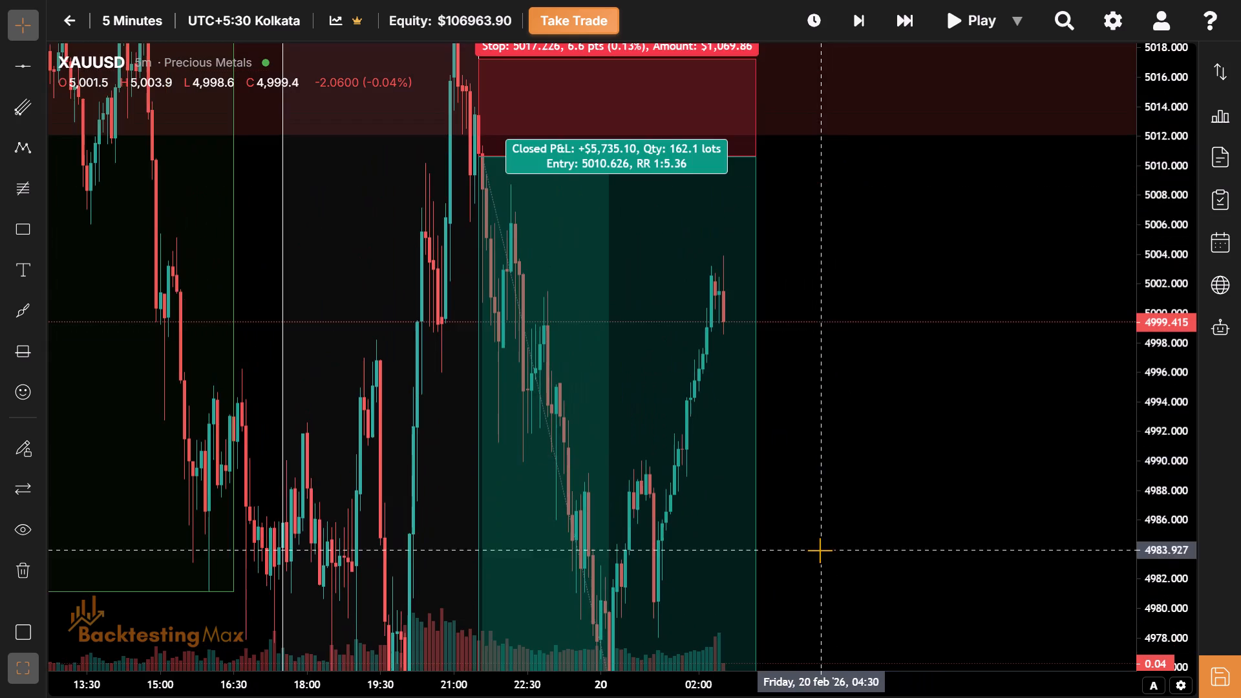
drag(843, 431, 835, 388)
drag(861, 252, 824, 449)
Raise the short position's target to about 4,977.9.
drag(838, 428, 853, 211)
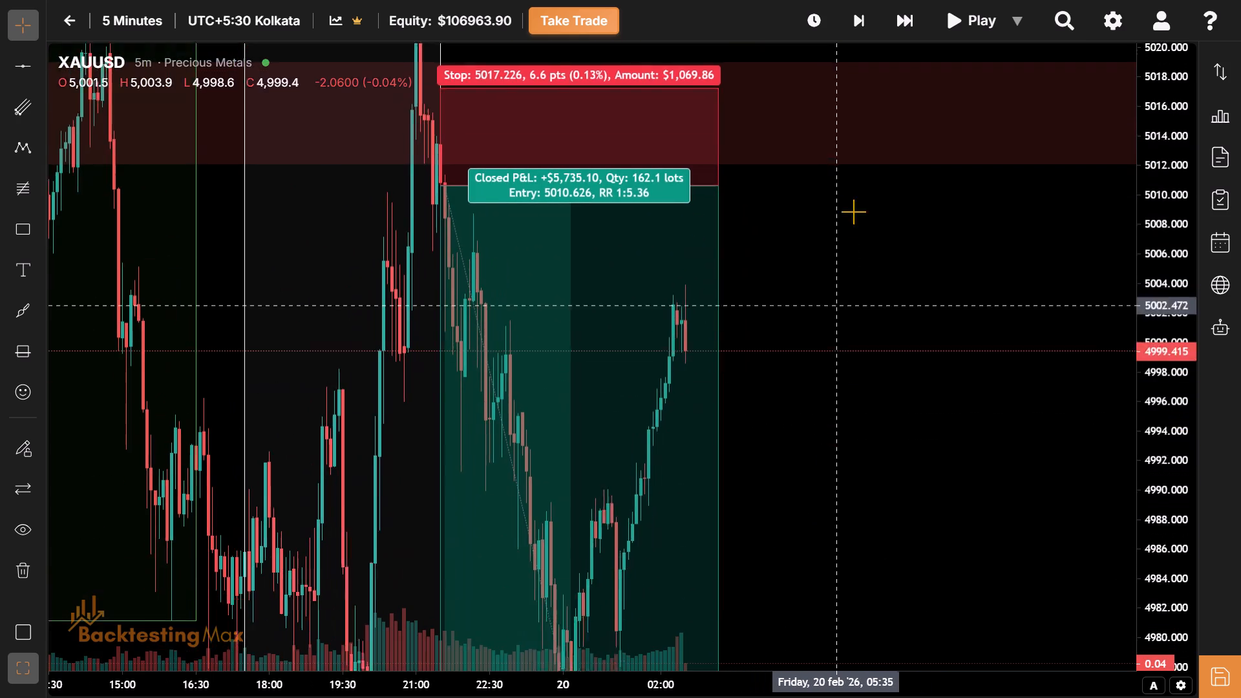
drag(853, 211, 854, 209)
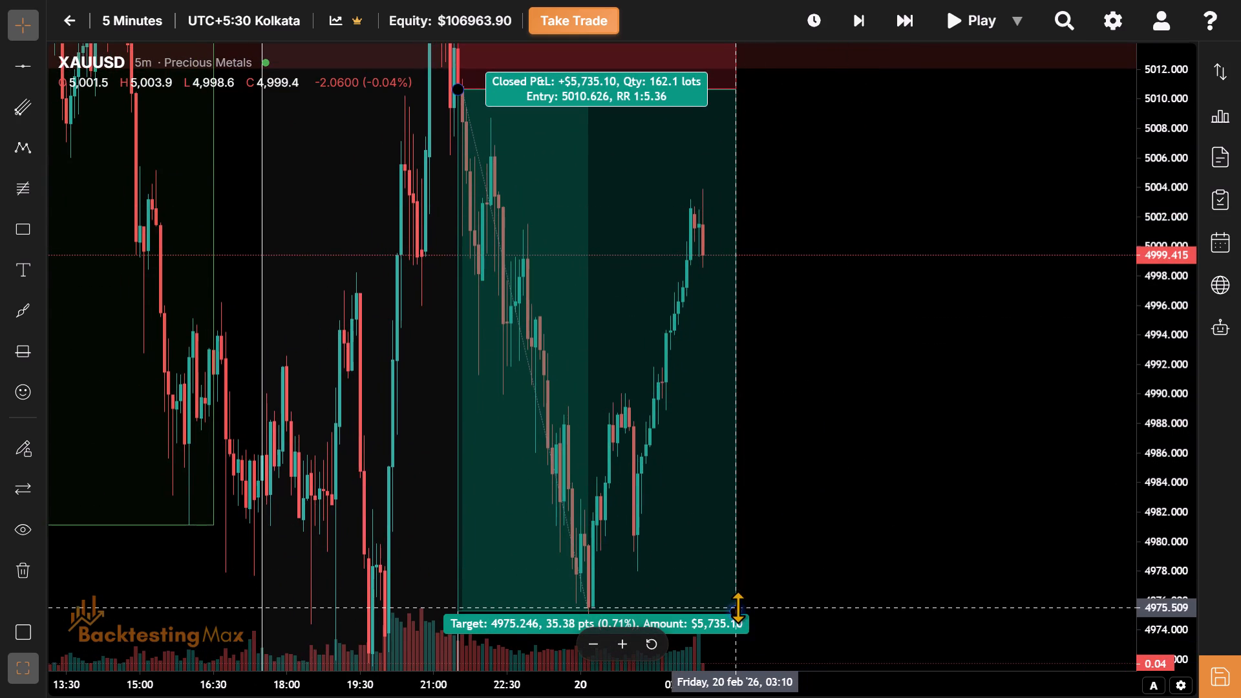
drag(737, 607, 732, 572)
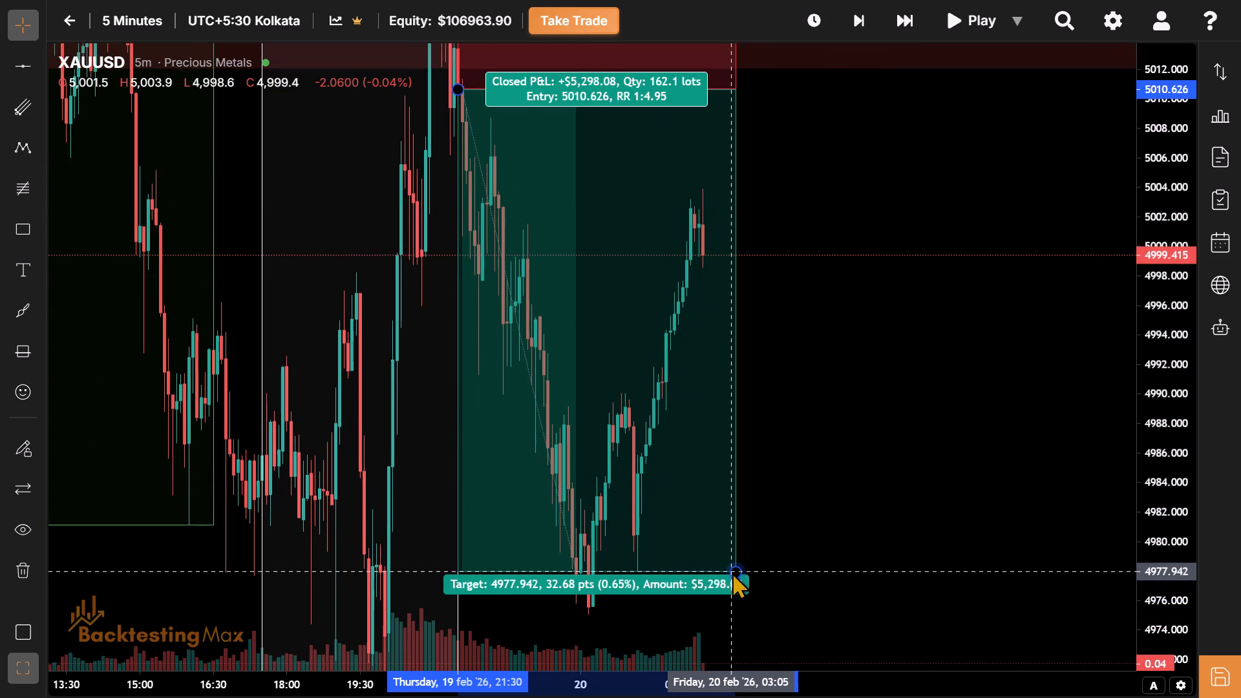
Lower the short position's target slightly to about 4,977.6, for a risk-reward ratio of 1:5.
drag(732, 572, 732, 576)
Delete the short position drawn from the 5,010.626 entry at the supply zone.
drag(834, 255, 821, 291)
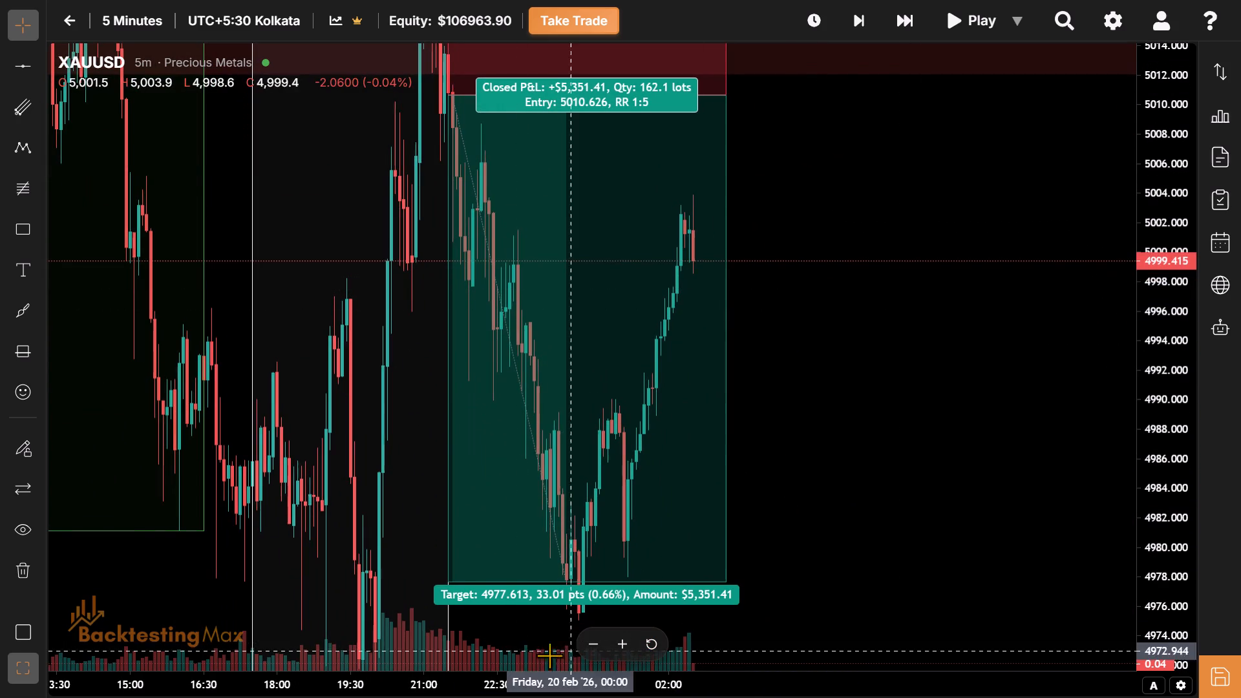
drag(467, 689, 579, 697)
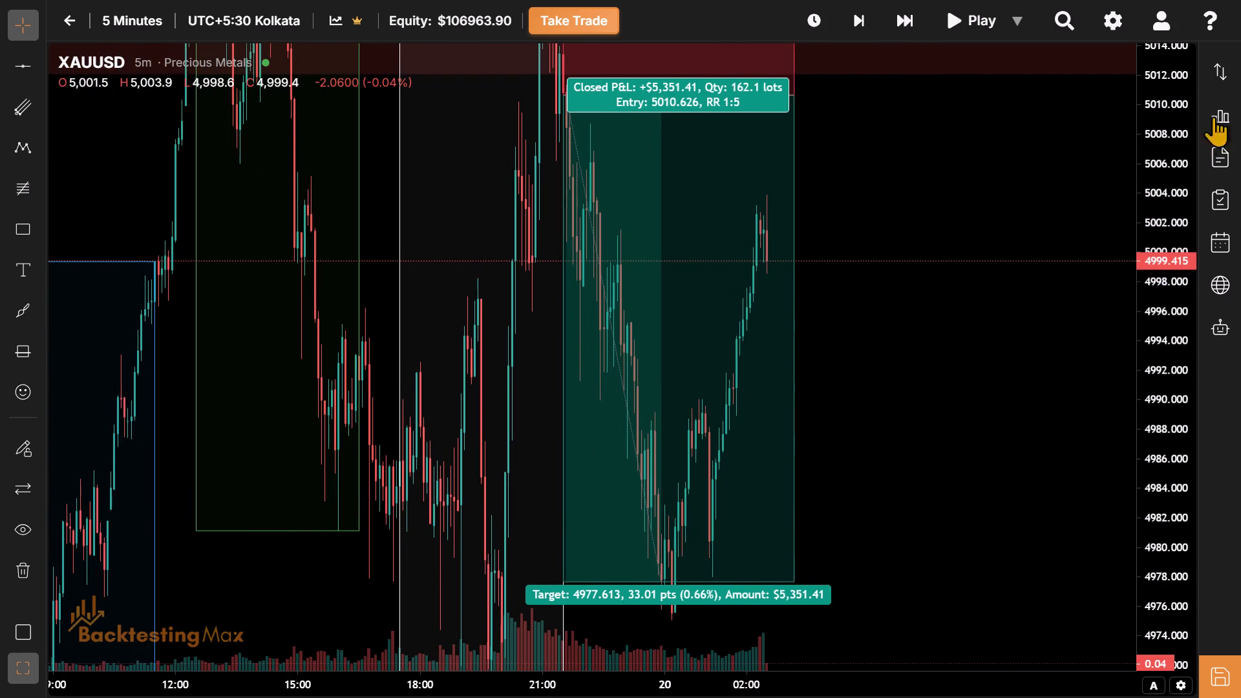
drag(1153, 68, 1136, 388)
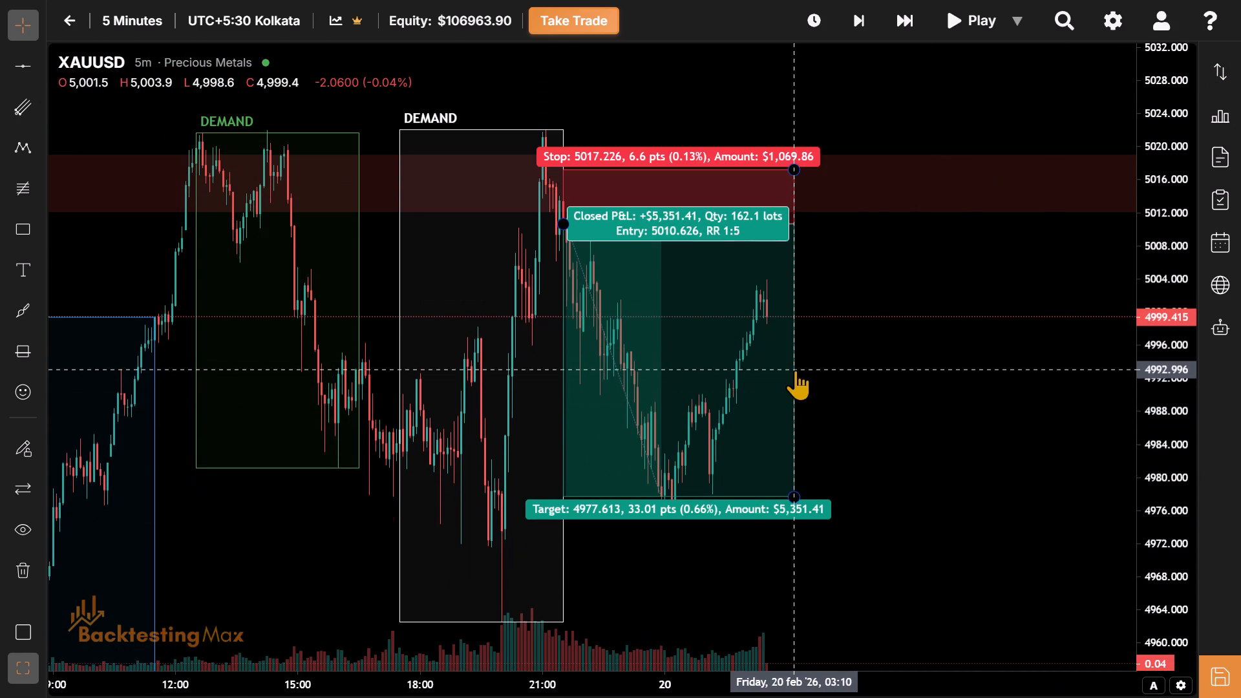
click(794, 370)
click(454, 134)
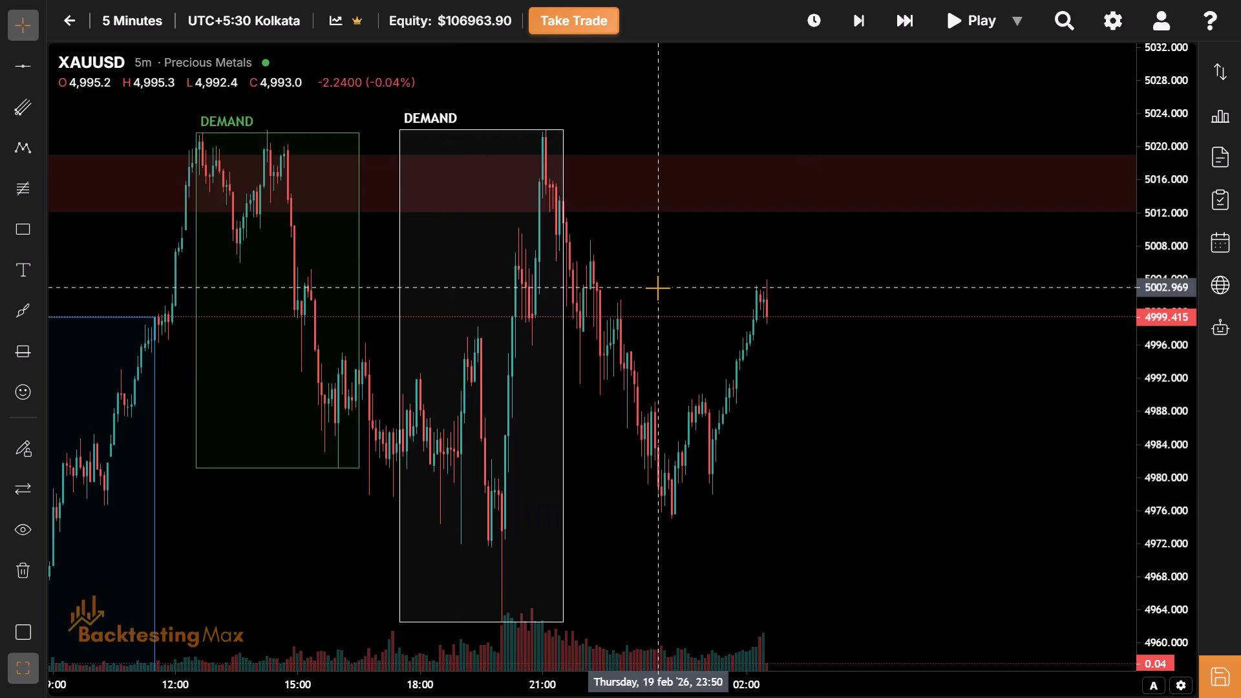
Examine the price action from the NY session box through the overnight low and rebound to the 02:30 candle.
drag(657, 288, 652, 370)
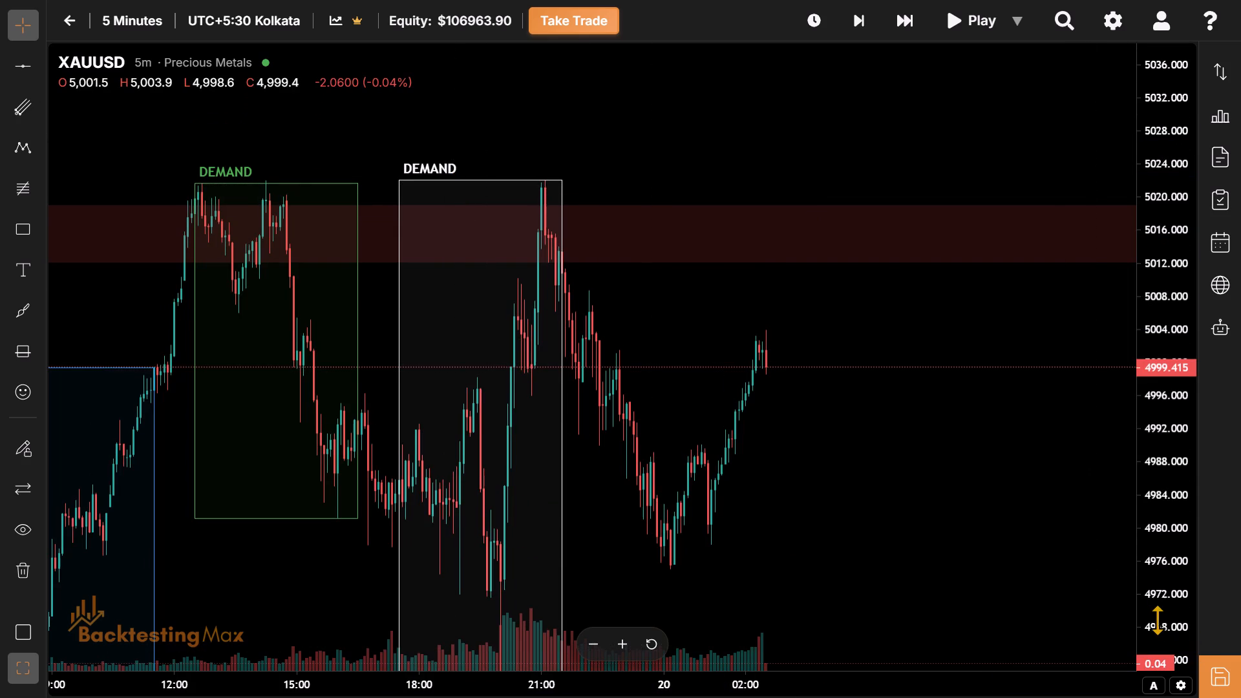
drag(1156, 619, 1141, 555)
drag(928, 491, 725, 359)
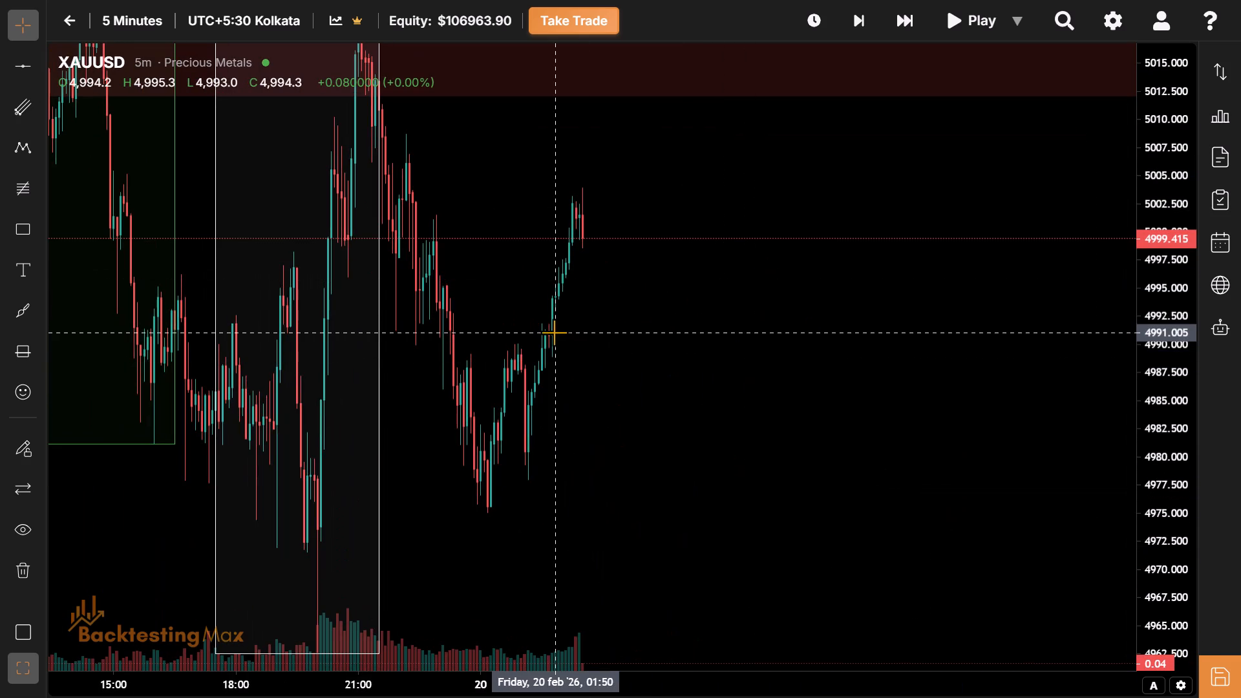
drag(555, 333, 410, 403)
drag(490, 679, 273, 693)
drag(280, 467, 620, 584)
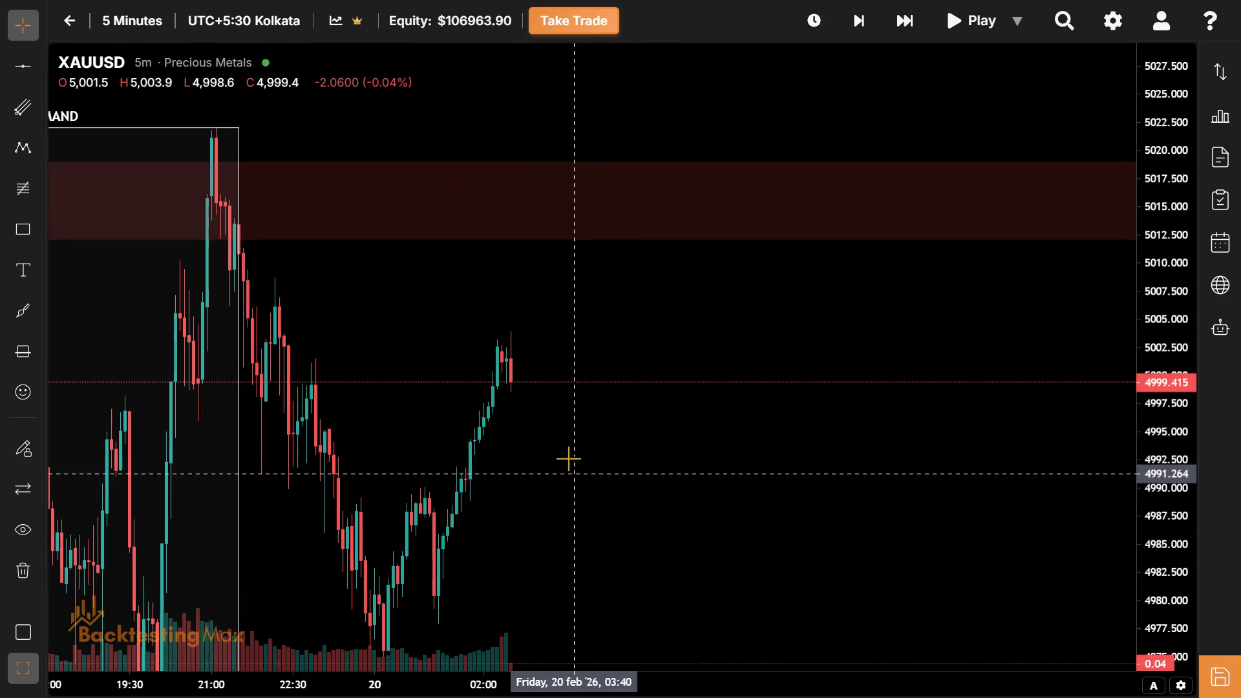
drag(568, 458, 560, 268)
drag(546, 684, 474, 697)
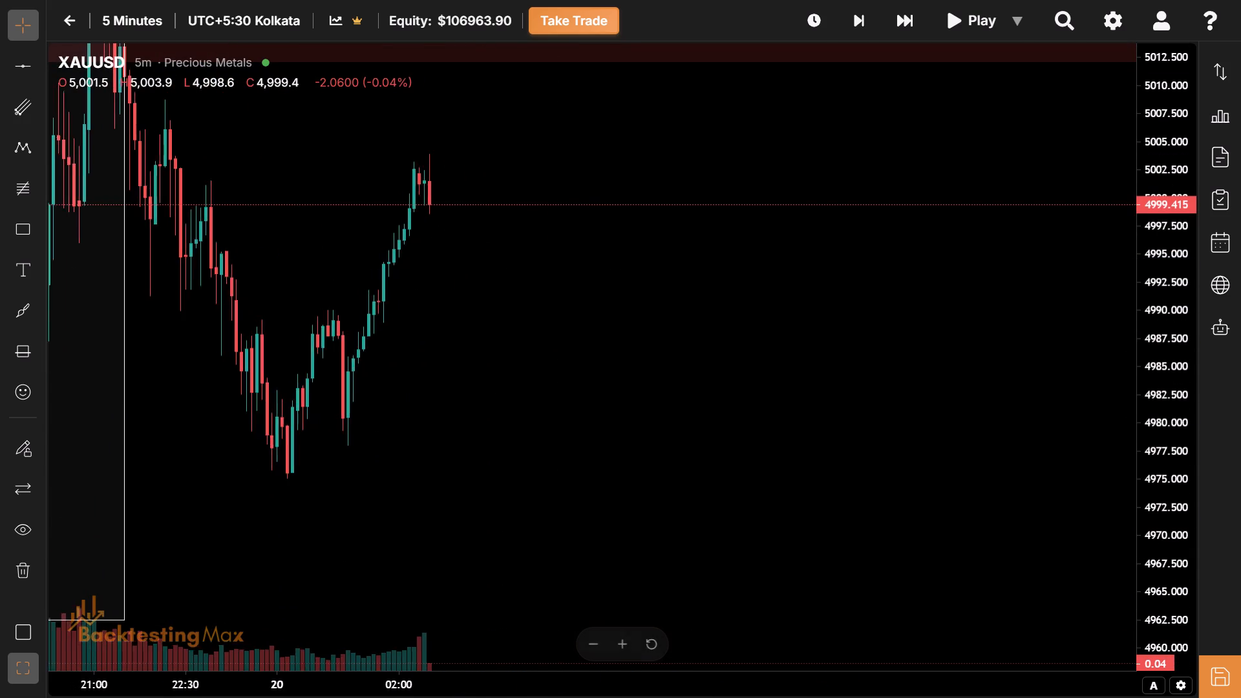
drag(474, 697, 304, 673)
drag(300, 344, 674, 419)
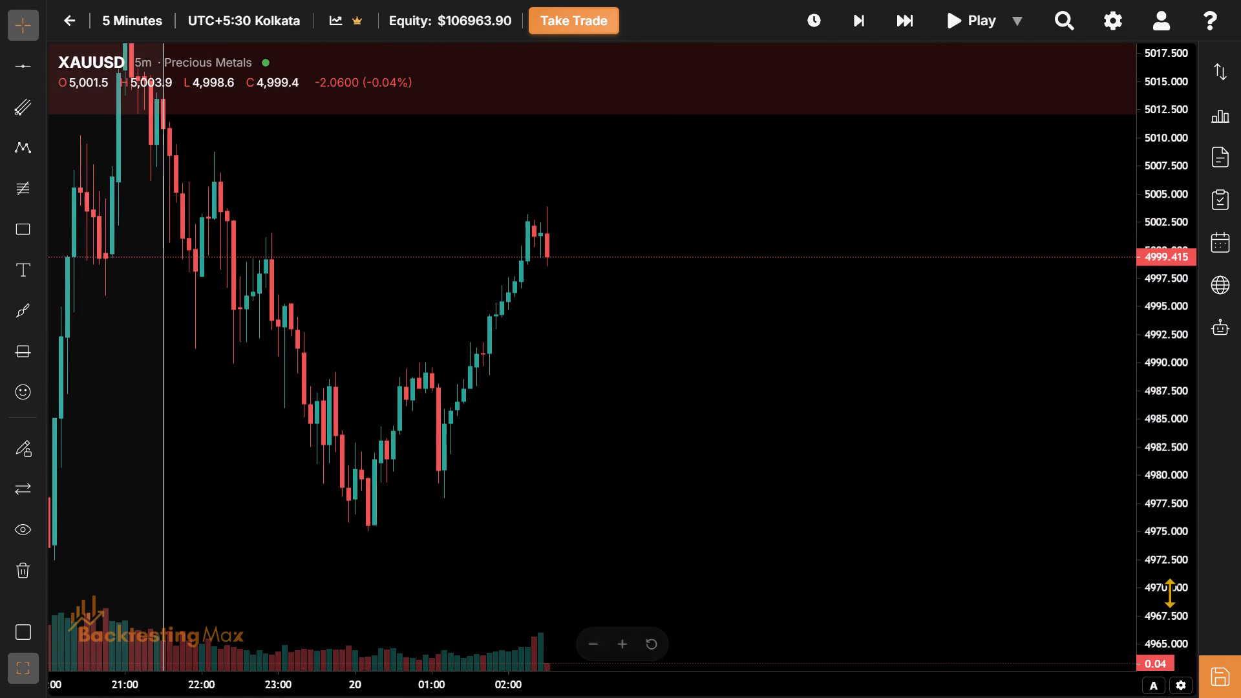
drag(1169, 593, 1145, 493)
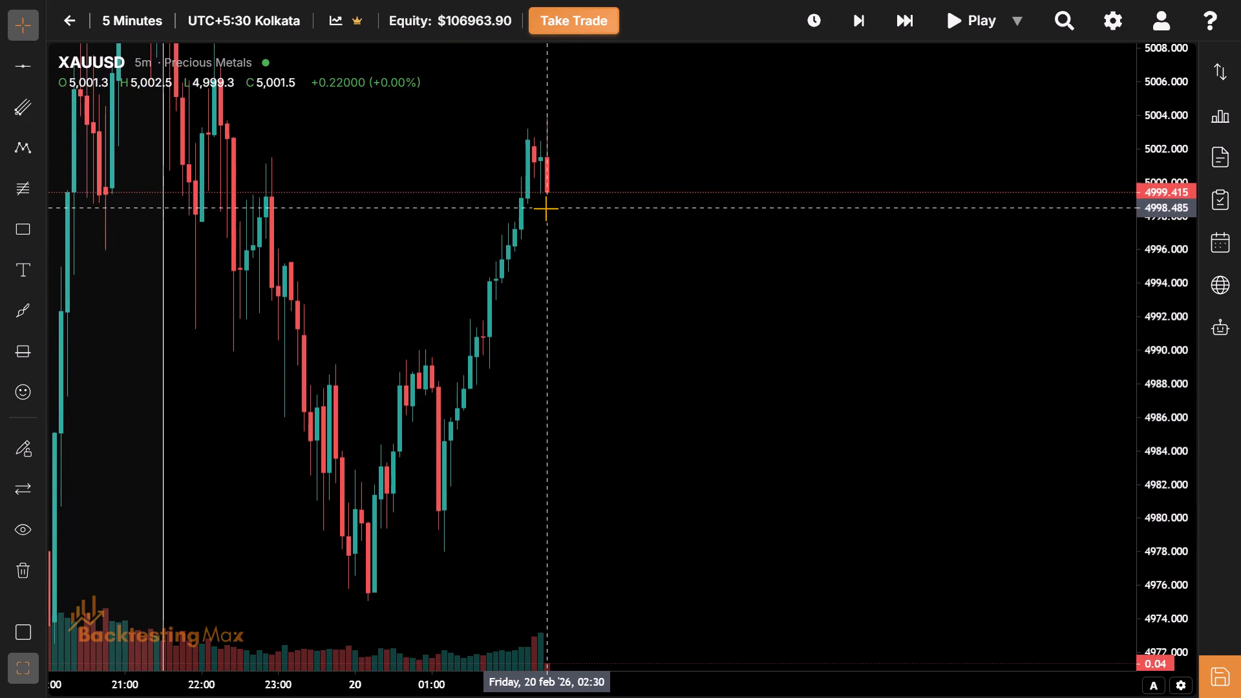
Skip the 5-minute replay ahead to the 05:55 candle on 20 February.
triple_click(910, 17)
triple_click(910, 17)
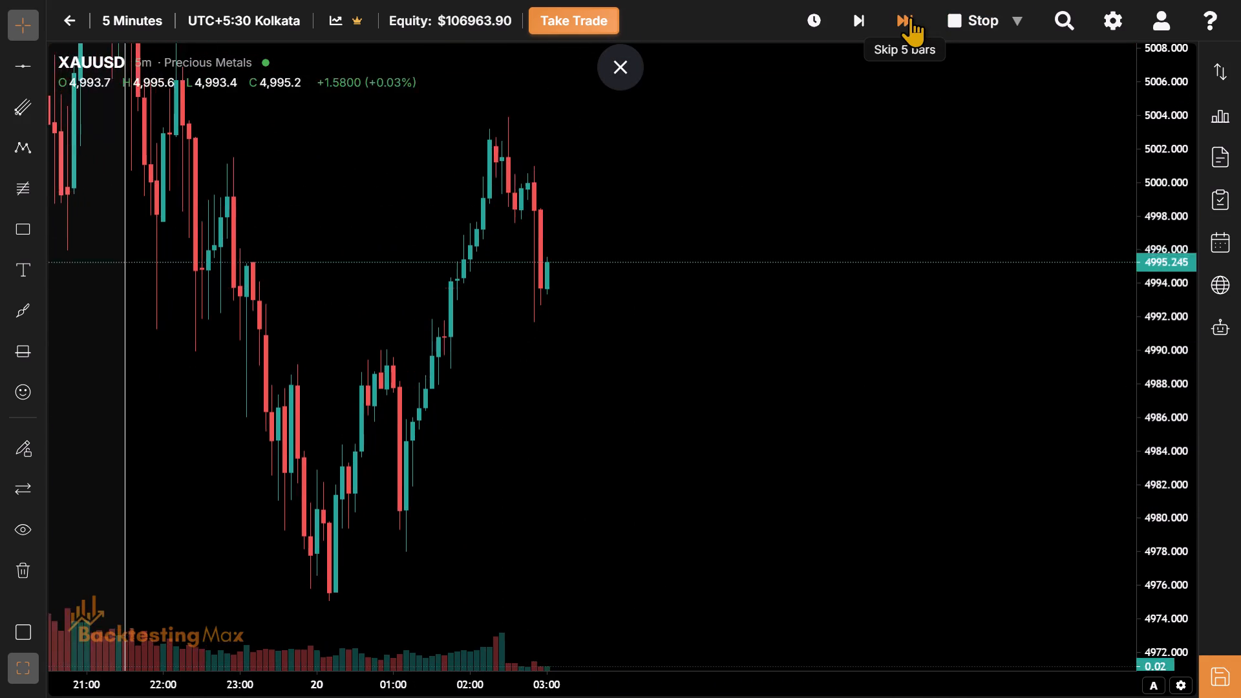
triple_click(910, 17)
triple_click(910, 17)
click(910, 17)
Draw a rectangle from 05:30 to 11:30 on 20 February, spanning about 4,994.1 to 5,000.9.
drag(644, 165, 347, 354)
drag(571, 374, 323, 368)
drag(279, 306, 269, 460)
click(17, 232)
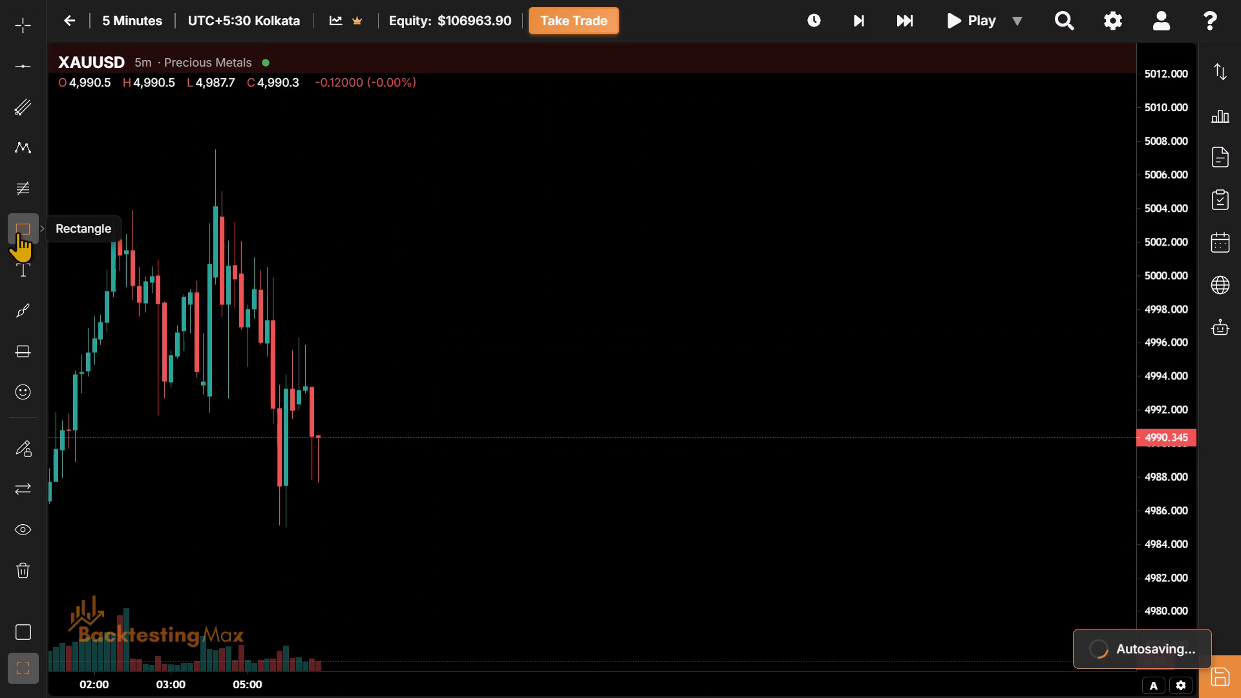
click(284, 374)
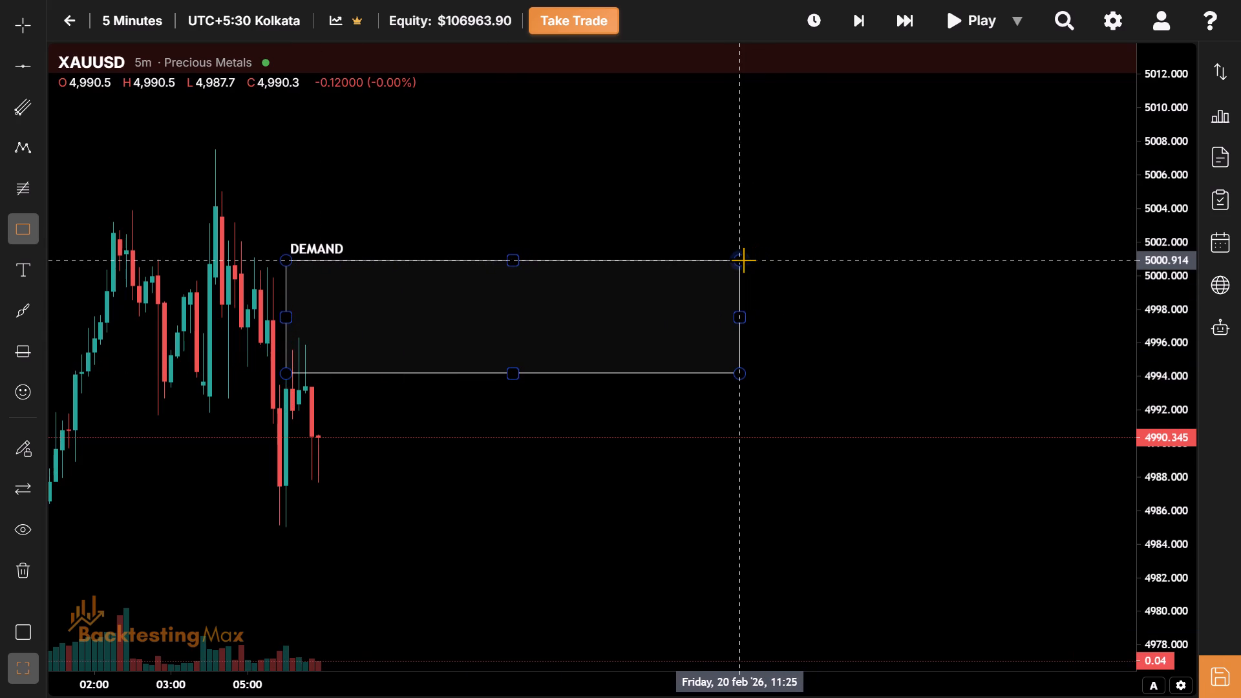
click(749, 260)
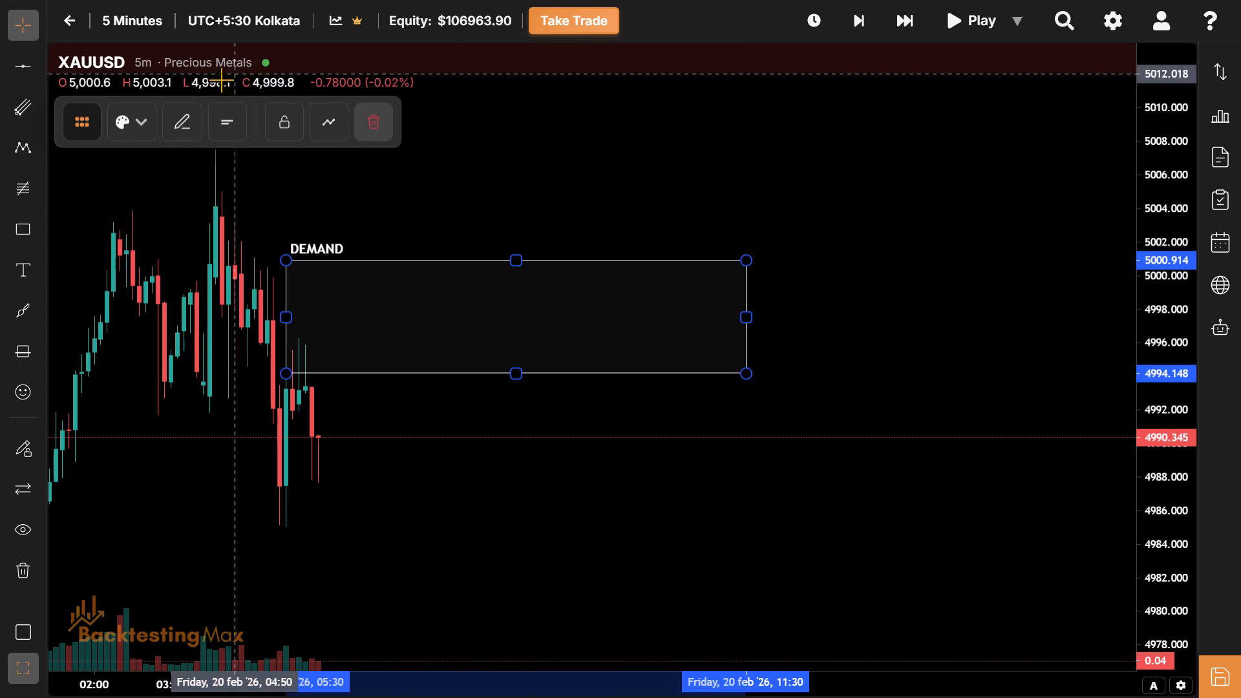
Apply the Asian Session template to the new rectangle.
click(151, 115)
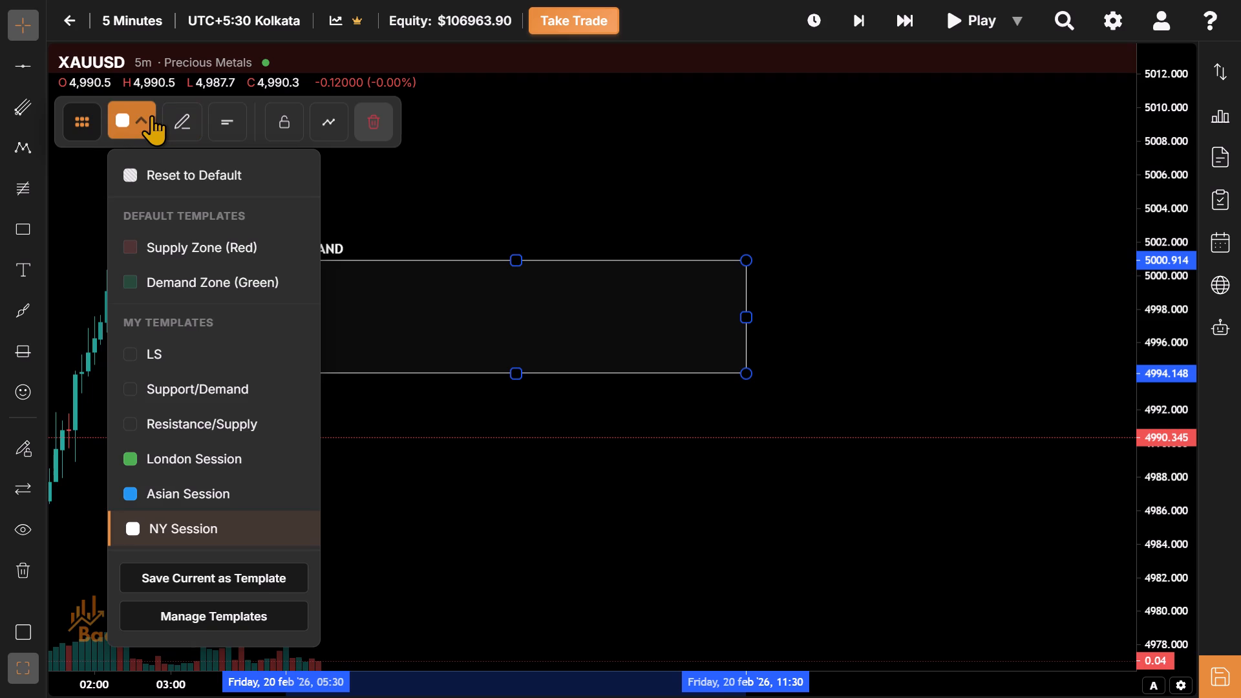
click(249, 495)
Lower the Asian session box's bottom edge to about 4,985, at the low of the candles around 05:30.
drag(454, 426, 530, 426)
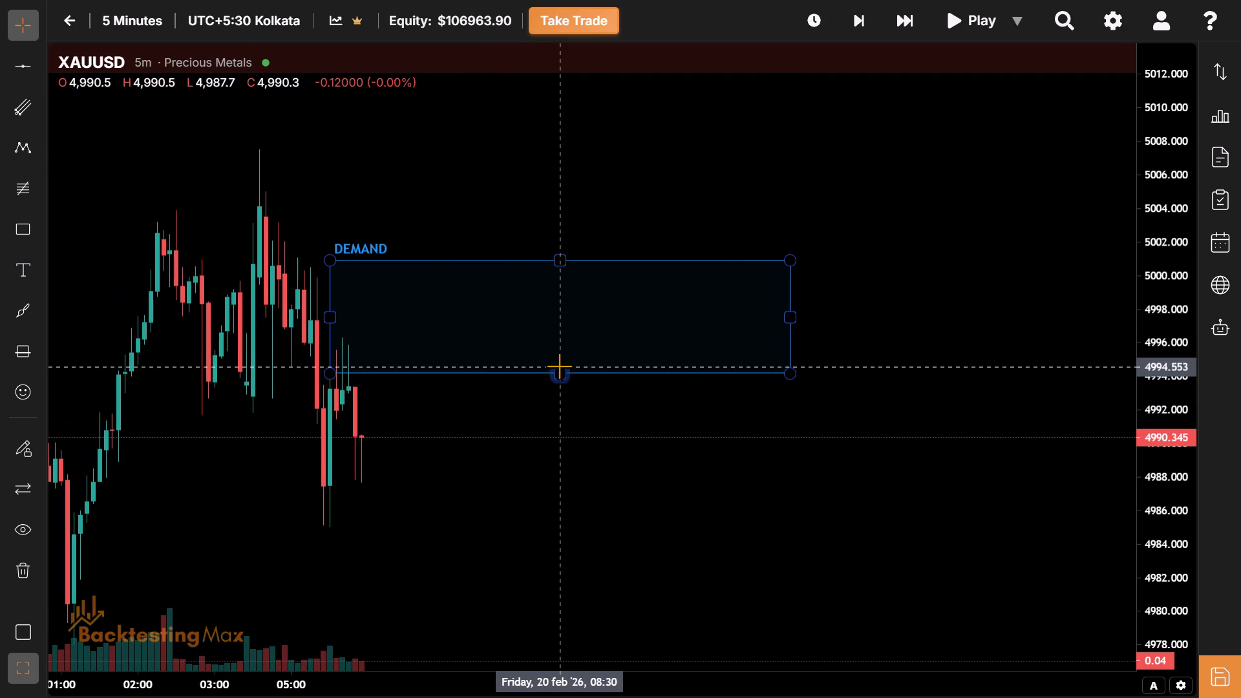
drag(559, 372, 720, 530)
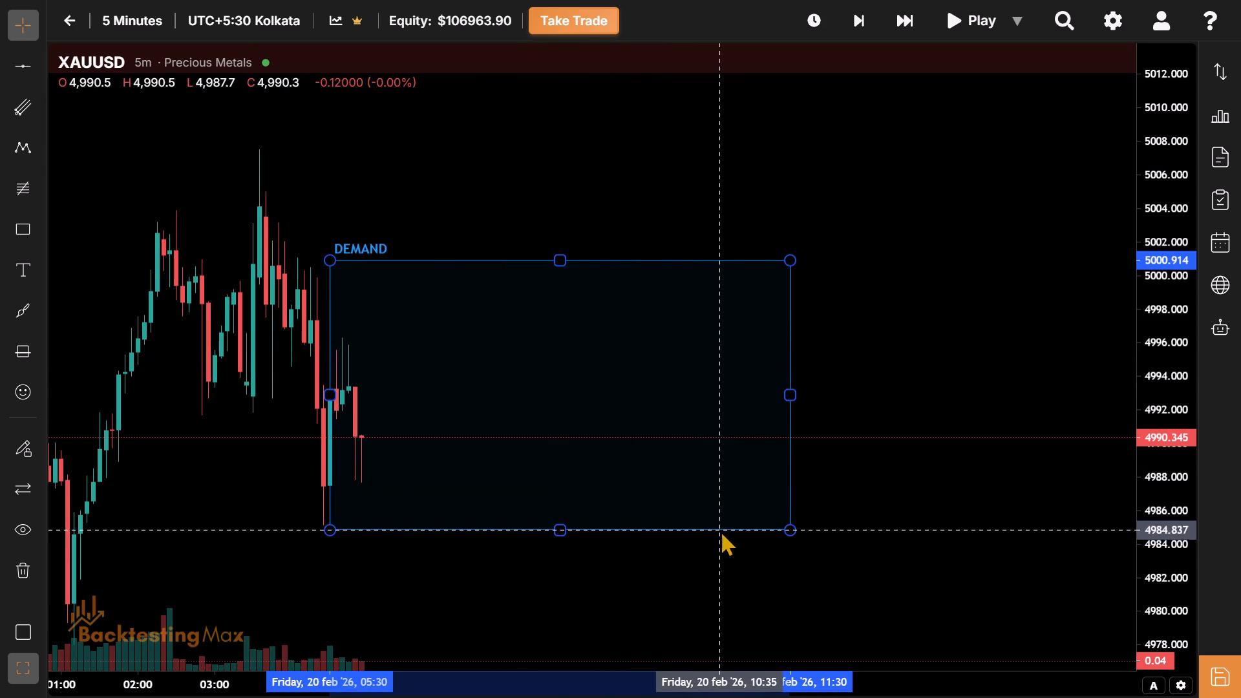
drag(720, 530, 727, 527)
Skip the 5-minute replay ahead to the 07:35 candle on 20 February.
drag(588, 492, 752, 492)
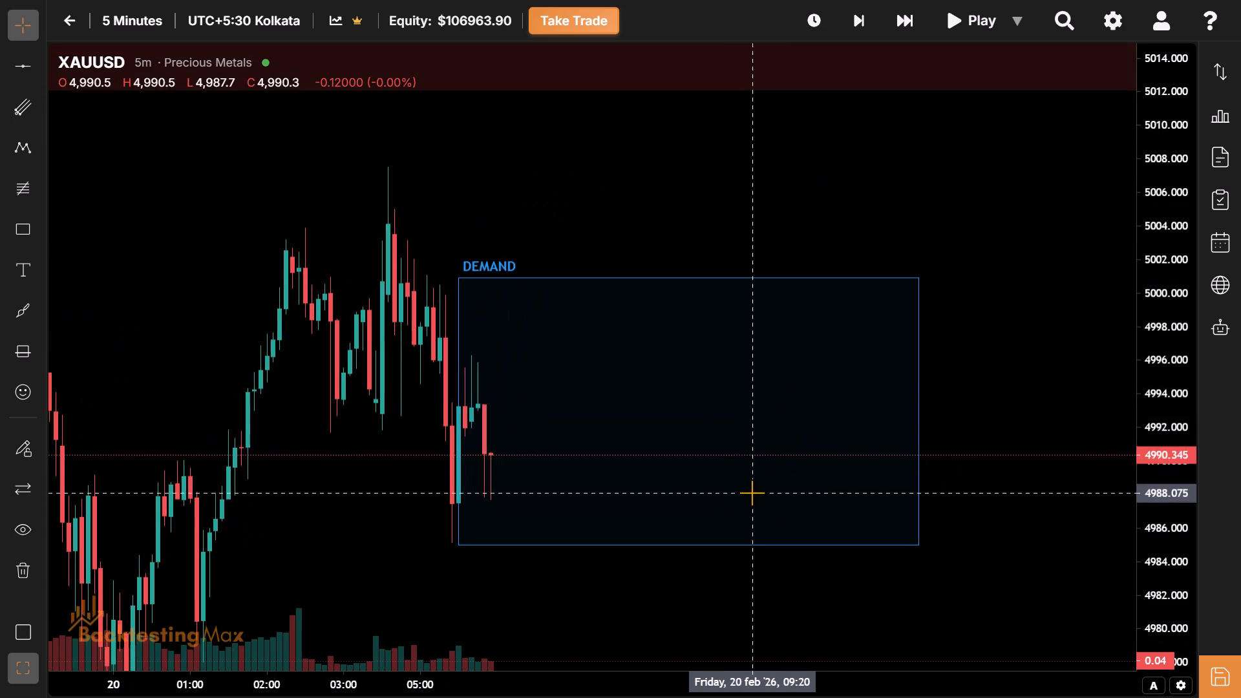
drag(738, 466, 695, 404)
click(910, 19)
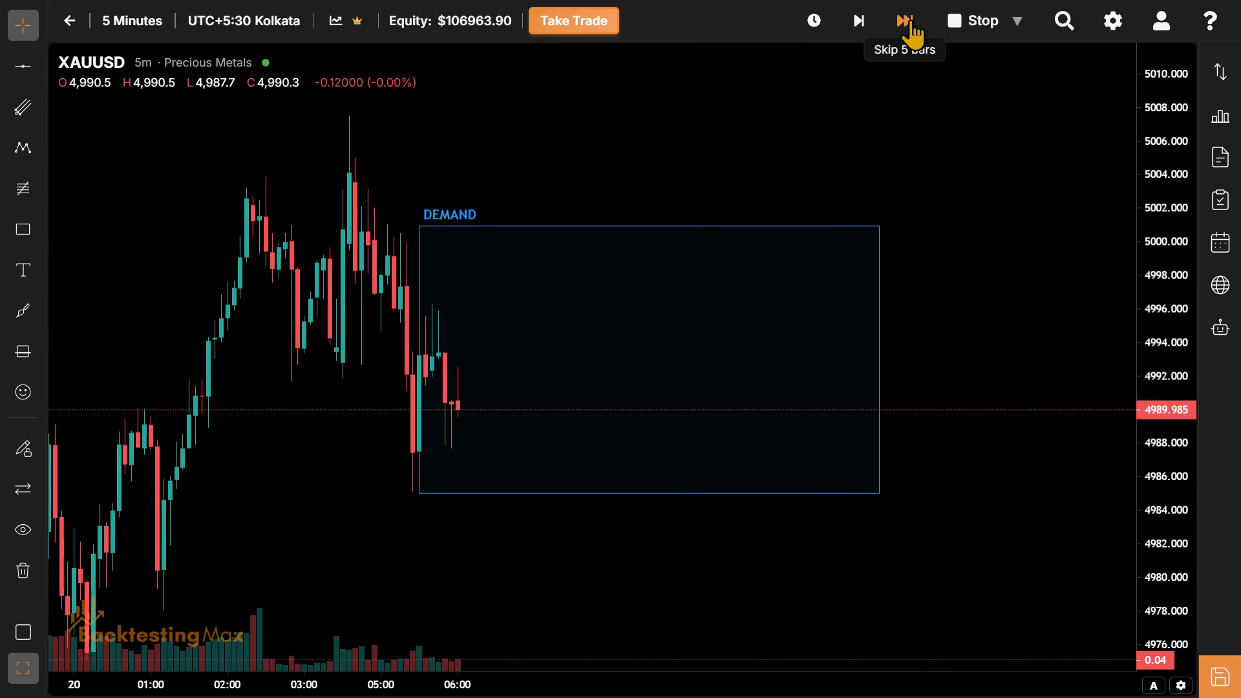
click(910, 19)
drag(910, 19, 447, 185)
click(447, 185)
drag(447, 185, 396, 452)
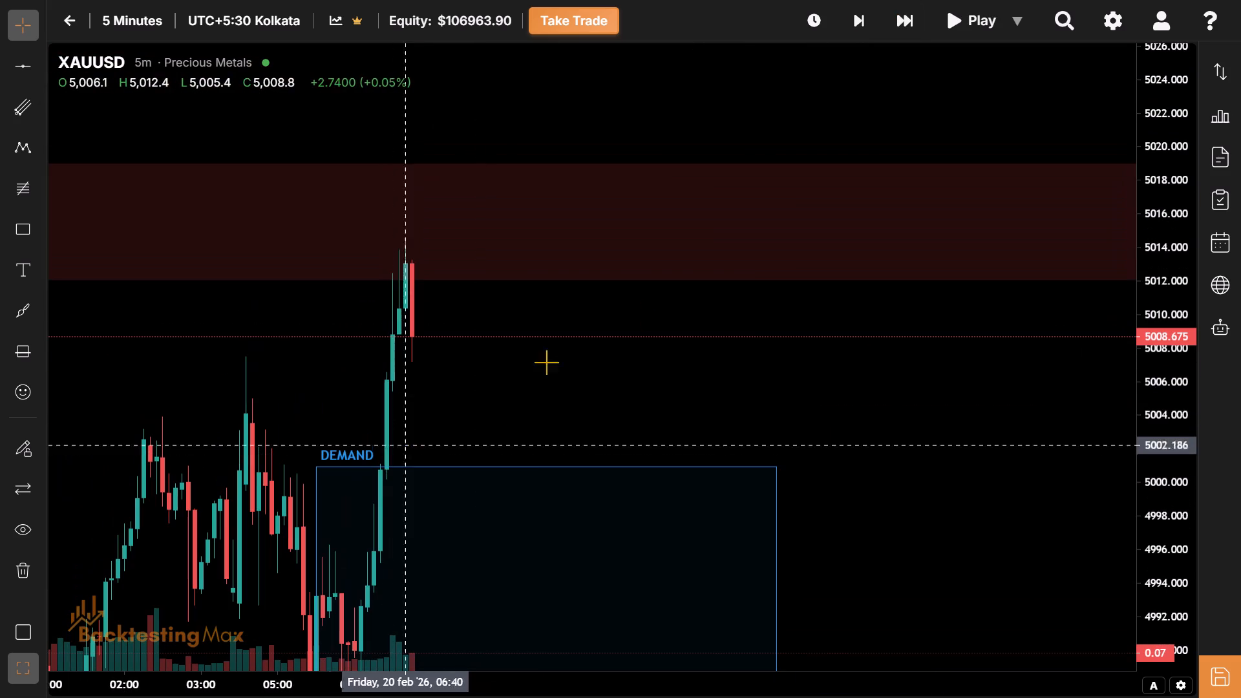
click(909, 26)
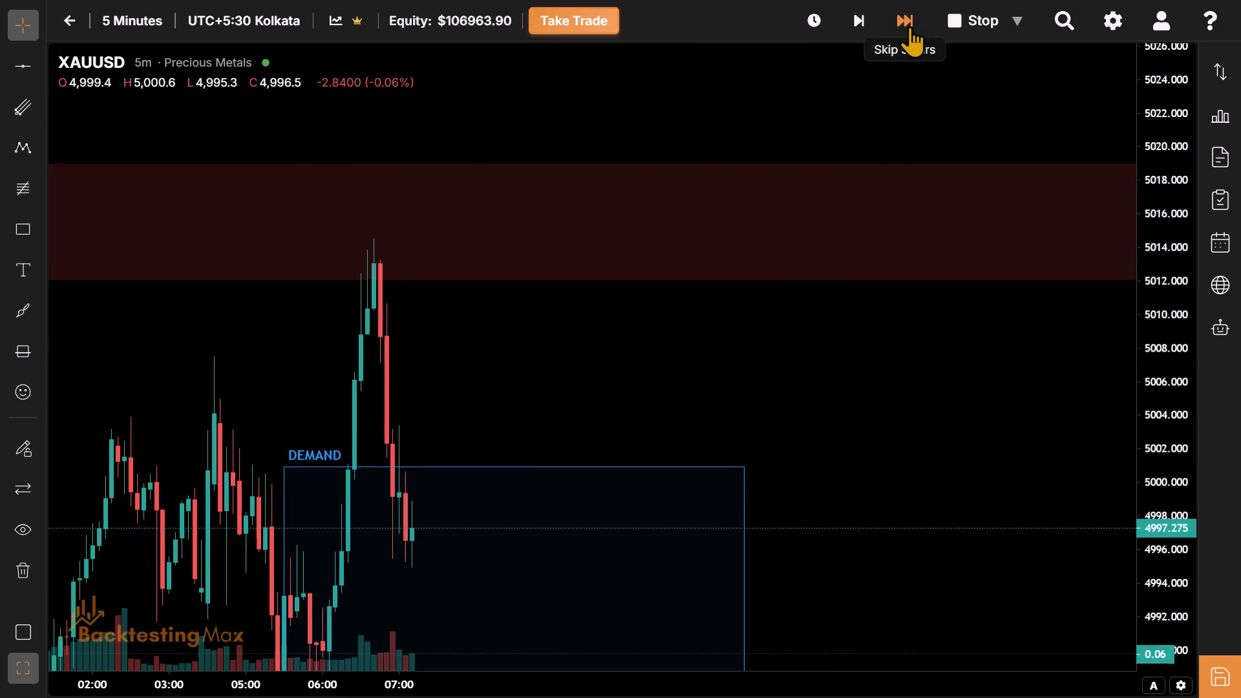
click(909, 26)
drag(911, 365, 853, 323)
drag(853, 323, 822, 270)
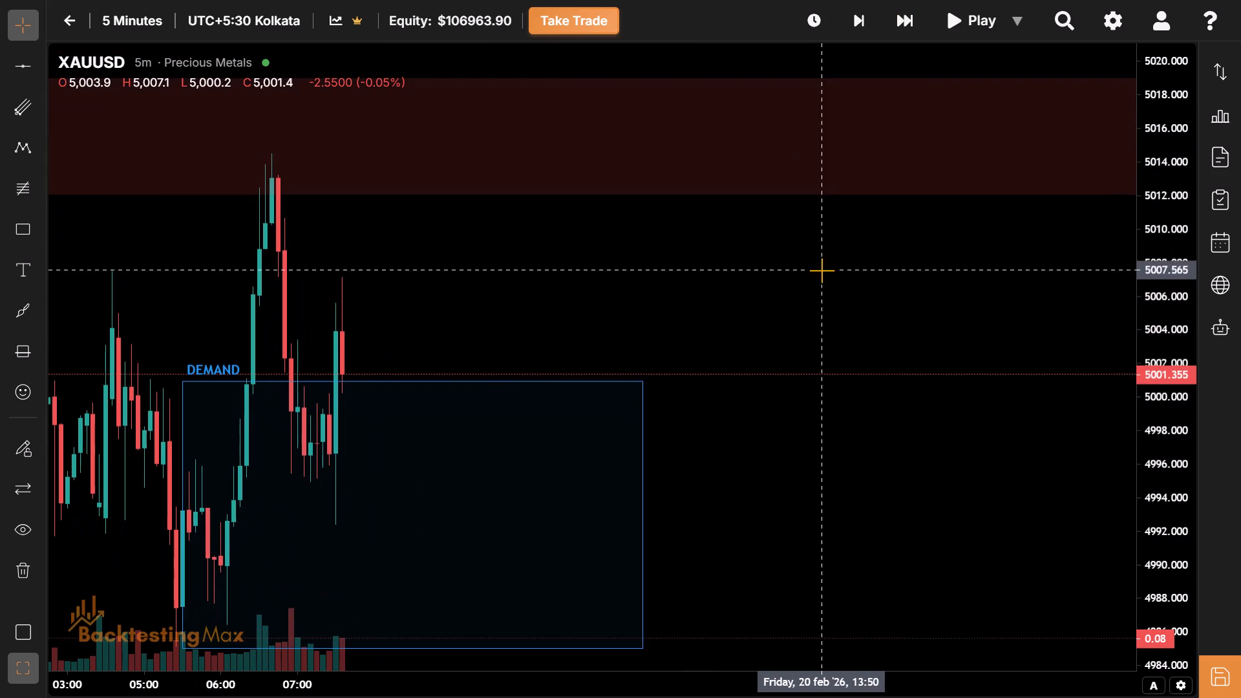
Skip the 5-minute replay ahead to the 11:10 candle on 20 February.
click(900, 32)
triple_click(900, 32)
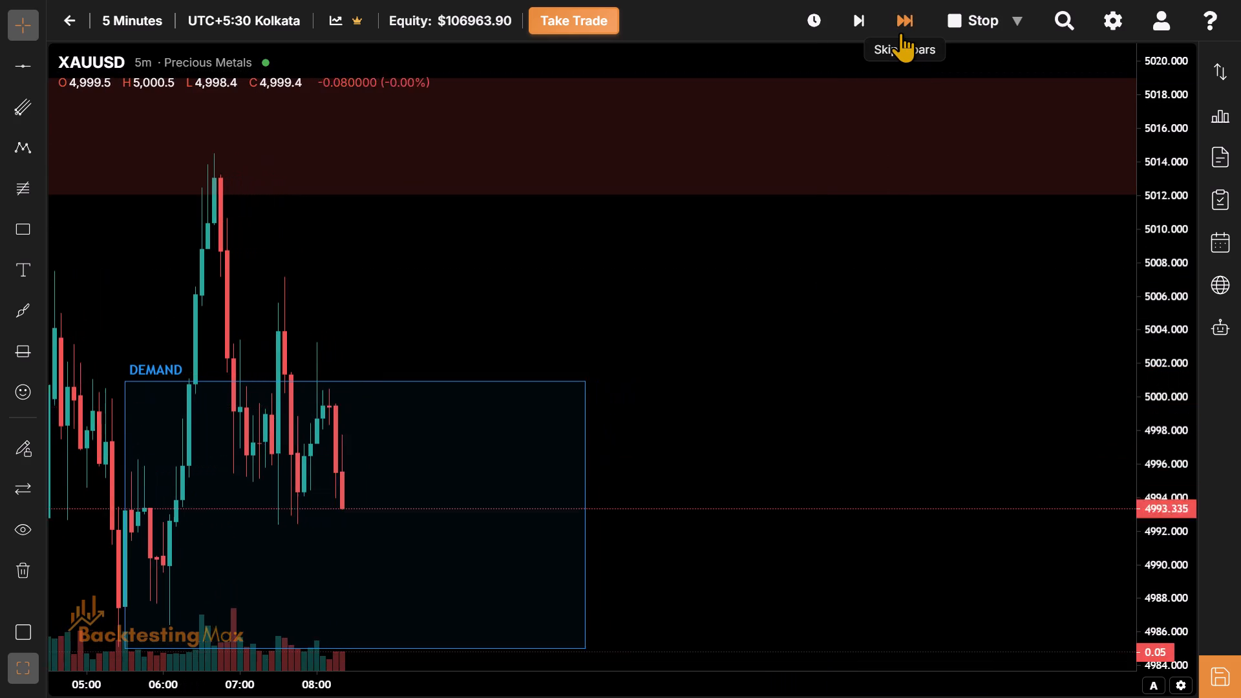
triple_click(900, 32)
triple_click(900, 32)
triple_click(900, 32)
triple_click(900, 32)
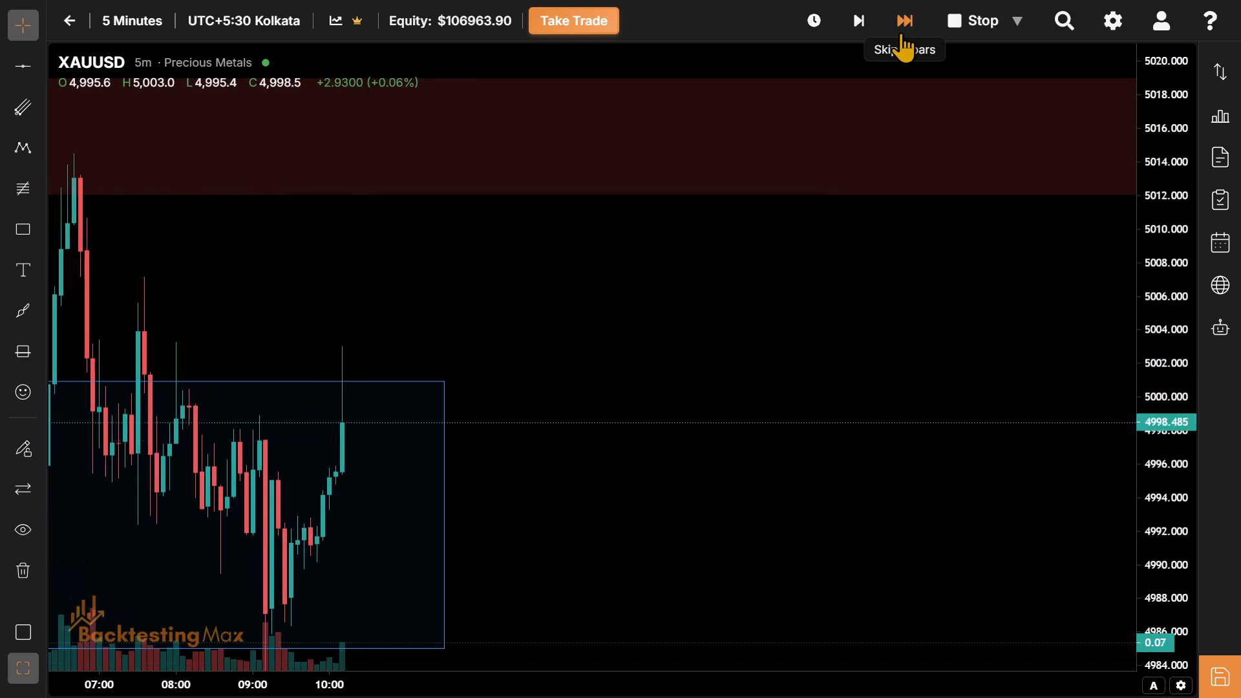
click(900, 32)
drag(900, 32, 739, 352)
drag(739, 352, 1061, 430)
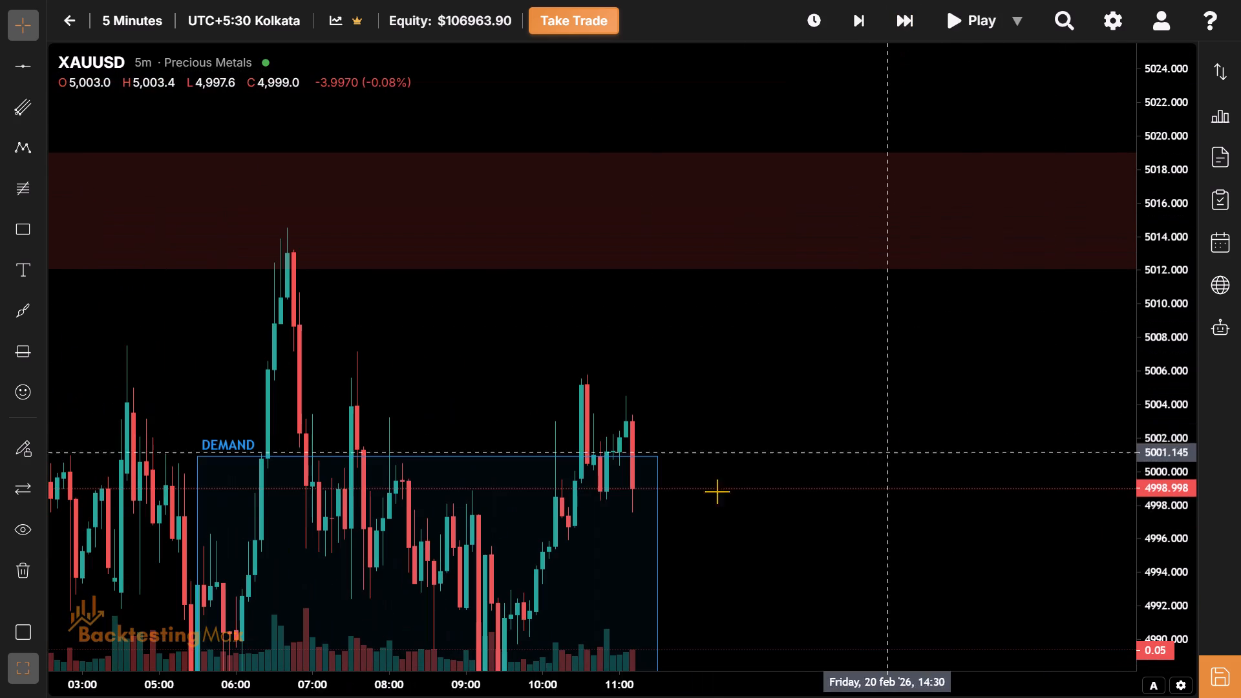
Fit the Asian session box to the session's extremes, with its top at about 5,014.5 and bottom at about 4,981.
drag(429, 457, 396, 226)
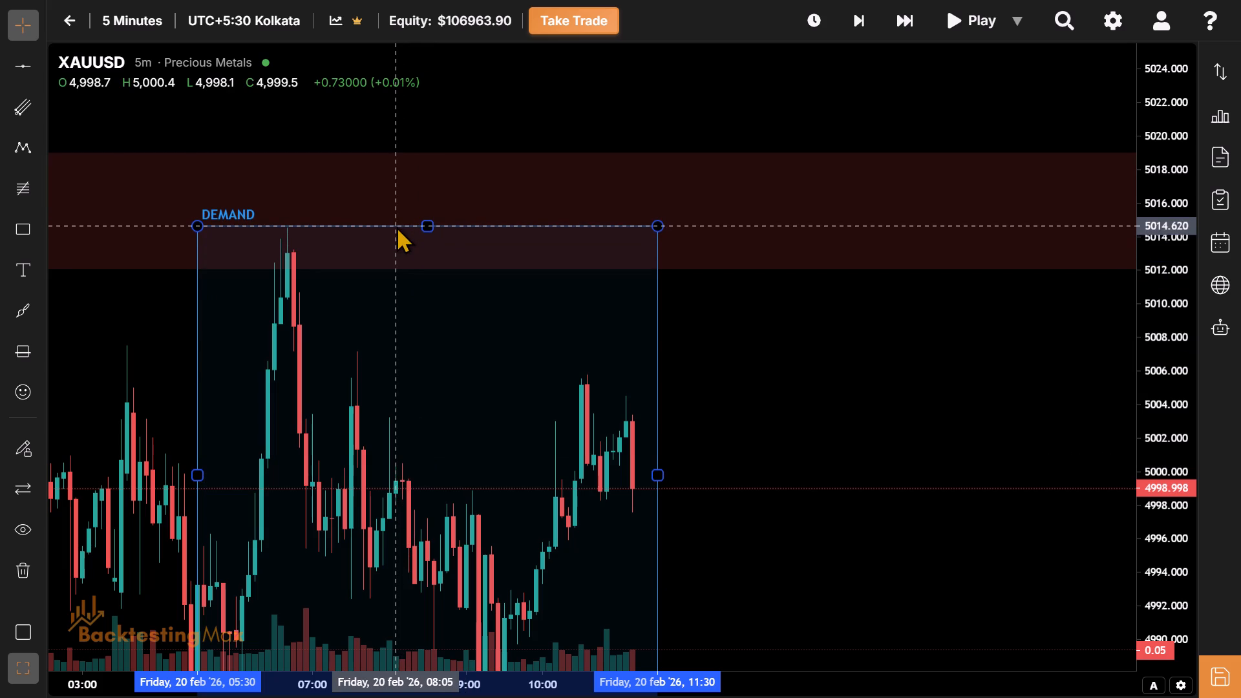
drag(396, 226, 397, 229)
drag(355, 495, 701, 180)
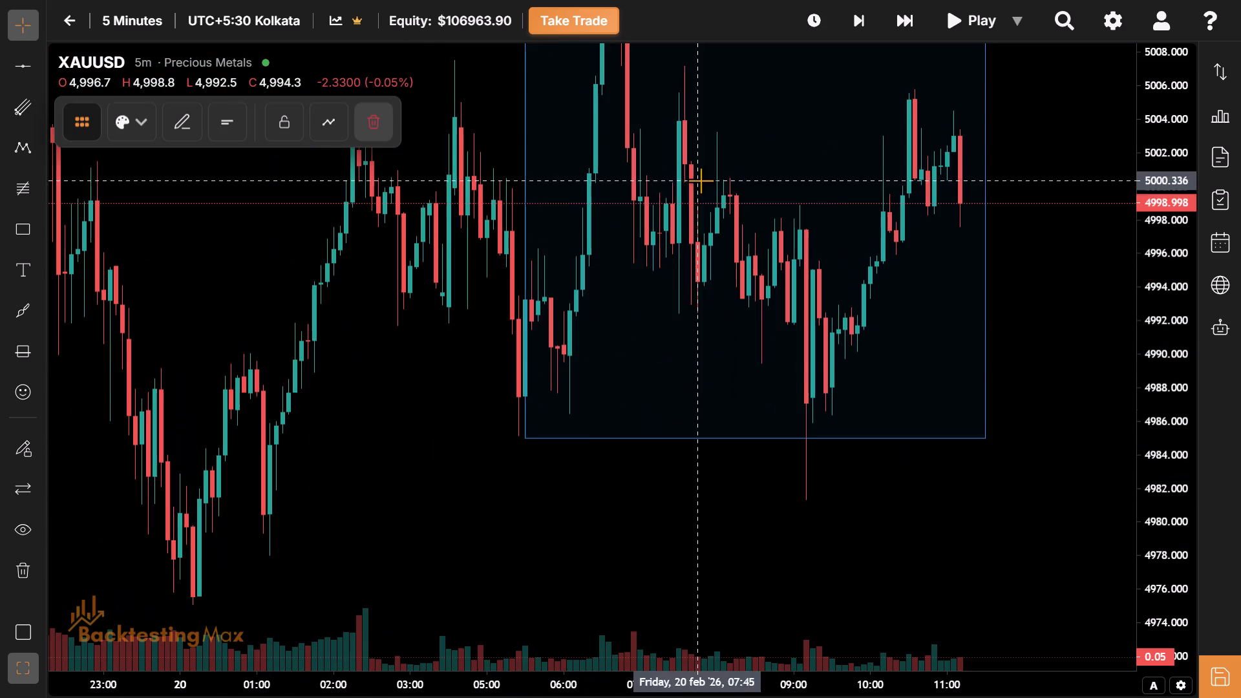
drag(759, 316, 488, 381)
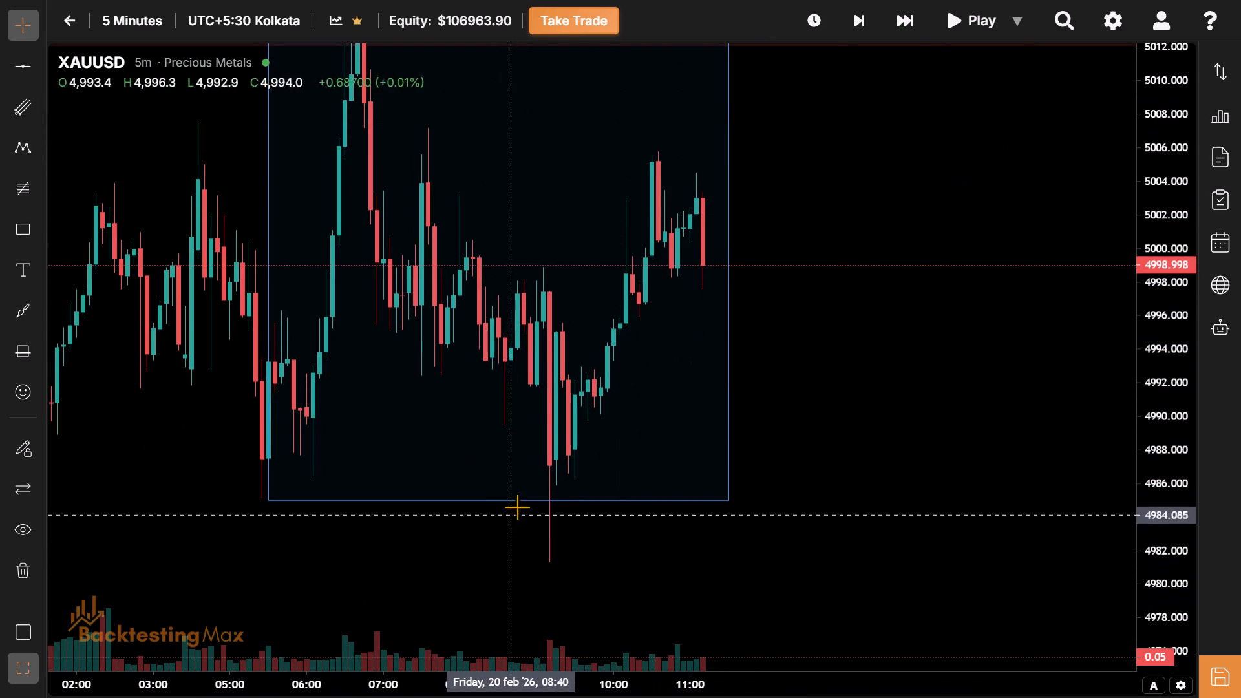
drag(500, 500, 515, 564)
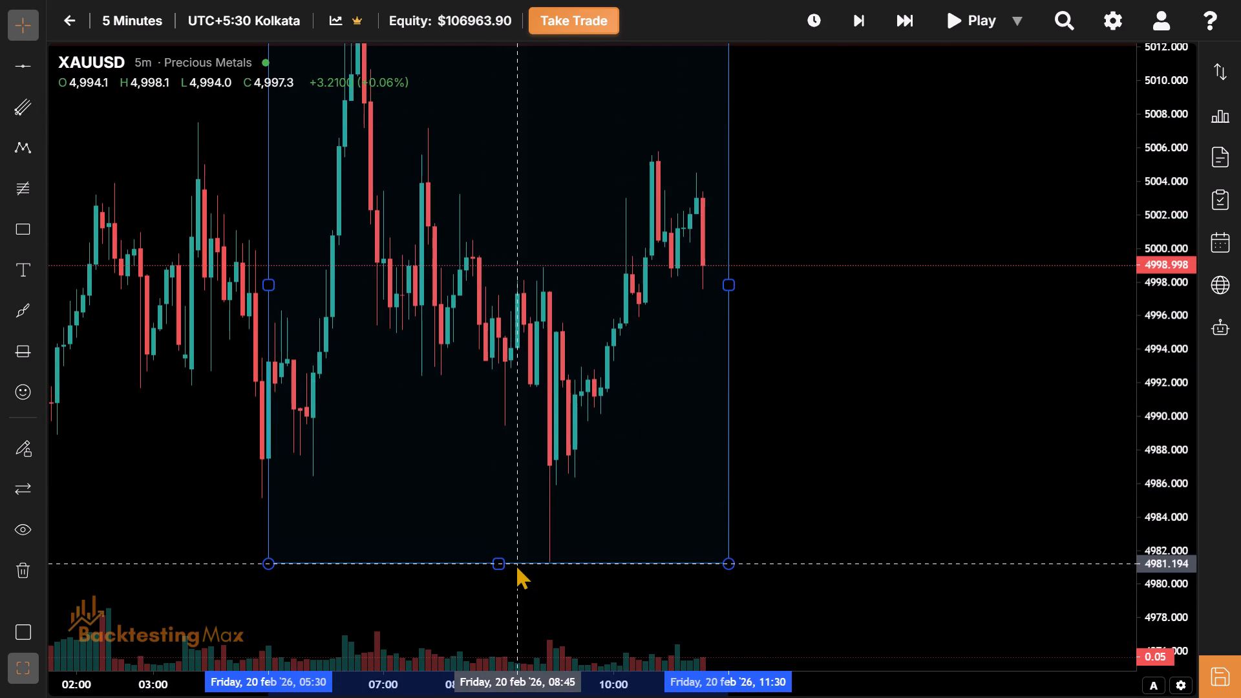
drag(515, 564, 532, 560)
Check the preceding overnight and NY session lows, and skip the replay ahead to the 11:35 candle on 20 February.
drag(648, 360, 1177, 254)
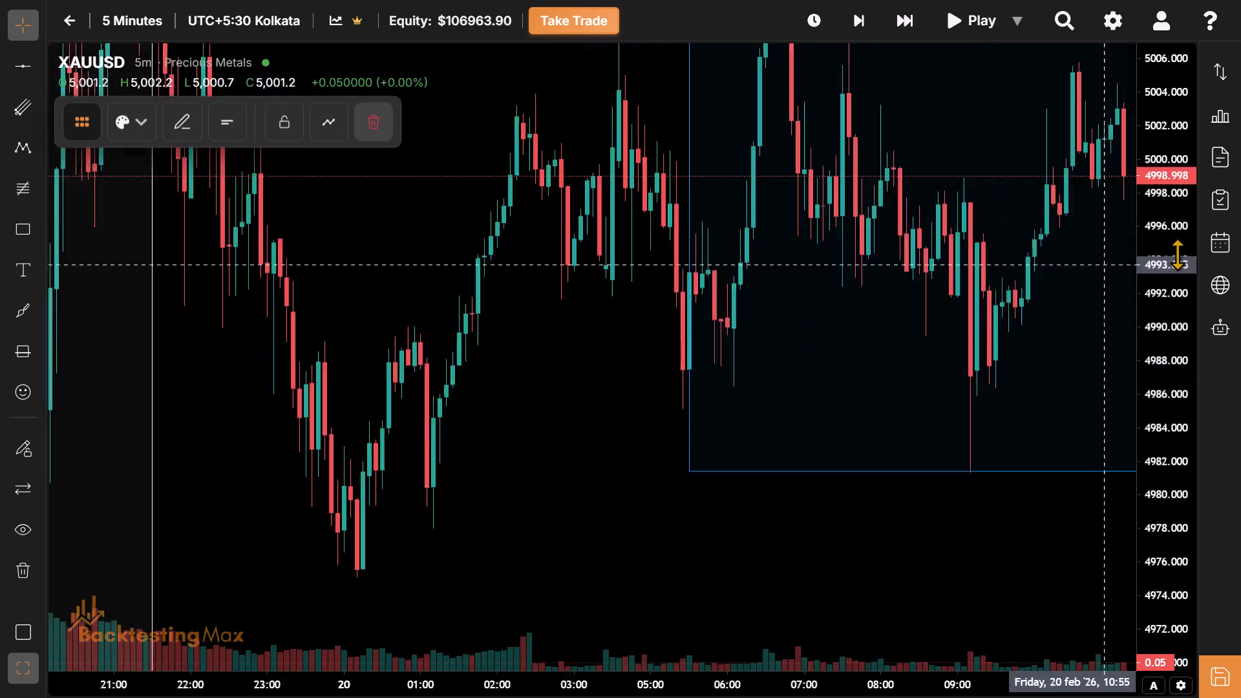
drag(1177, 254, 1199, 204)
drag(419, 478, 834, 514)
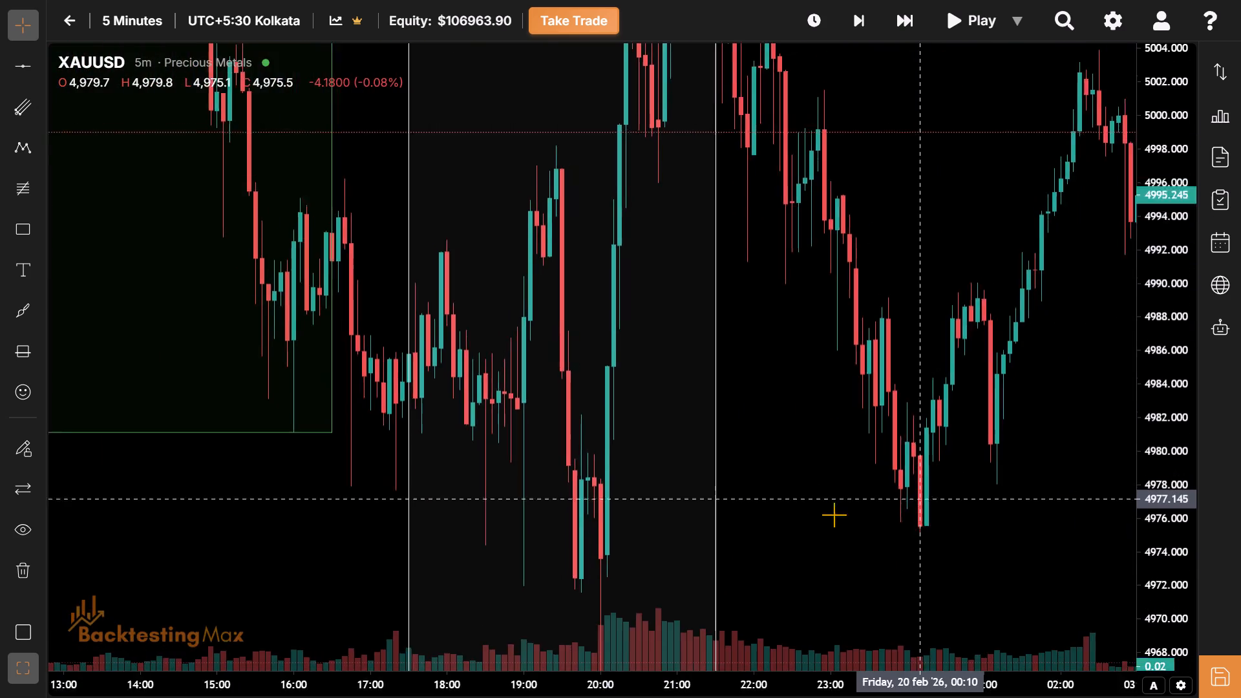
drag(834, 514, 264, 613)
drag(889, 427, 543, 535)
drag(1011, 391, 845, 414)
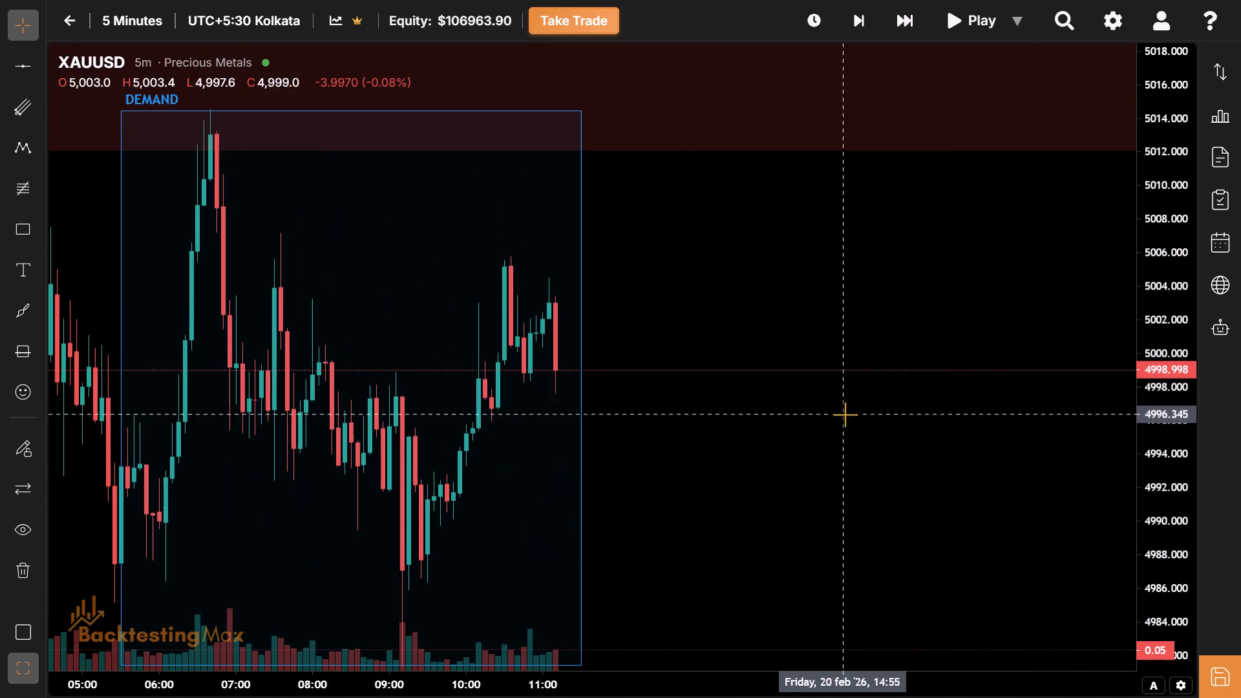
drag(907, 0, 902, 12)
click(902, 12)
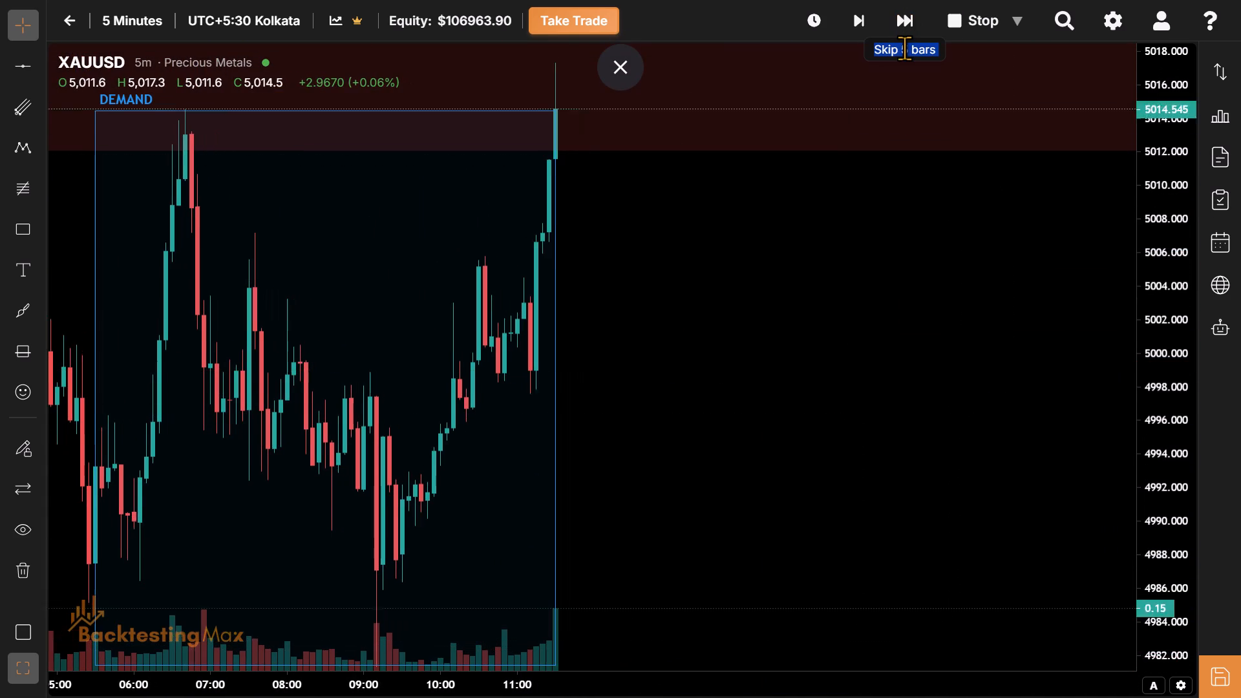
click(904, 48)
Raise the Asian session box's top edge to about 5,017.2, at the high of the 11:30 candle.
drag(755, 337, 752, 418)
drag(701, 222, 870, 350)
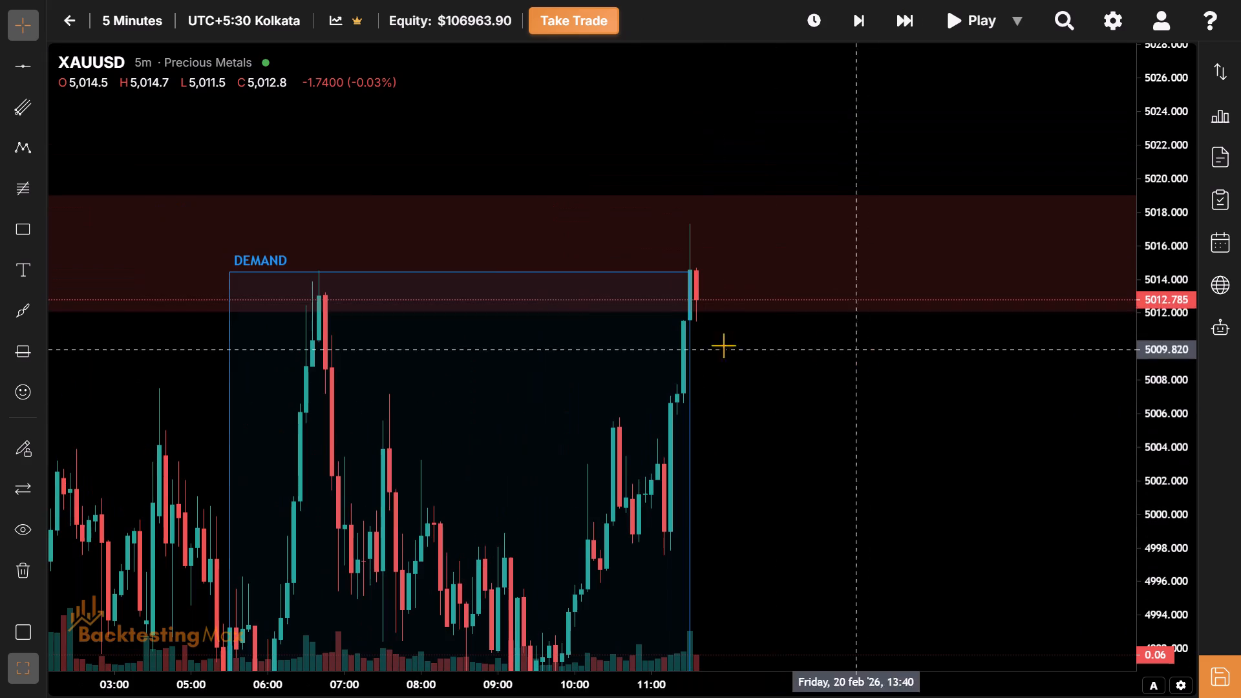
drag(461, 270, 447, 226)
drag(711, 441, 1012, 357)
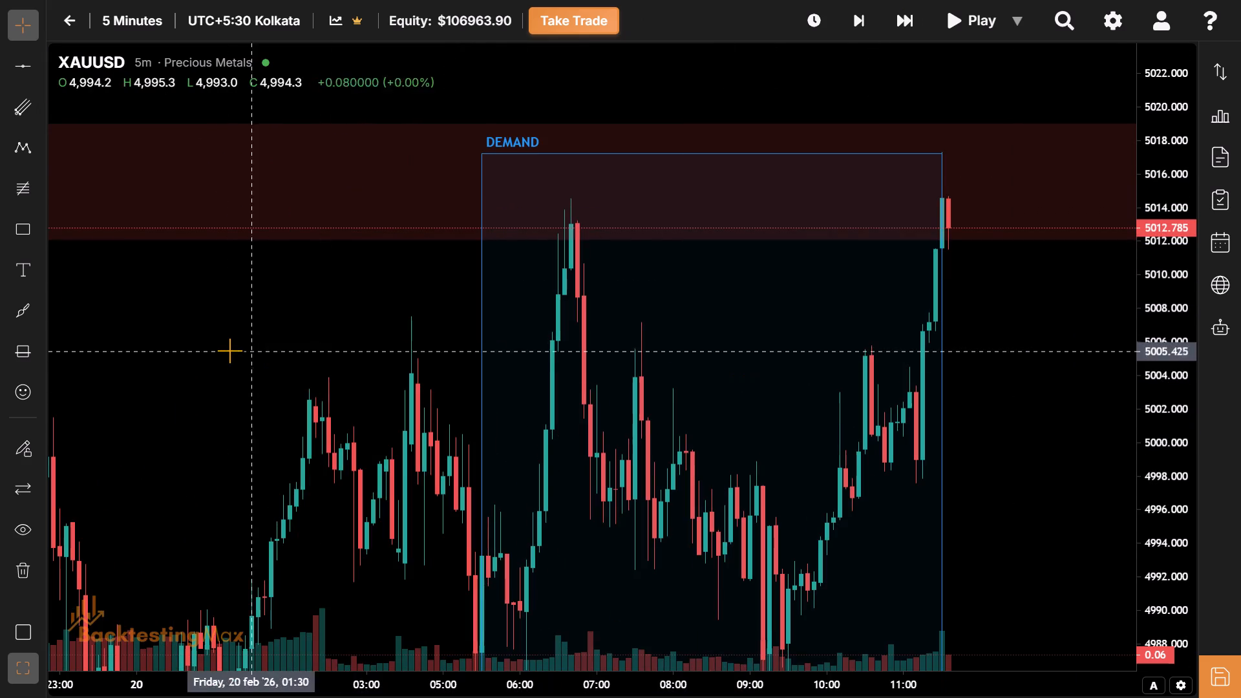
Examine the previous evening's NY session and overnight price swings against the Asian session box and the supply zone.
drag(229, 350, 1214, 430)
drag(1053, 444, 511, 131)
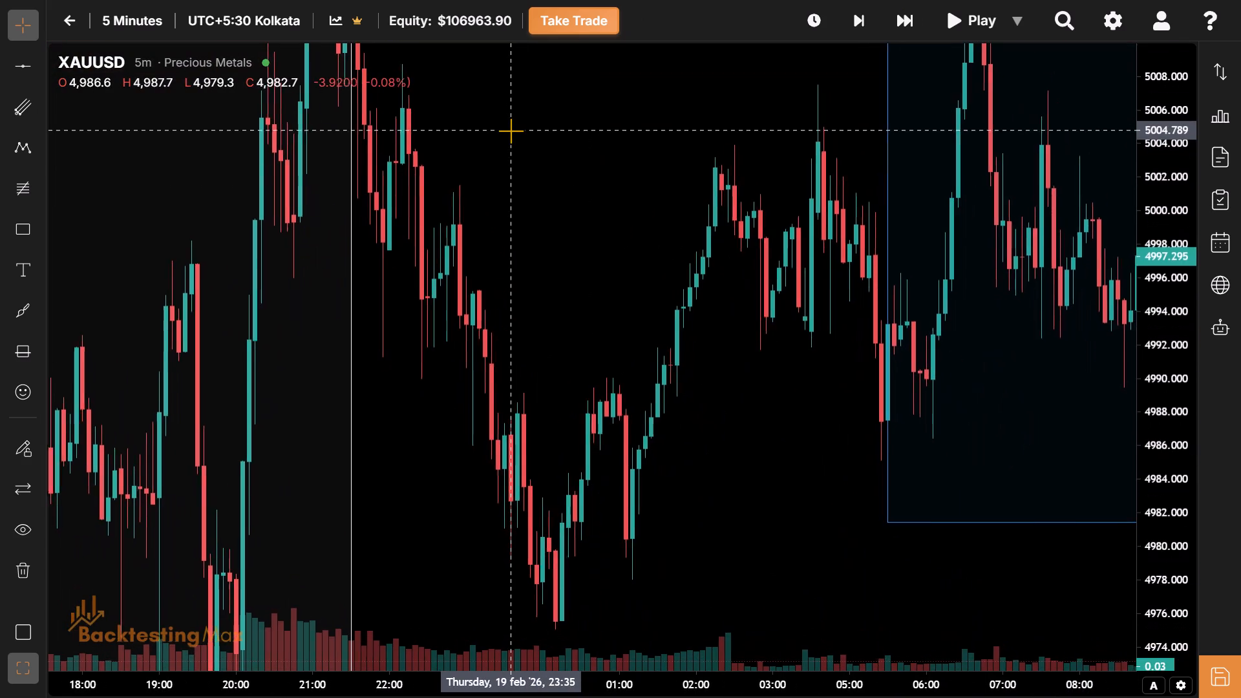
drag(511, 131, 509, 131)
drag(523, 186, 642, 449)
drag(639, 444, 616, 255)
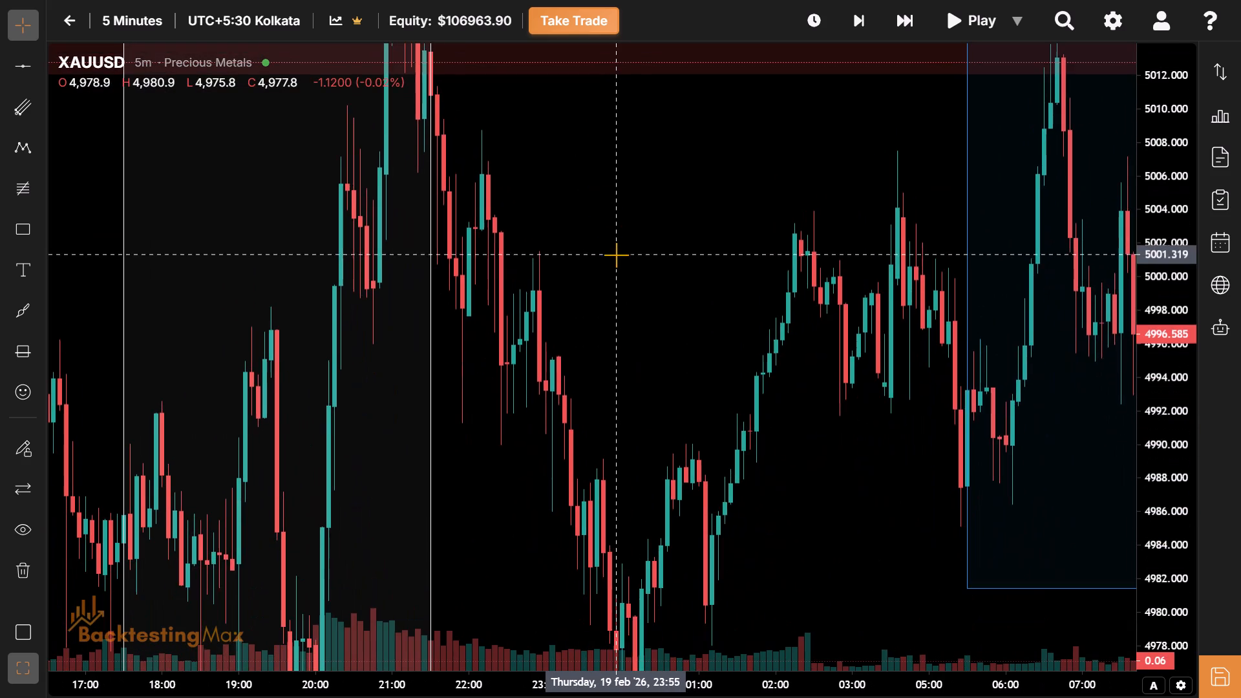
drag(619, 434, 628, 290)
drag(628, 290, 638, 460)
drag(633, 258, 636, 454)
drag(662, 361, 659, 480)
drag(659, 480, 664, 430)
drag(664, 430, 663, 443)
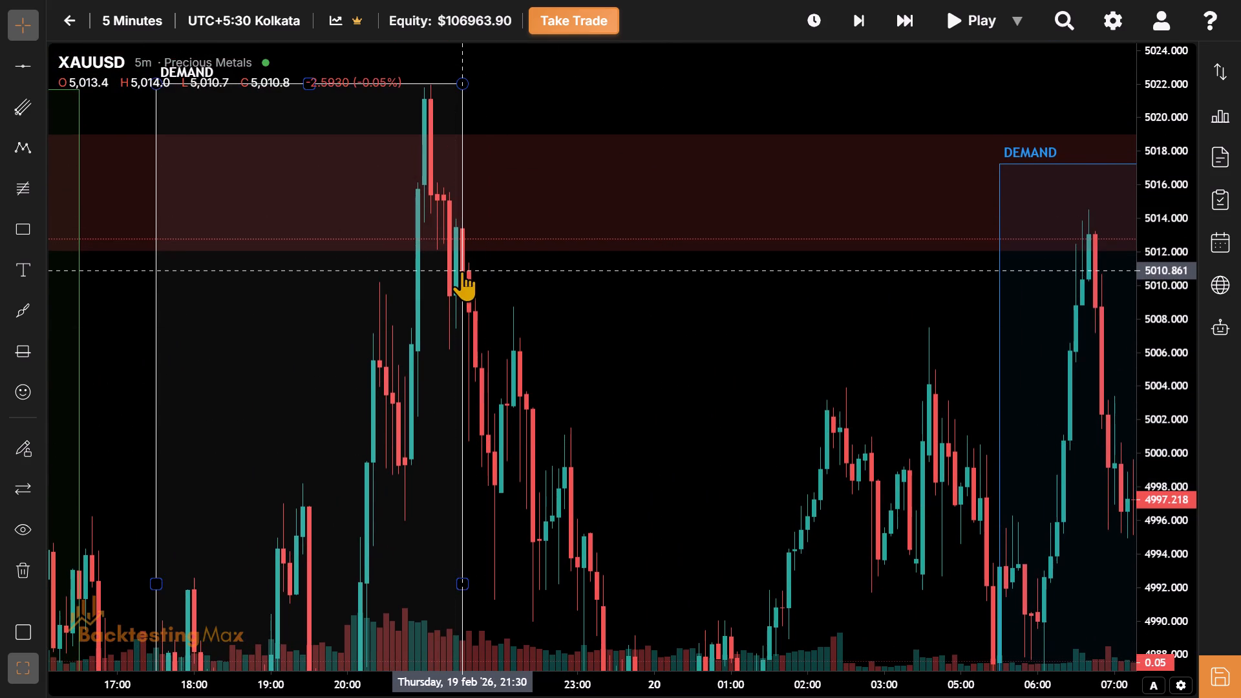
drag(649, 390, 524, 231)
drag(573, 499, 716, 412)
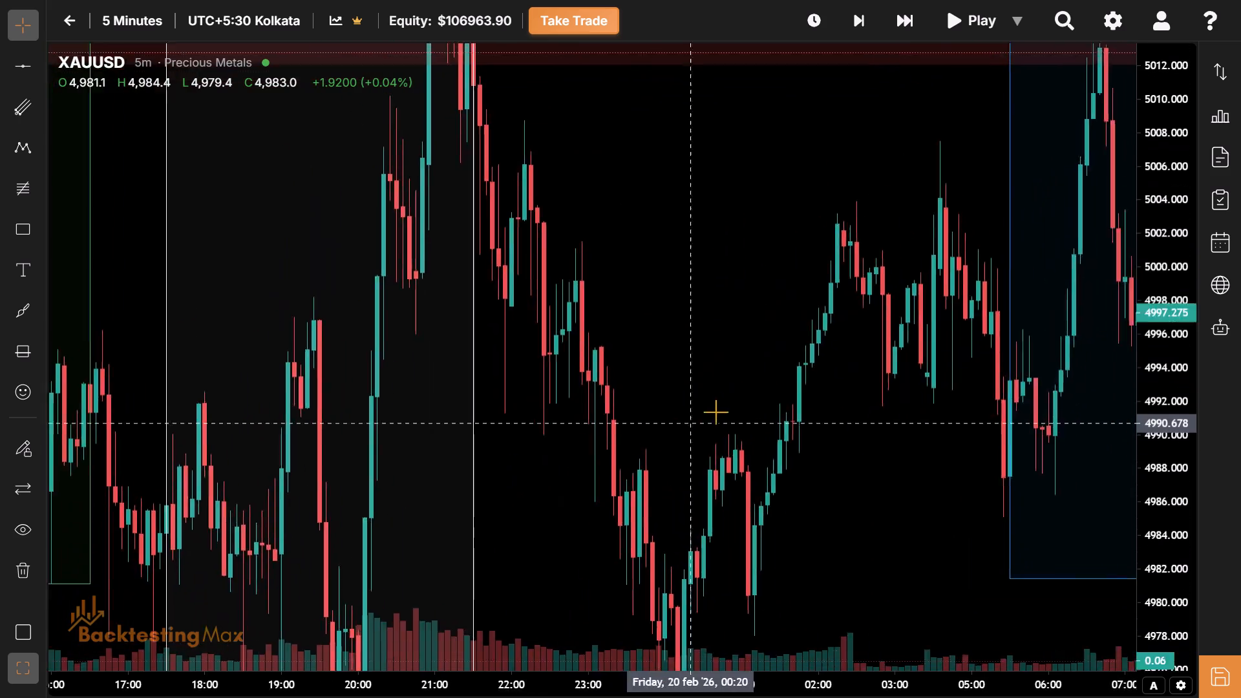
drag(716, 412, 835, 257)
drag(720, 415, 672, 558)
drag(815, 201, 497, 219)
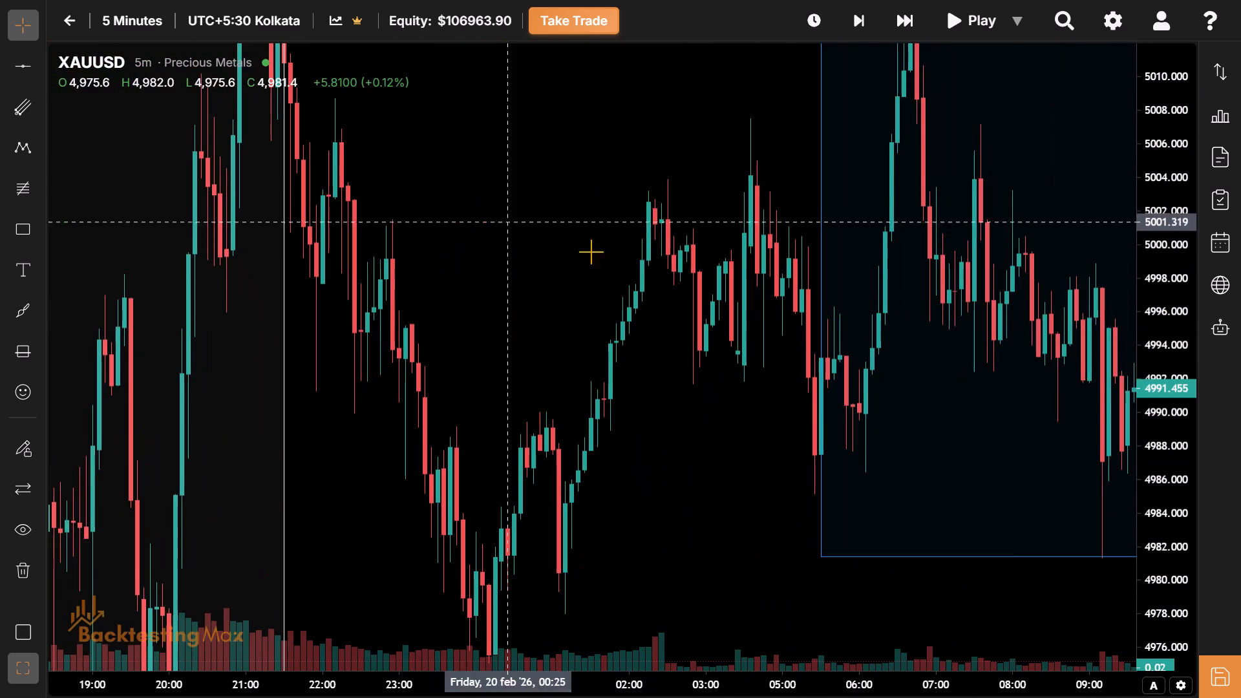
drag(1108, 289, 818, 247)
drag(1136, 149, 963, 253)
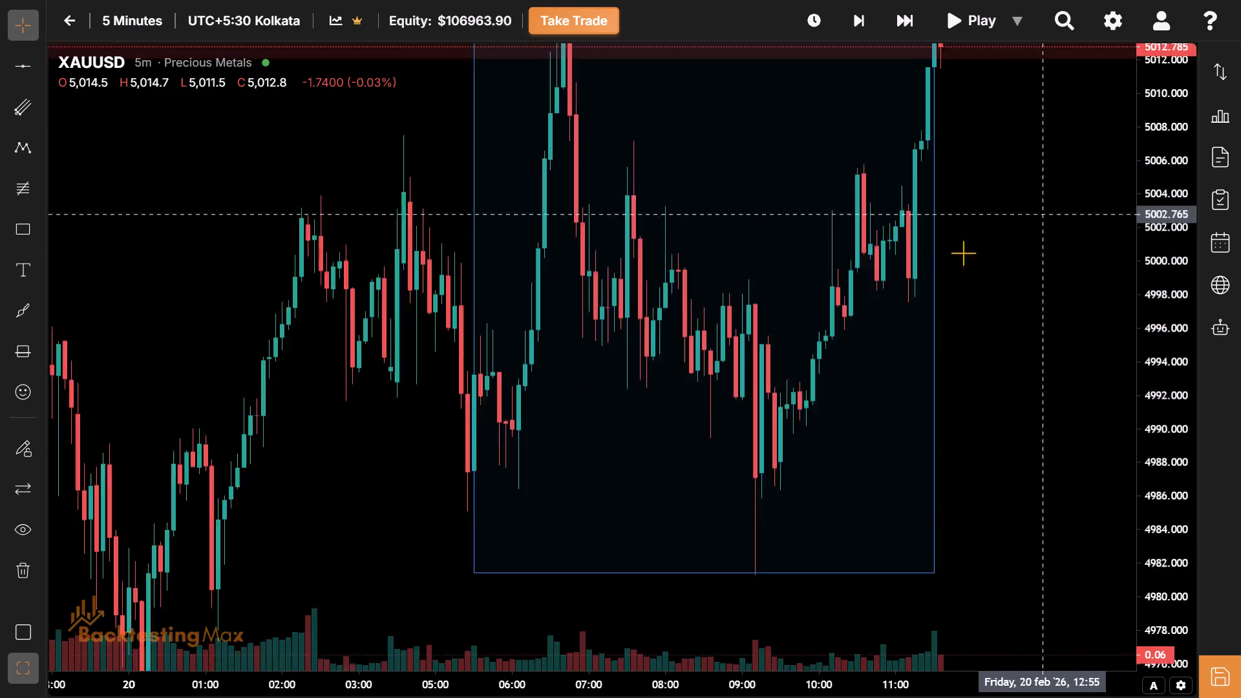
drag(963, 253, 797, 292)
drag(982, 207, 840, 268)
drag(840, 268, 772, 263)
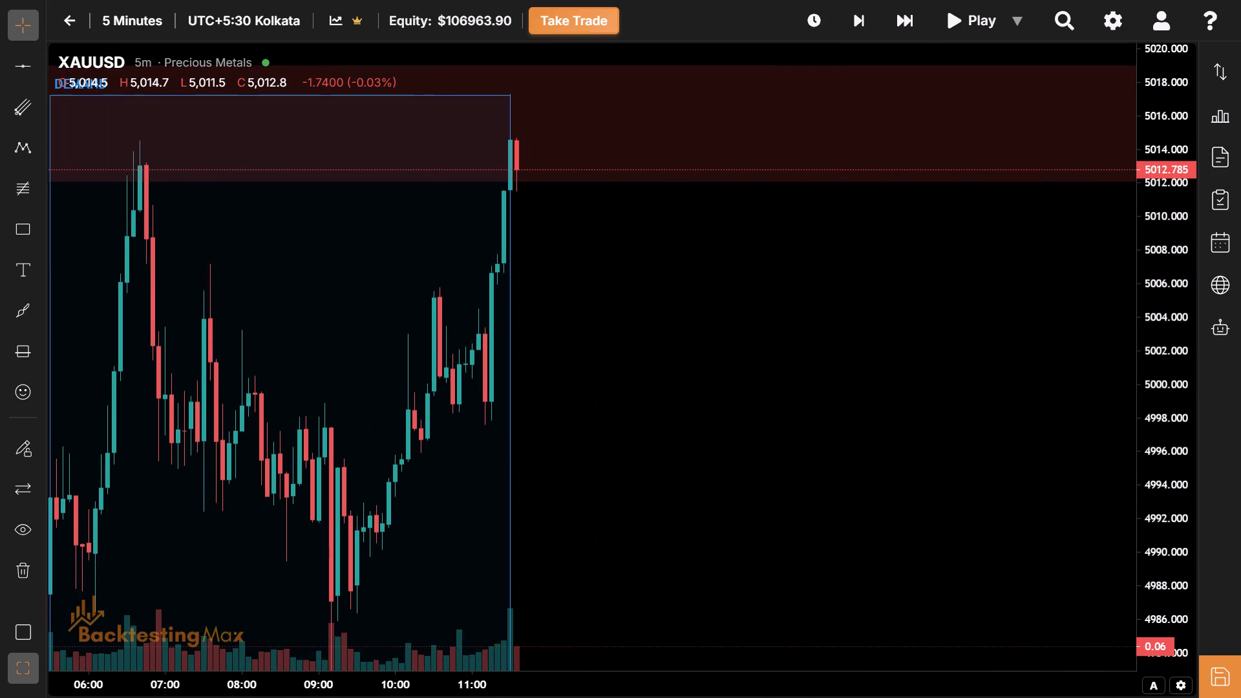
Skip the 5-minute replay ahead to the 12:00 candle on 20 February and view price around the supply zone.
drag(480, 683, 387, 680)
drag(608, 460, 729, 511)
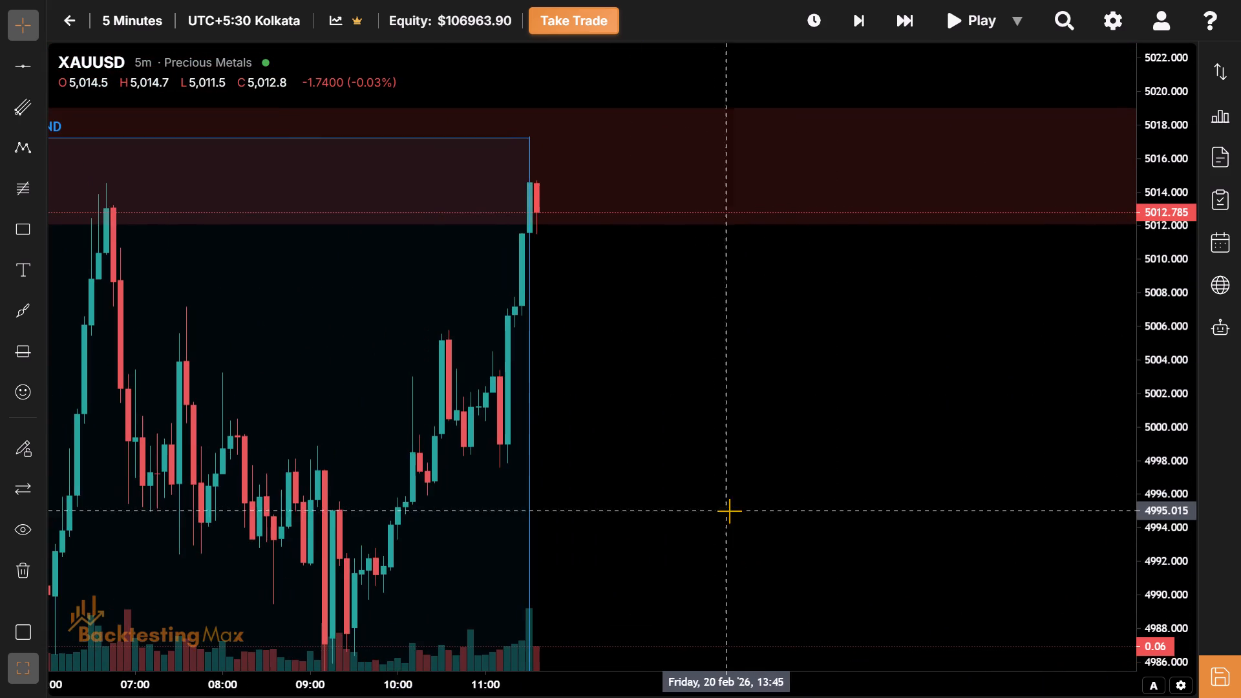
drag(706, 376, 673, 412)
click(907, 22)
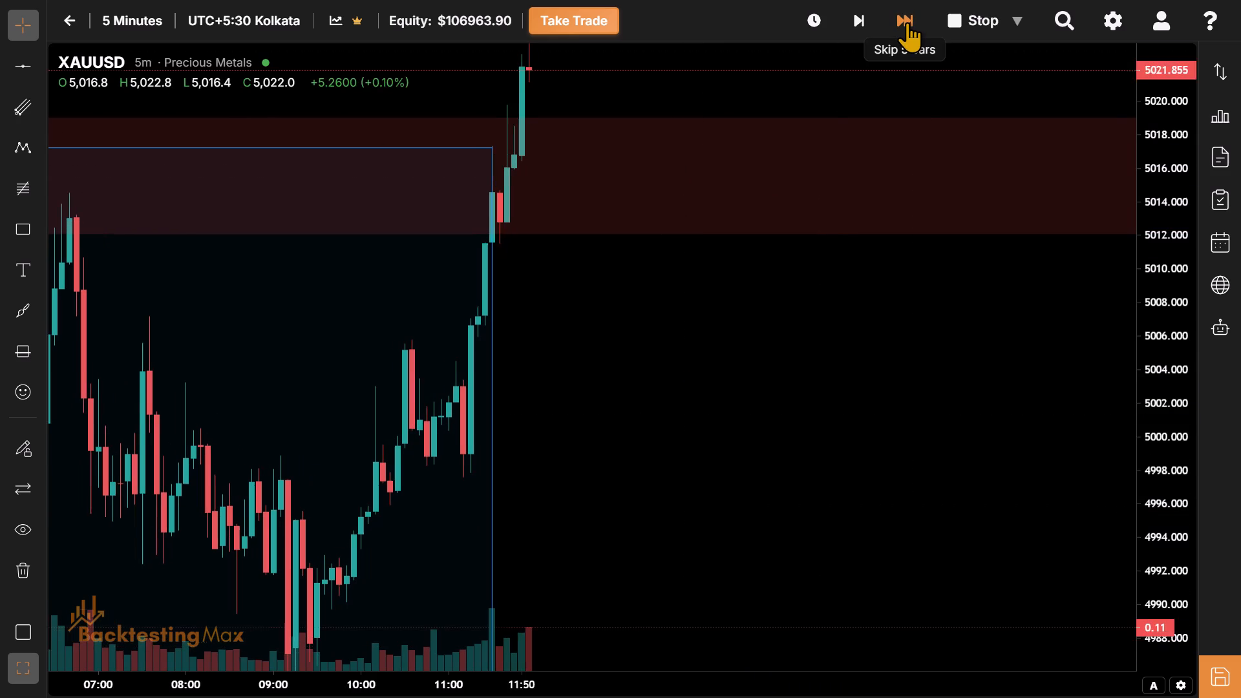
drag(638, 325, 460, 649)
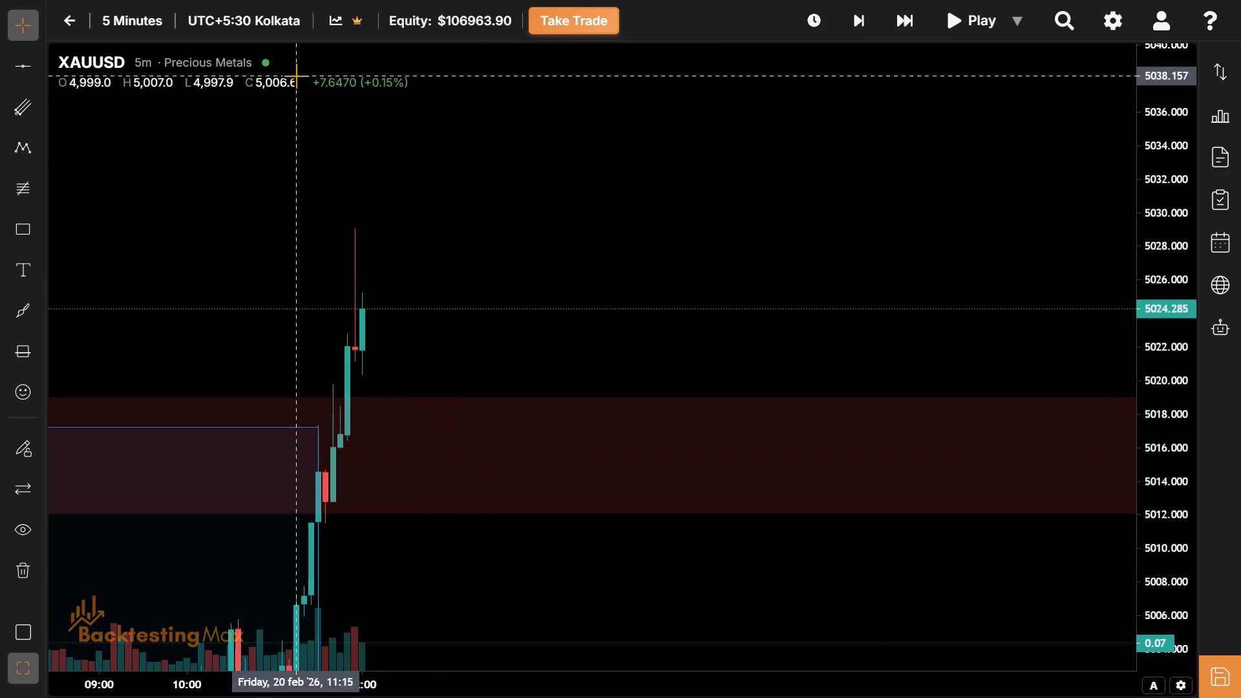
drag(590, 264, 796, 151)
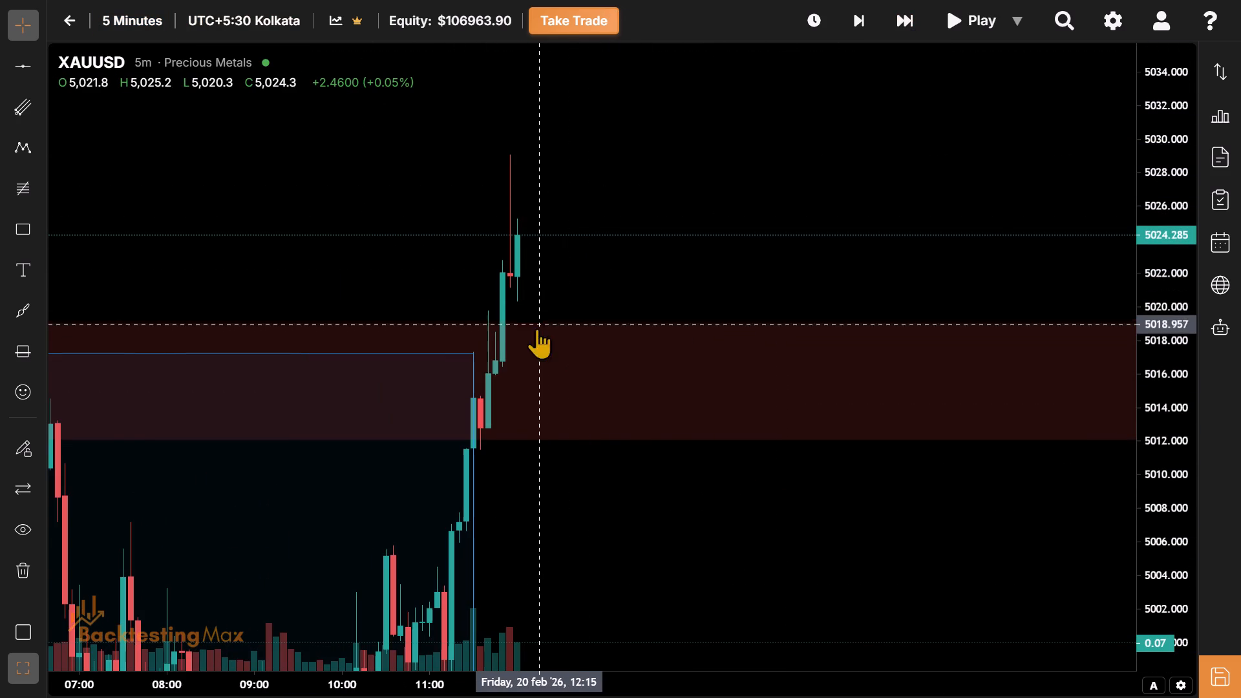
Switch the chart to the 4-hour timeframe and hide all drawings.
click(136, 16)
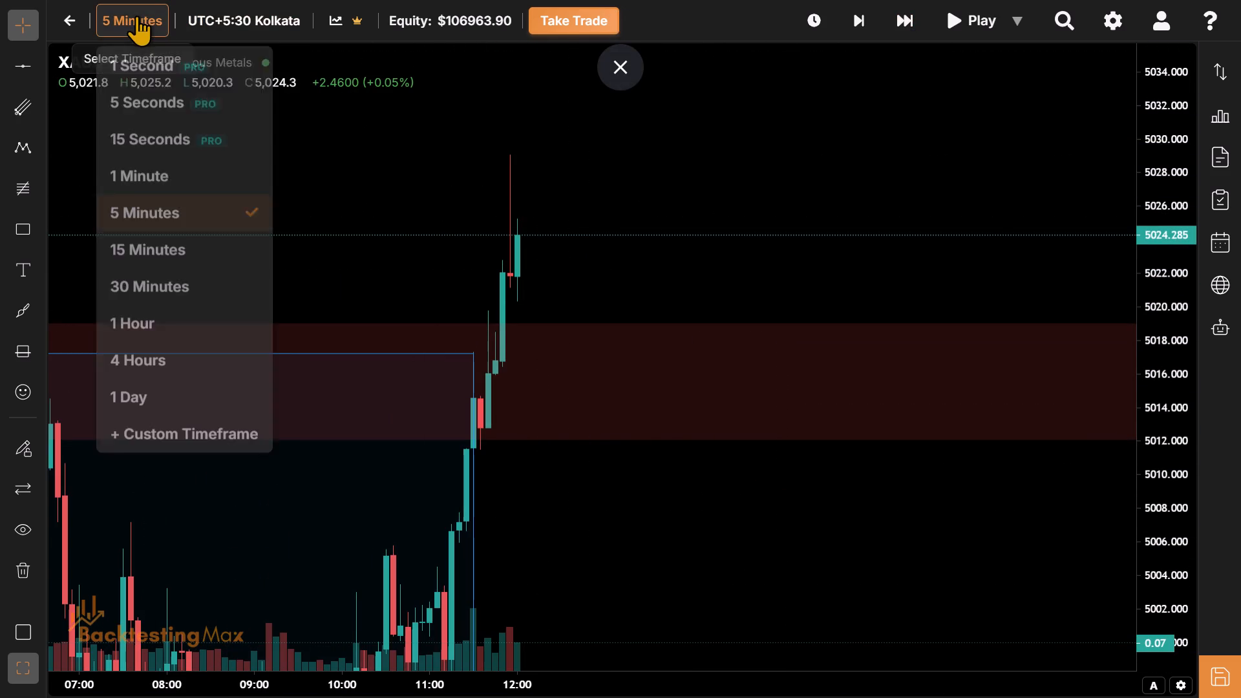
click(204, 337)
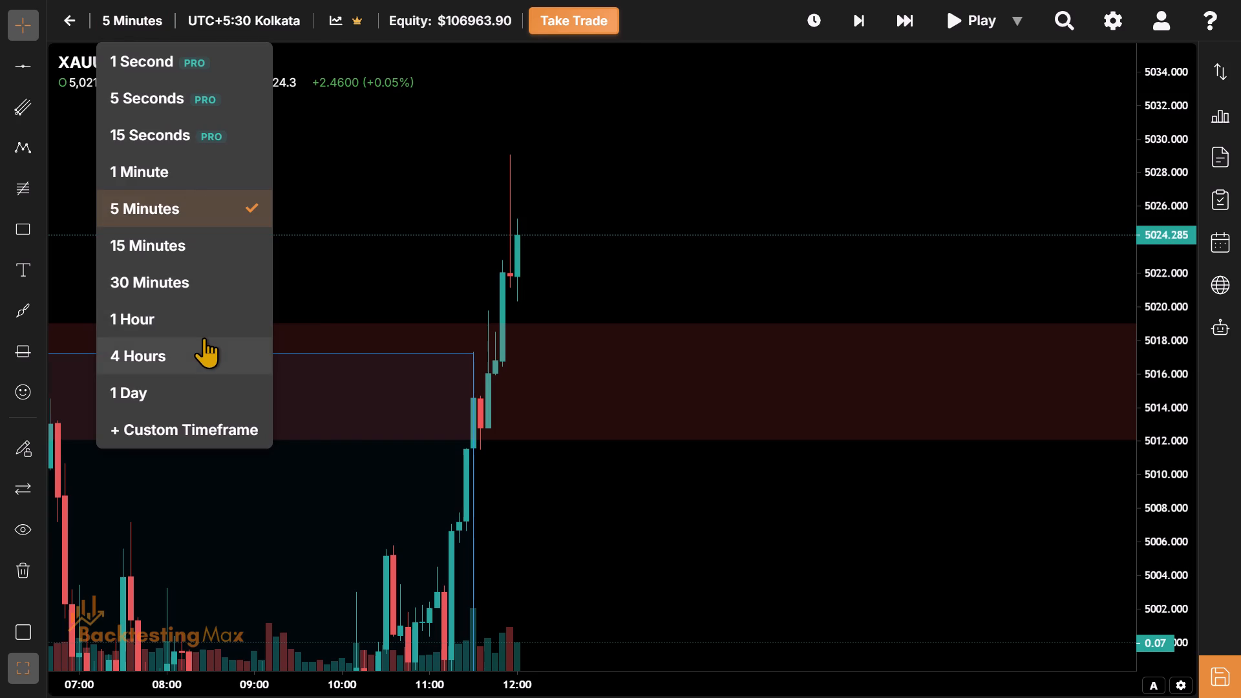
click(32, 520)
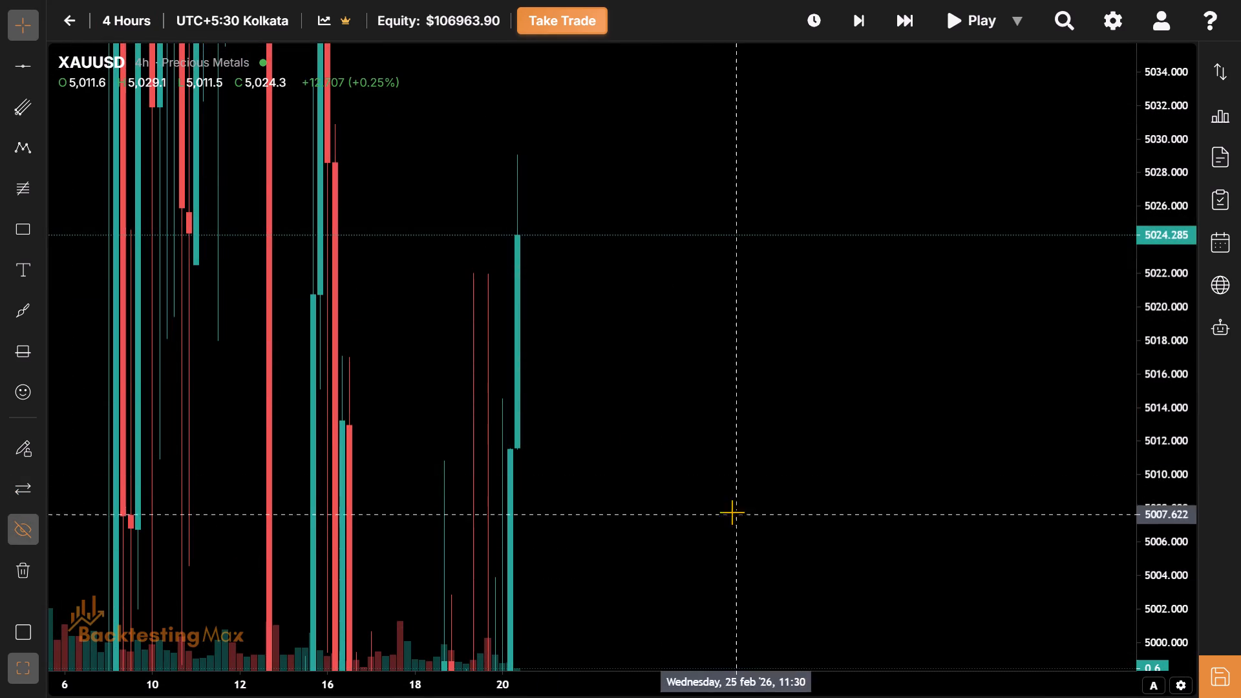
Examine the 4-hour price structure from early January to 20 February, including the late-January peak and early-February low.
drag(585, 395, 750, 255)
drag(1164, 74, 1164, 86)
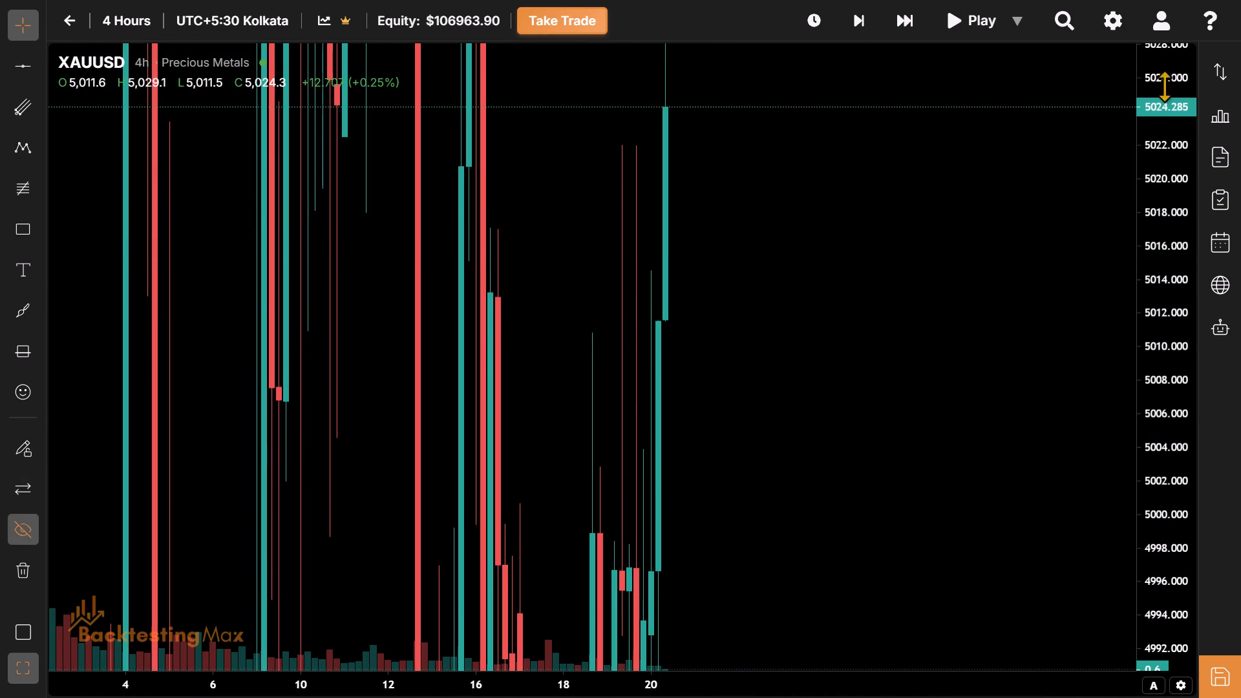
drag(1164, 86, 1163, 587)
drag(1156, 89, 1139, 515)
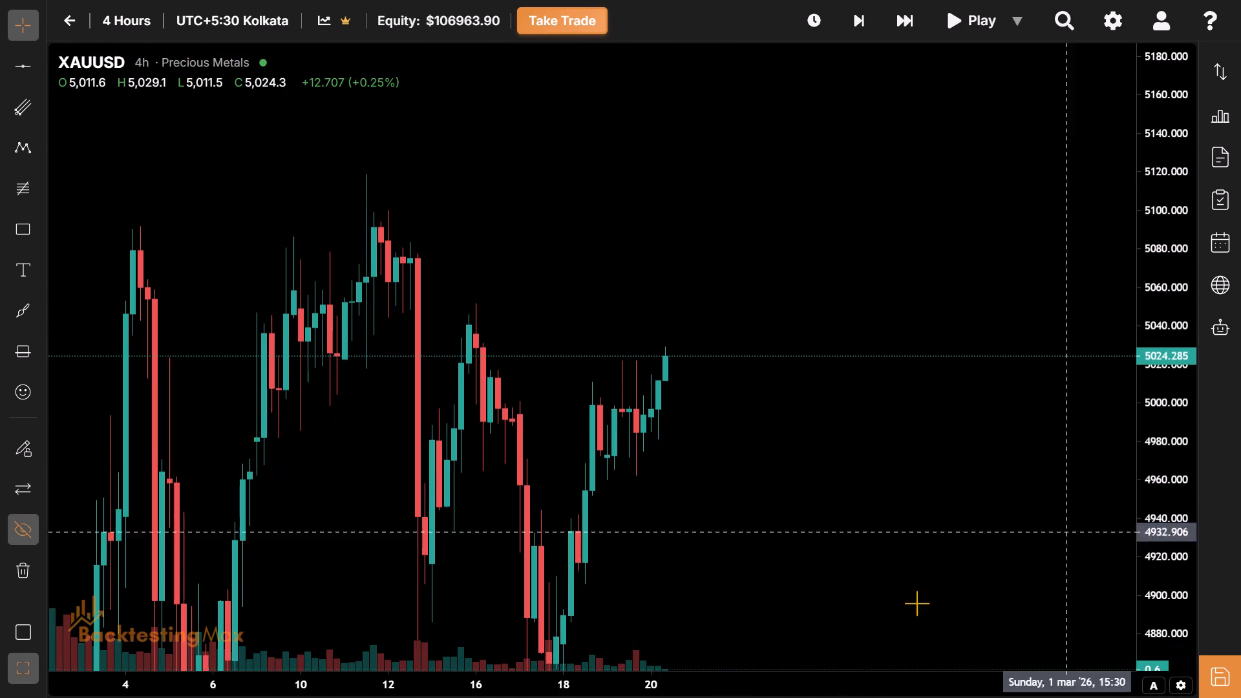
drag(730, 648, 986, 447)
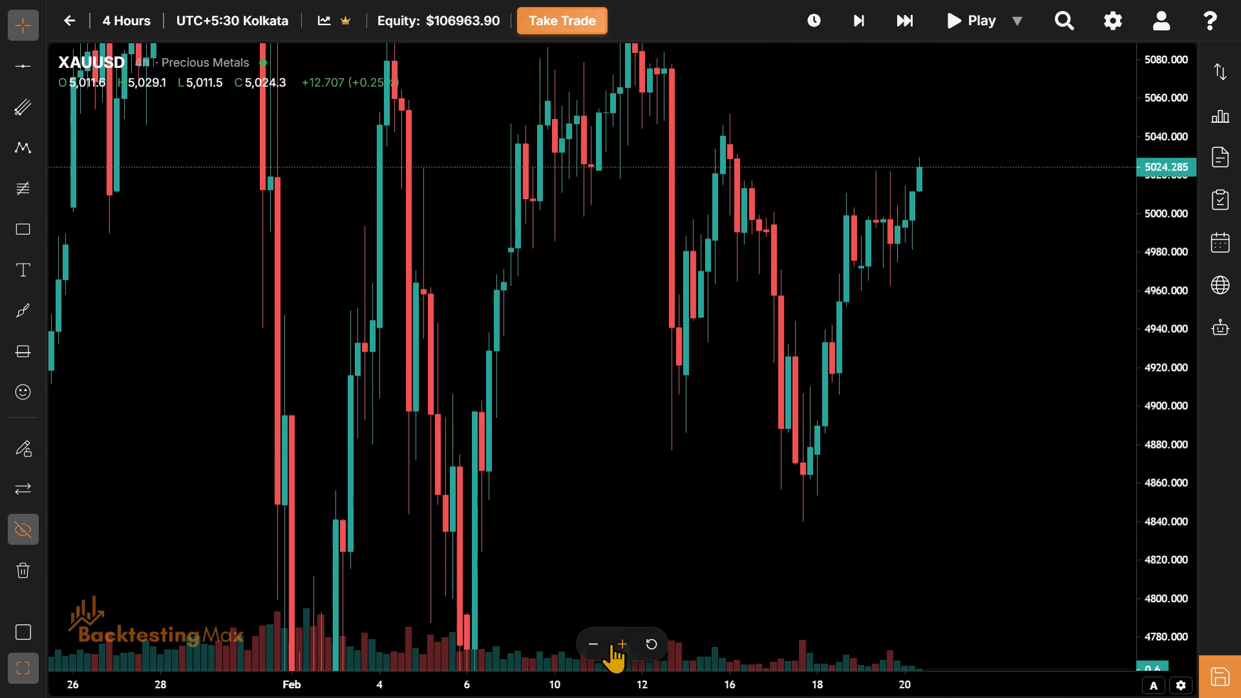
drag(564, 686, 633, 697)
drag(1165, 79, 1122, 453)
drag(829, 471, 859, 681)
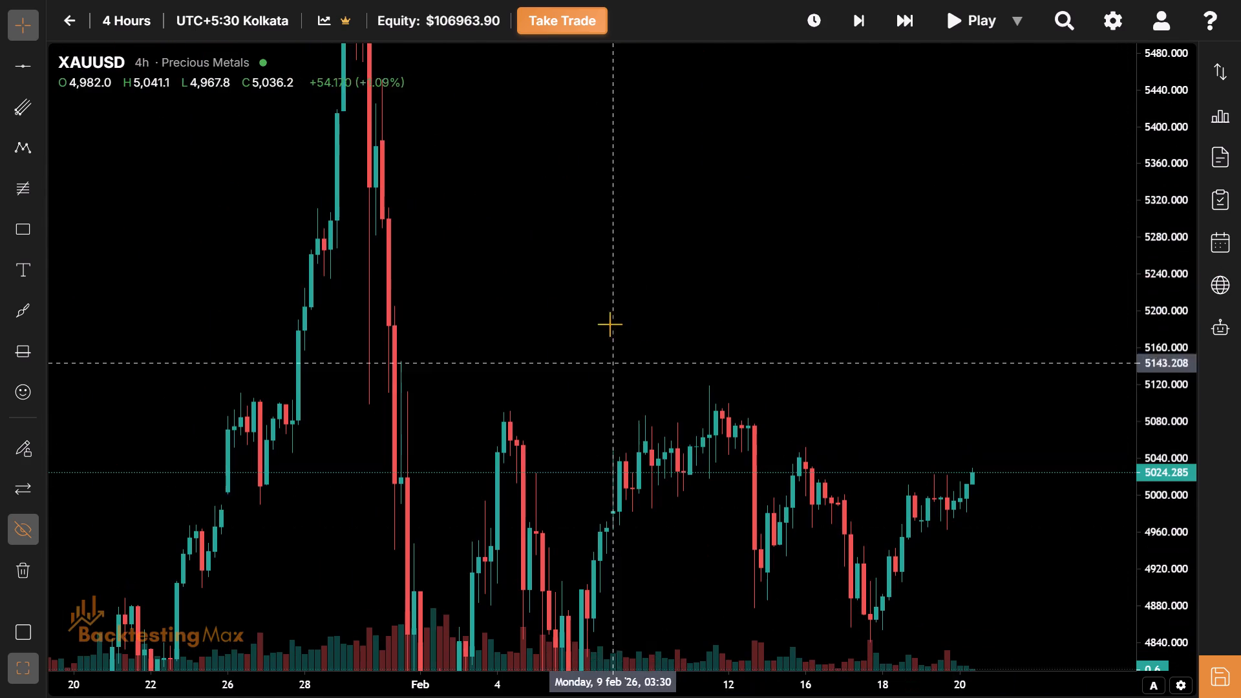
drag(578, 107, 604, 227)
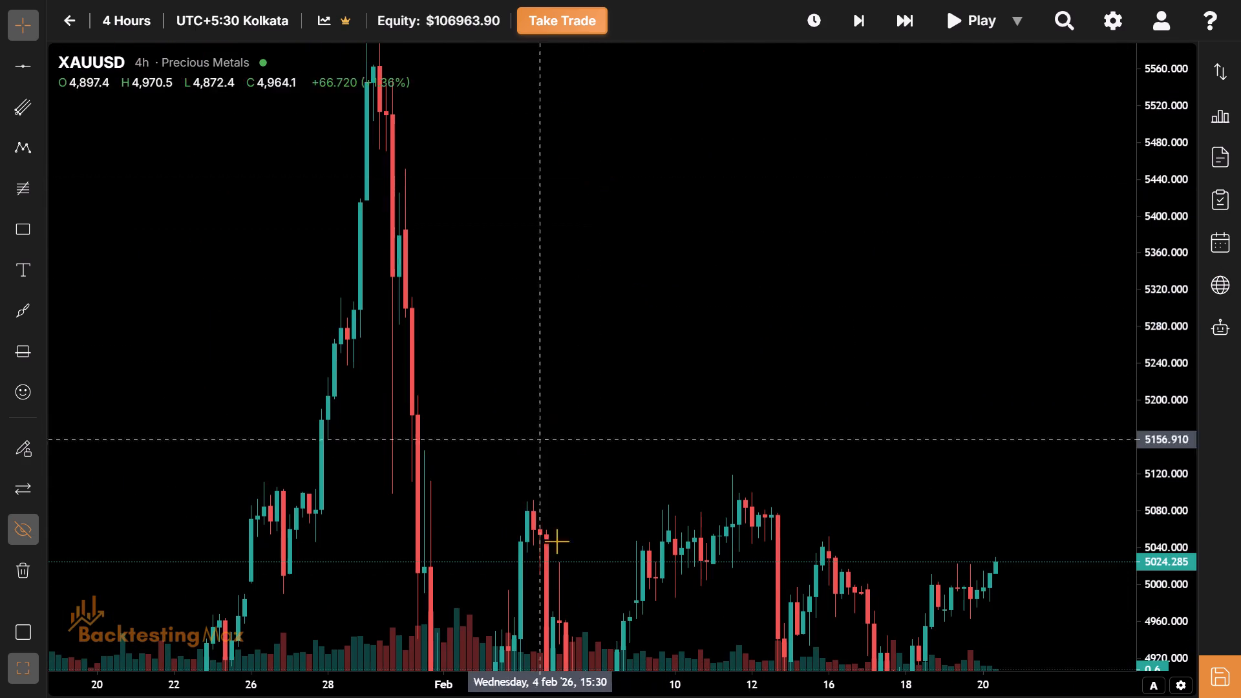
drag(416, 680, 732, 664)
drag(845, 604, 530, 212)
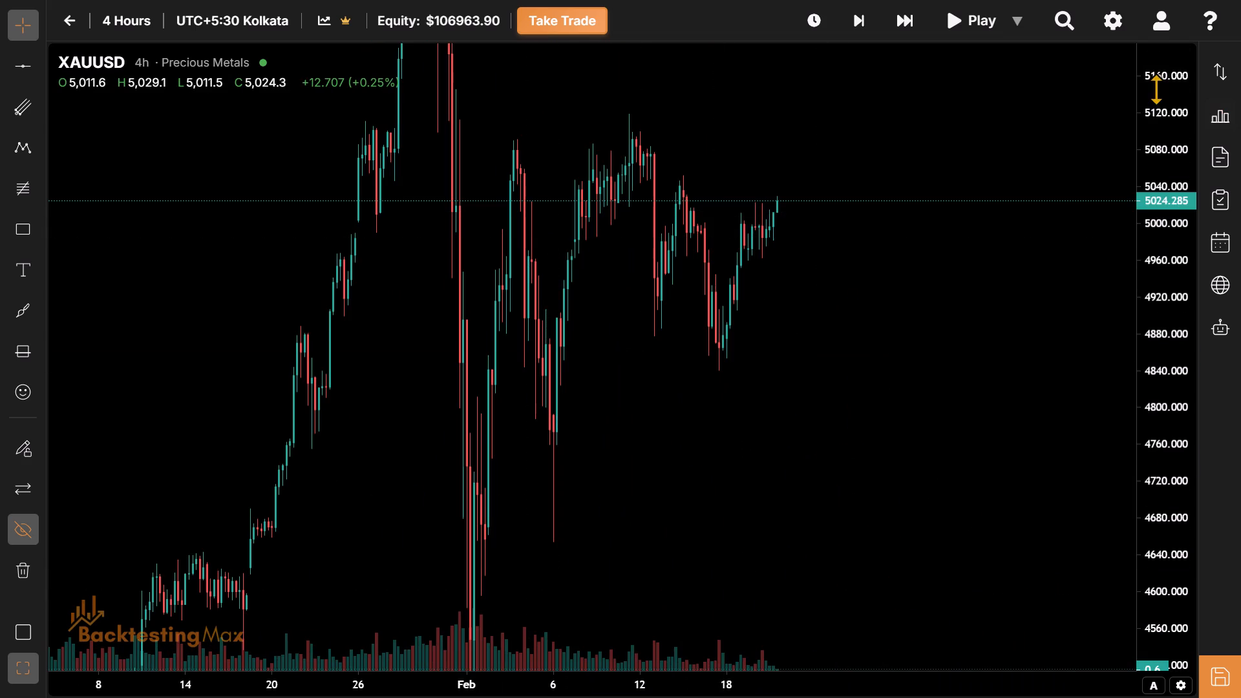
drag(1156, 89, 1141, 467)
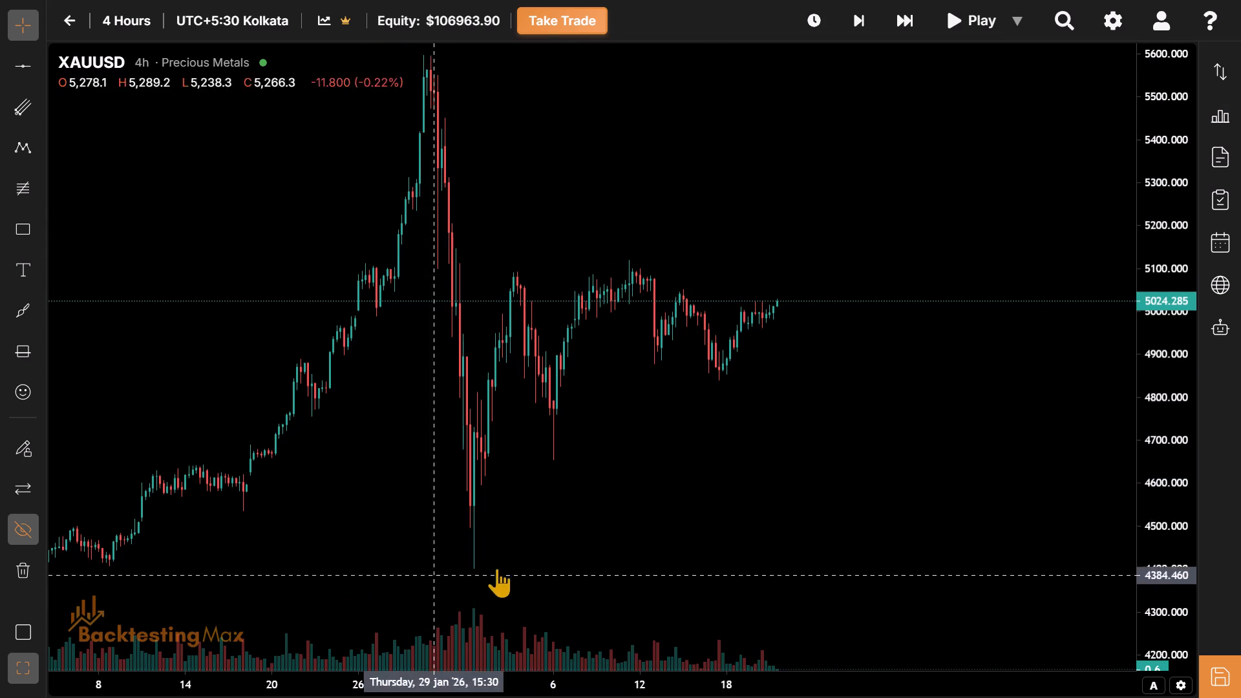
drag(472, 567, 502, 556)
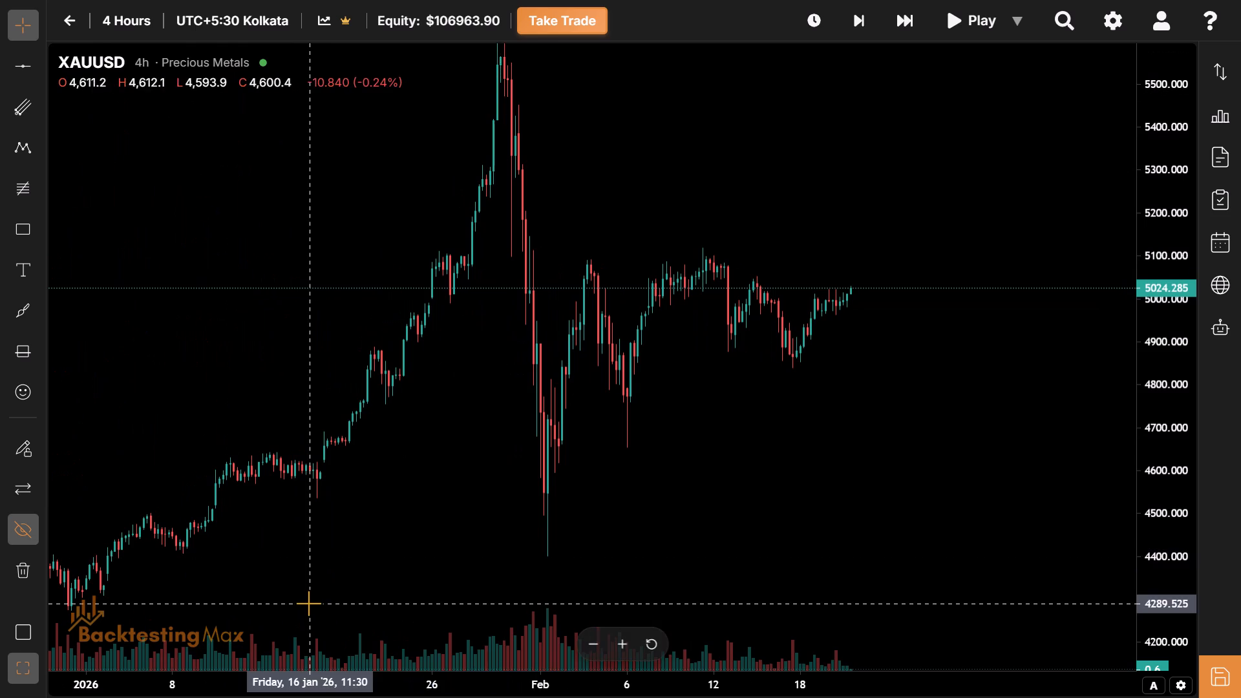
drag(308, 603, 489, 525)
drag(676, 552, 528, 649)
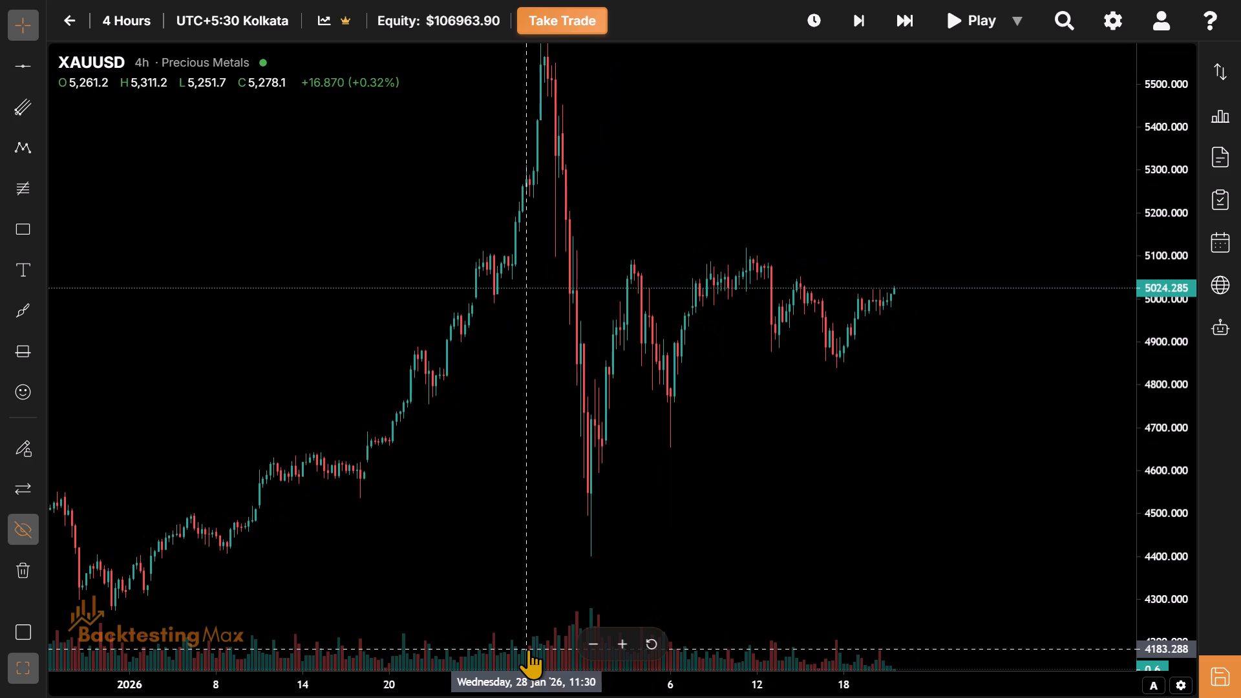
drag(846, 595, 339, 434)
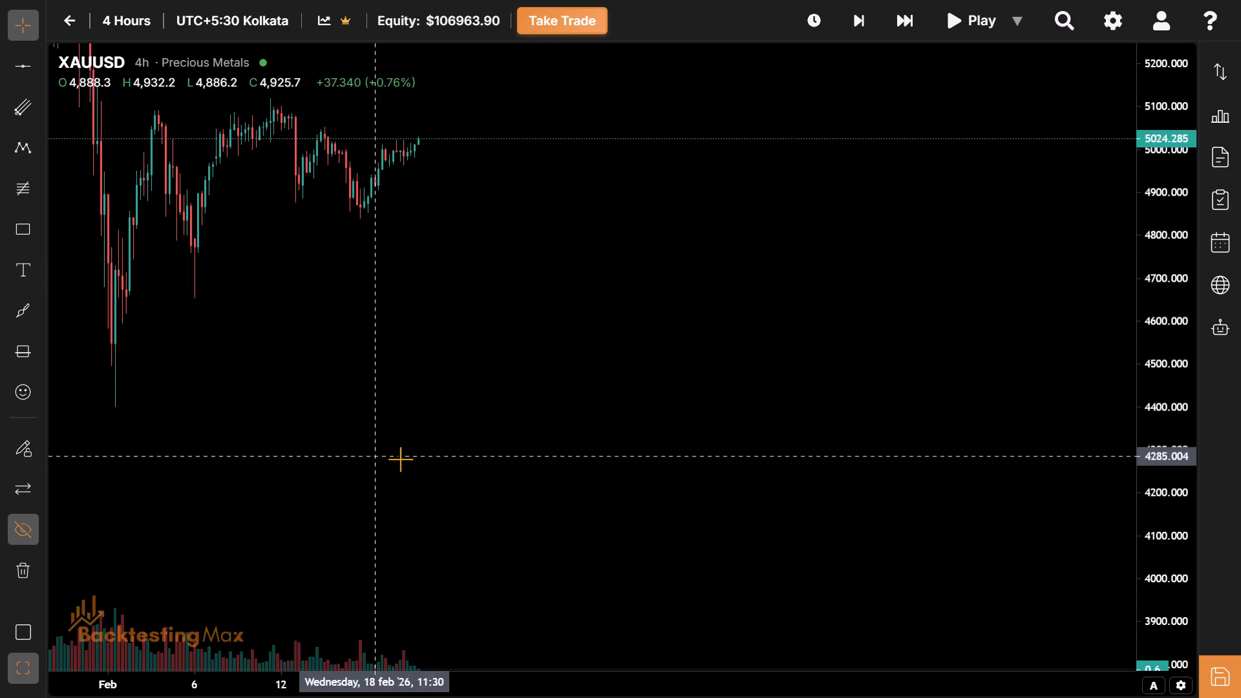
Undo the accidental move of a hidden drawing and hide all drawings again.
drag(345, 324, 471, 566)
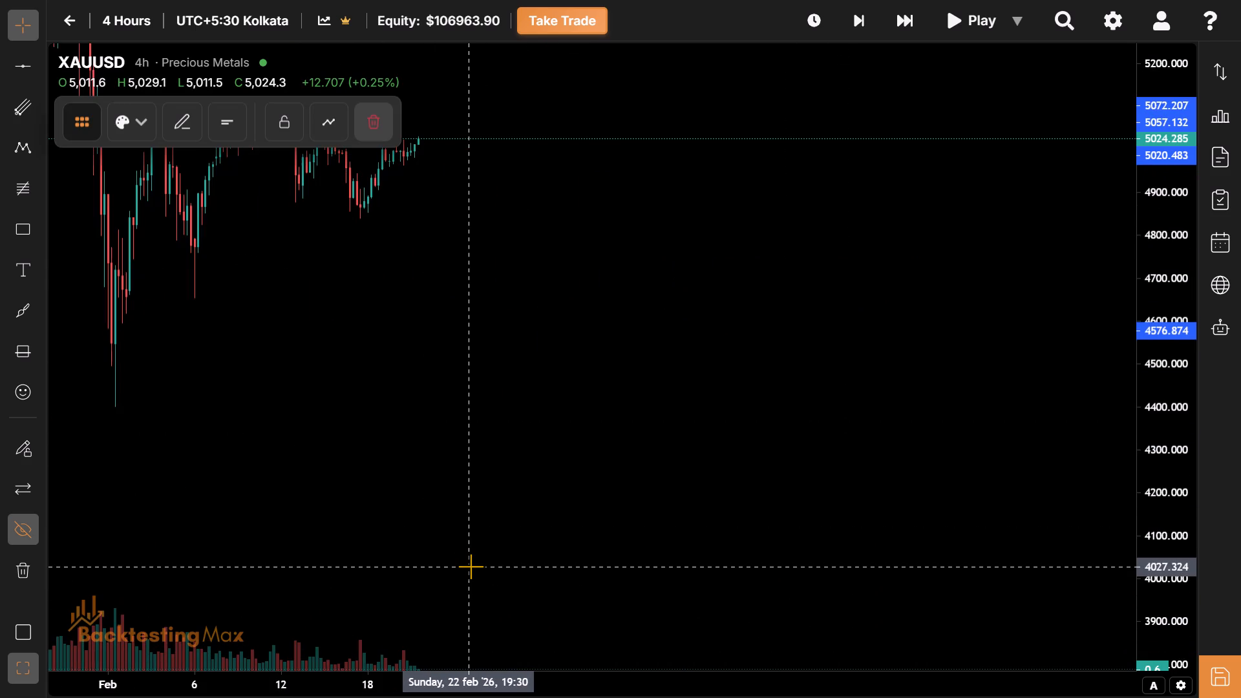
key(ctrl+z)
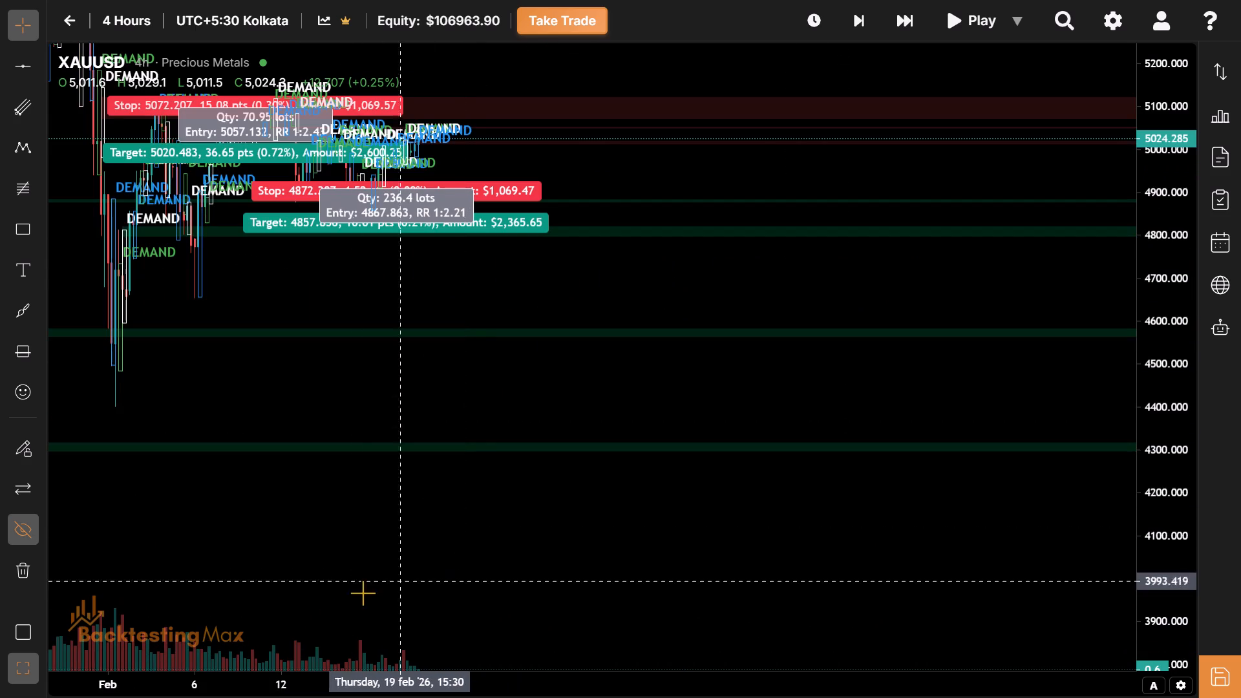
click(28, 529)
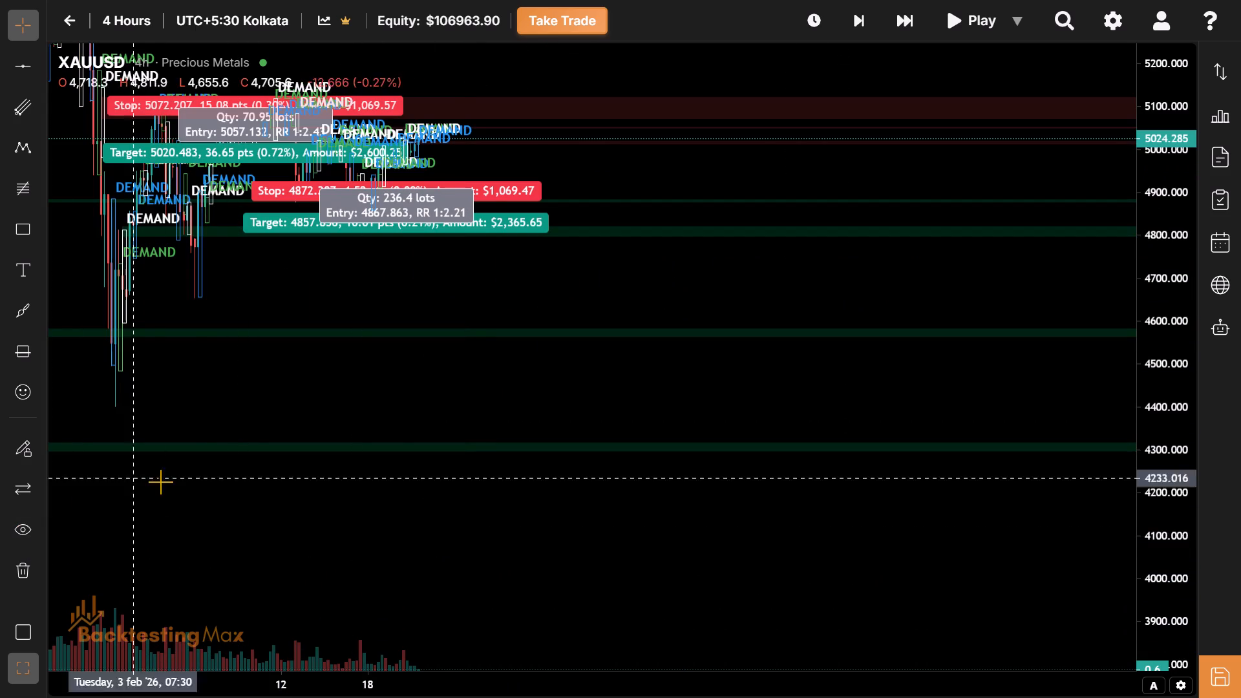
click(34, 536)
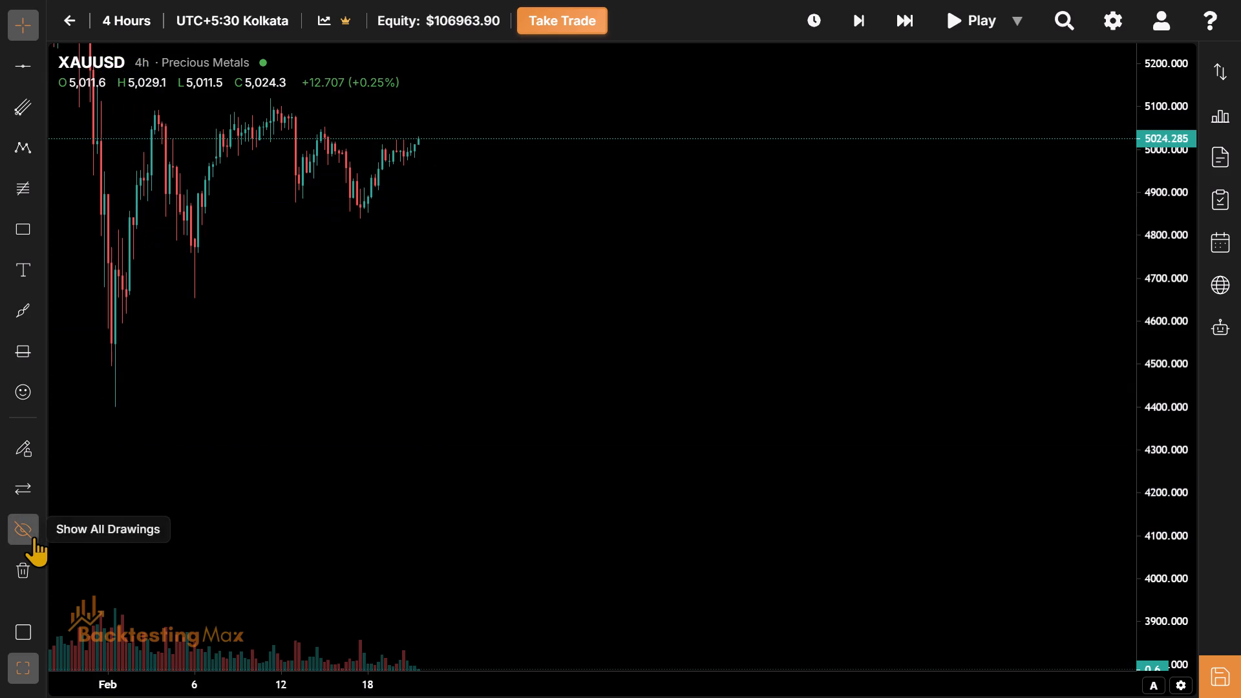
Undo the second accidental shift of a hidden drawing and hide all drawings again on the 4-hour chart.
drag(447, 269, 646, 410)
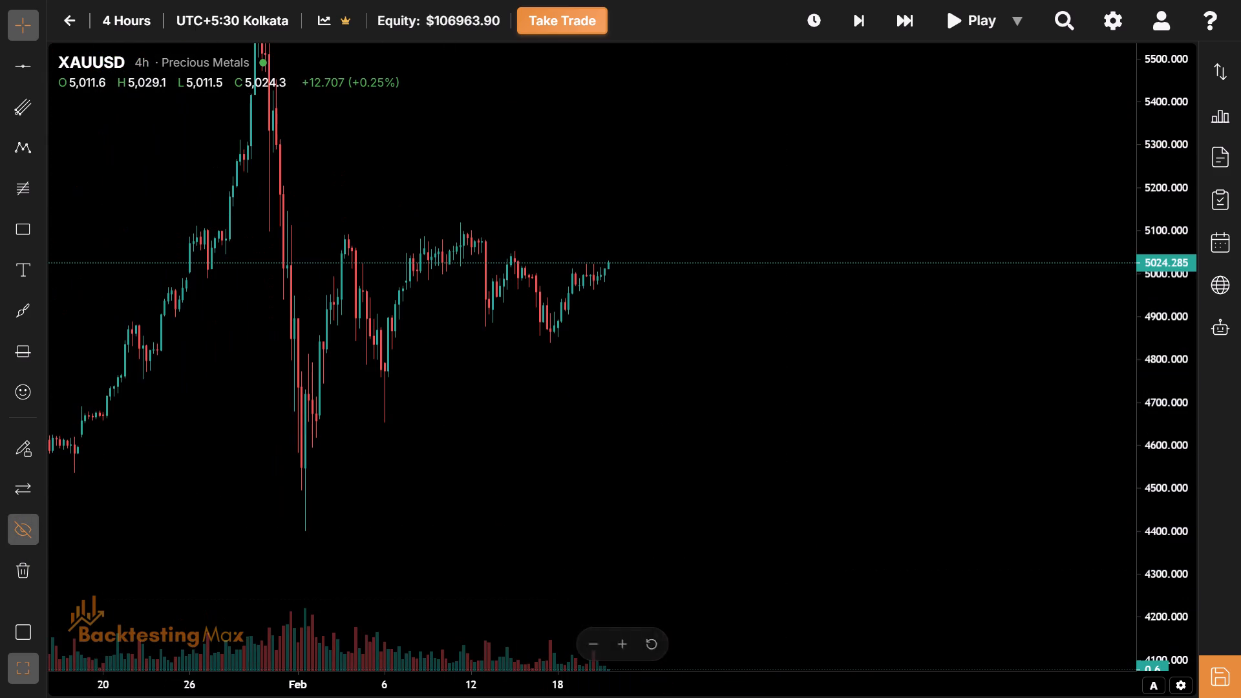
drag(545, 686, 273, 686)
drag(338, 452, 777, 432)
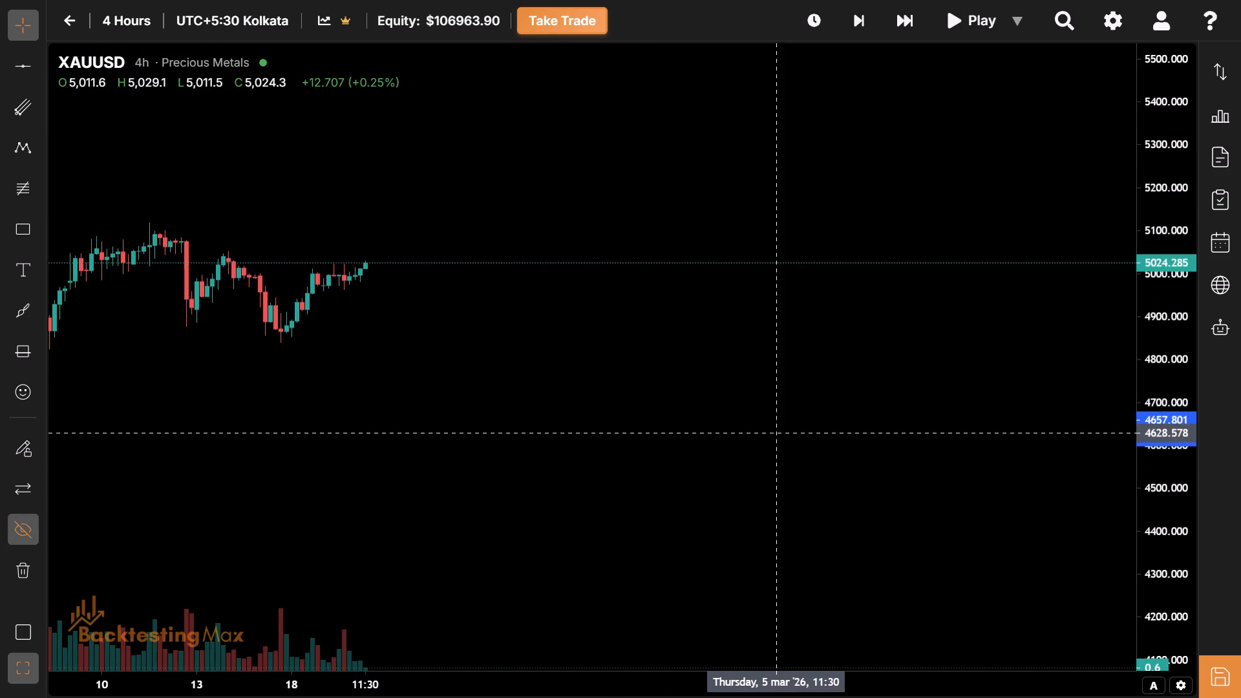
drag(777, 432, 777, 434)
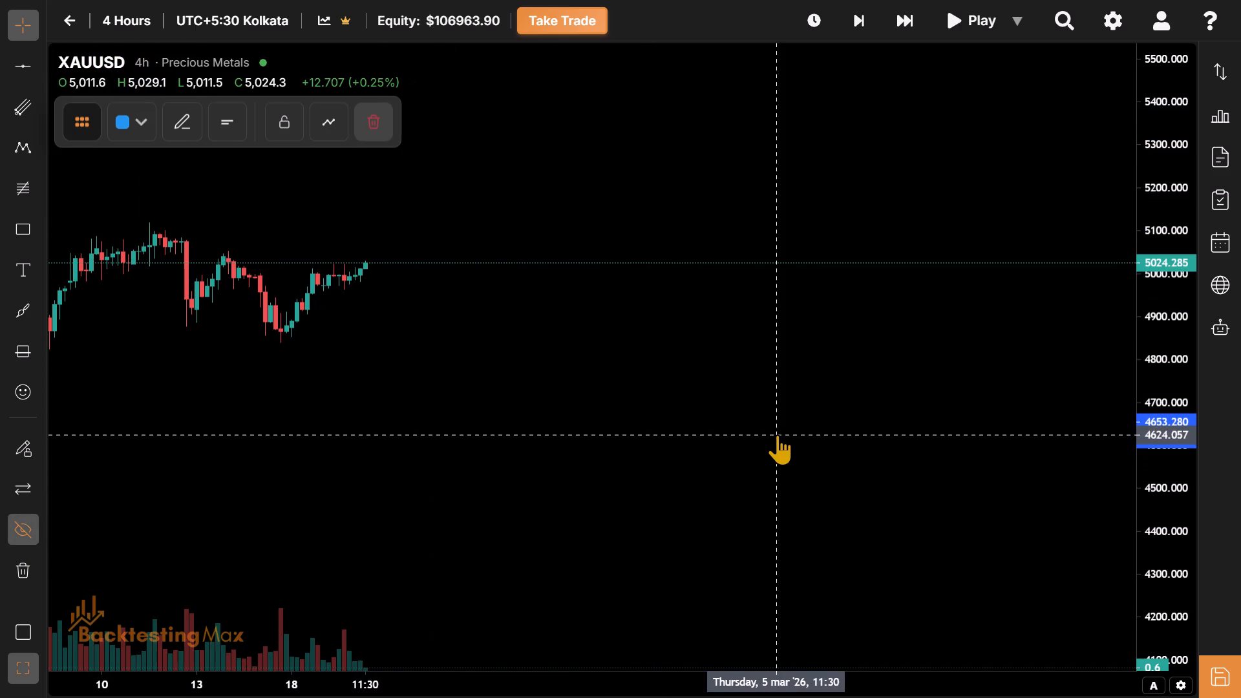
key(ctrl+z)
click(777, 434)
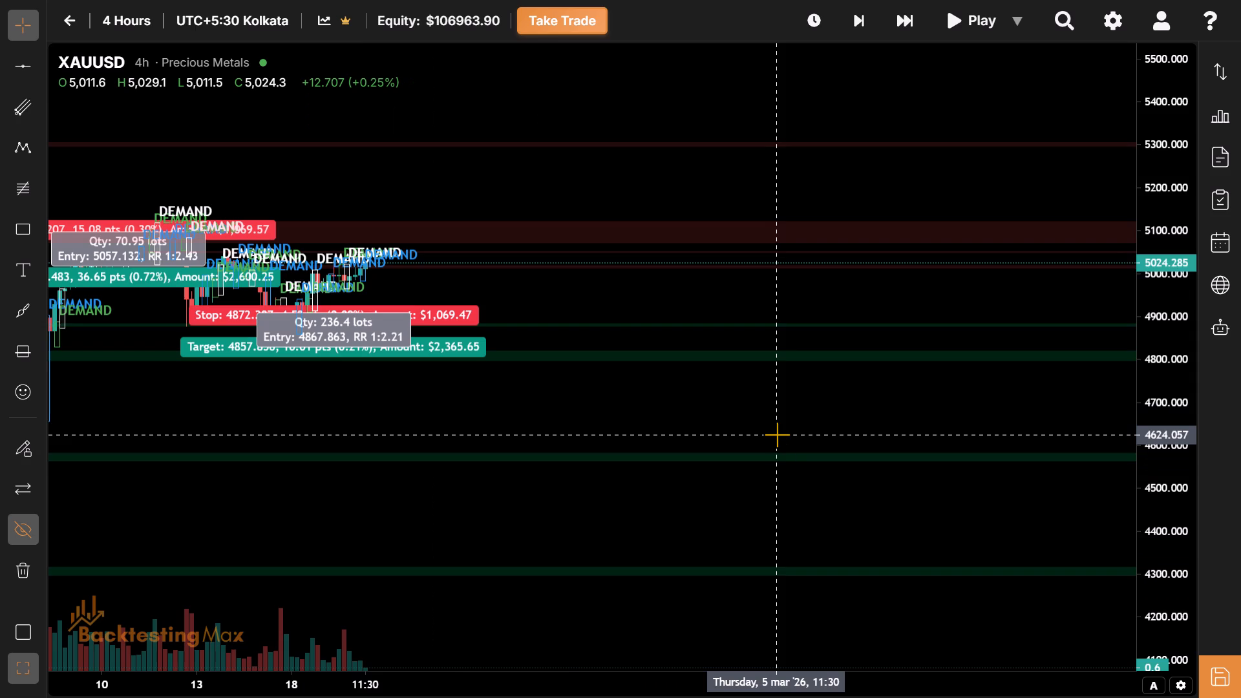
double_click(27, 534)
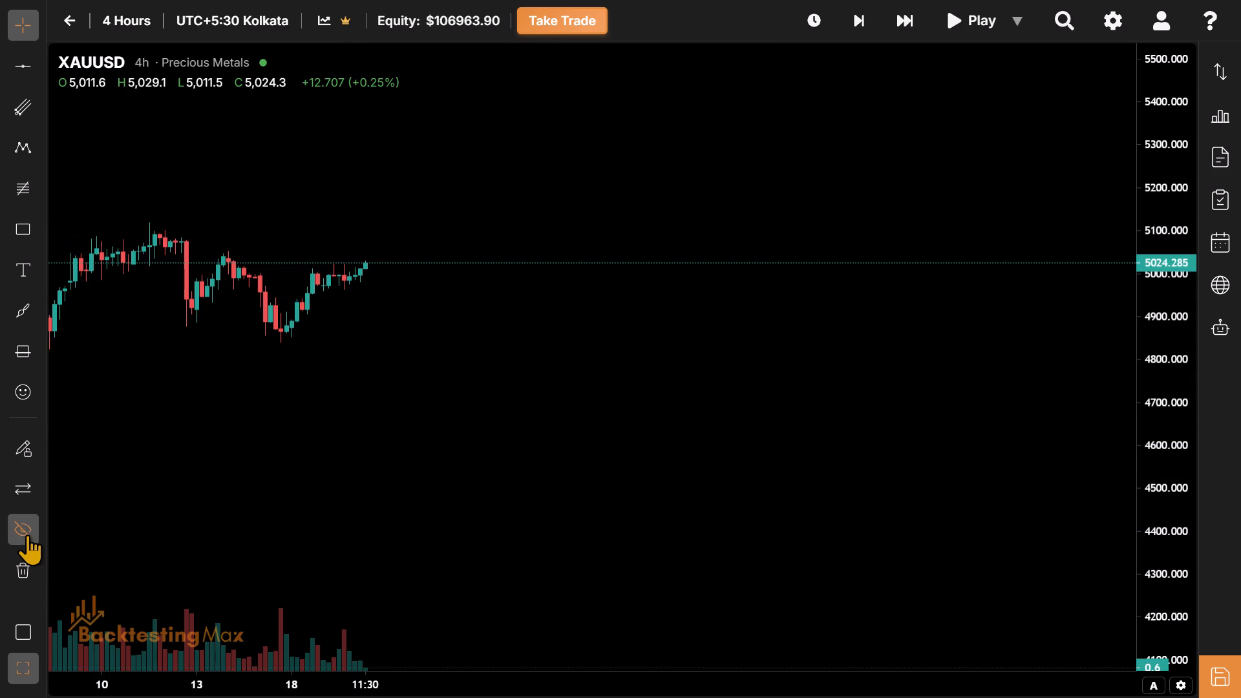
Examine the 4-hour price swings from late December to 20 February, with the drawings hidden.
drag(317, 387, 768, 436)
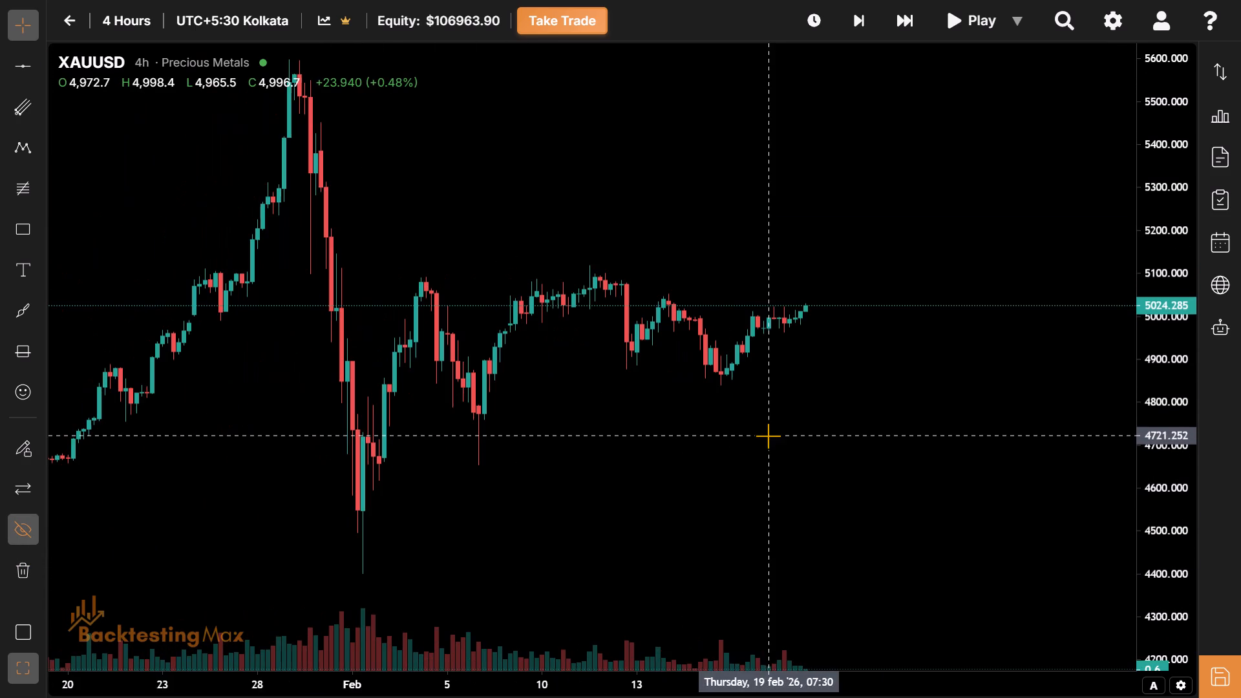
drag(1159, 612, 1206, 0)
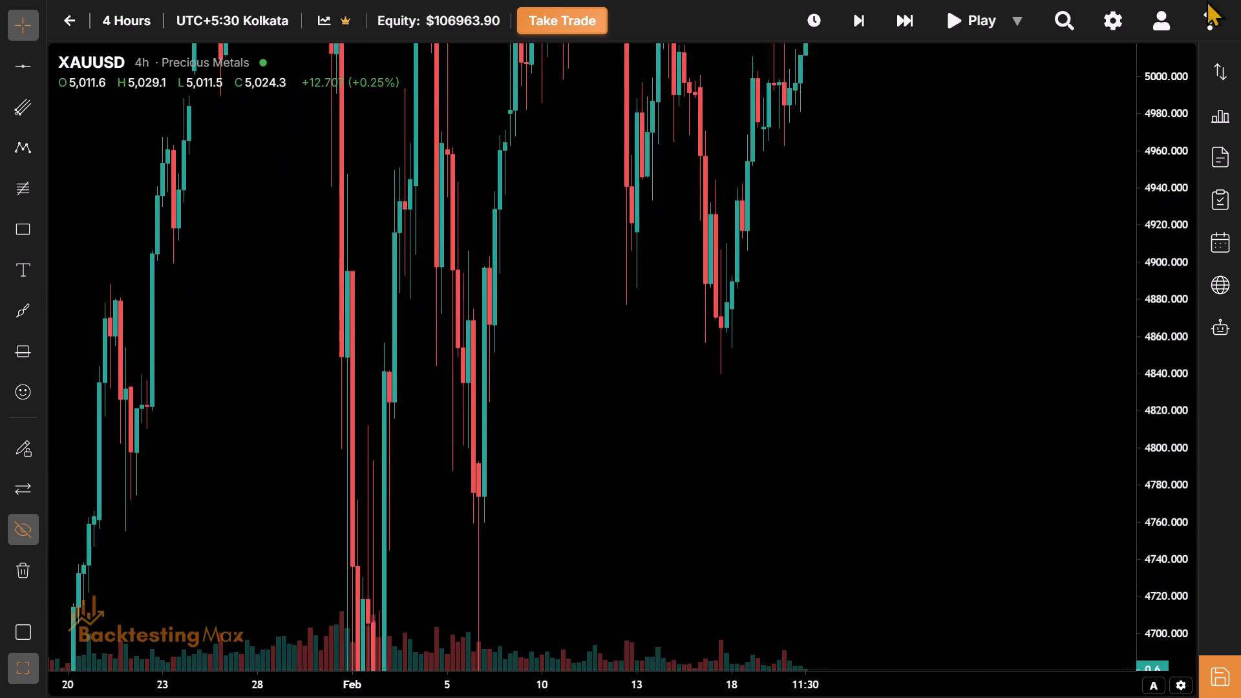
drag(1206, 0, 1136, 589)
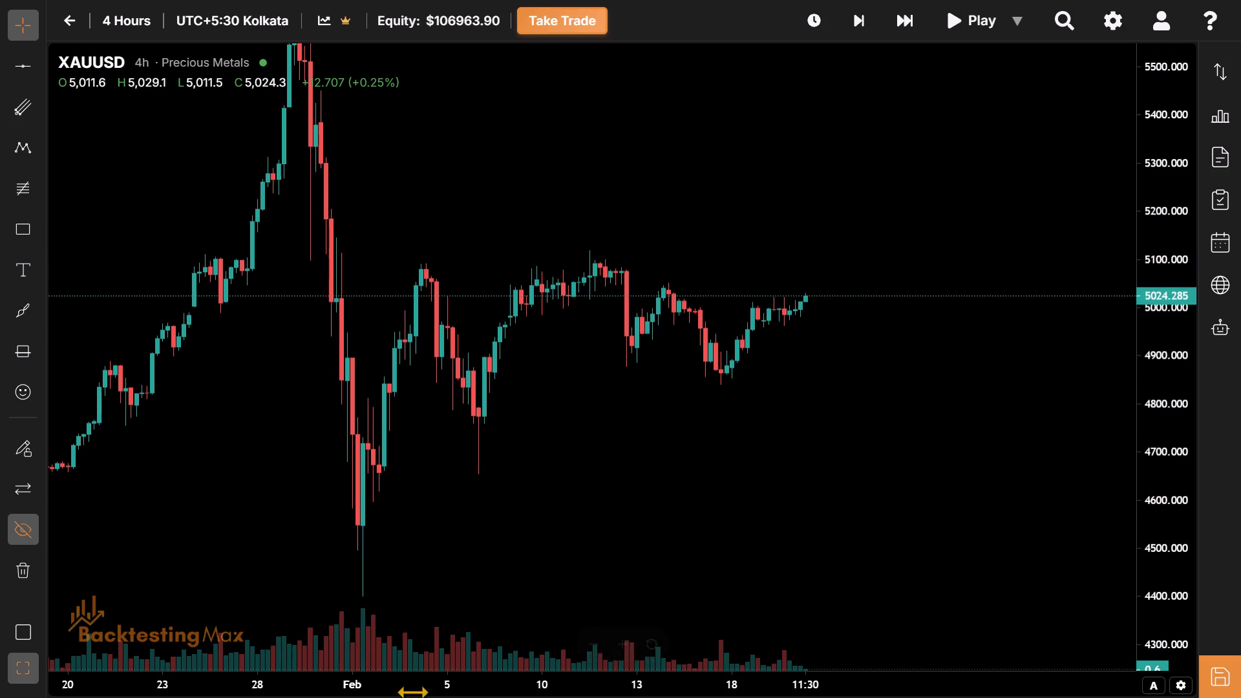
drag(427, 682, 684, 697)
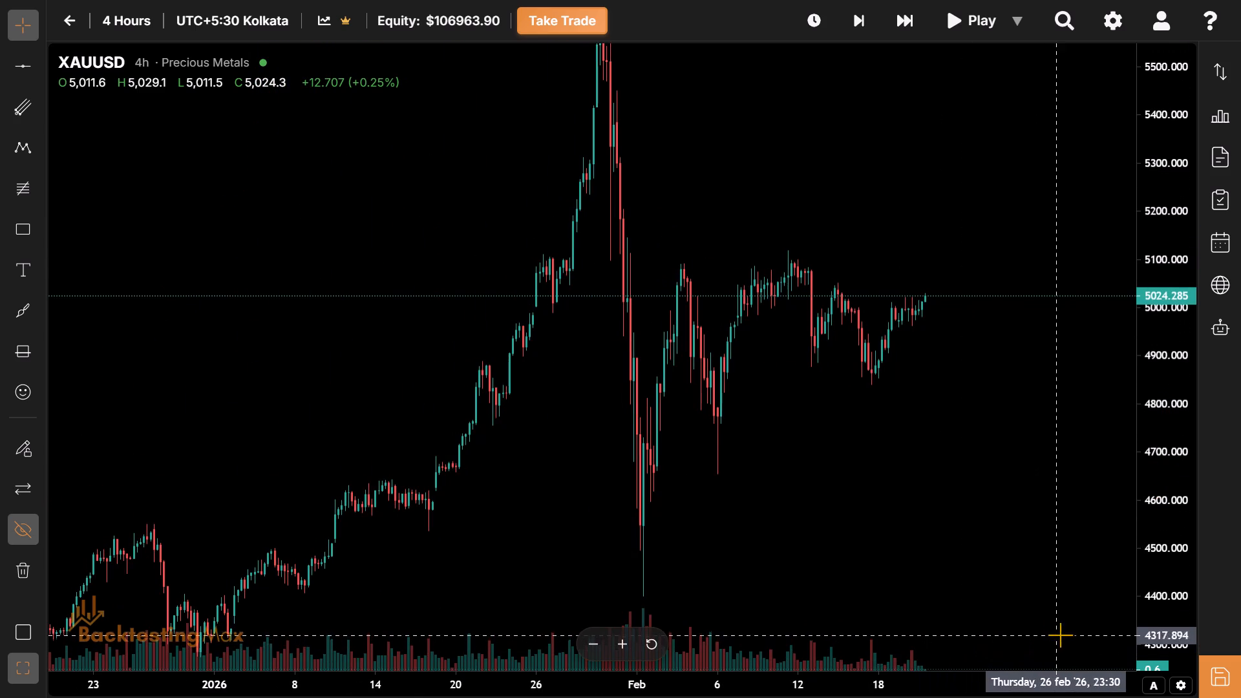
drag(1060, 635, 593, 690)
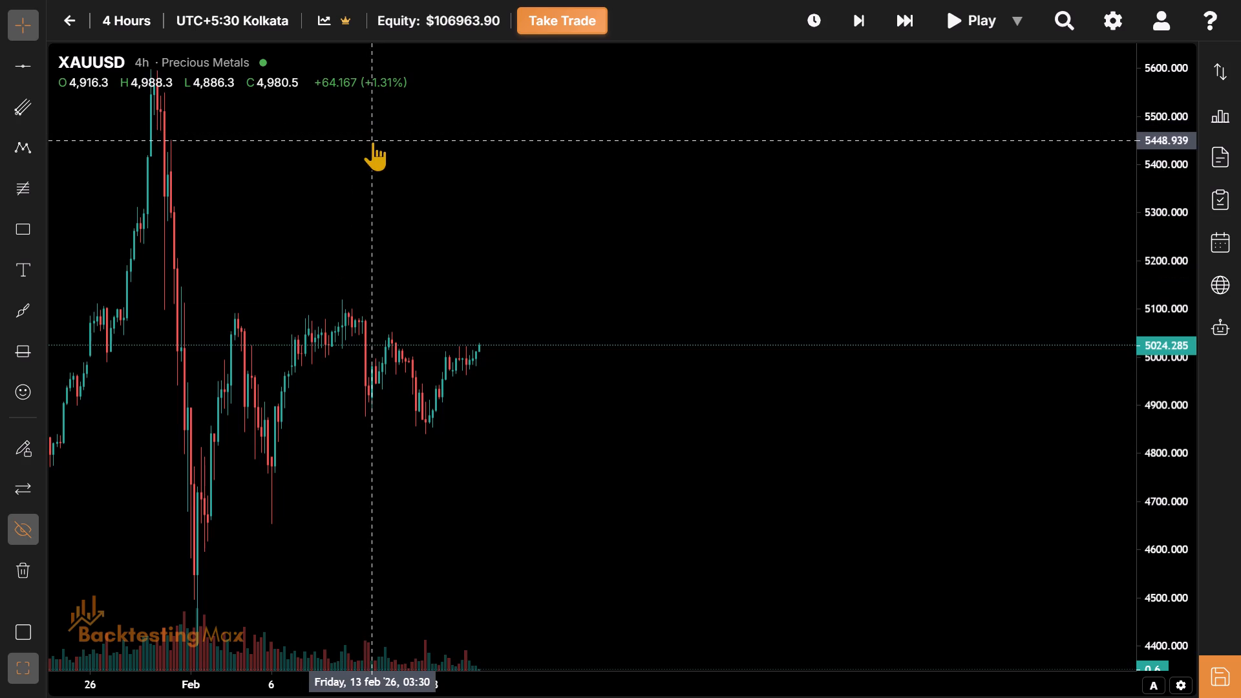
Switch the chart to the 5-minute timeframe and show all drawings again.
click(142, 8)
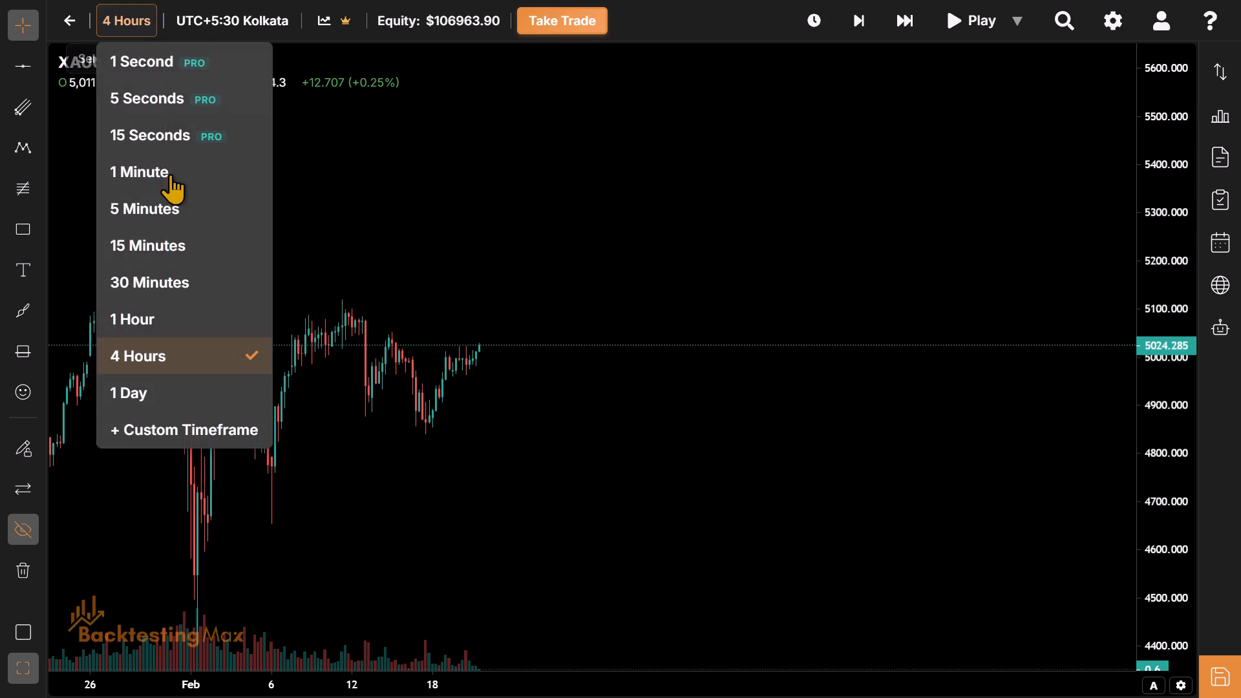
click(194, 207)
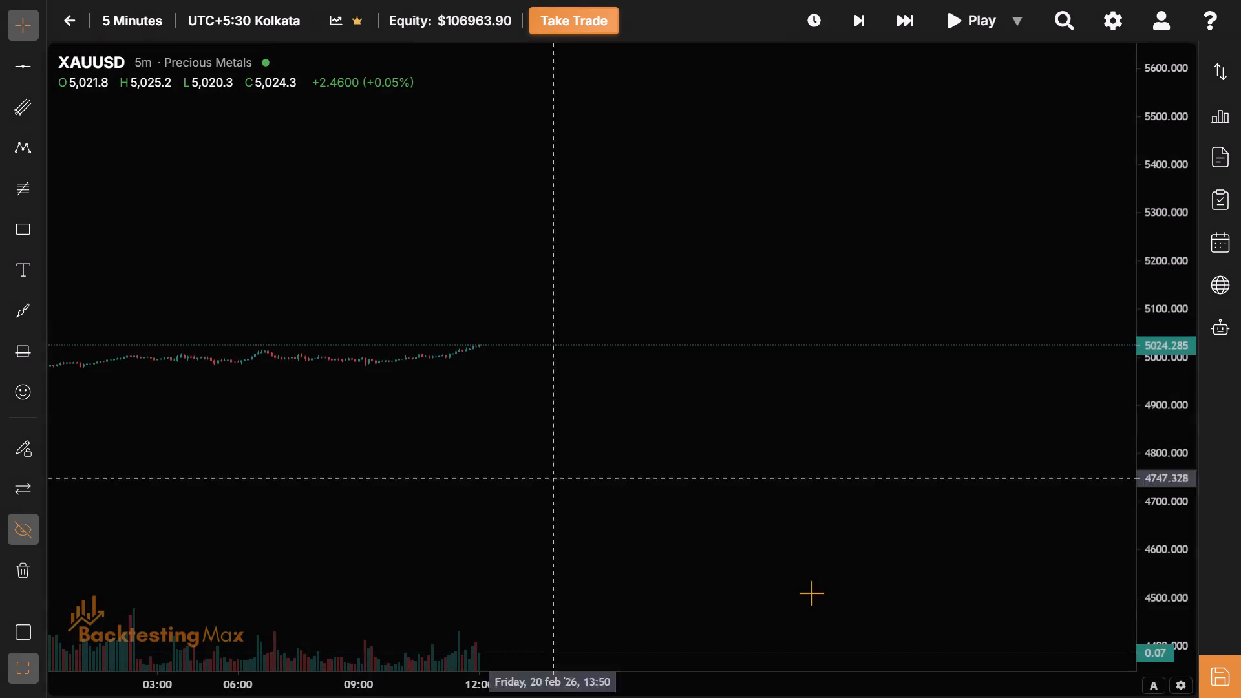
drag(564, 534, 942, 606)
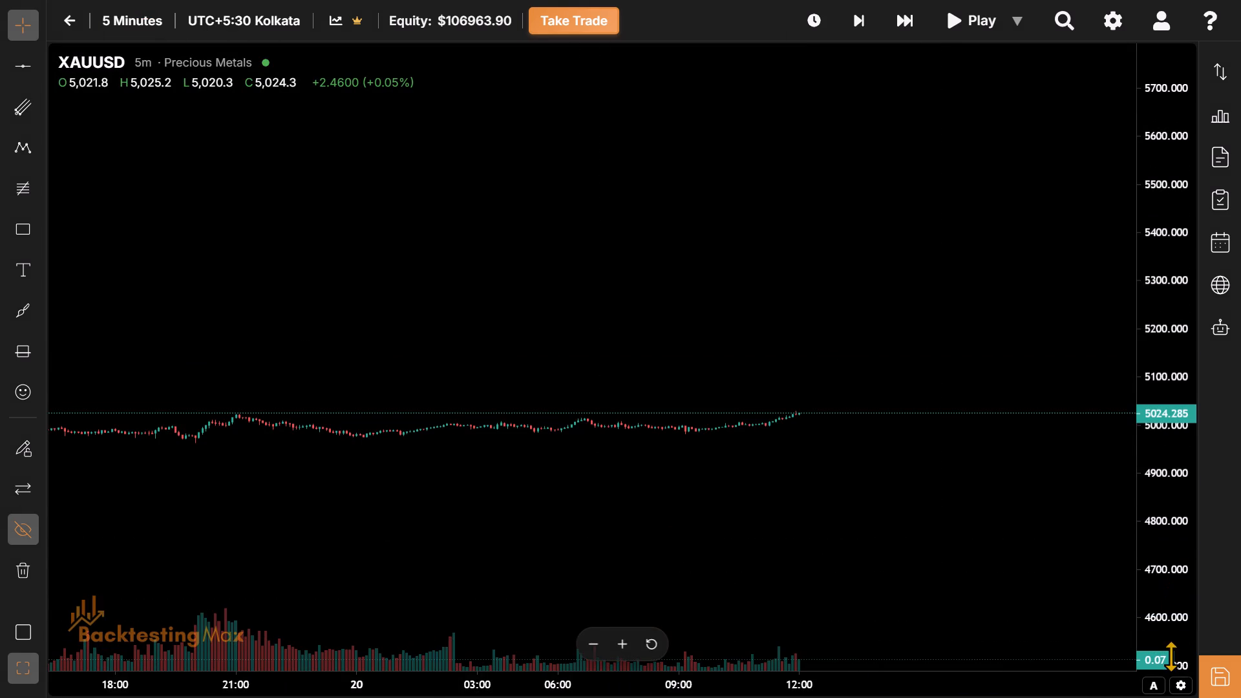
drag(1171, 656, 1141, 213)
drag(912, 544, 864, 307)
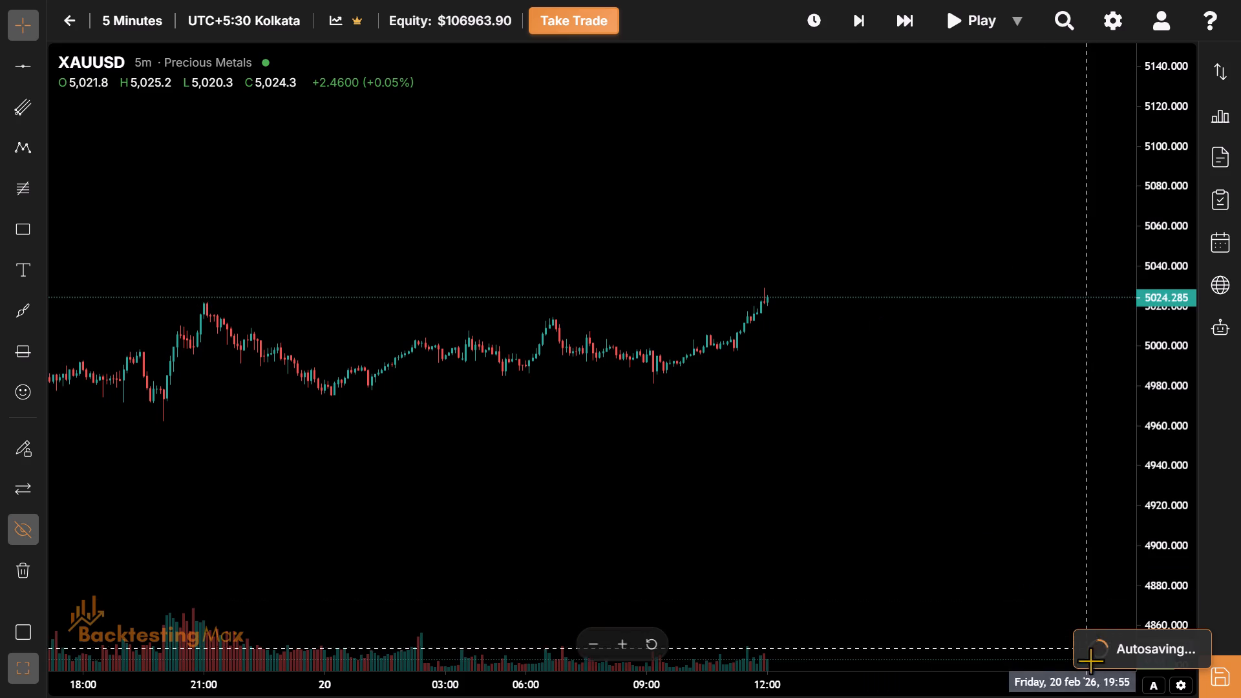
drag(1178, 625, 1089, 144)
drag(741, 136, 686, 293)
click(24, 522)
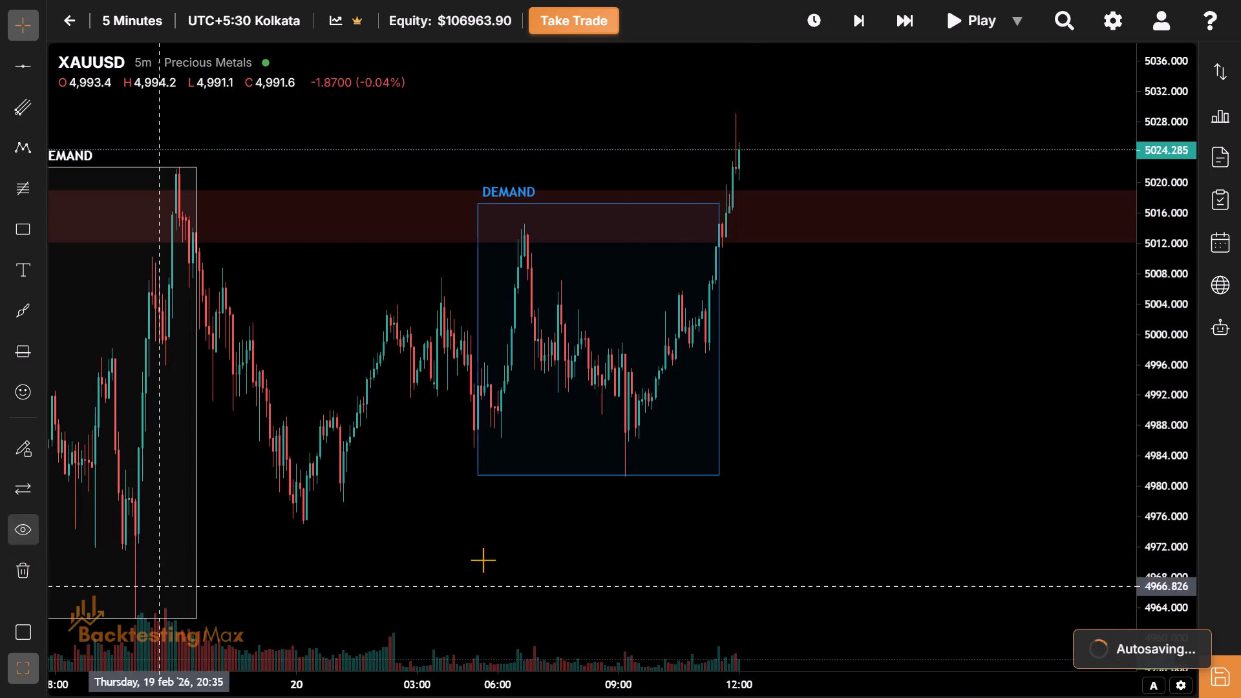
Examine the 5-minute price action around the red supply zone between about 5012 and 5019, up to 12:00 on 20 February.
drag(763, 420, 611, 520)
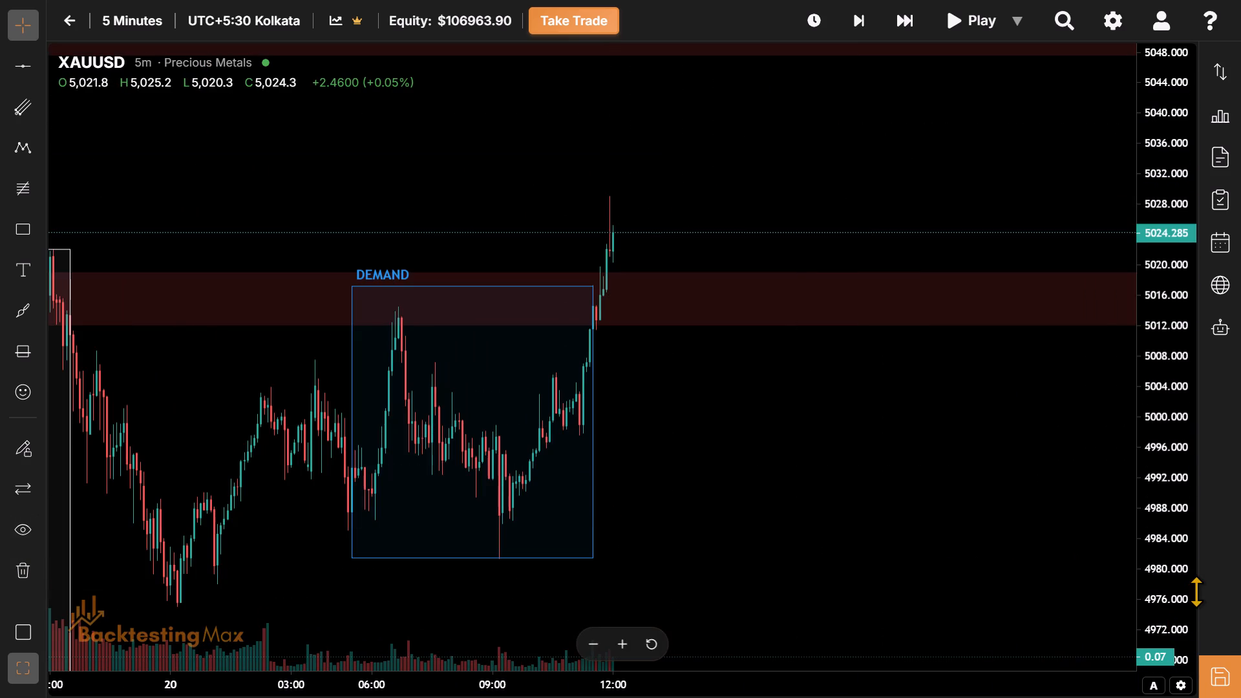
drag(1196, 591, 1154, 437)
drag(773, 104, 761, 490)
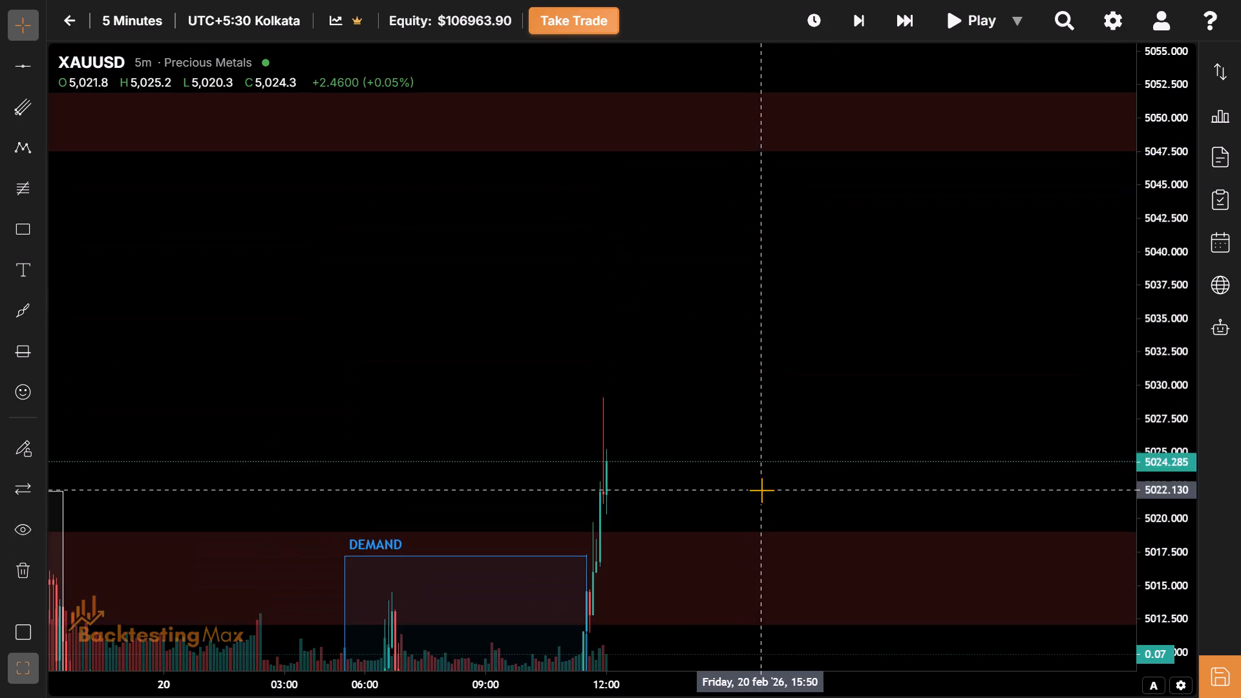
drag(761, 327, 680, 196)
drag(664, 610, 734, 388)
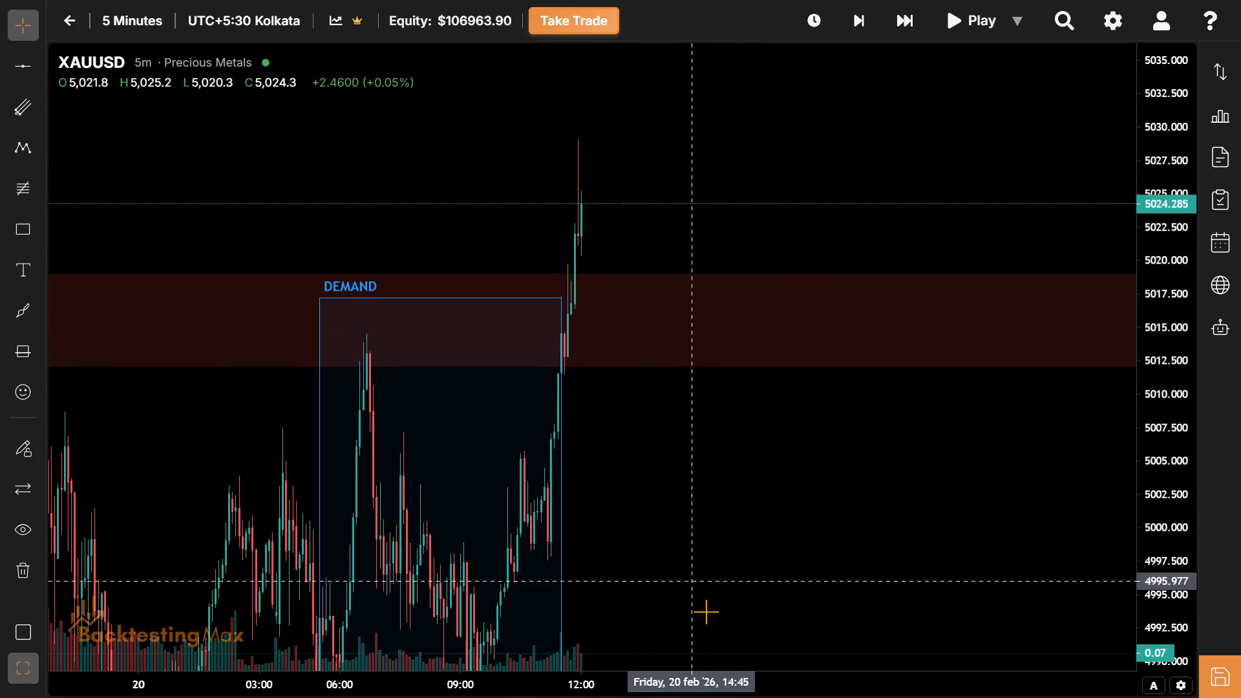
drag(633, 686, 419, 675)
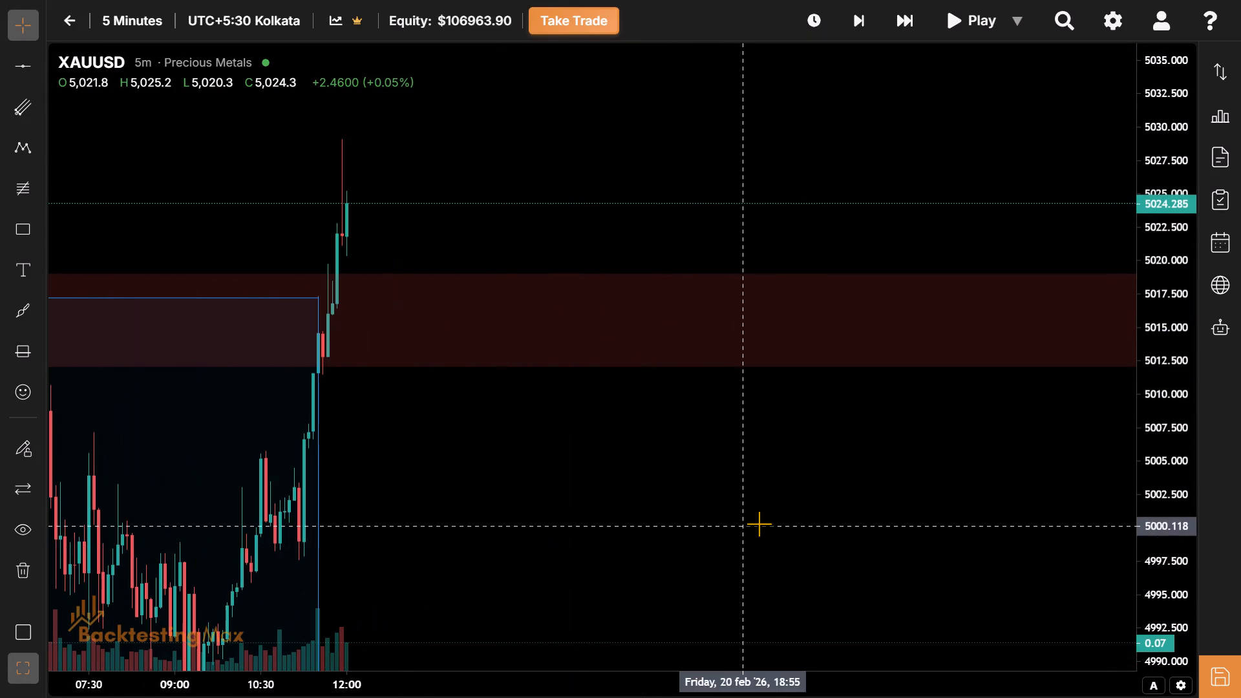
drag(644, 679, 615, 679)
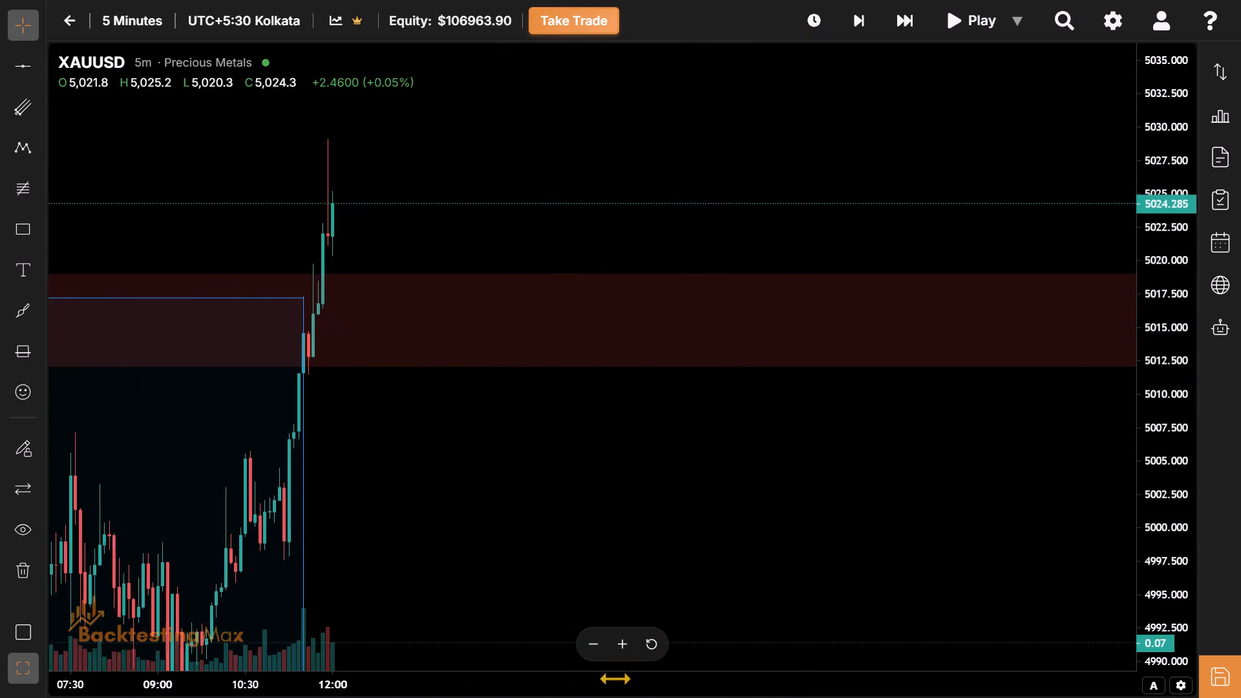
drag(615, 679, 522, 697)
drag(328, 536, 783, 553)
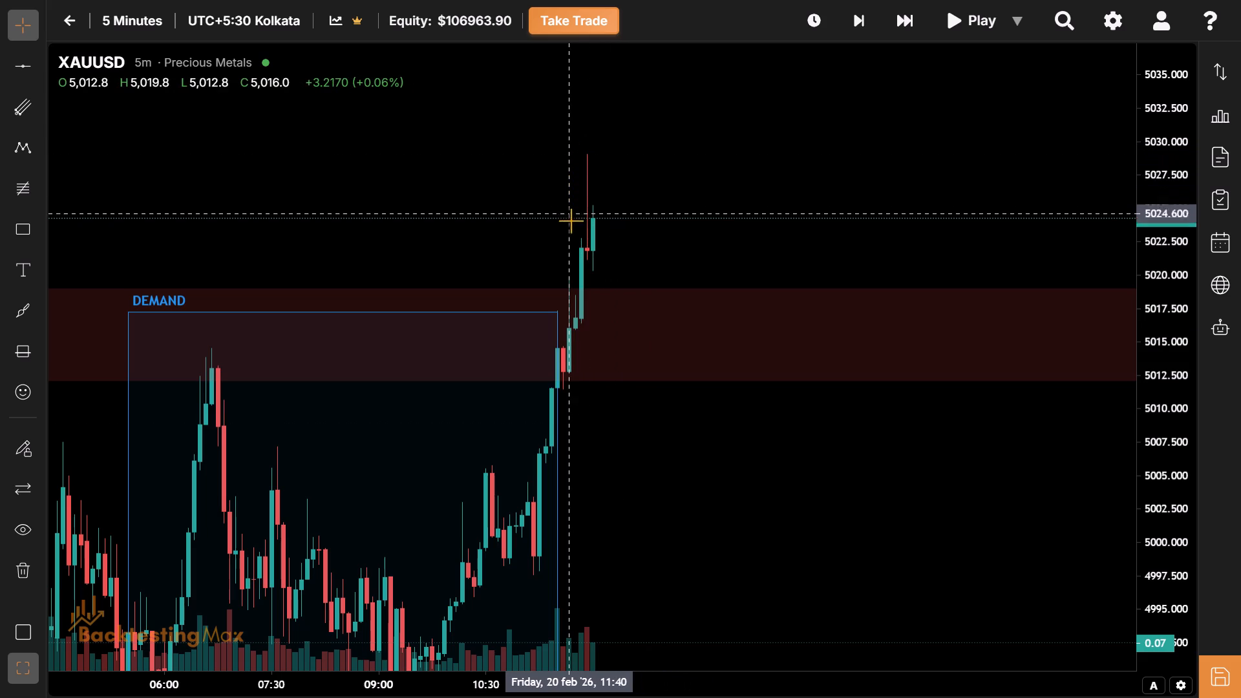
drag(701, 219, 492, 310)
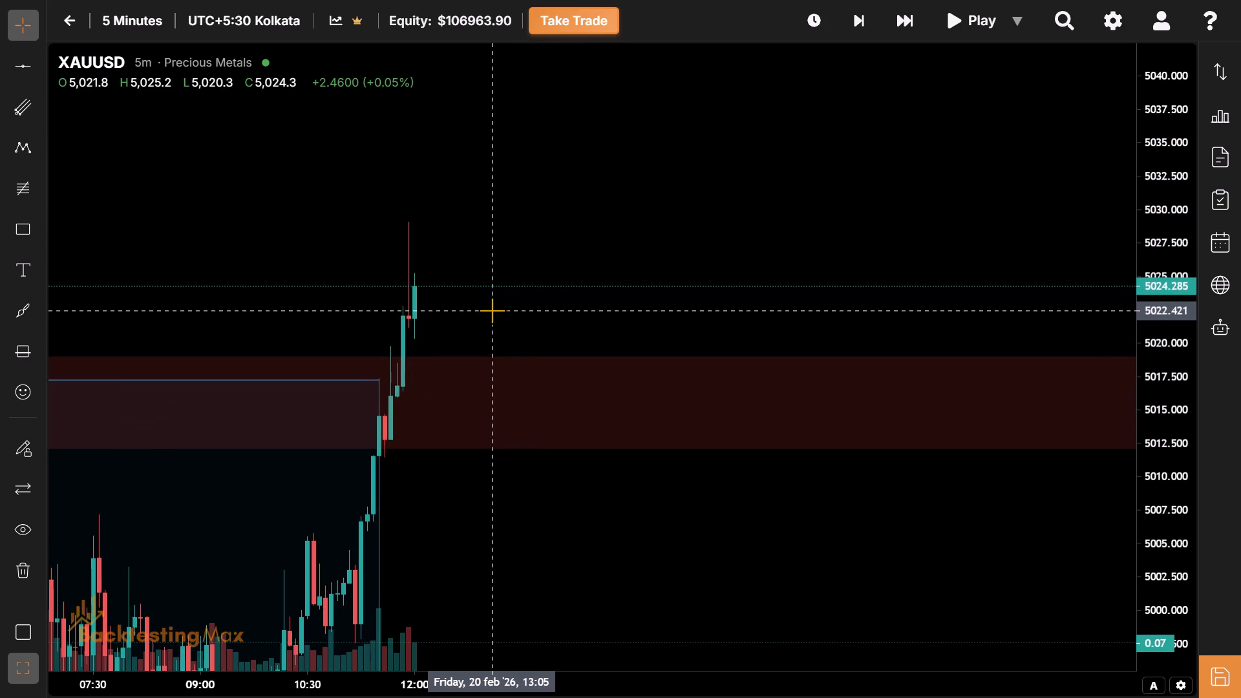
drag(492, 310, 553, 316)
drag(300, 245, 236, 218)
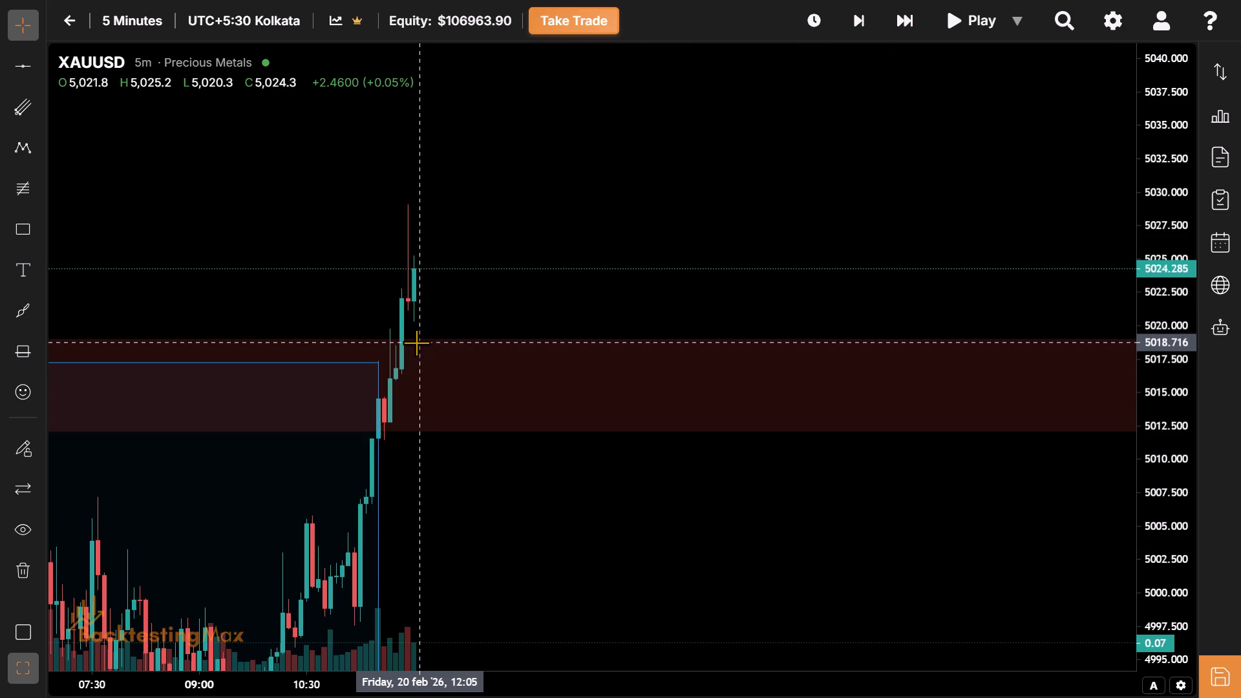
drag(703, 193, 611, 291)
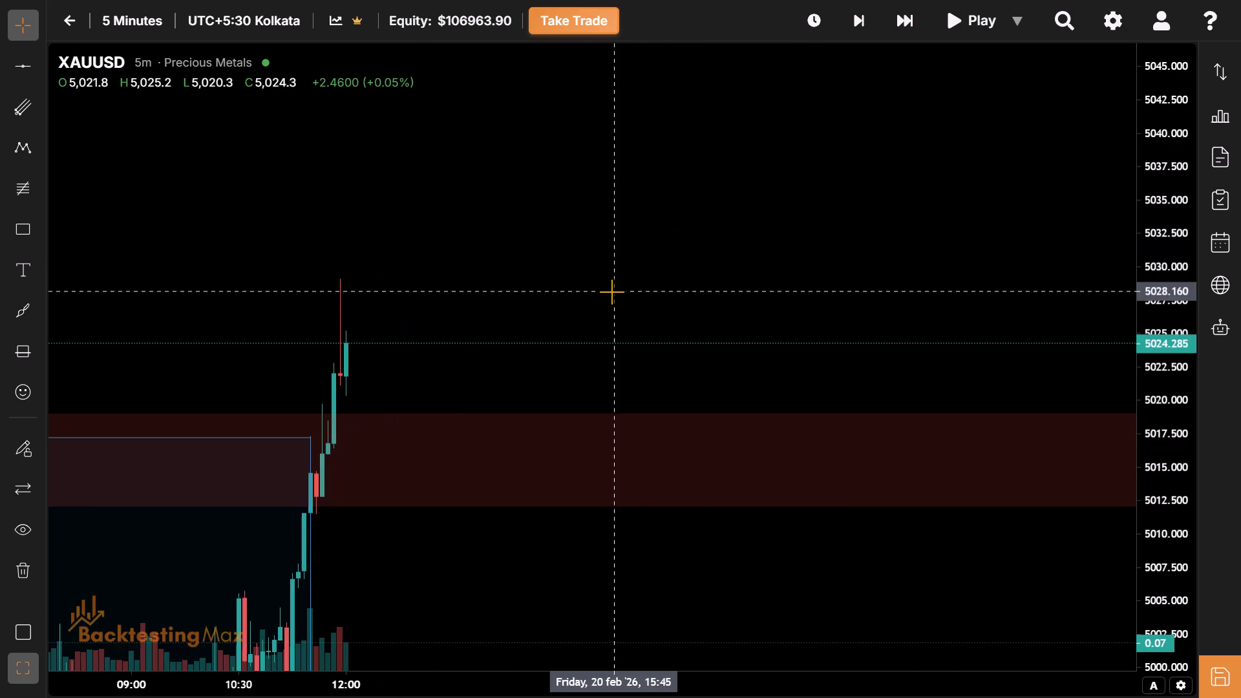
Advance the replay by five bars and one further bar, to 12:30 on 20 February.
click(906, 19)
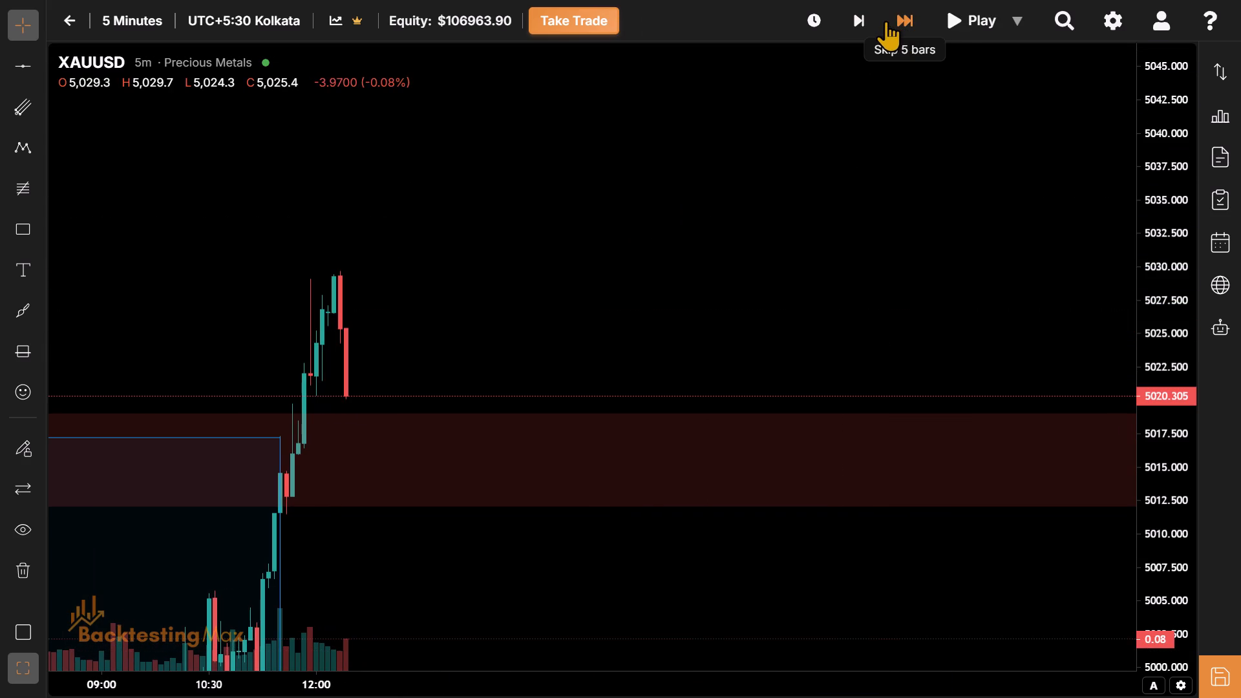
click(865, 26)
drag(617, 266, 822, 196)
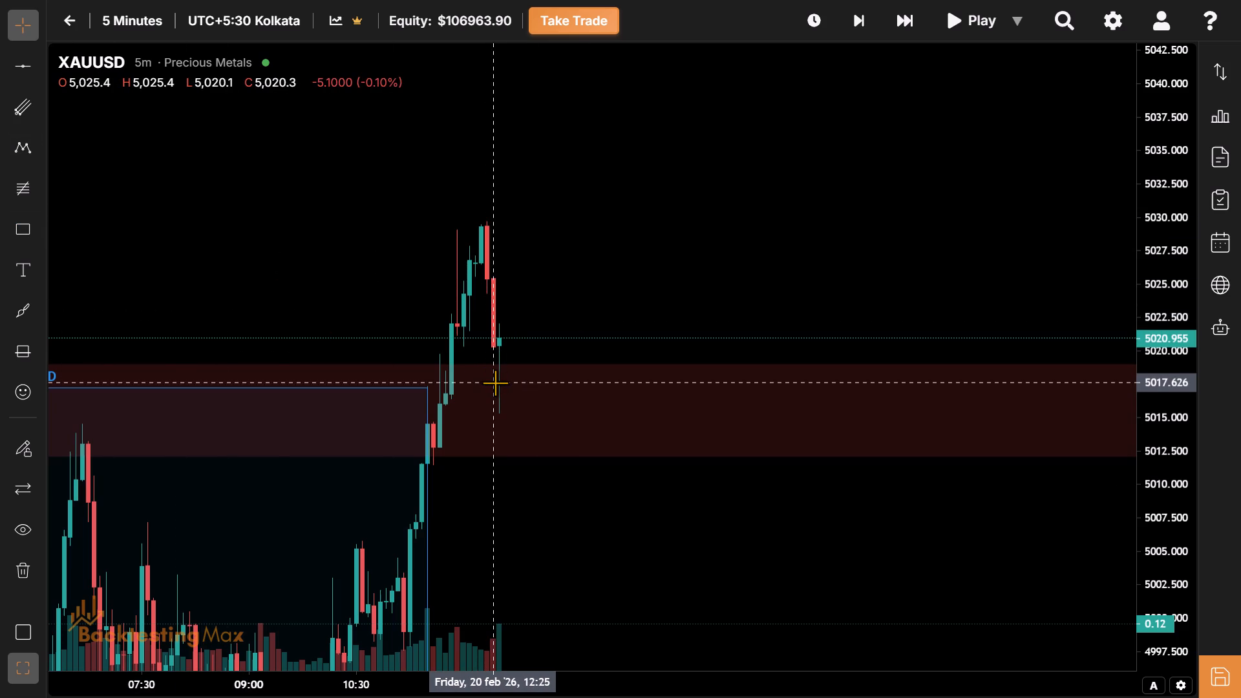
Draw a green demand rectangle from 12:30 to 16:30 on 20 February, spanning about 5021.9 down to 5004.0.
click(18, 213)
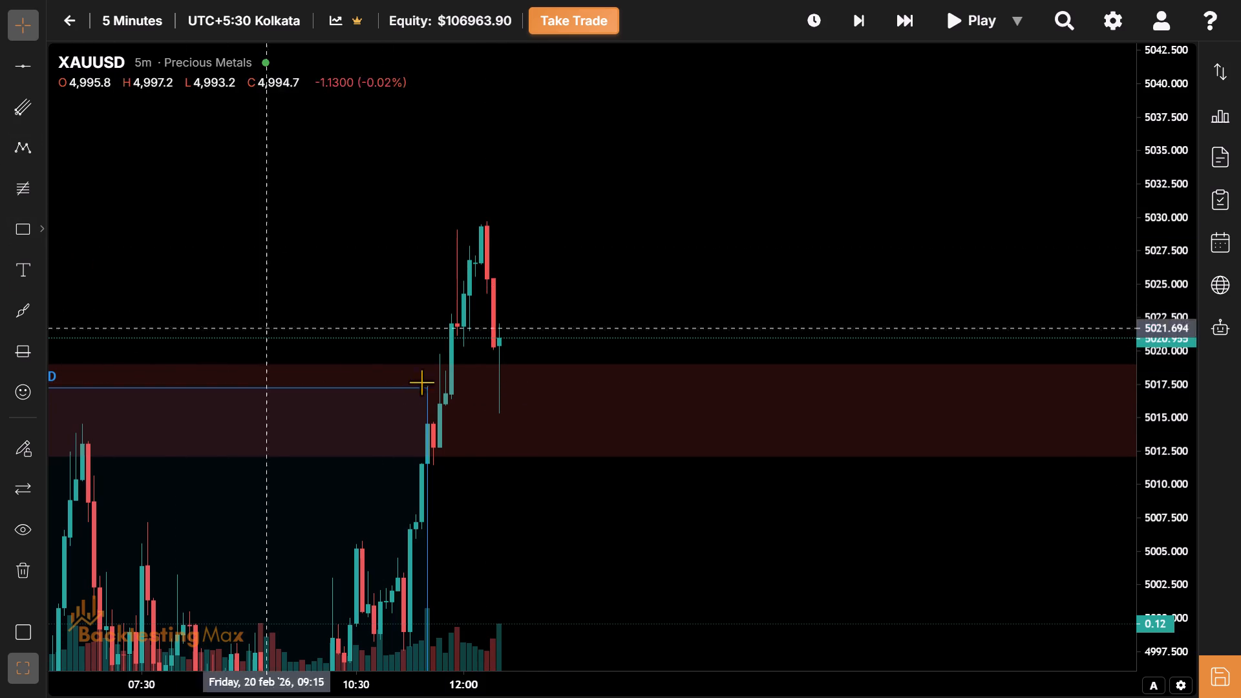
click(498, 328)
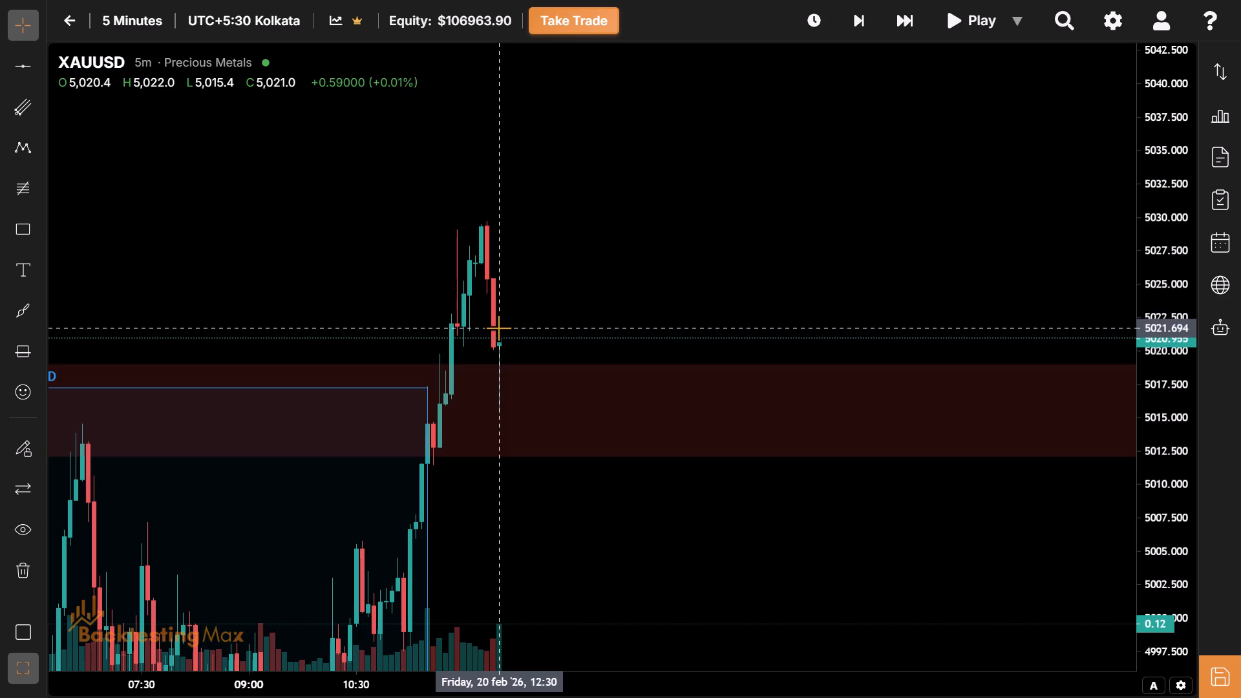
click(17, 233)
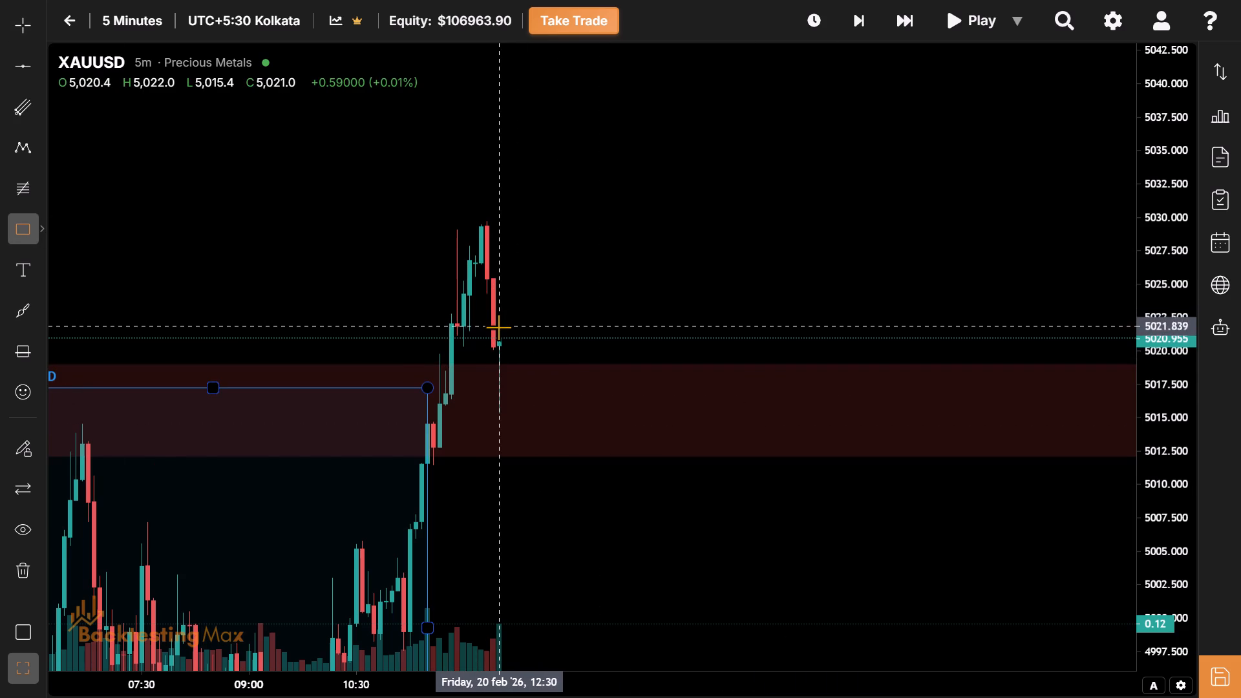
click(499, 325)
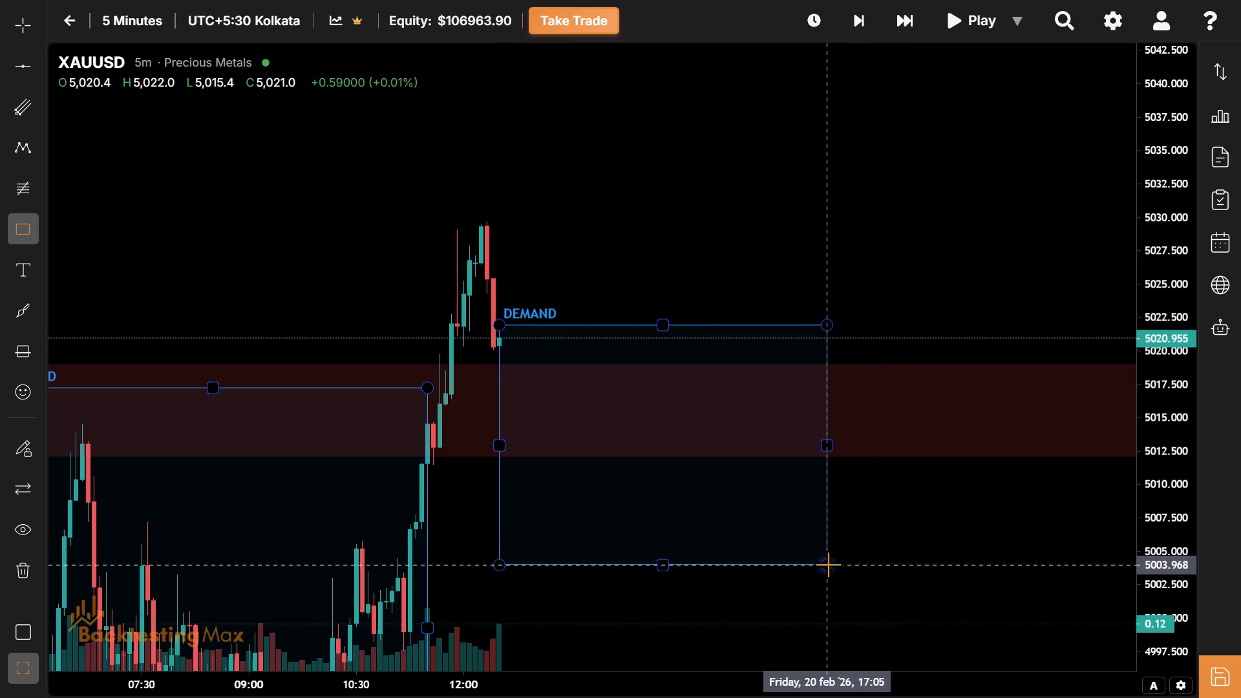
click(783, 564)
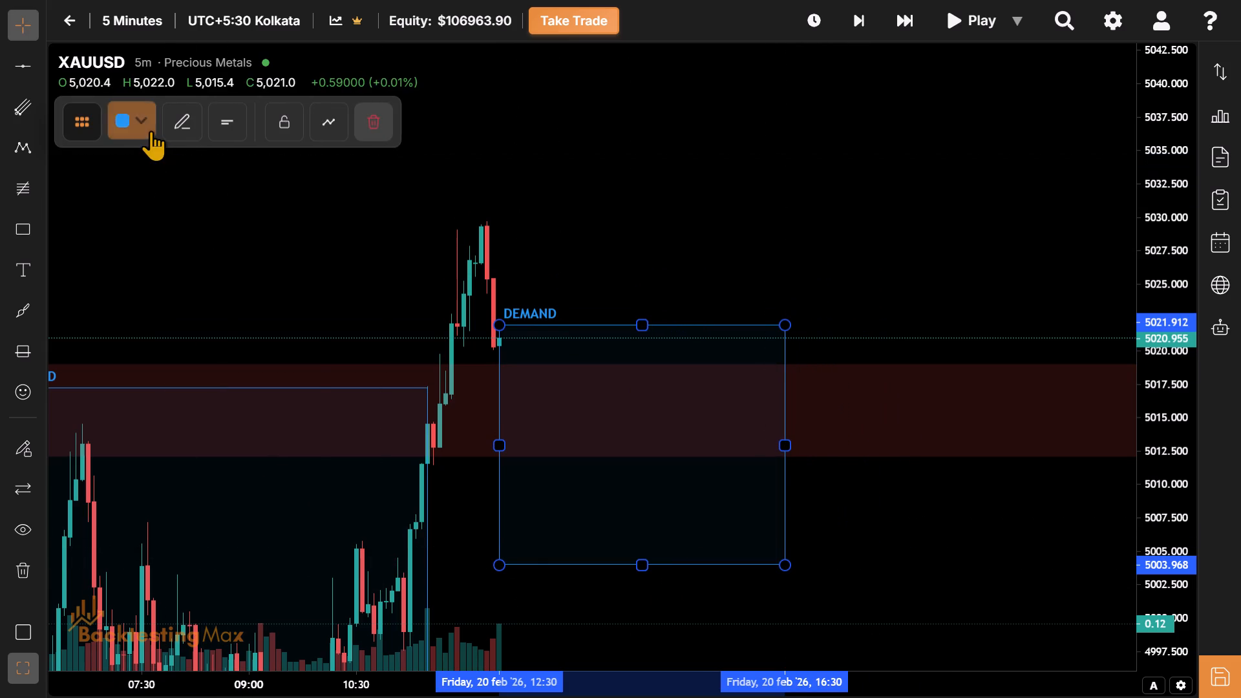
click(151, 131)
click(211, 458)
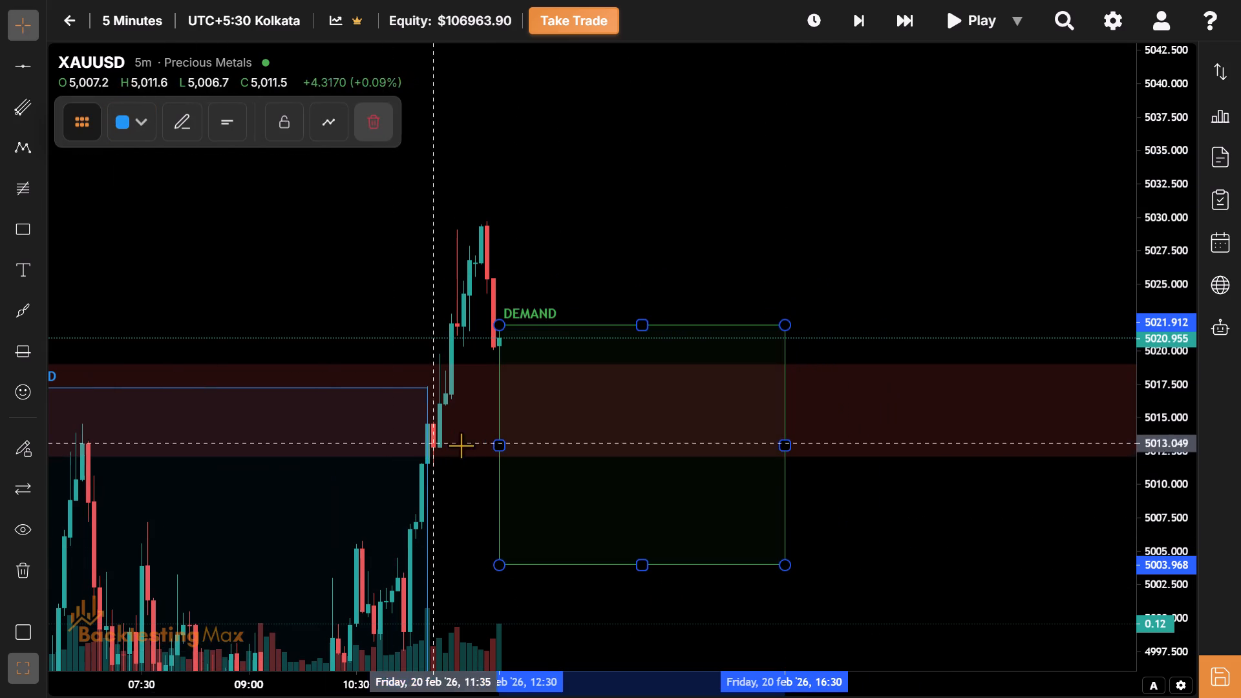
Advance the replay in five-bar skips to about 16:35 on 20 February, following price around the green demand rectangle.
drag(630, 491, 480, 536)
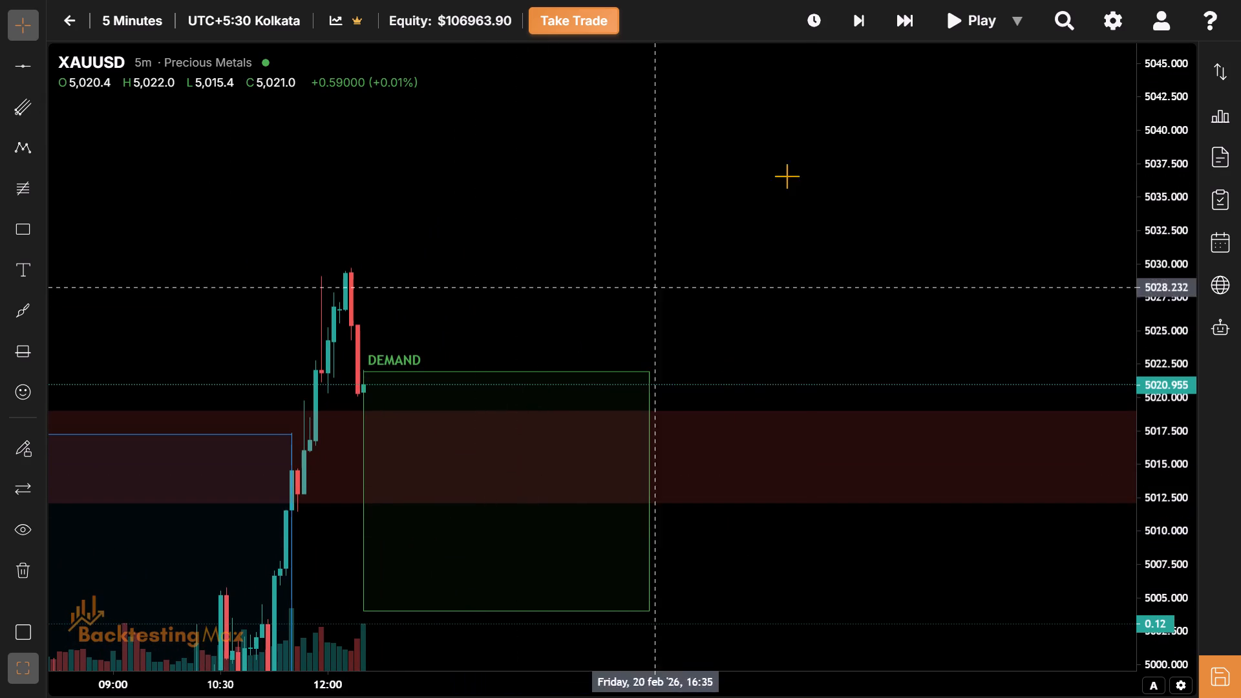
click(917, 21)
click(917, 21)
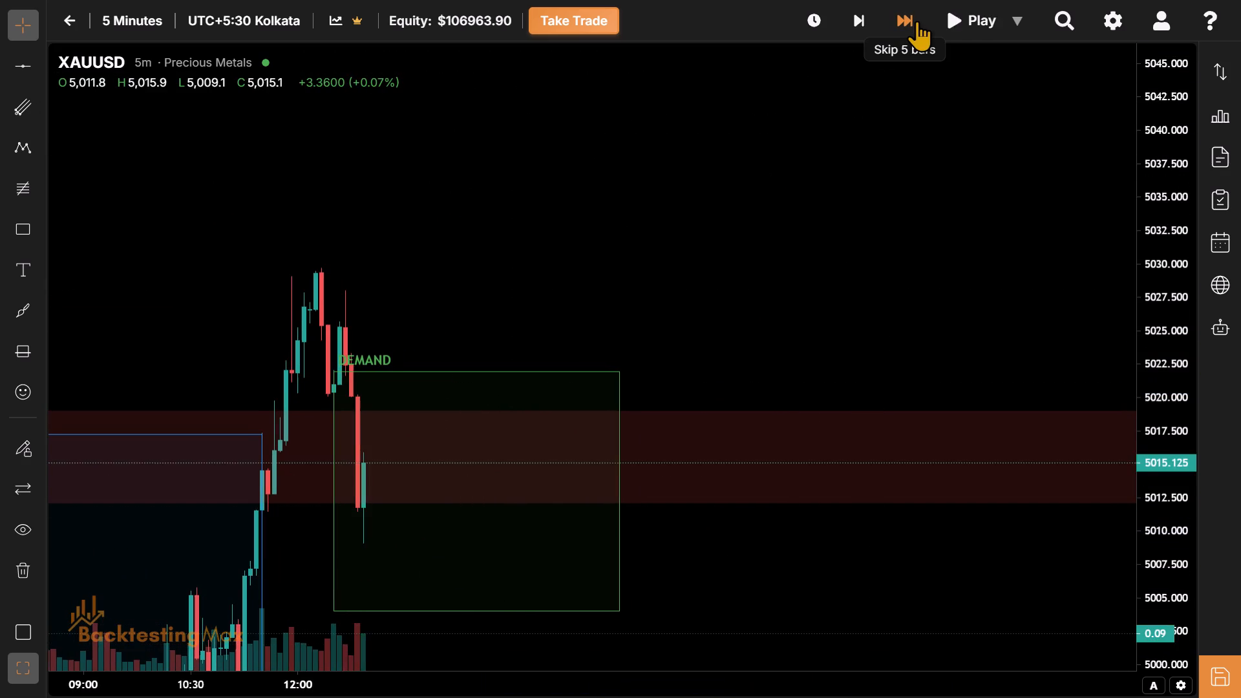
click(889, 21)
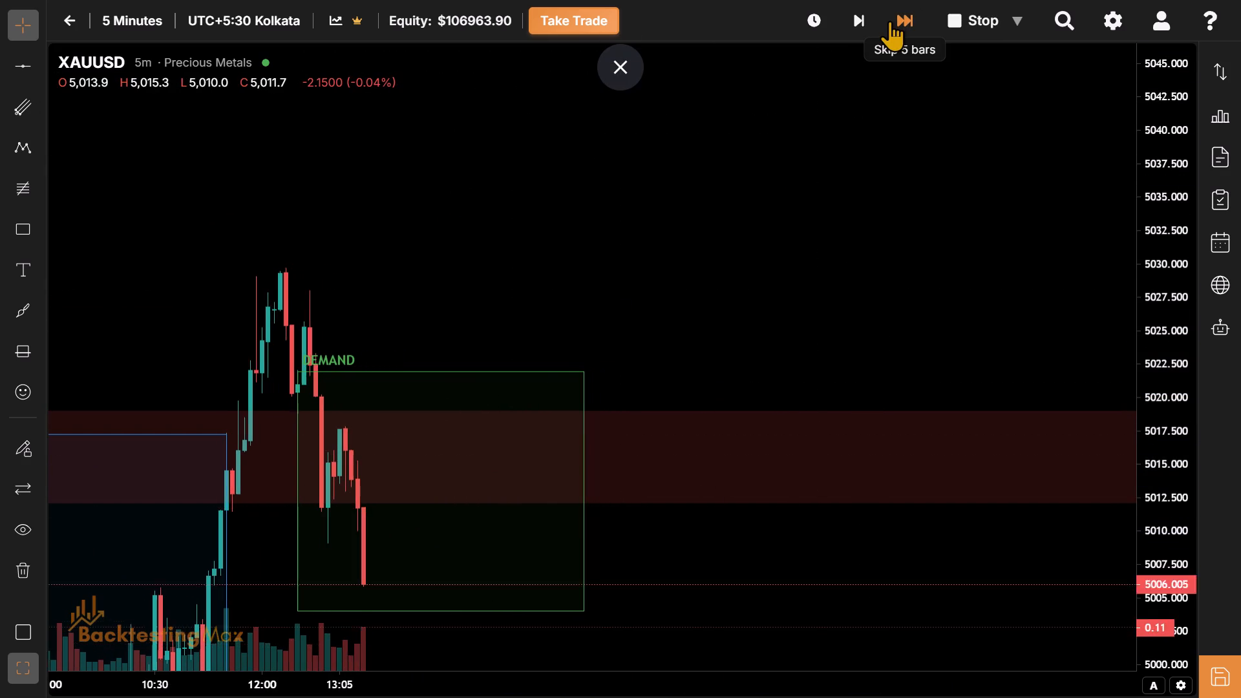
drag(736, 536, 853, 388)
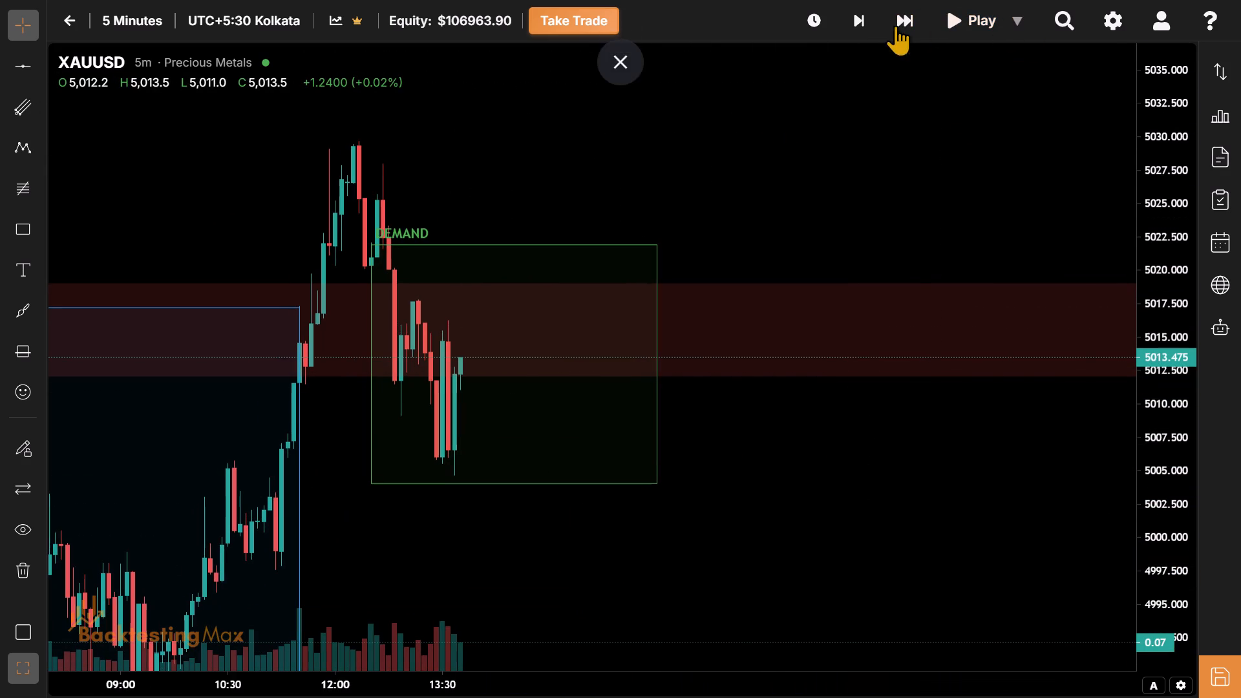
click(896, 23)
click(896, 23)
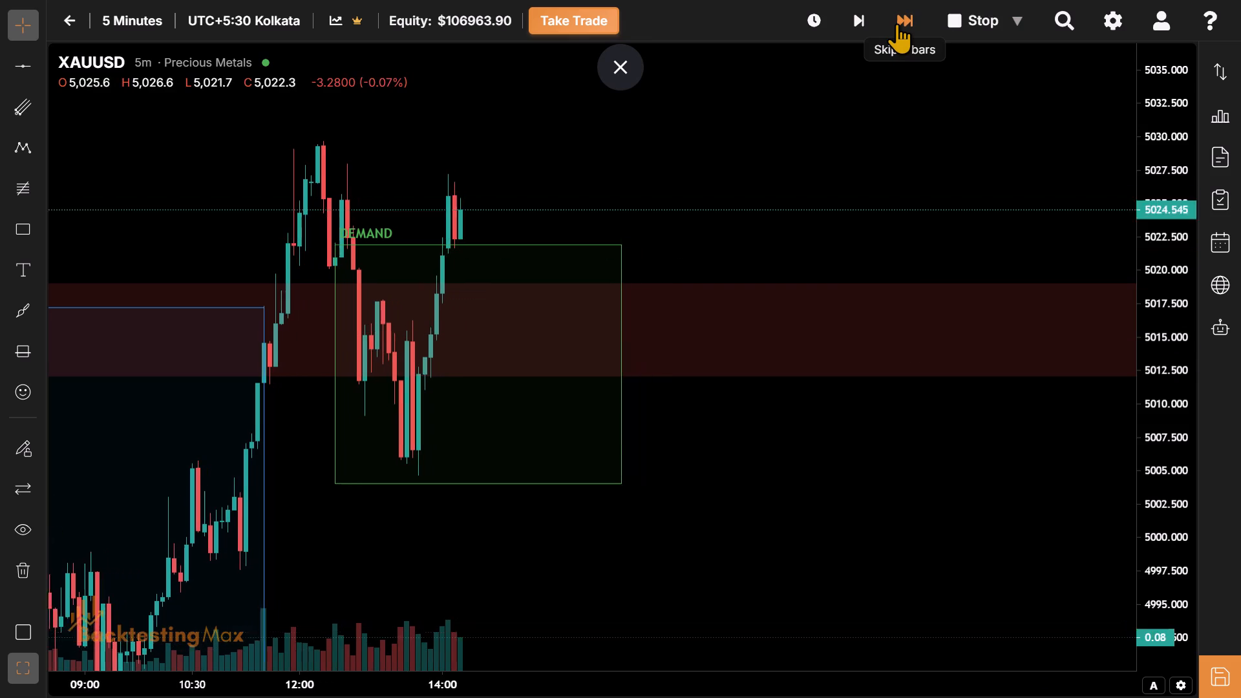
click(896, 23)
drag(611, 149, 704, 296)
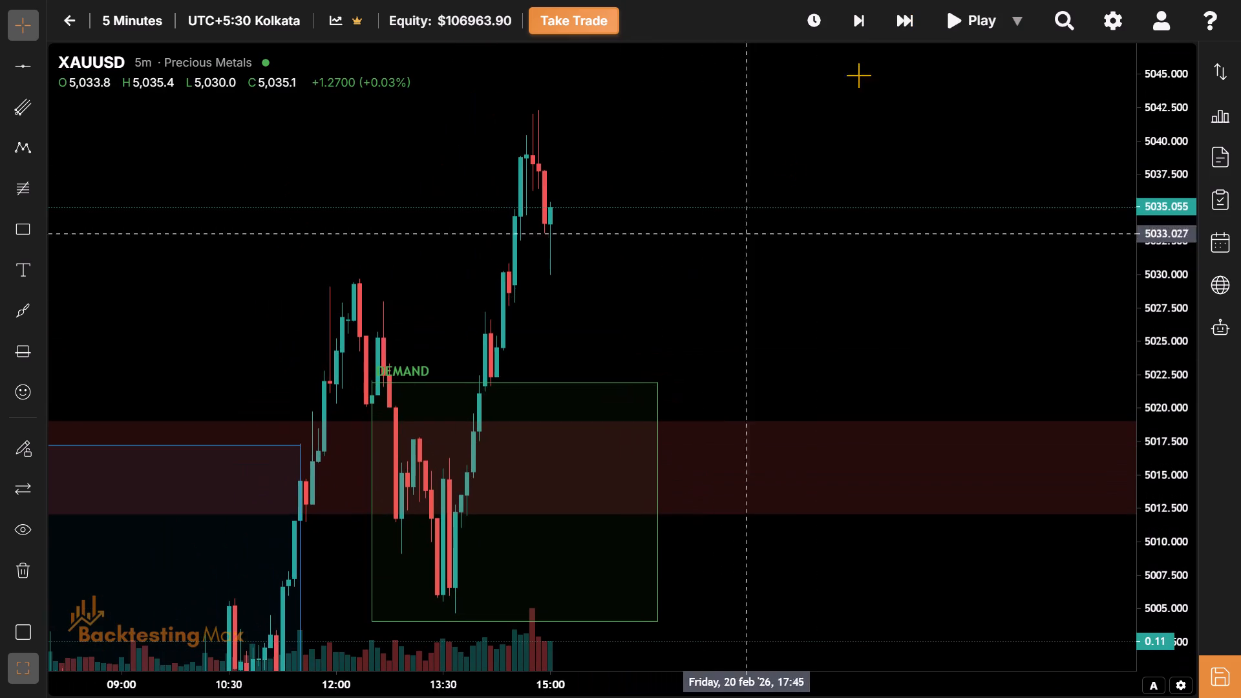
click(902, 20)
click(902, 20)
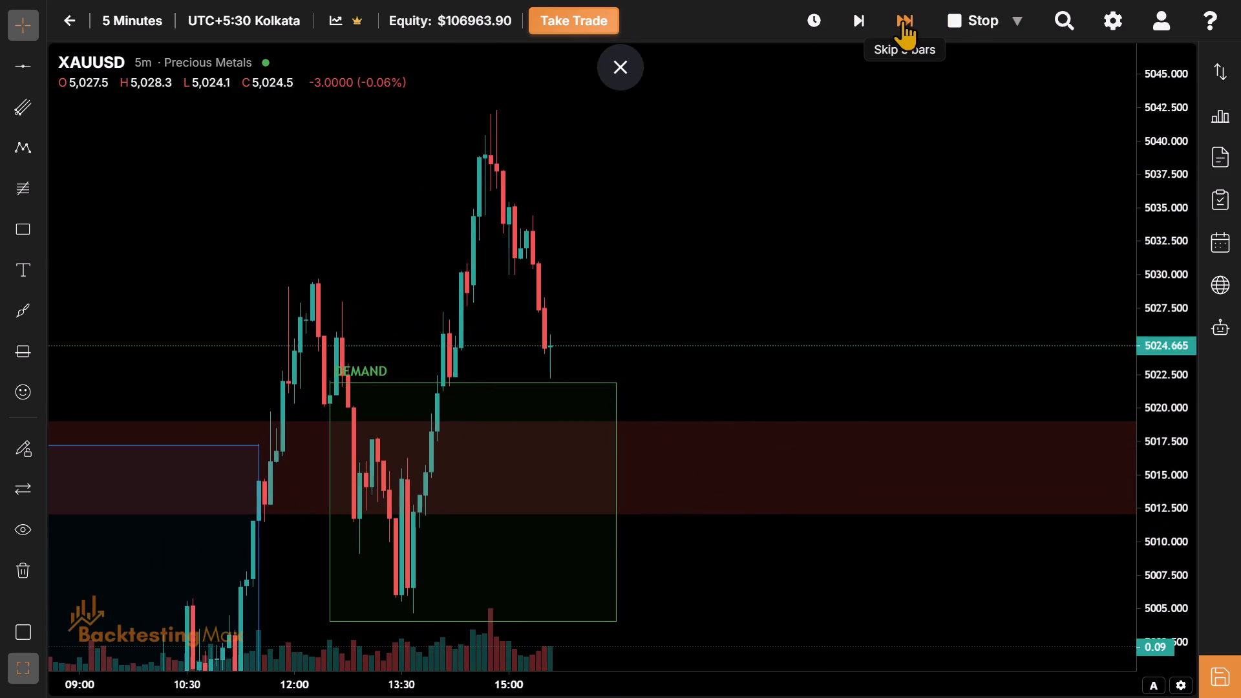
click(902, 20)
click(902, 20)
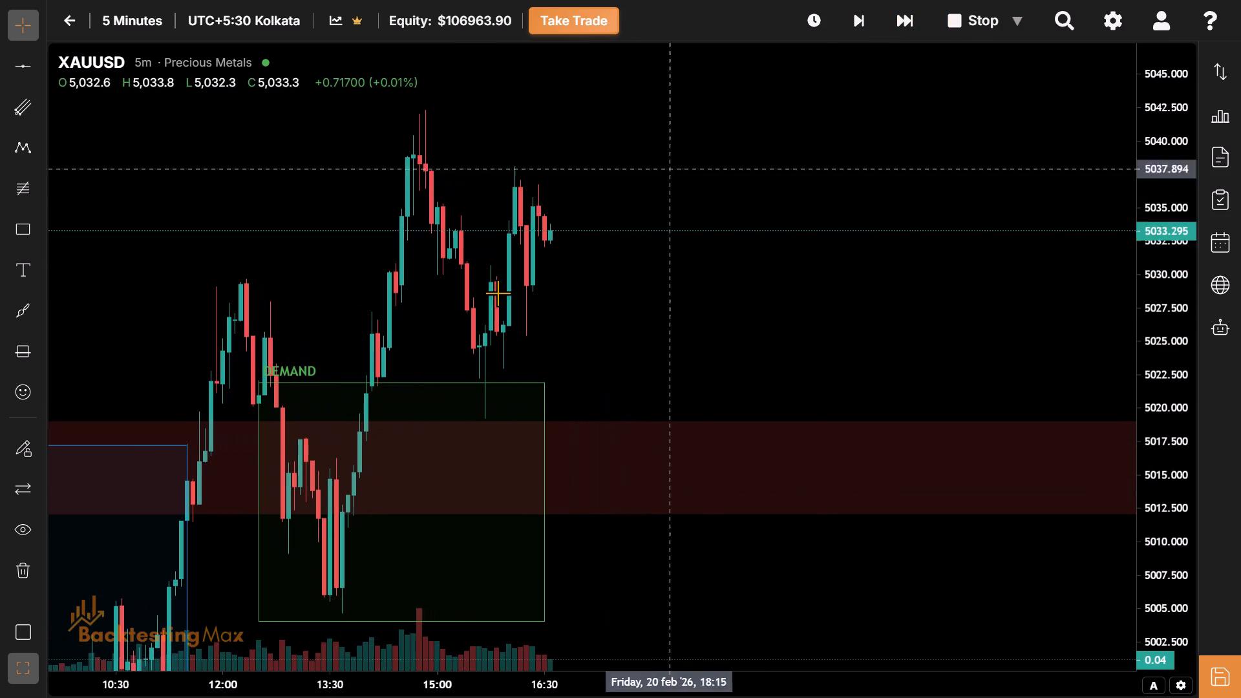
Raise the top edge of the green session rectangle to about 5042.4, at the high reached on 20 February.
drag(399, 378, 364, 87)
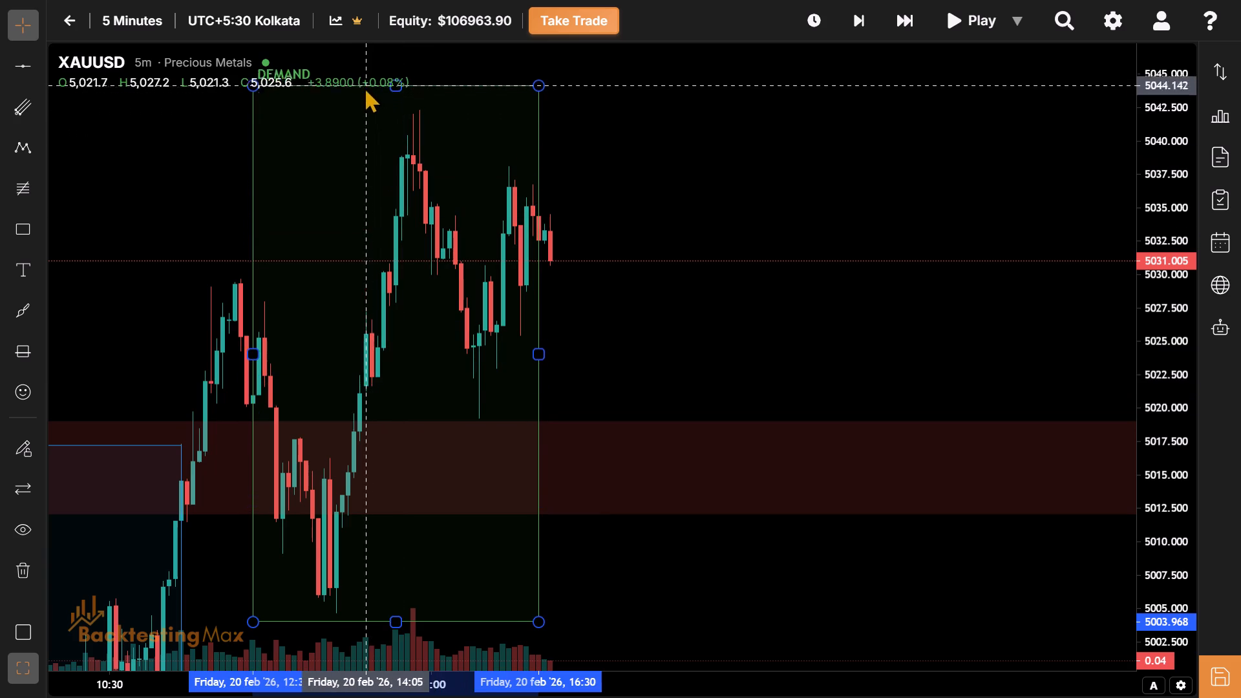
drag(364, 87, 363, 109)
Apply the Support/Demand template to the red supply zone between about 5012 and 5019.
drag(329, 367, 361, 277)
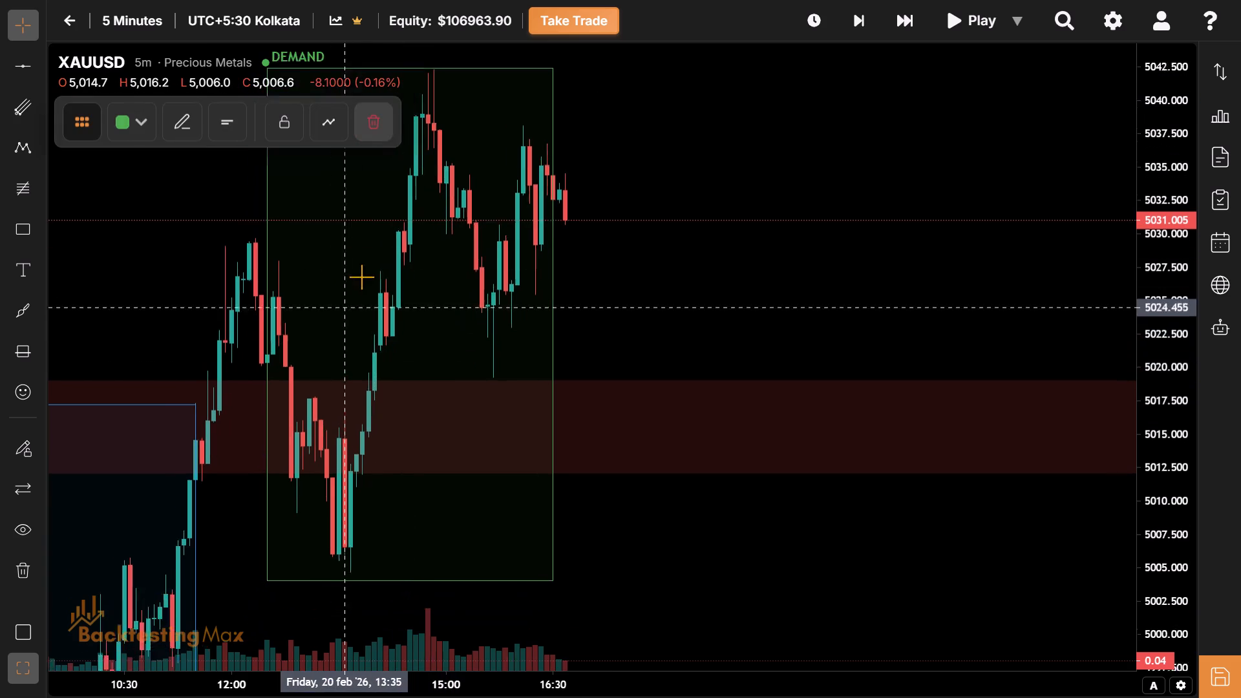
drag(361, 277, 329, 529)
drag(329, 529, 334, 460)
drag(339, 496, 339, 472)
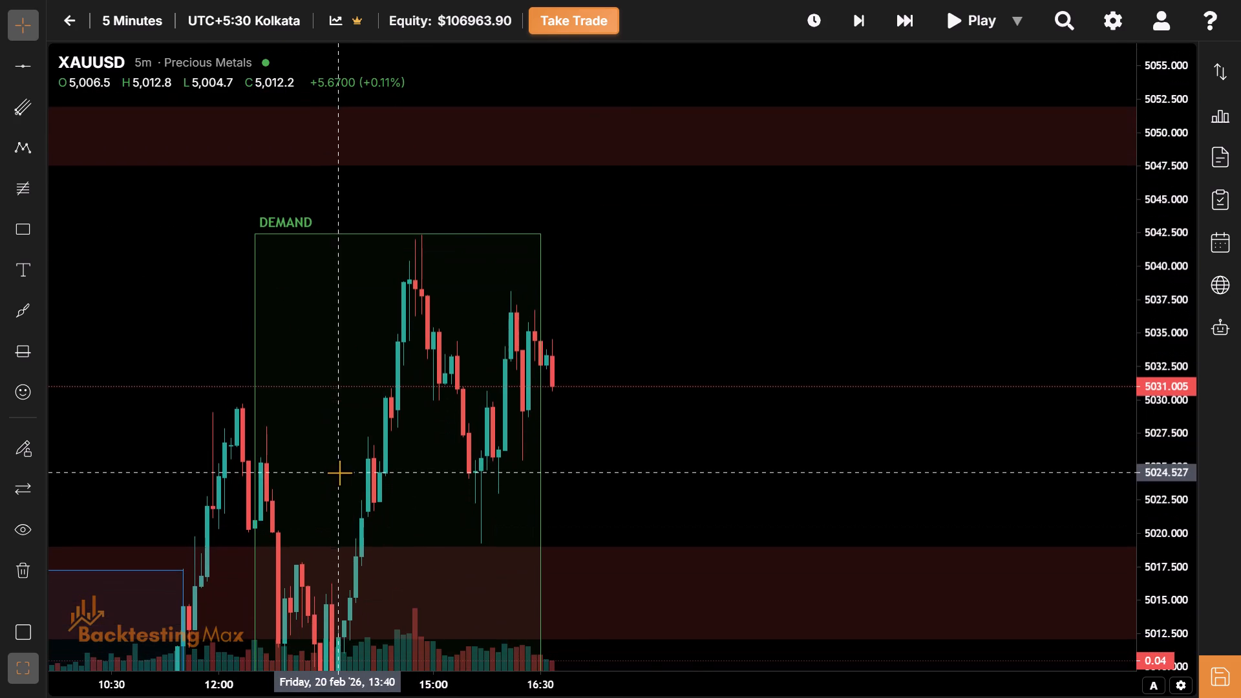
drag(352, 479, 445, 334)
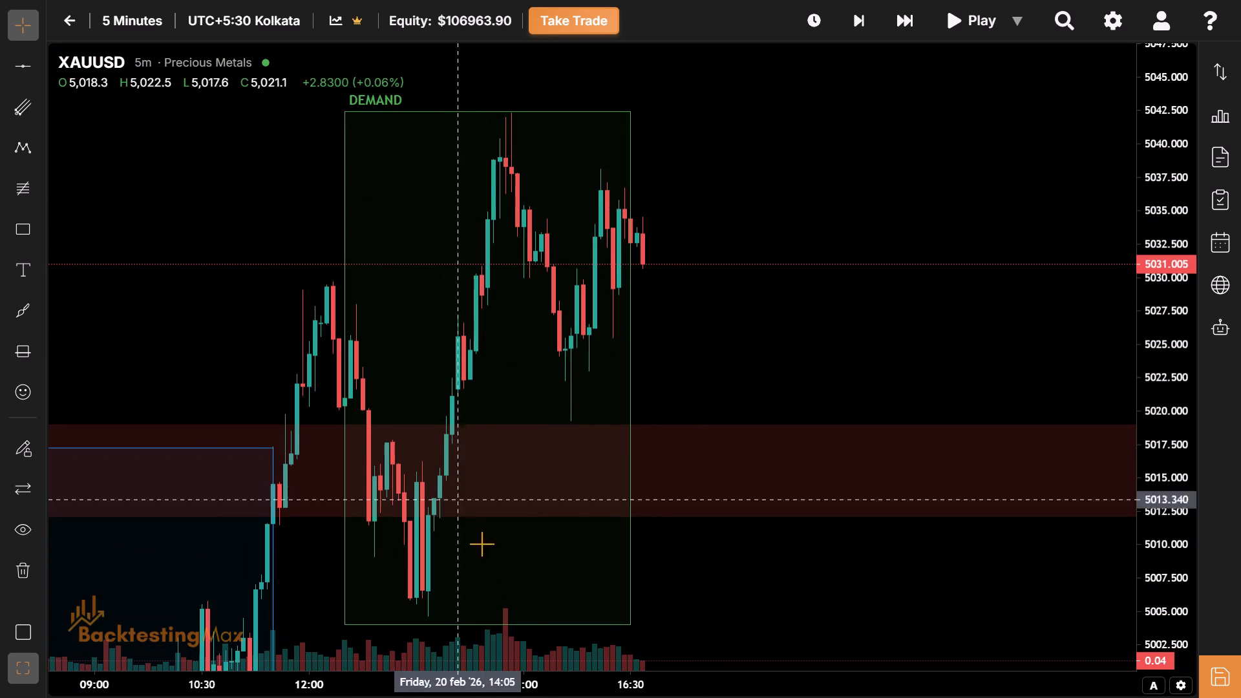
drag(536, 593, 505, 491)
drag(547, 230, 429, 697)
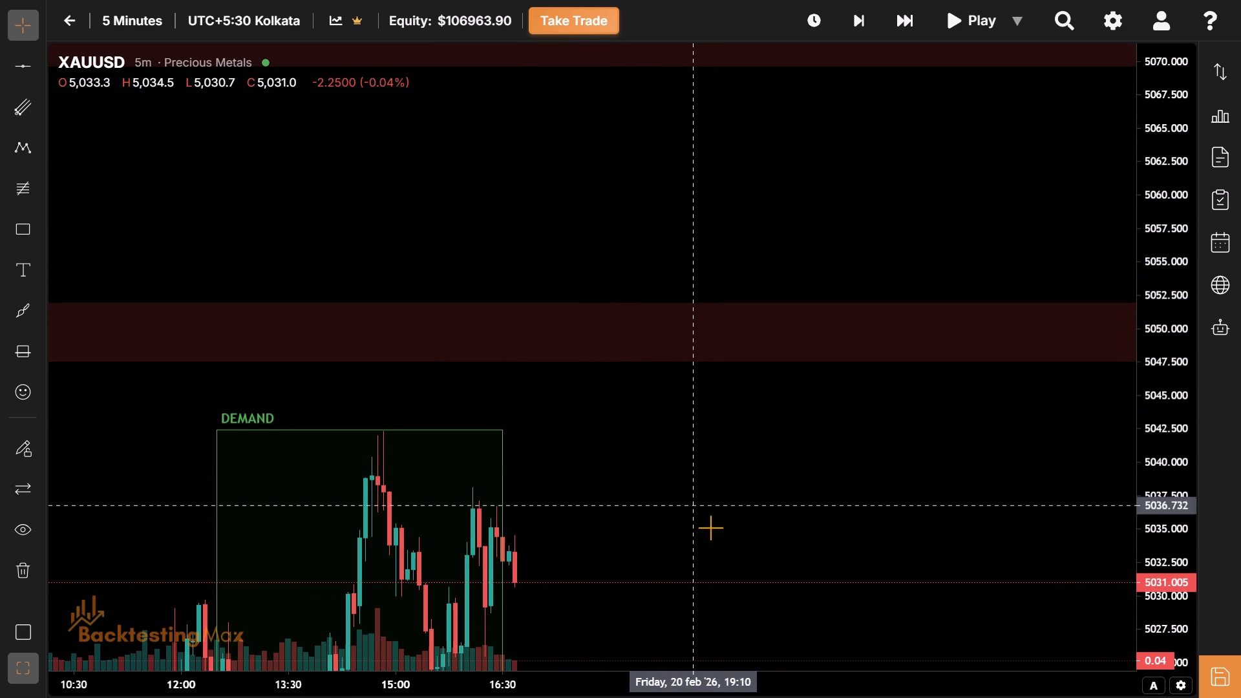
drag(712, 536, 707, 235)
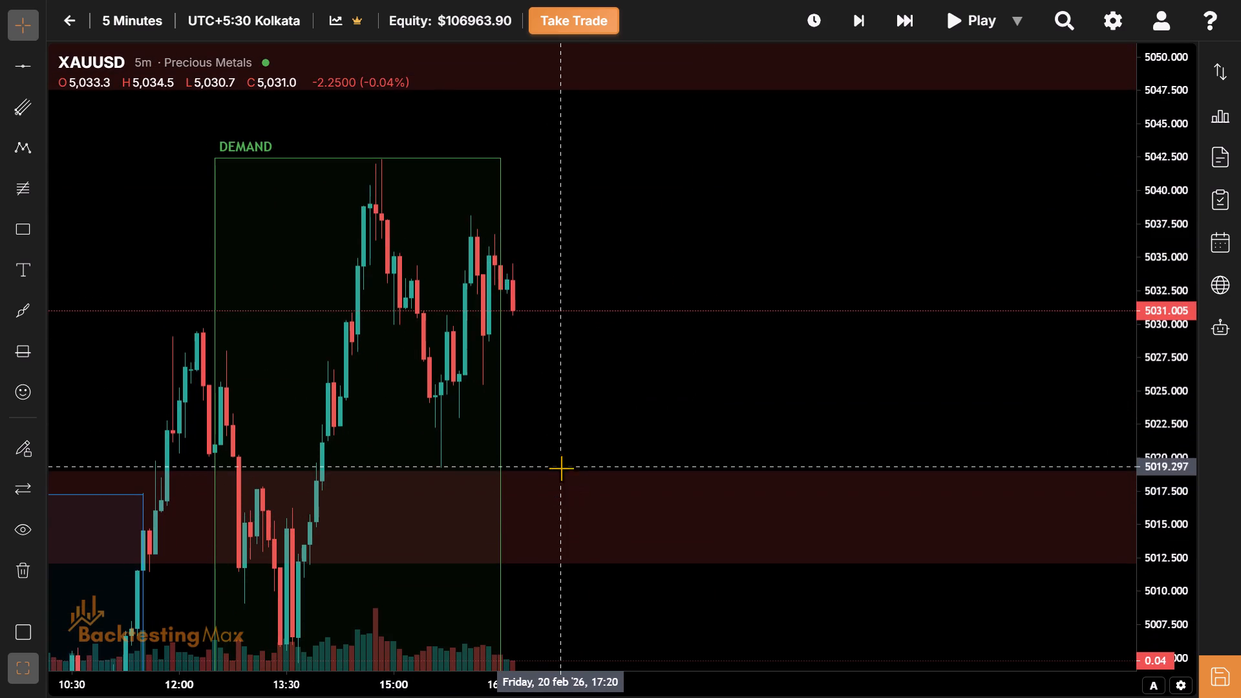
click(561, 470)
click(130, 123)
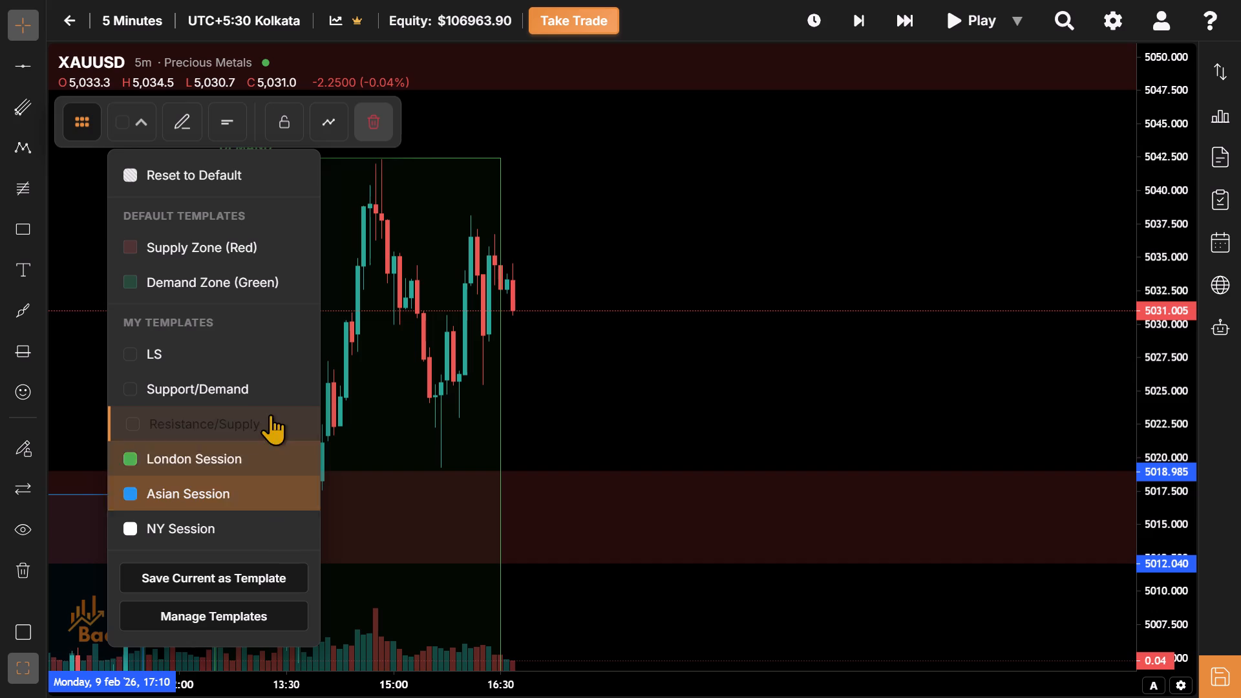
click(259, 388)
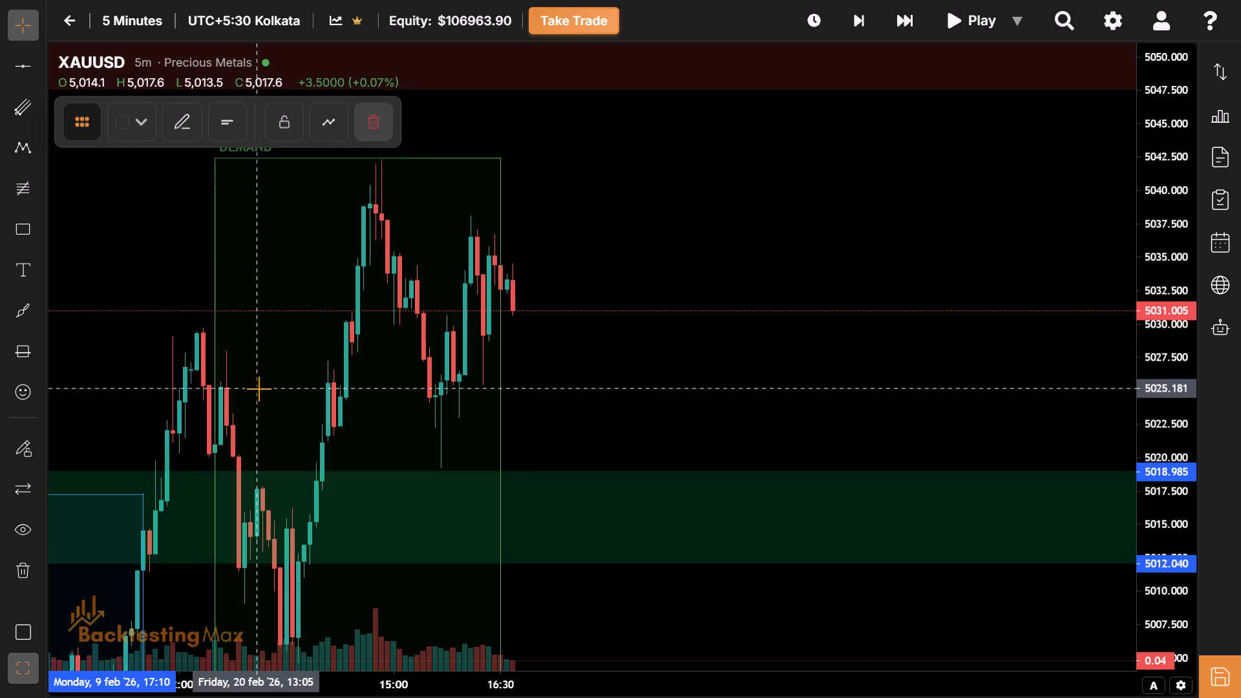
right_drag(259, 388, 146, 299)
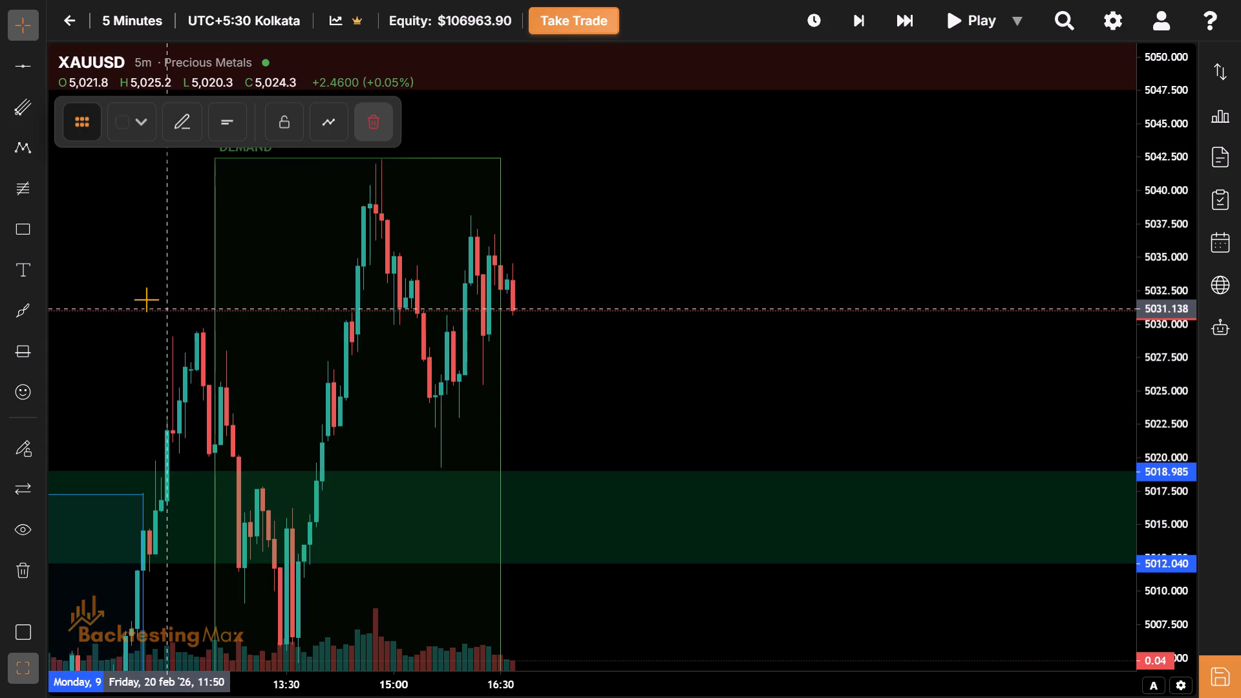
Examine the 5-minute price action around the green session rectangle and the demand zone between about 5012 and 5019.
drag(536, 349, 904, 187)
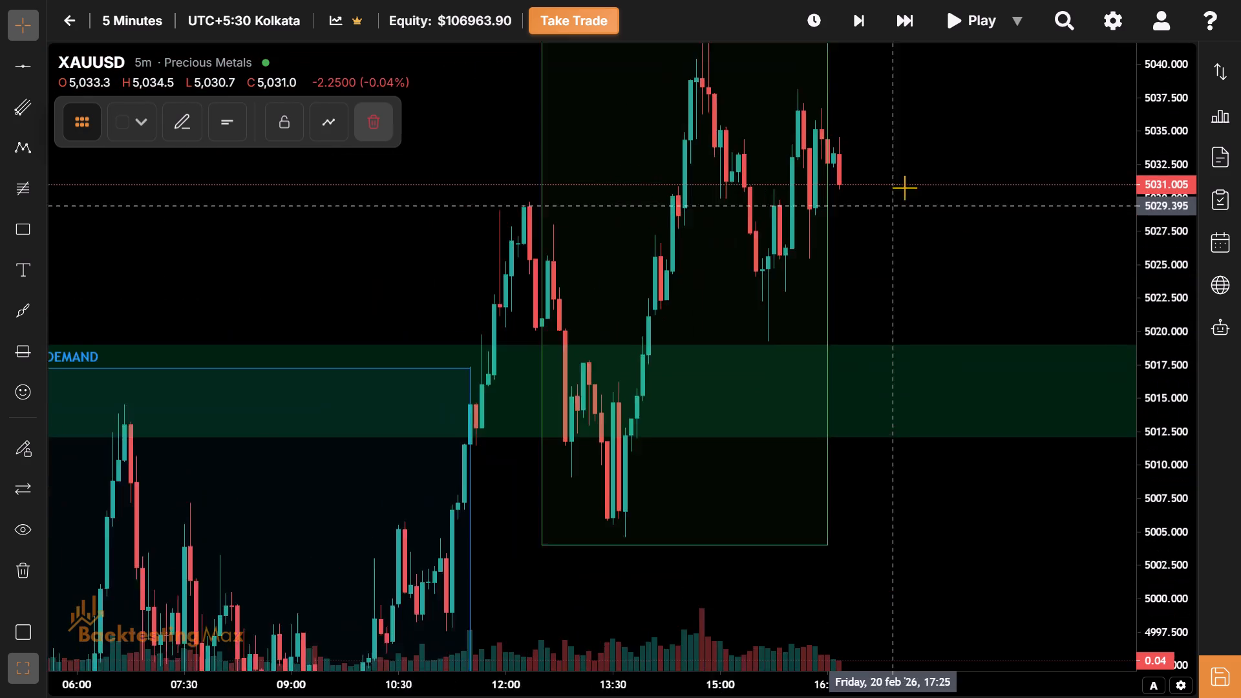
drag(904, 187, 986, 127)
drag(391, 195, 99, 344)
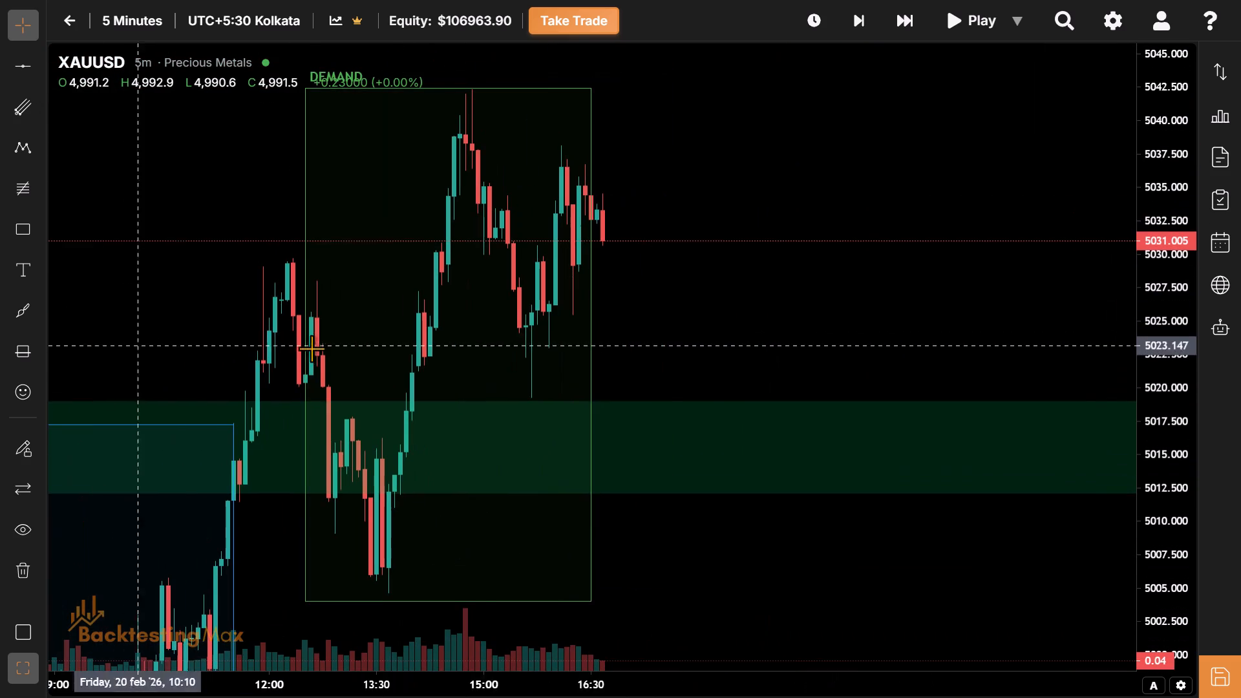
drag(669, 275, 560, 327)
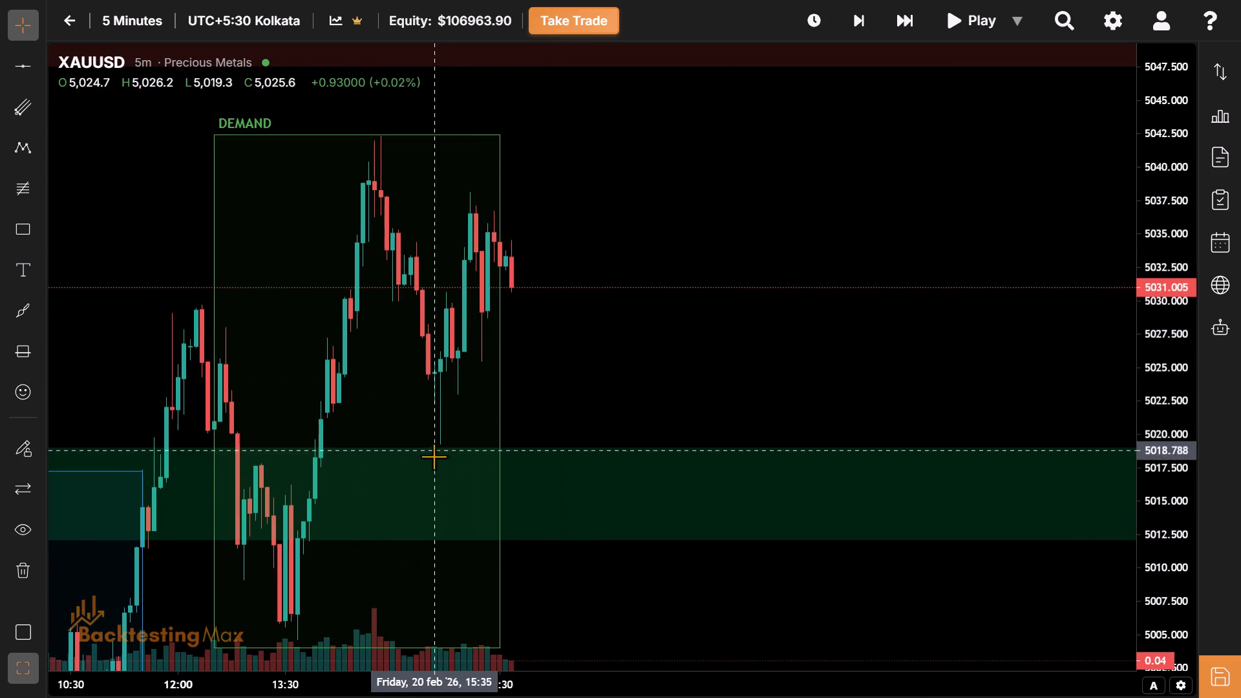
drag(670, 414, 756, 374)
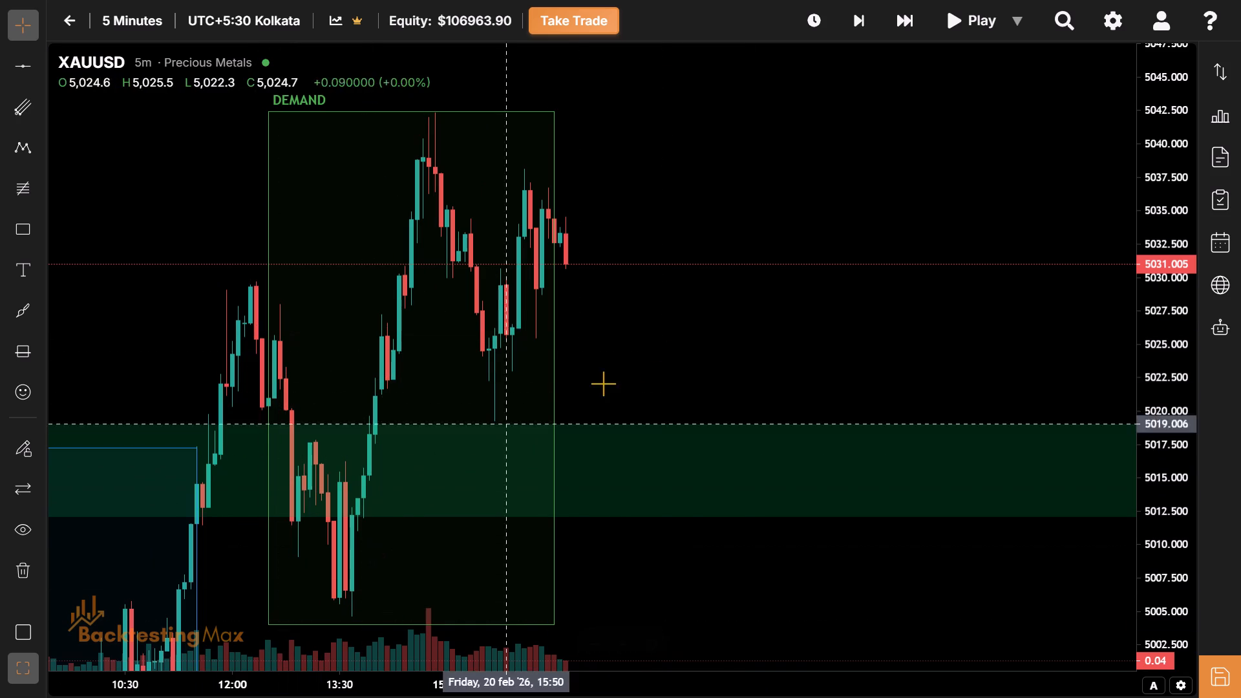
drag(734, 324, 820, 242)
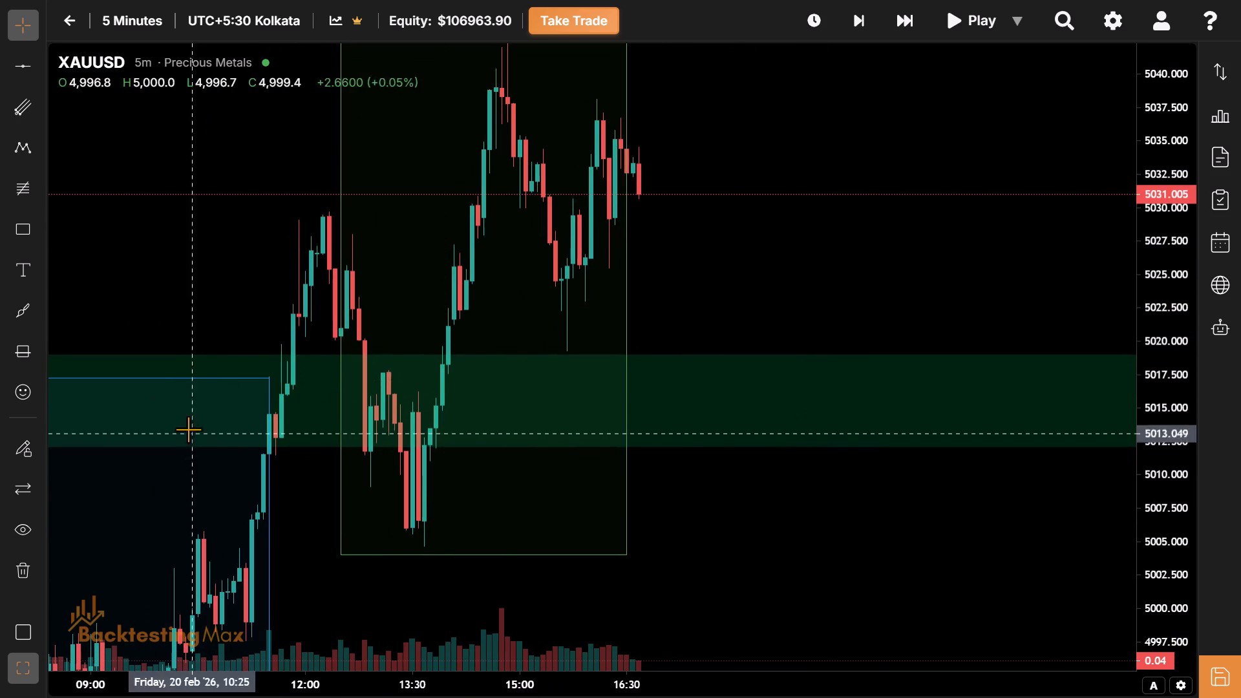
drag(756, 242, 735, 273)
drag(735, 273, 703, 383)
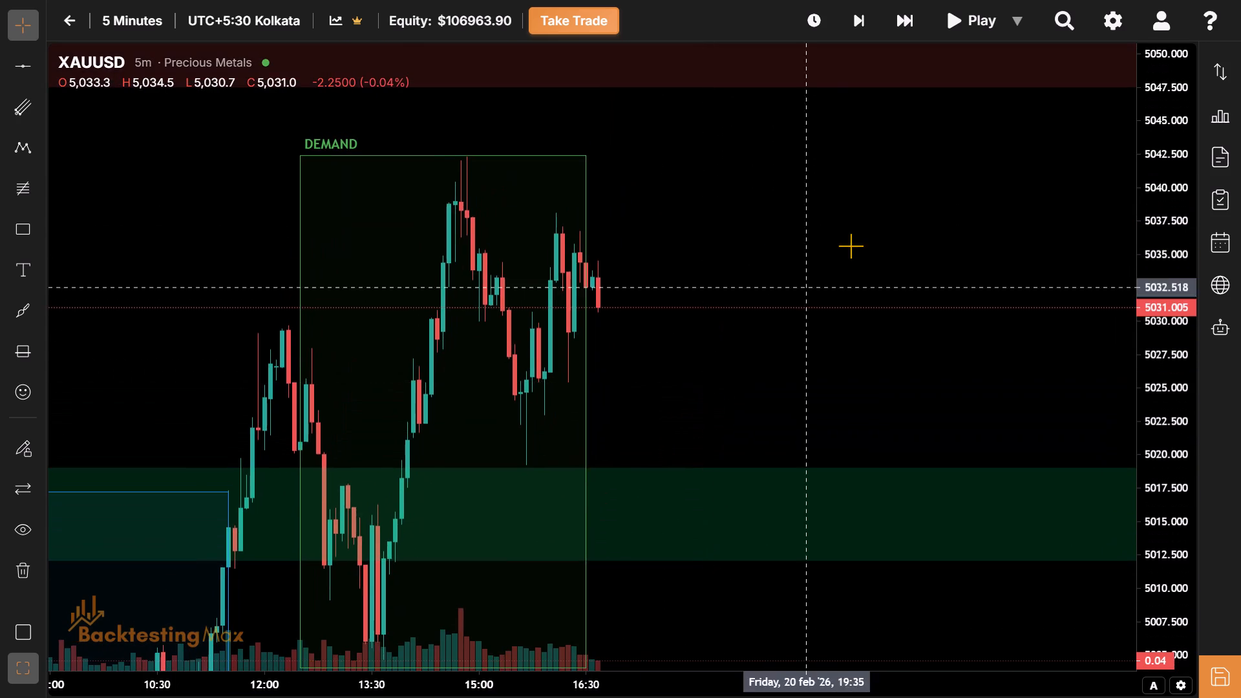
drag(851, 246, 723, 330)
drag(793, 310, 820, 189)
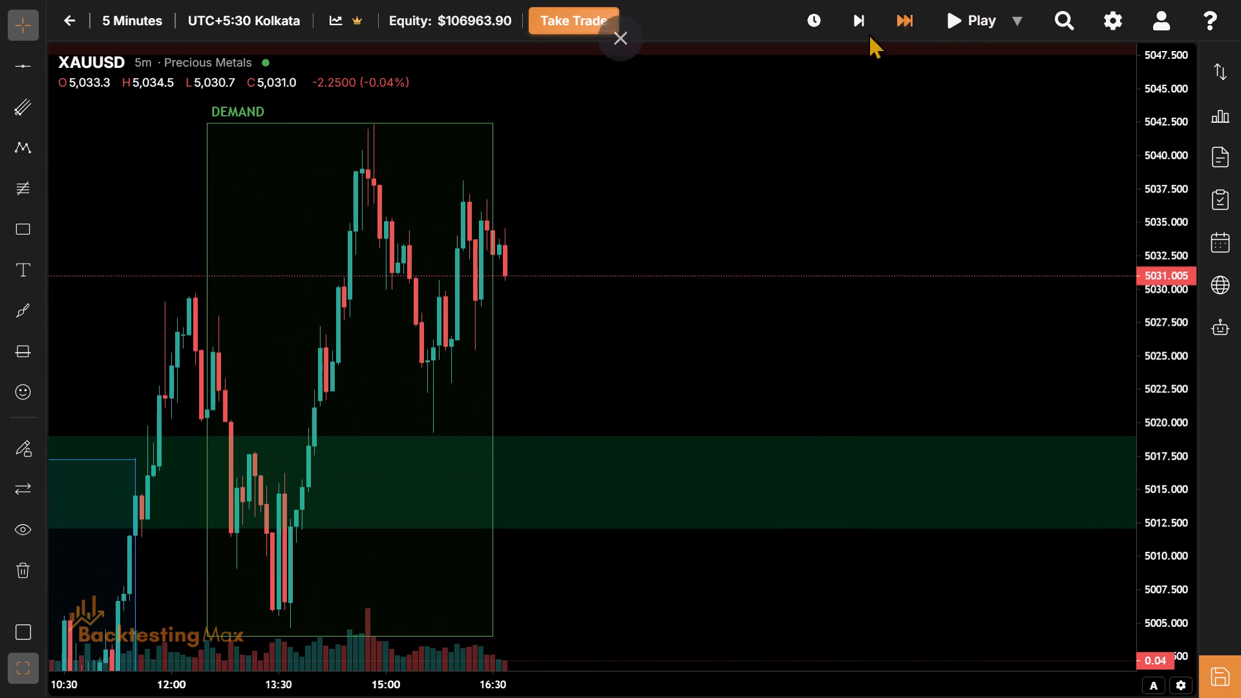
Advance the replay by two five-bar skips, to 17:30 on 20 February.
click(903, 25)
drag(903, 25, 531, 337)
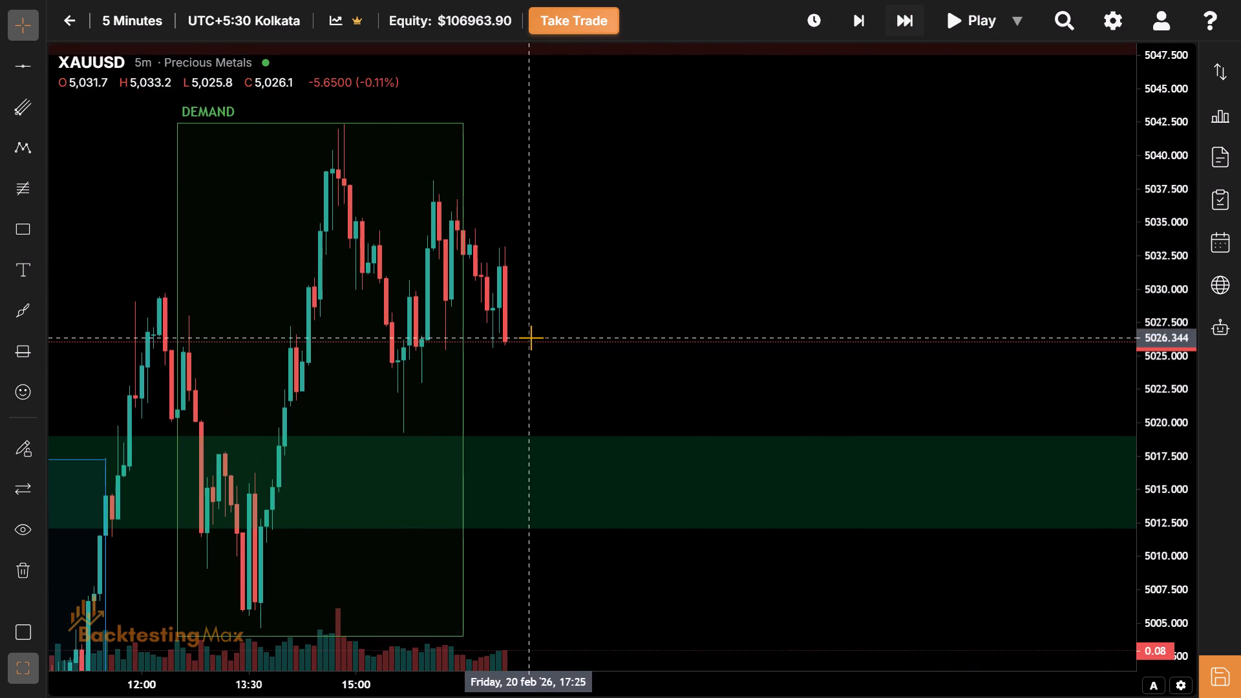
drag(531, 337, 915, 30)
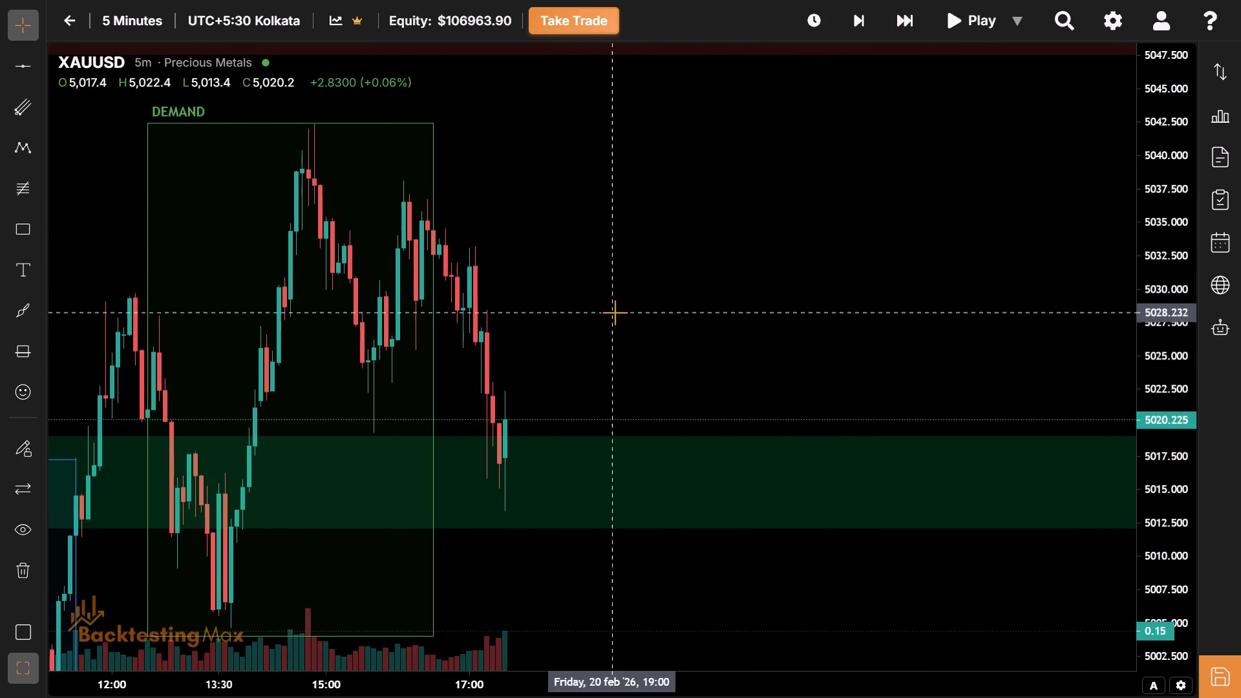
Draw a rectangle from 17:30 to 21:30 on 20 February with the NY Session template, spanning about 5027.8 down to 5013.0.
drag(615, 312, 502, 201)
drag(396, 280, 338, 304)
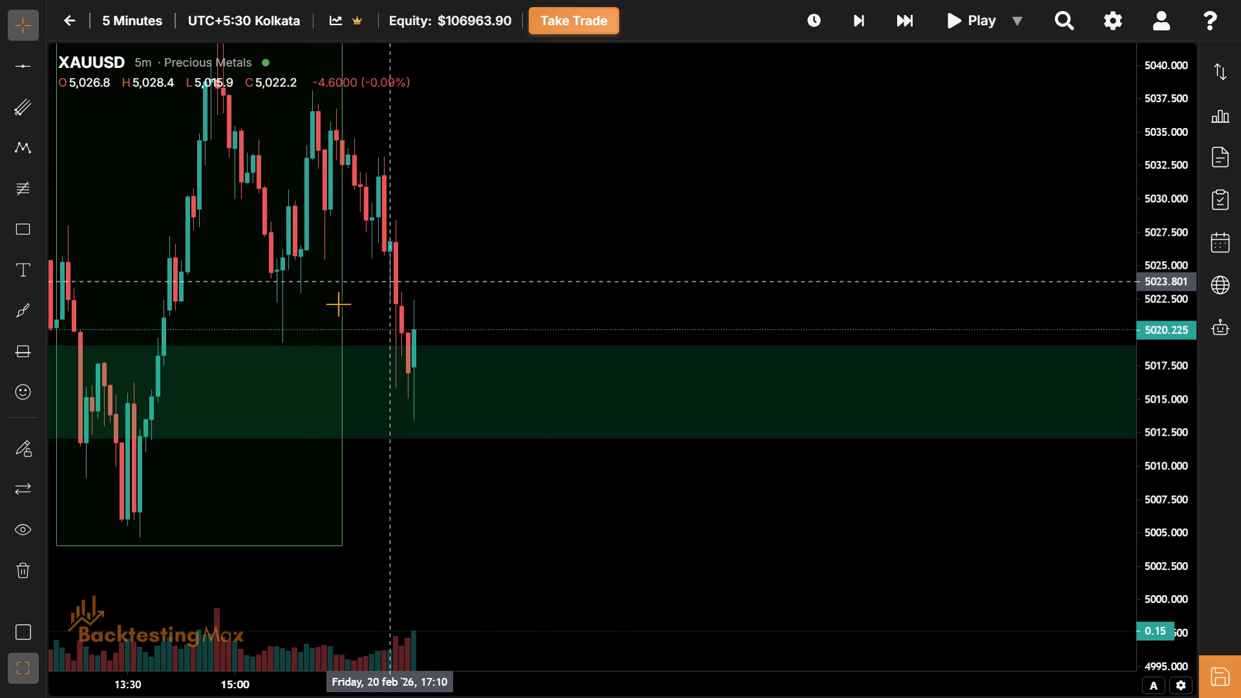
drag(338, 304, 289, 319)
click(21, 227)
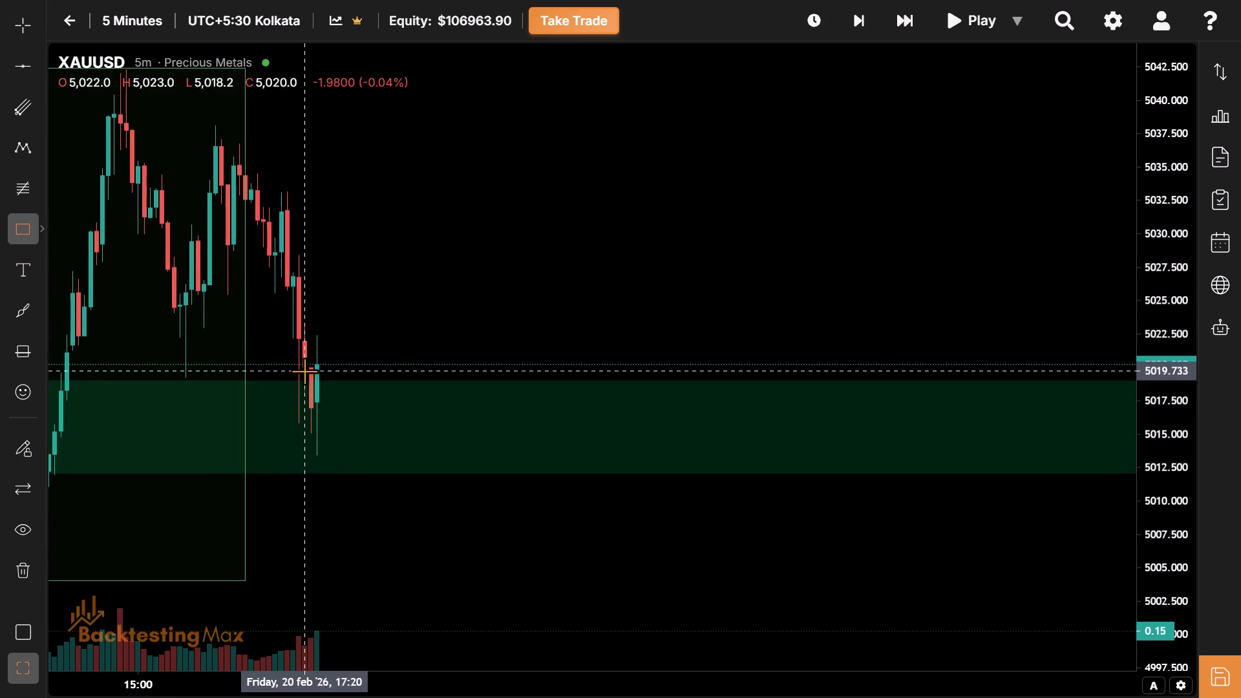
click(314, 336)
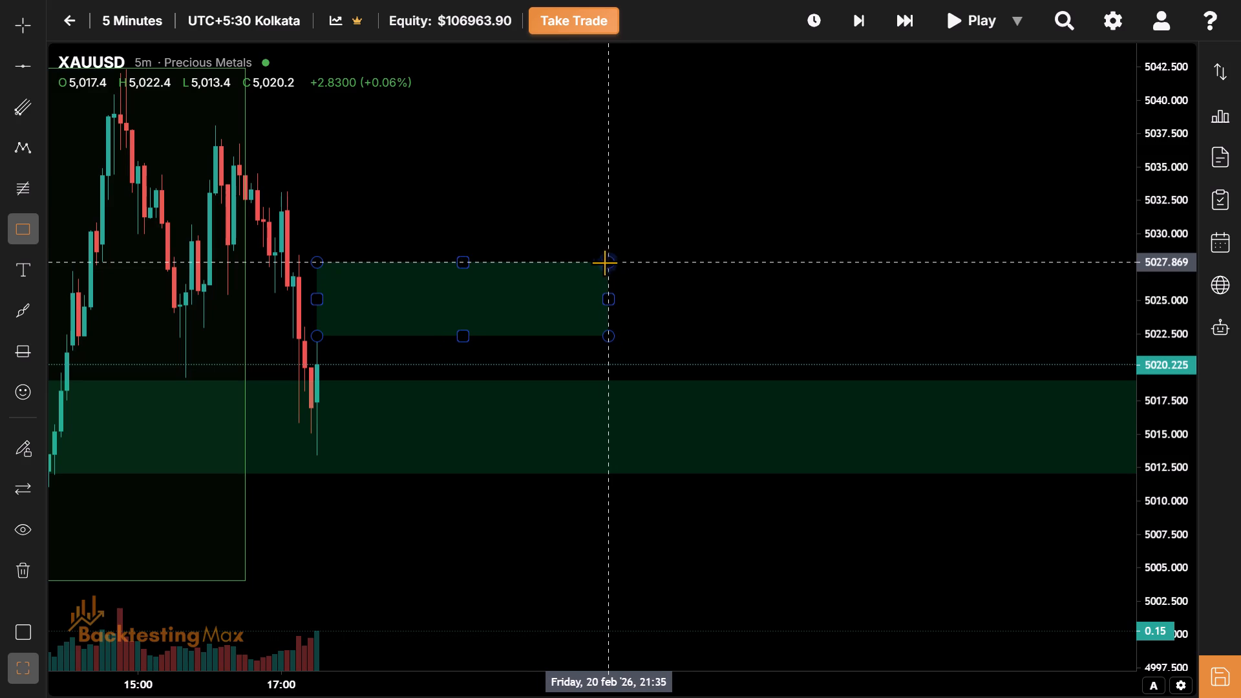
click(604, 263)
click(147, 111)
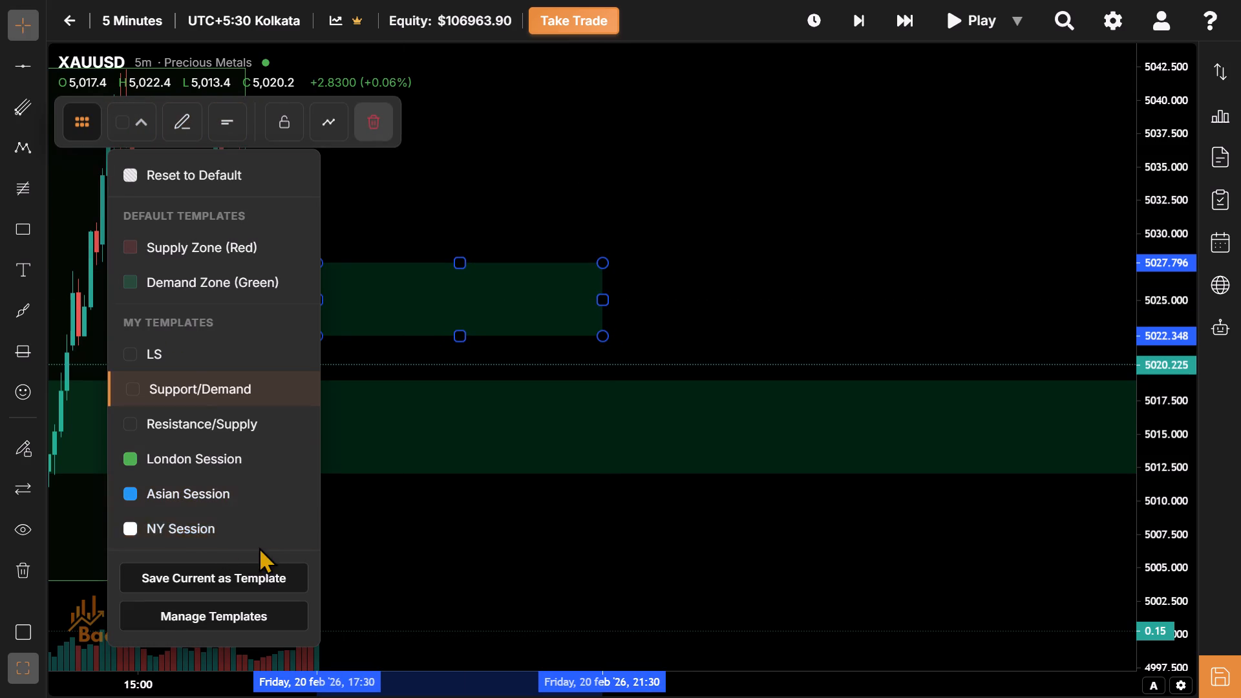
click(240, 531)
drag(436, 296, 430, 254)
drag(454, 308, 608, 439)
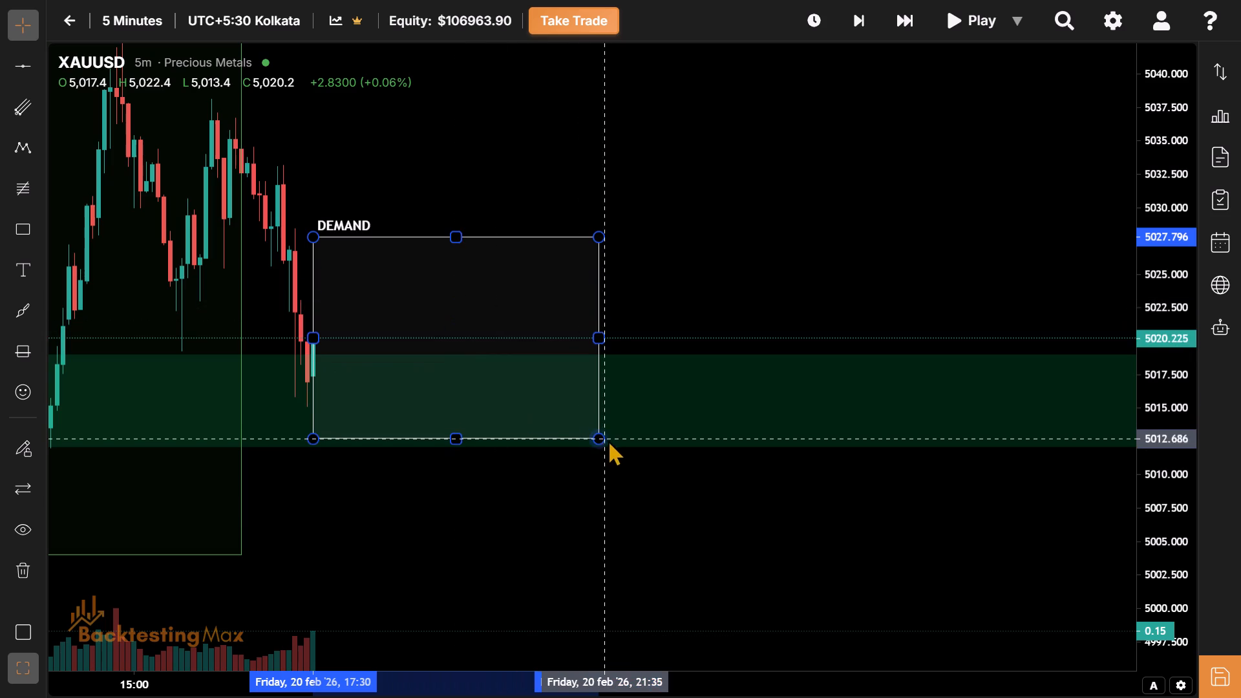
drag(608, 439, 652, 434)
drag(412, 558, 462, 555)
click(403, 555)
drag(403, 555, 545, 564)
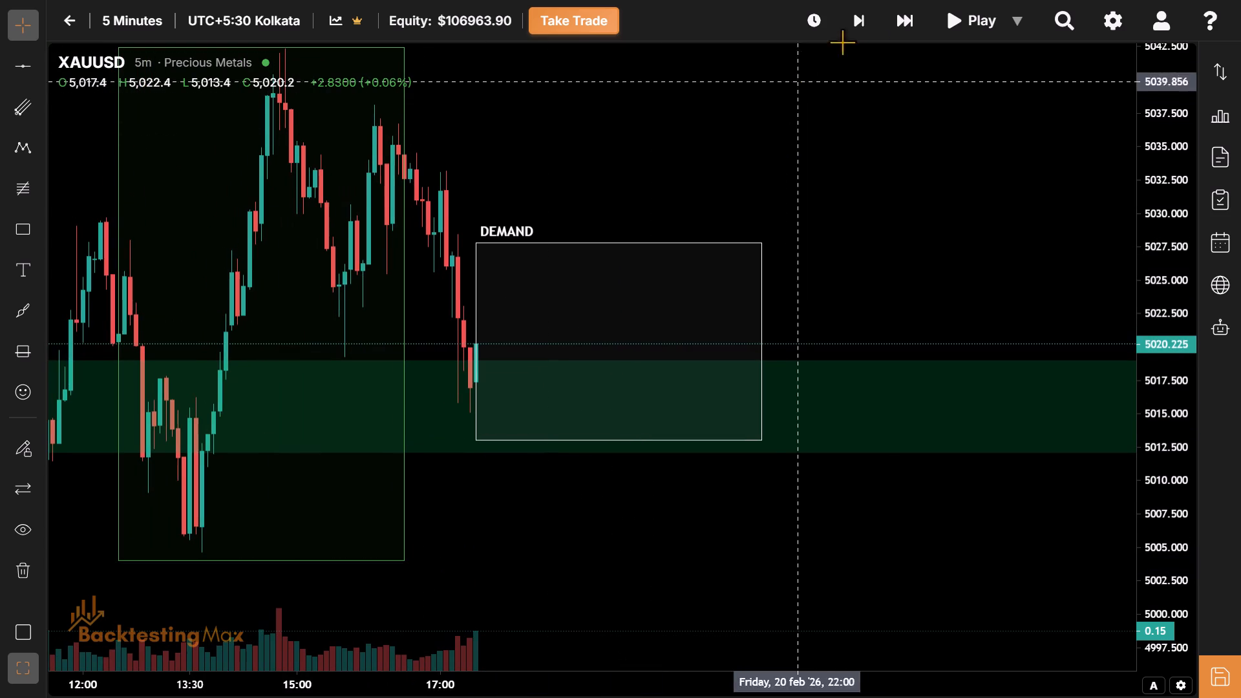
Advance the replay by two five-bar skips, to 18:20 on 20 February.
click(894, 12)
click(894, 12)
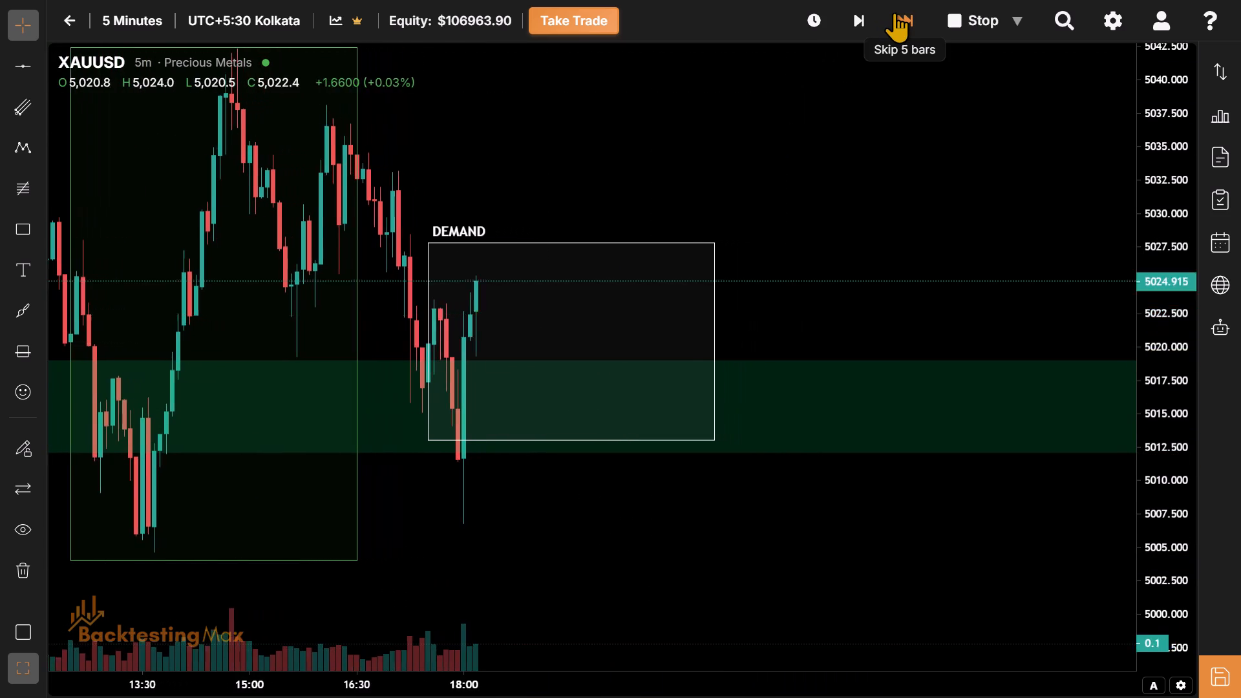
Lower the bottom edge of the white NY session rectangle to about 5006.8, at the low of the session's candles.
drag(561, 668, 663, 597)
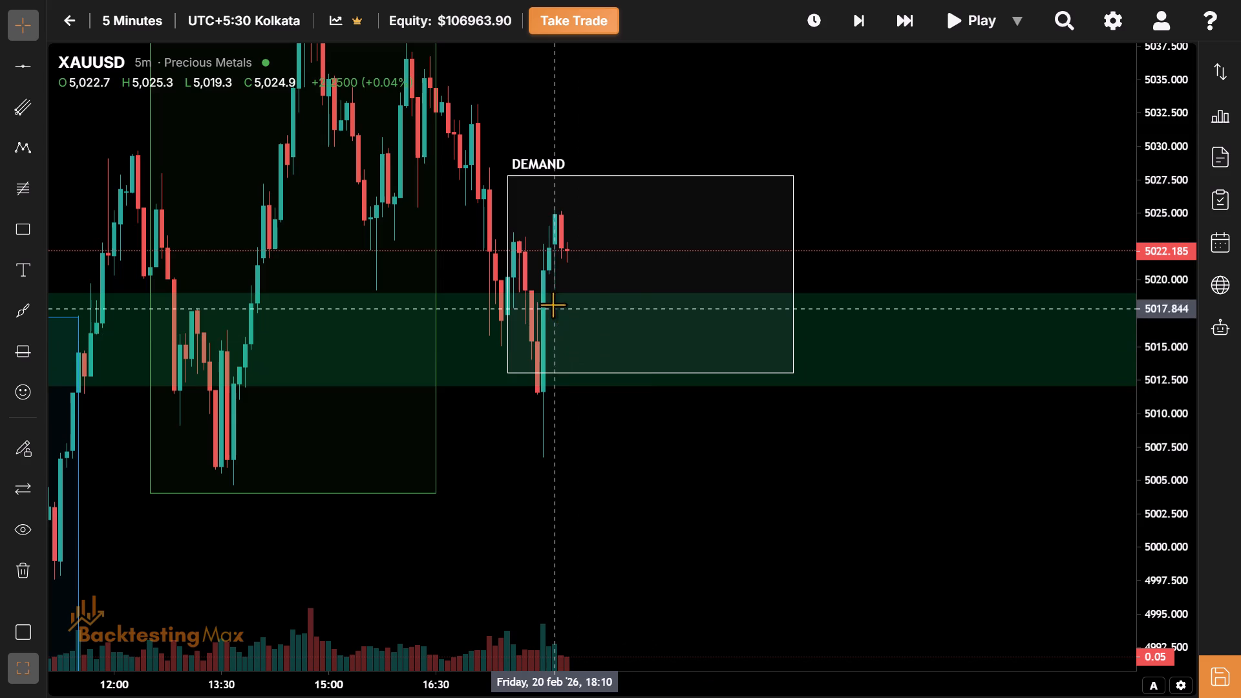
drag(646, 371, 802, 456)
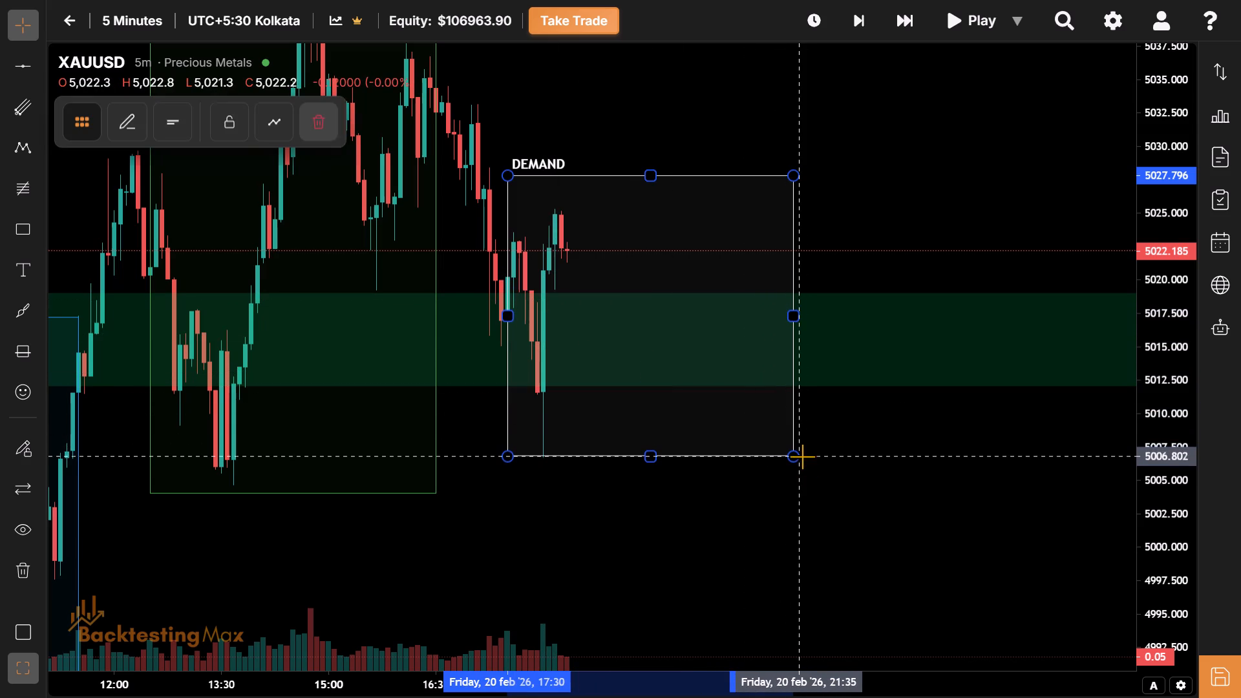
Examine the price action up to 18:20 across the London and NY session rectangles and the green demand zone.
drag(636, 428, 882, 432)
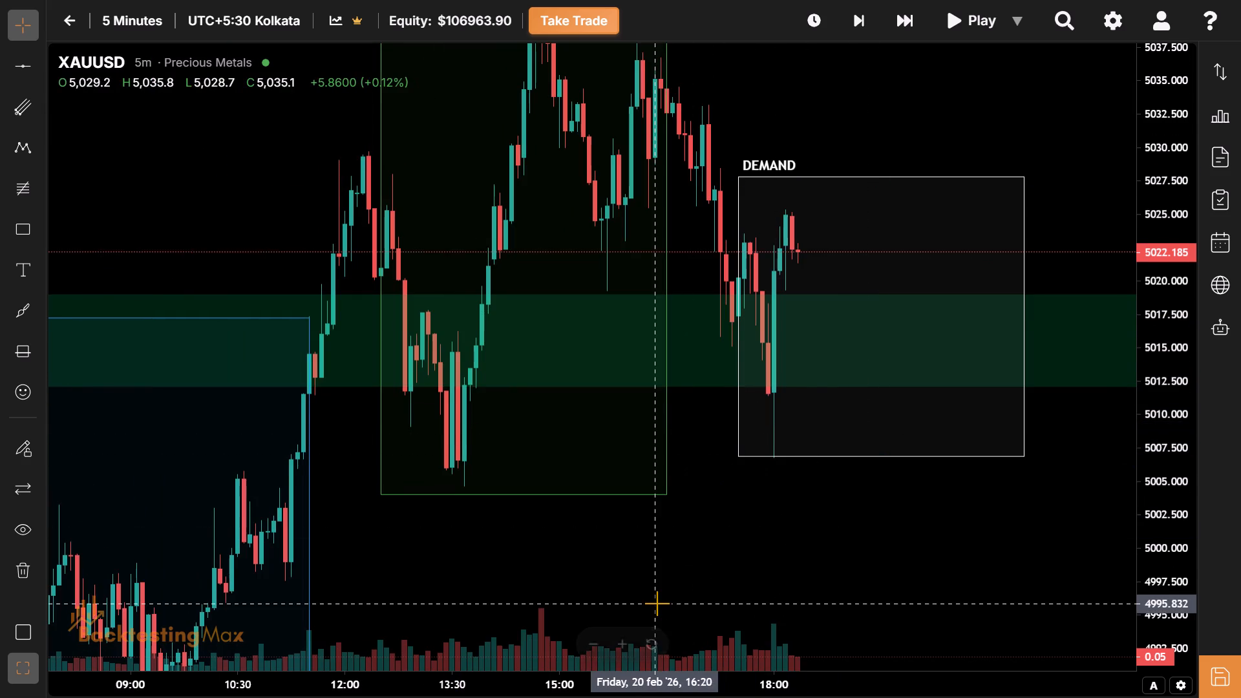
drag(657, 603, 589, 575)
drag(589, 575, 582, 573)
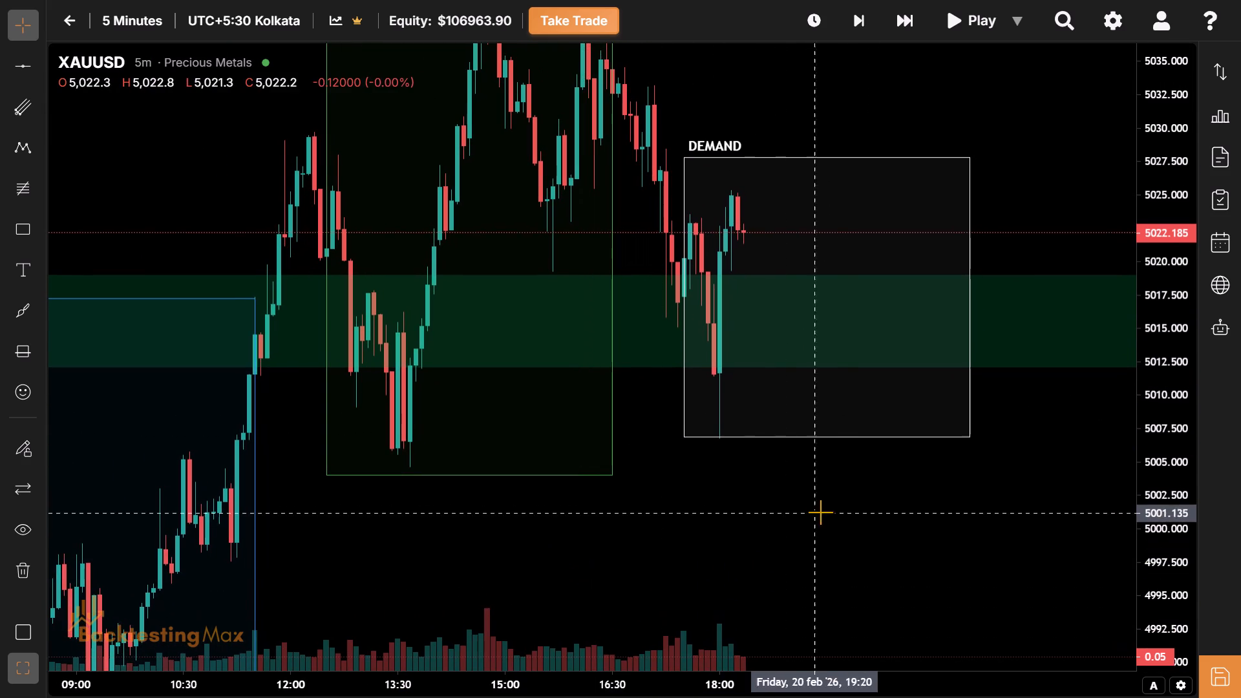
drag(838, 513, 719, 587)
drag(731, 294, 689, 378)
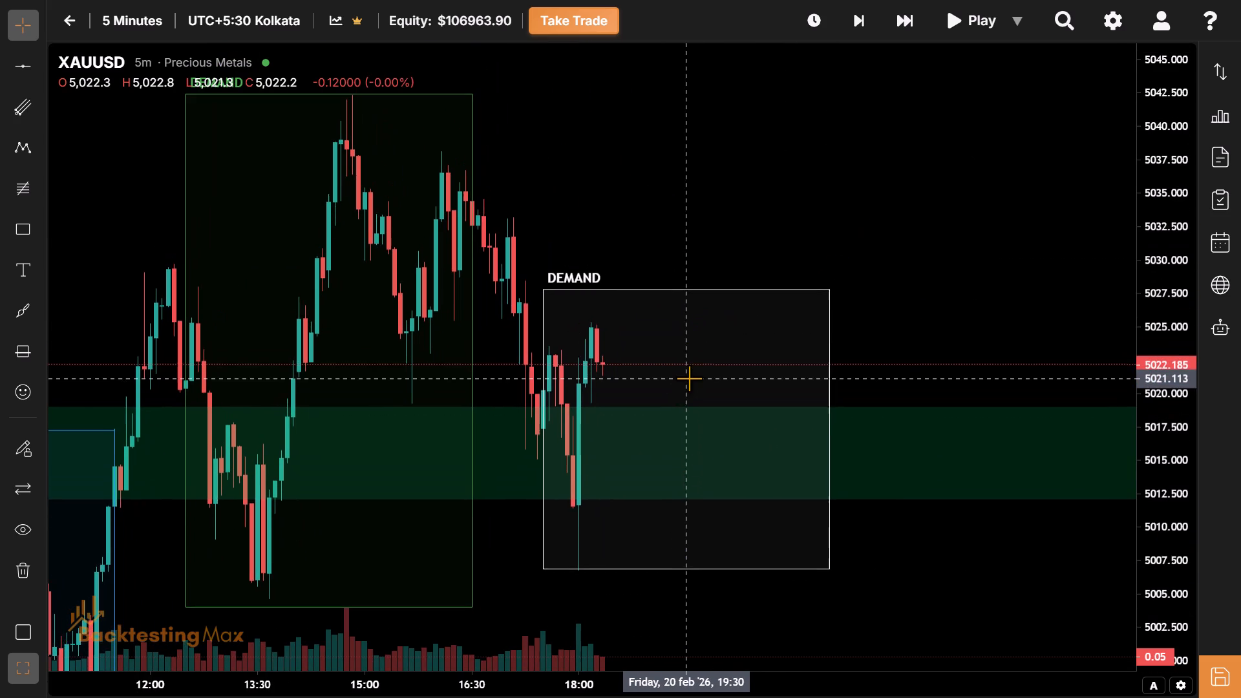
drag(689, 378, 693, 508)
drag(607, 355, 796, 274)
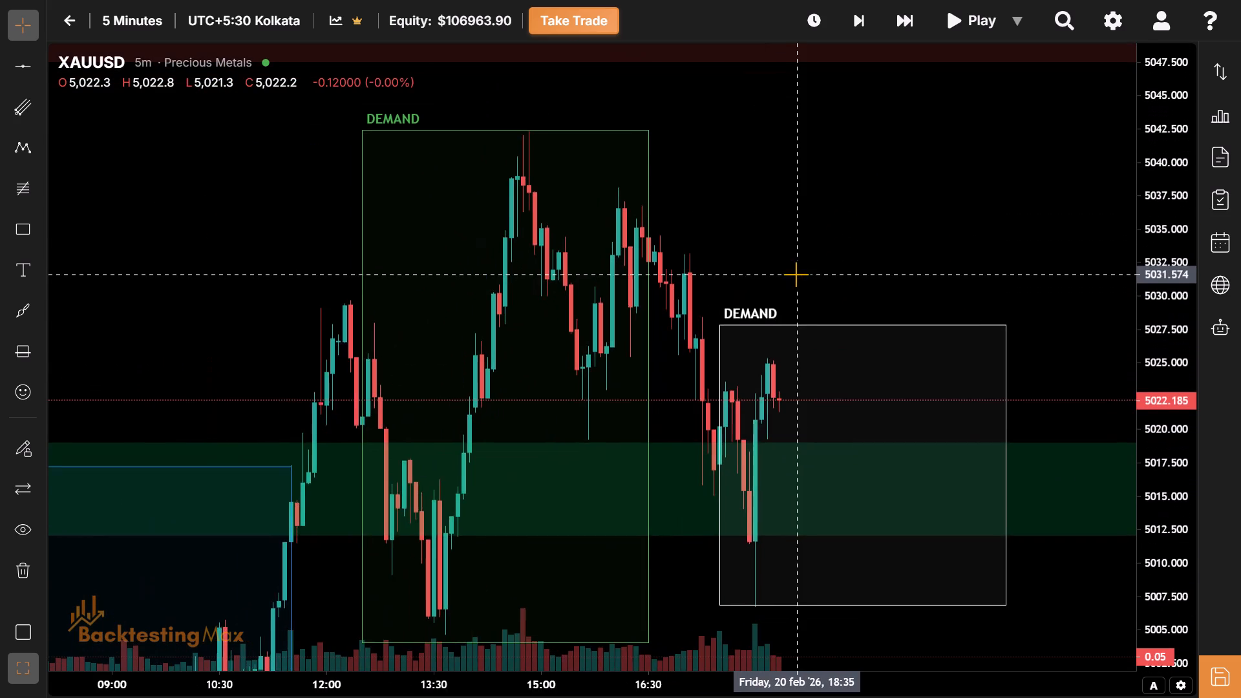
drag(796, 274, 786, 264)
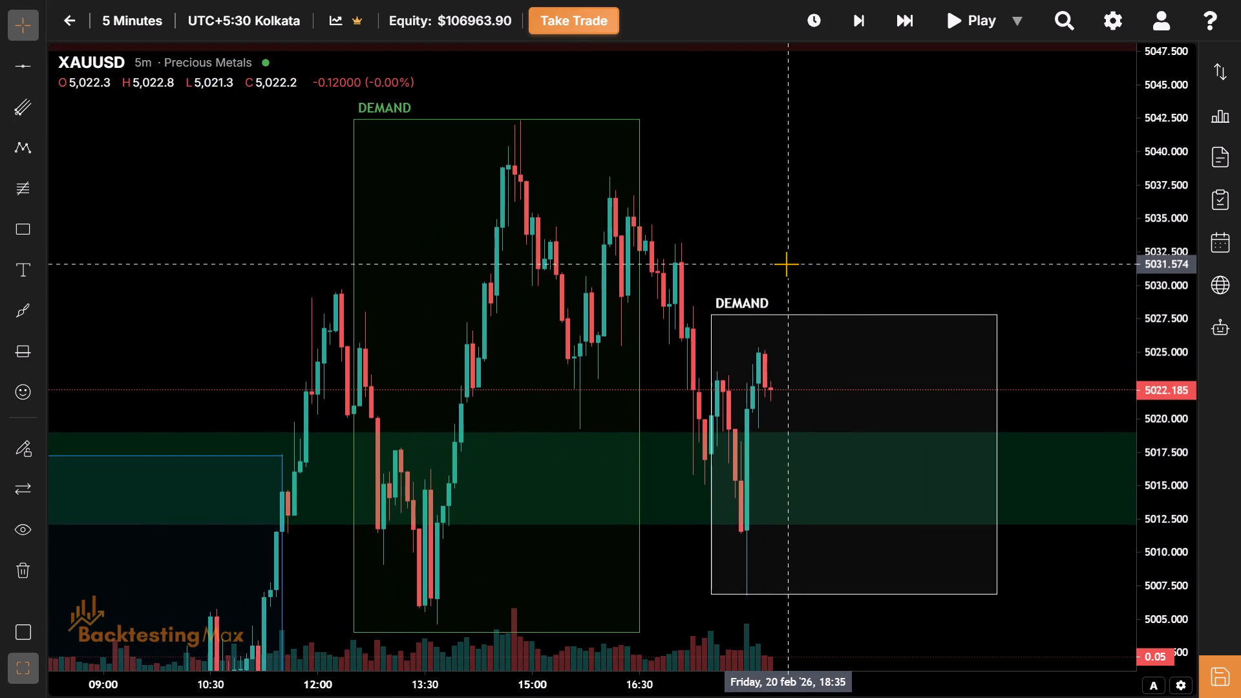
drag(786, 264, 725, 264)
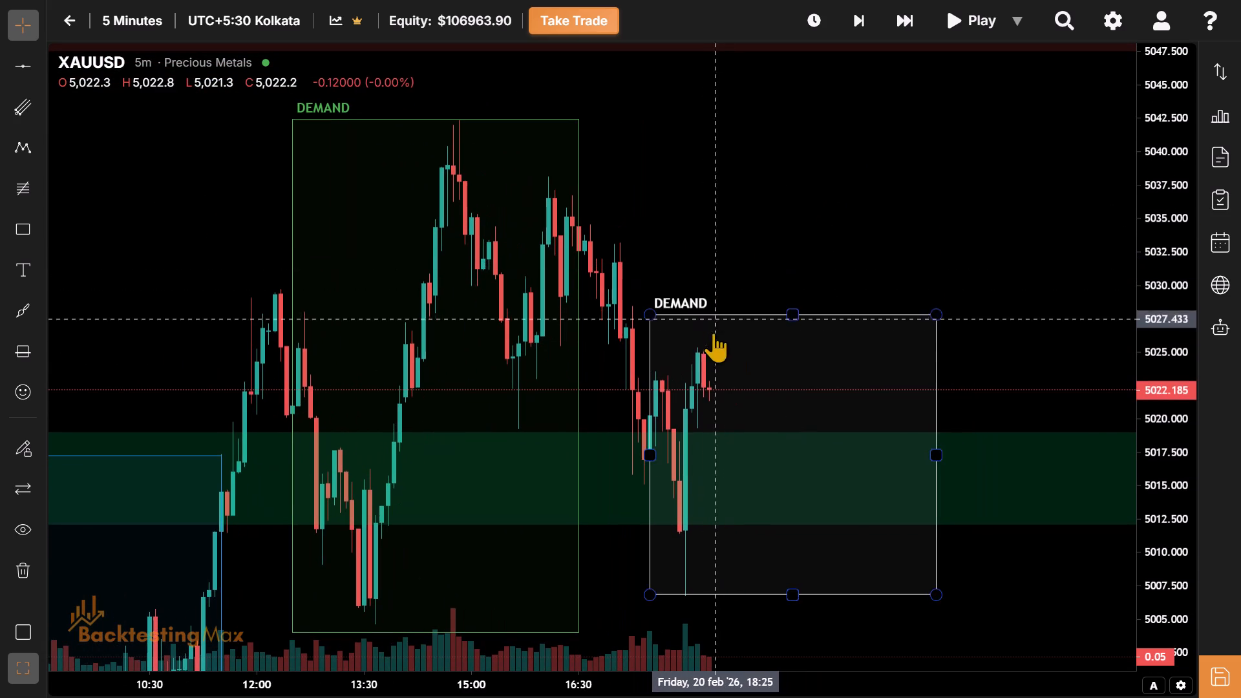
drag(699, 368, 579, 337)
drag(661, 348, 699, 304)
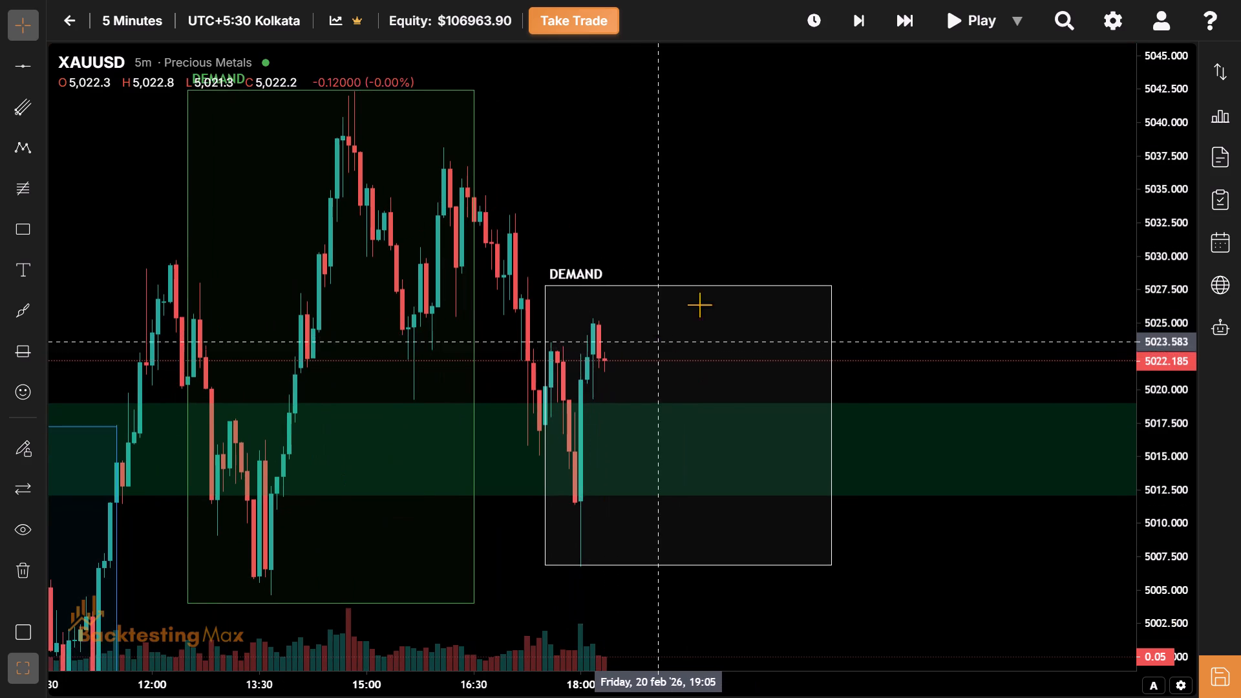
drag(699, 304, 859, 253)
drag(865, 524, 798, 533)
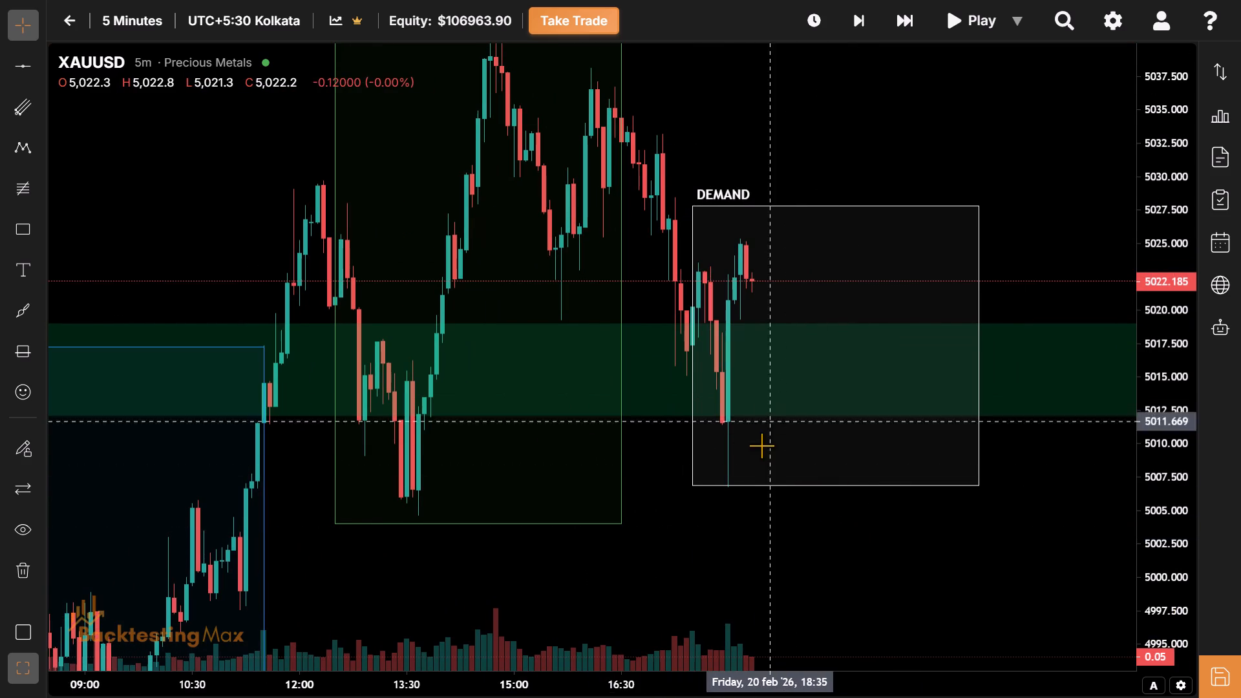
Advance the replay by four single bars, to 18:40 on 20 February.
drag(774, 134, 516, 402)
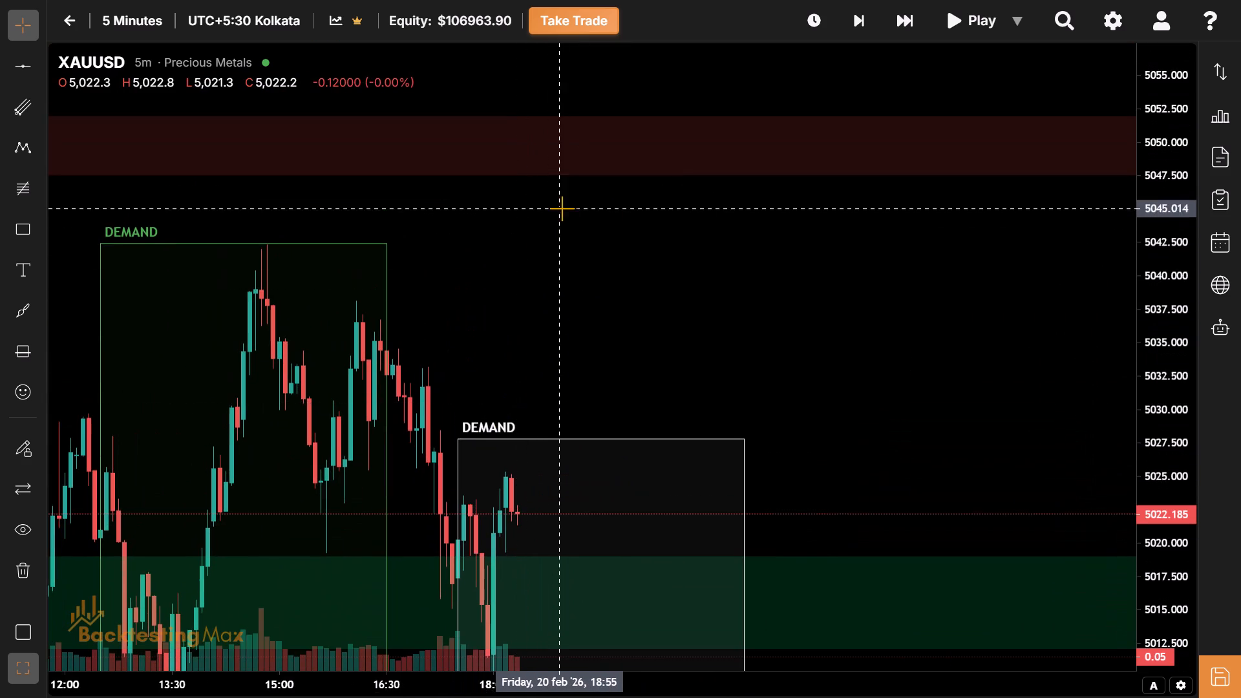
drag(546, 335, 488, 227)
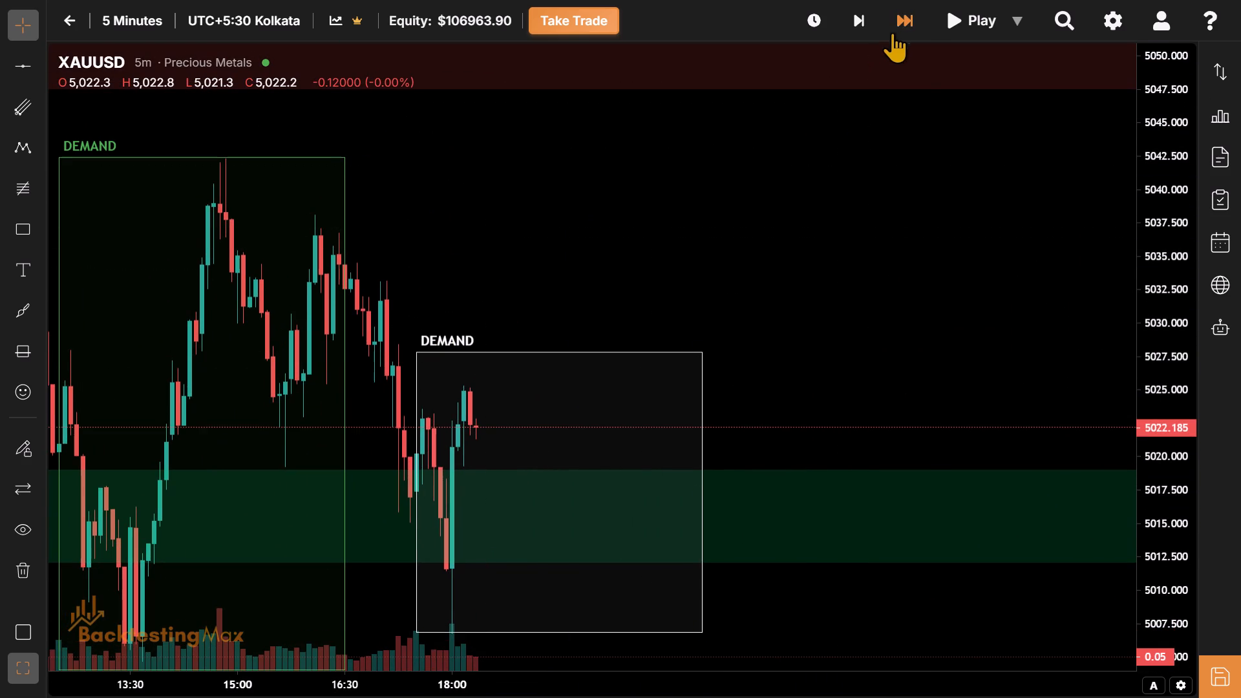
click(856, 20)
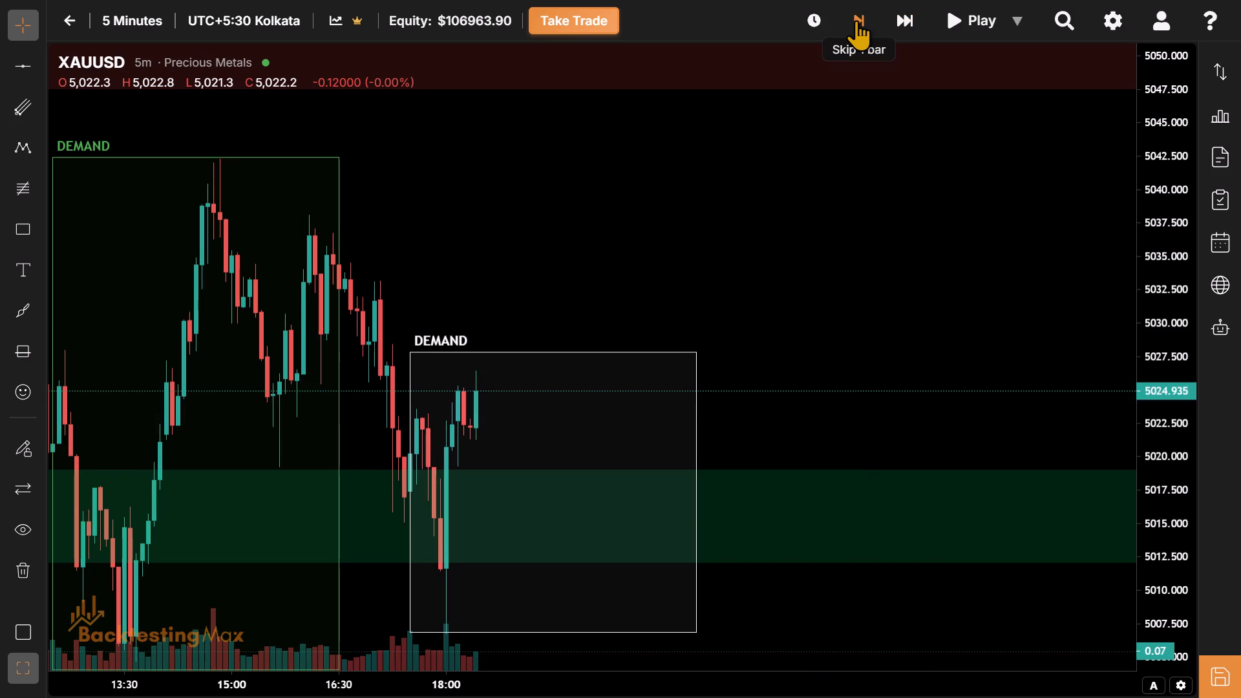
click(856, 20)
click(856, 20)
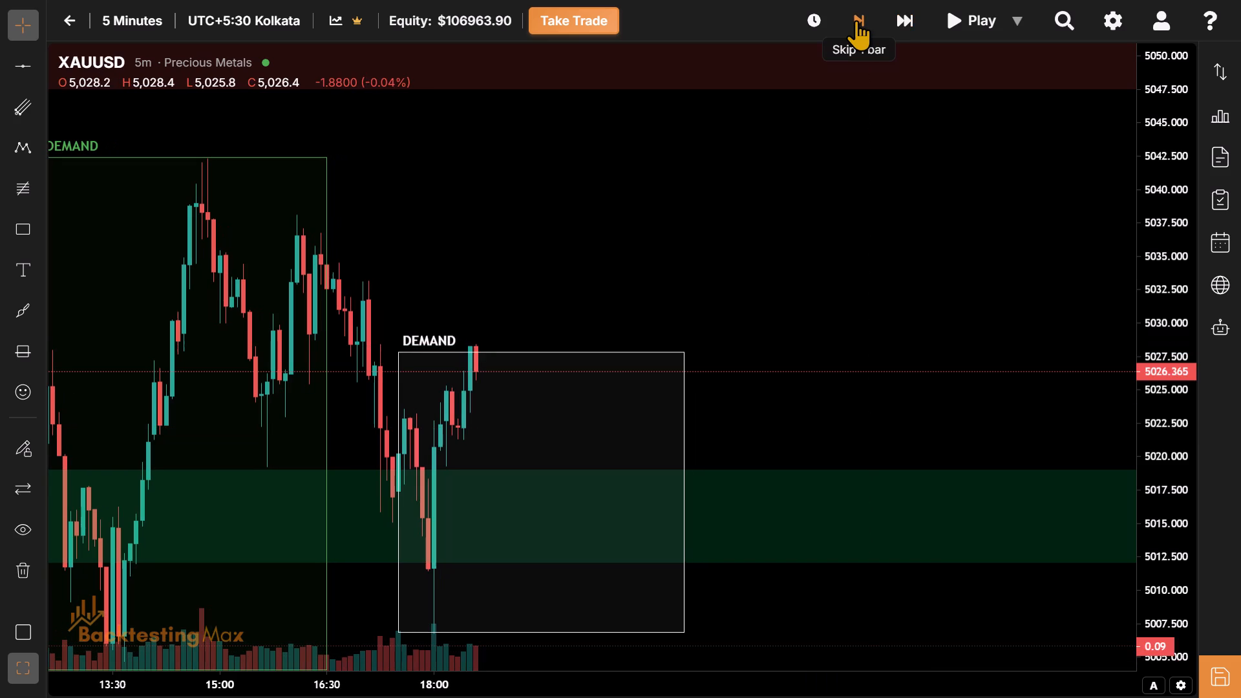
click(849, 23)
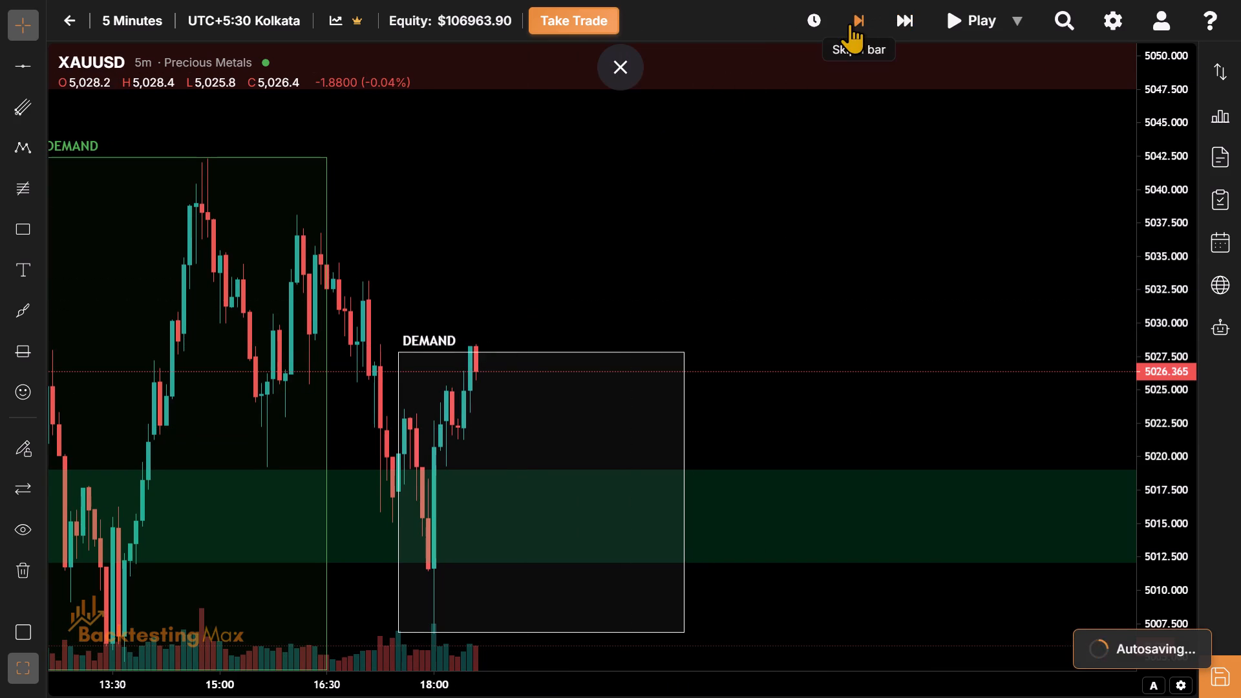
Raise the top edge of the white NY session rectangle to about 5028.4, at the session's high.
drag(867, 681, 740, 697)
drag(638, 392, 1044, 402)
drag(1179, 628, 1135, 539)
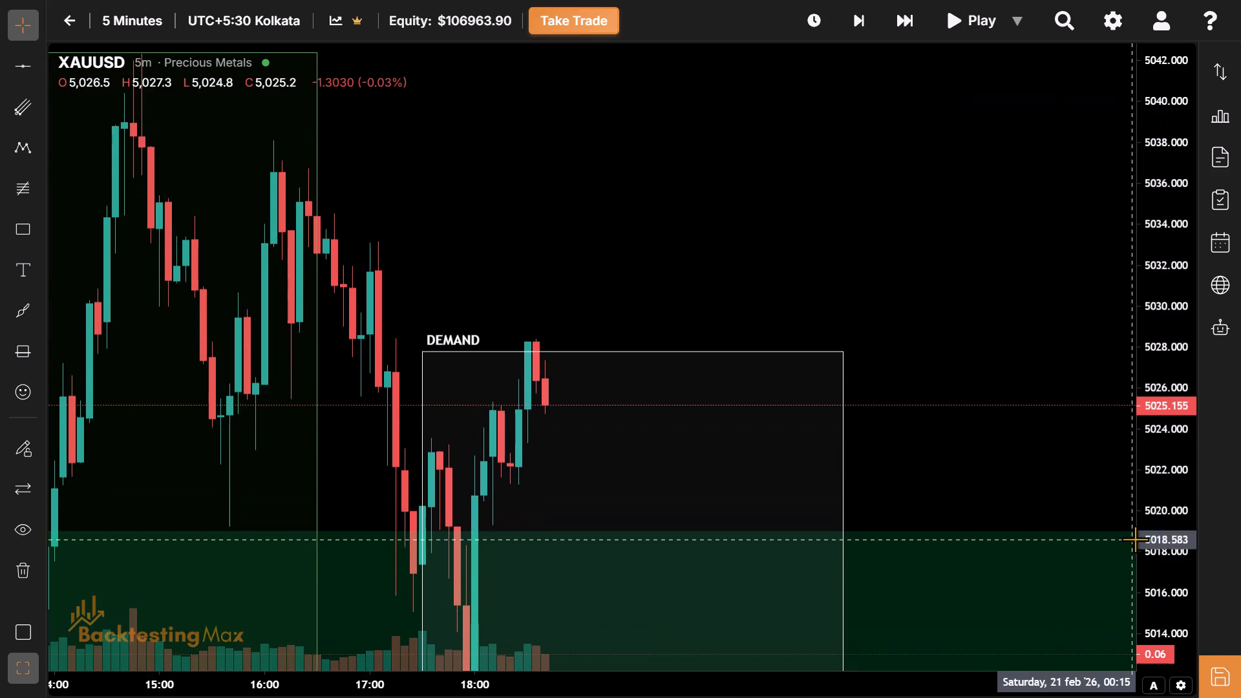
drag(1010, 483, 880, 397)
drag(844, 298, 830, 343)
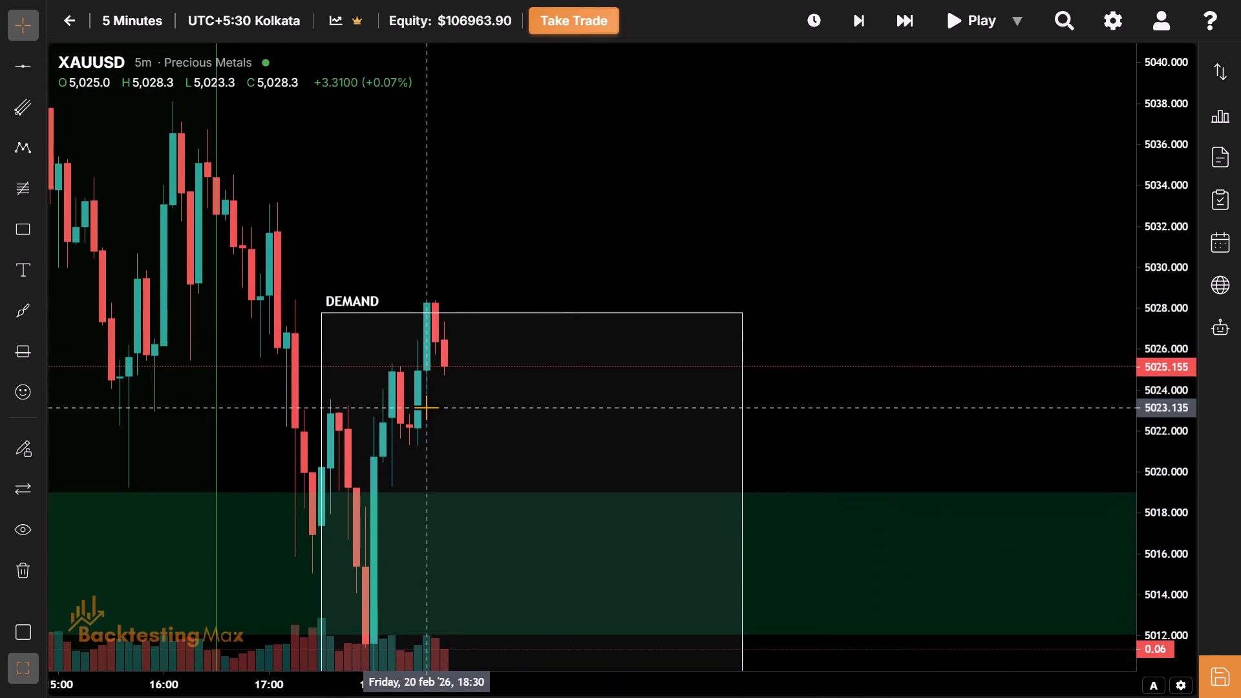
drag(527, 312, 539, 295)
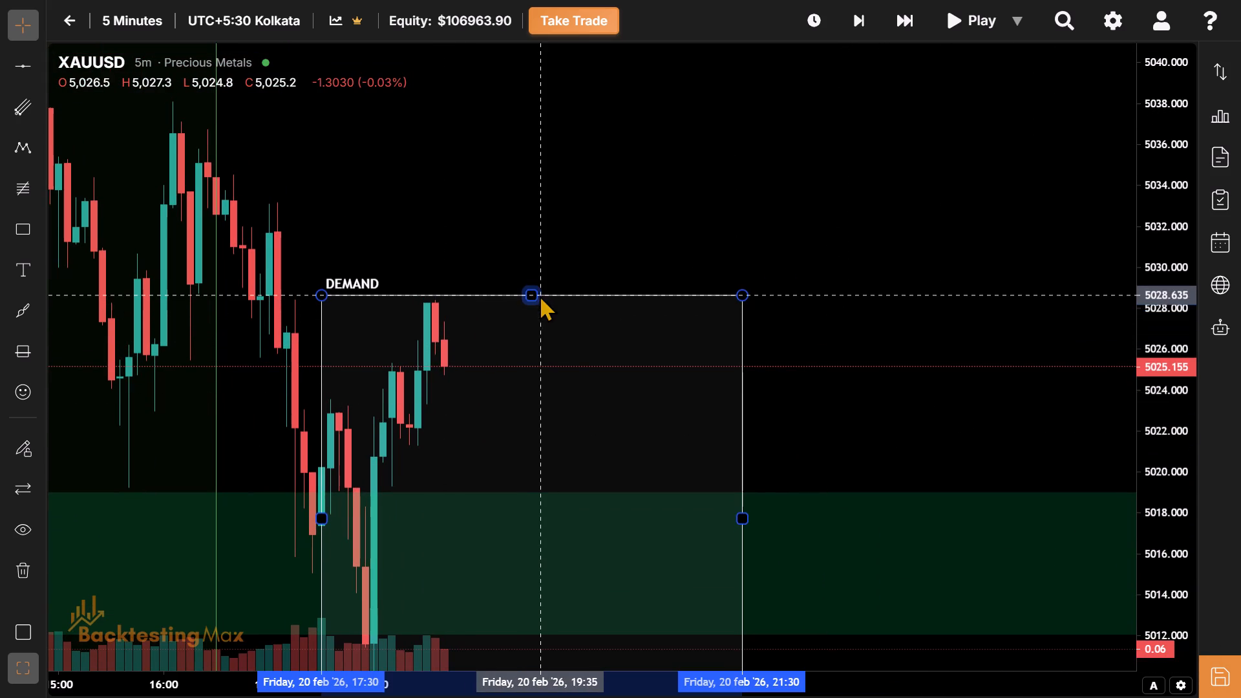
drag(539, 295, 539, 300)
Advance the replay by four more single bars, to 19:00 on 20 February.
drag(522, 368, 469, 293)
drag(414, 315, 380, 286)
click(856, 21)
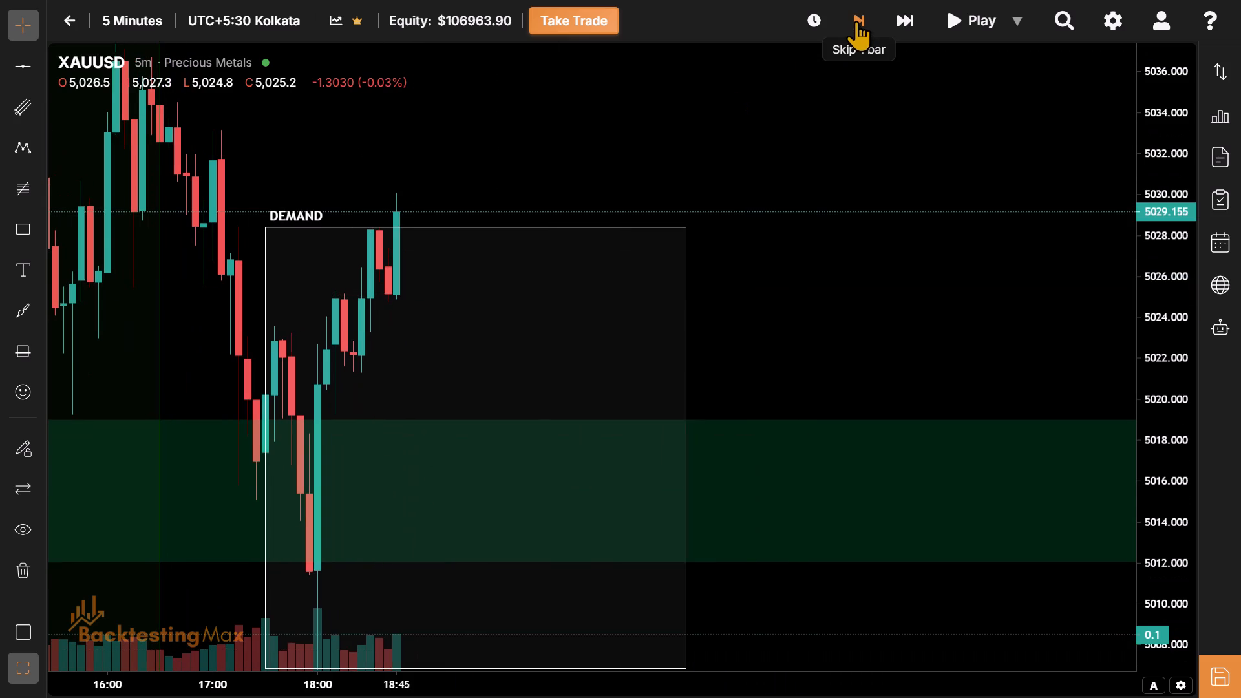
click(856, 21)
click(856, 21)
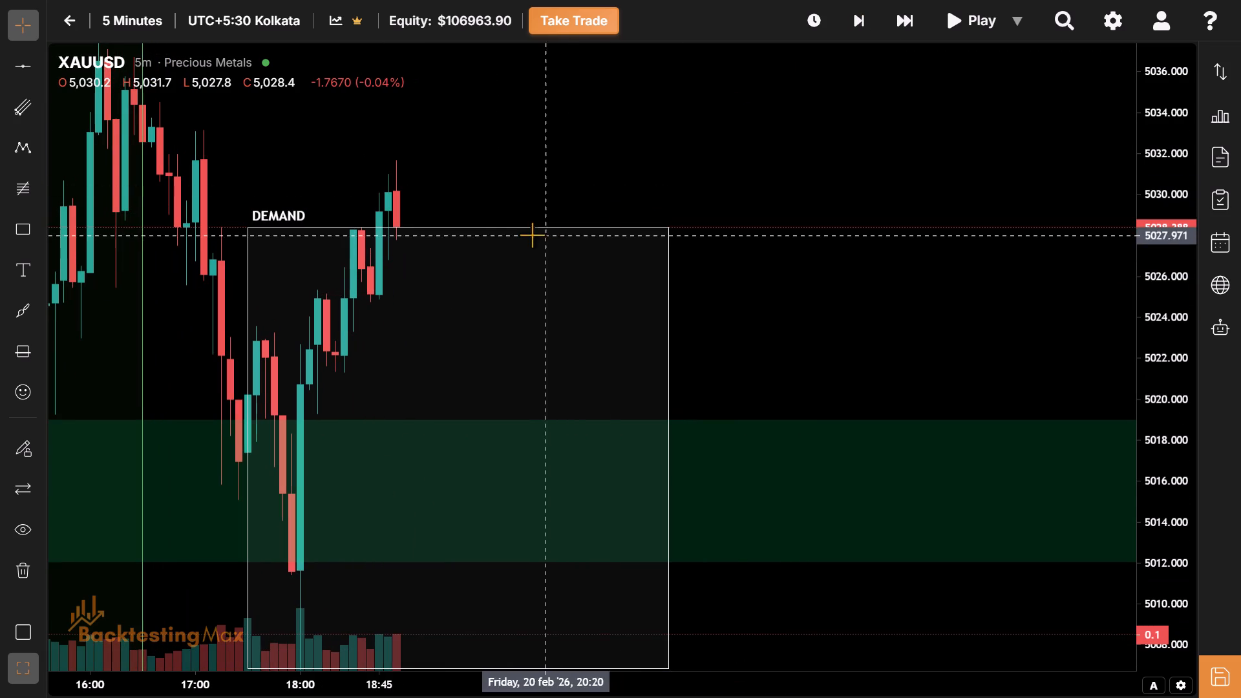
click(860, 13)
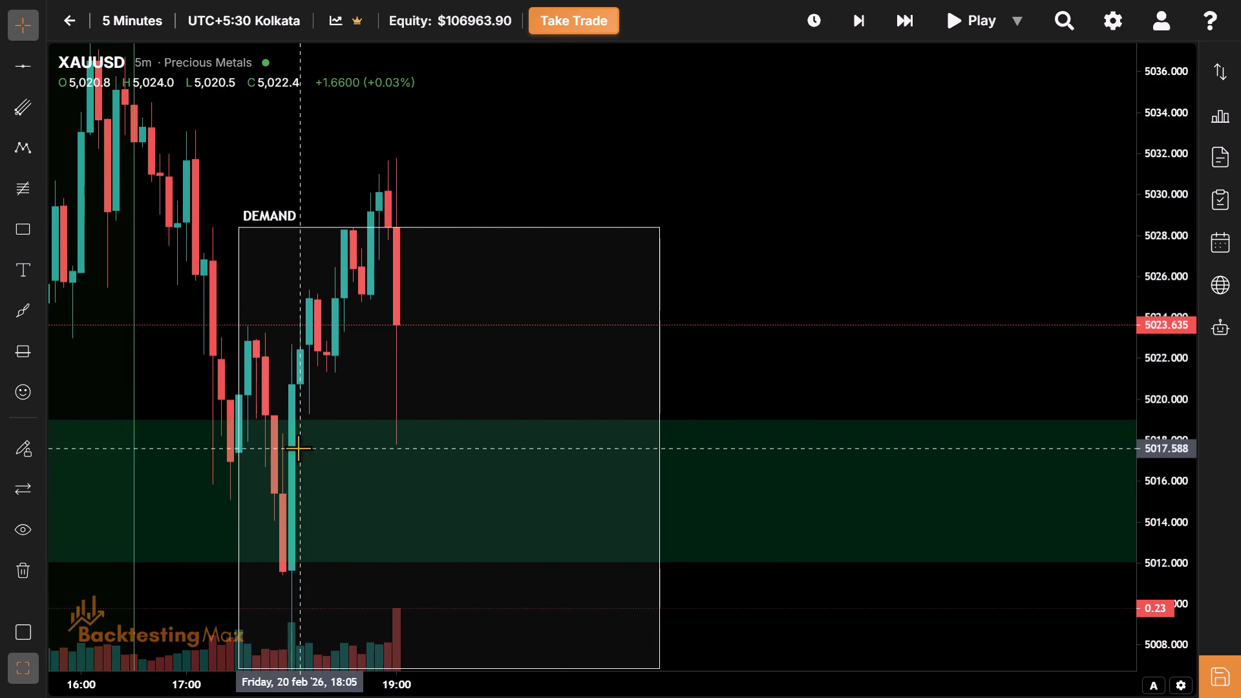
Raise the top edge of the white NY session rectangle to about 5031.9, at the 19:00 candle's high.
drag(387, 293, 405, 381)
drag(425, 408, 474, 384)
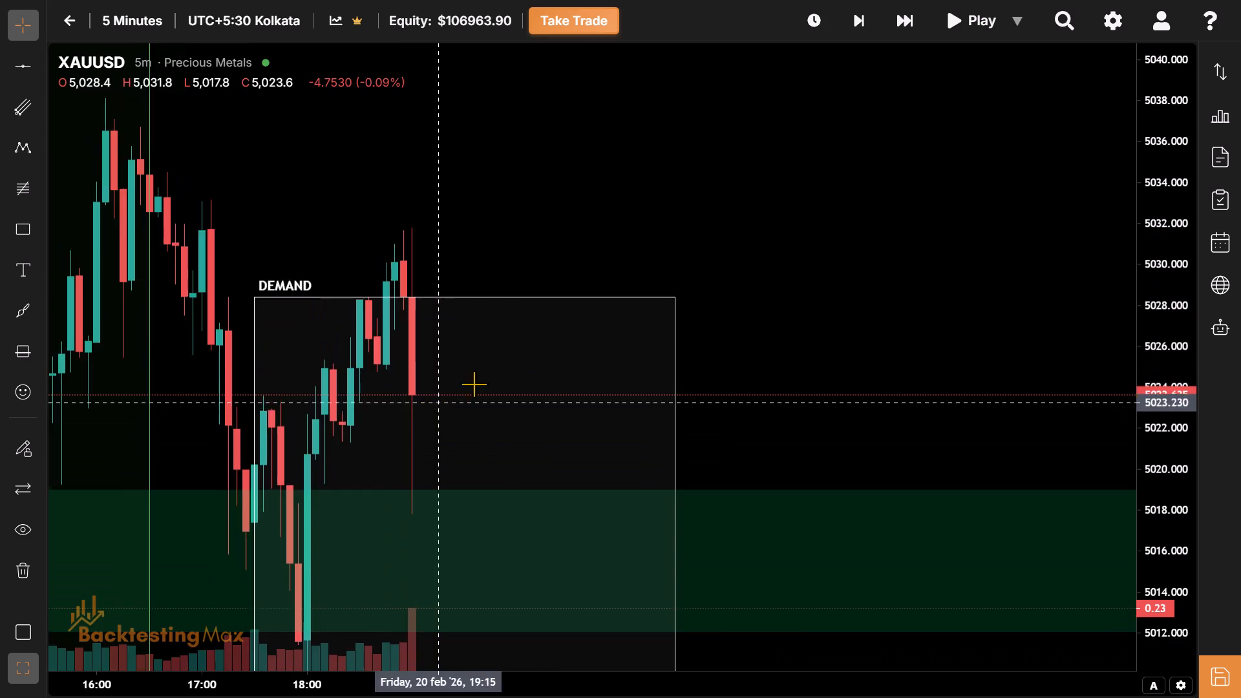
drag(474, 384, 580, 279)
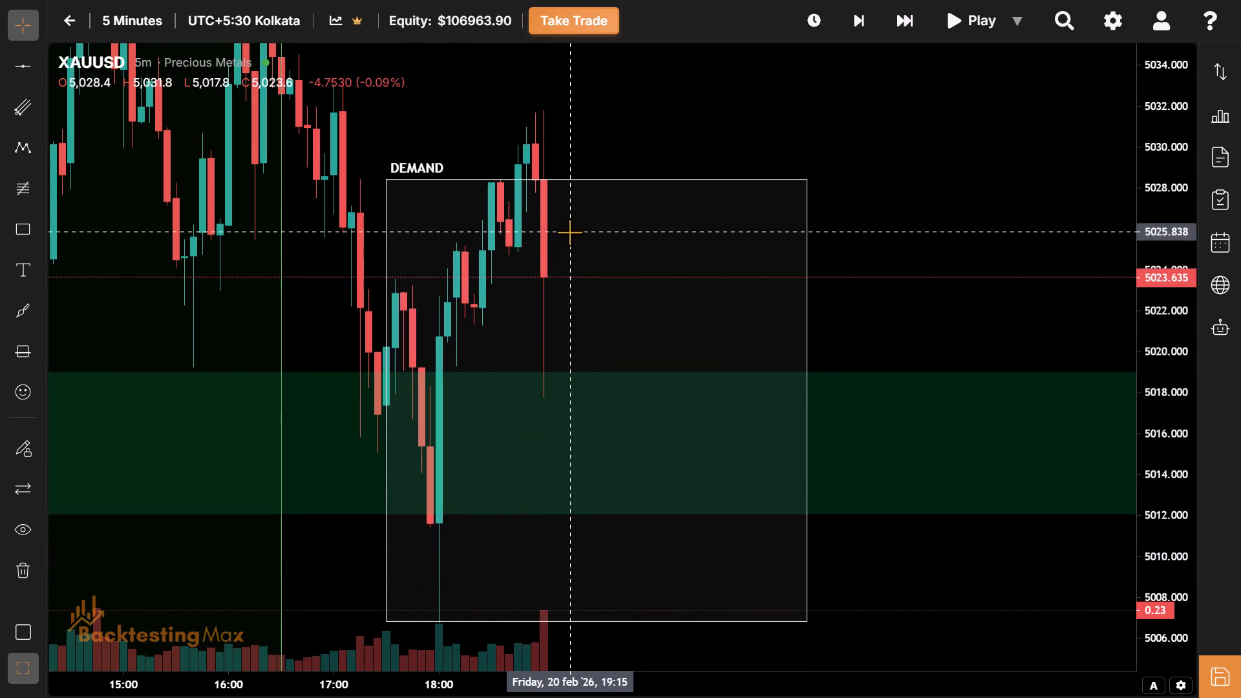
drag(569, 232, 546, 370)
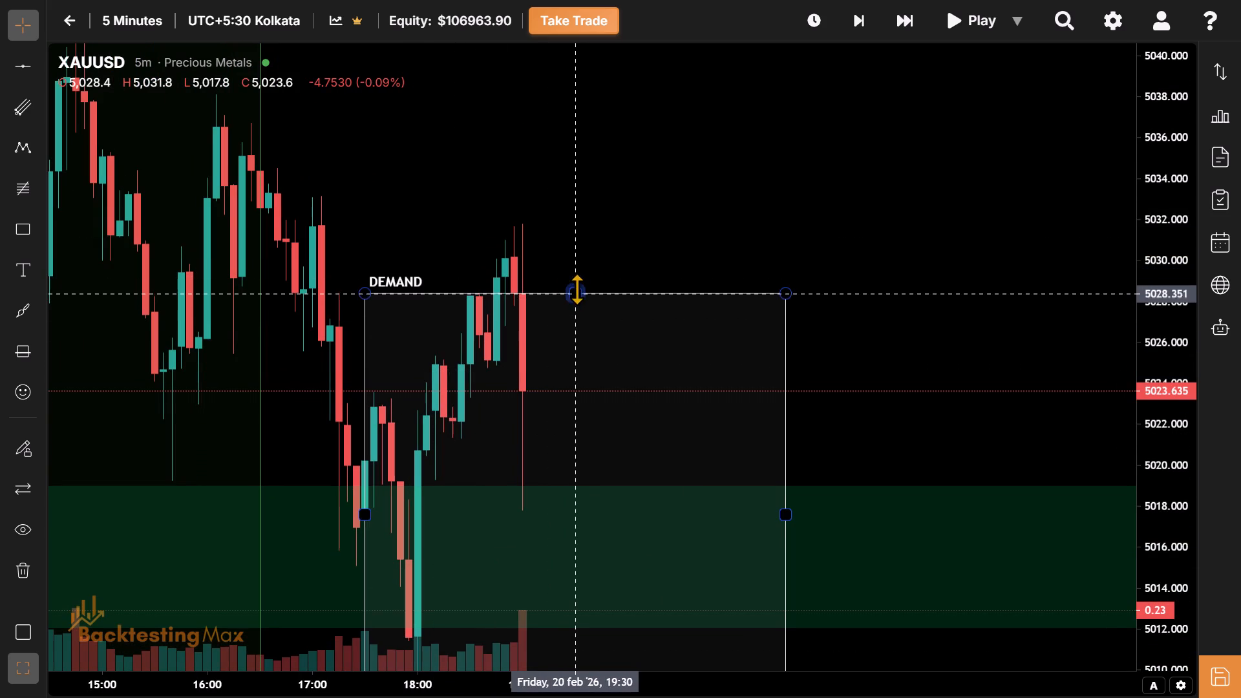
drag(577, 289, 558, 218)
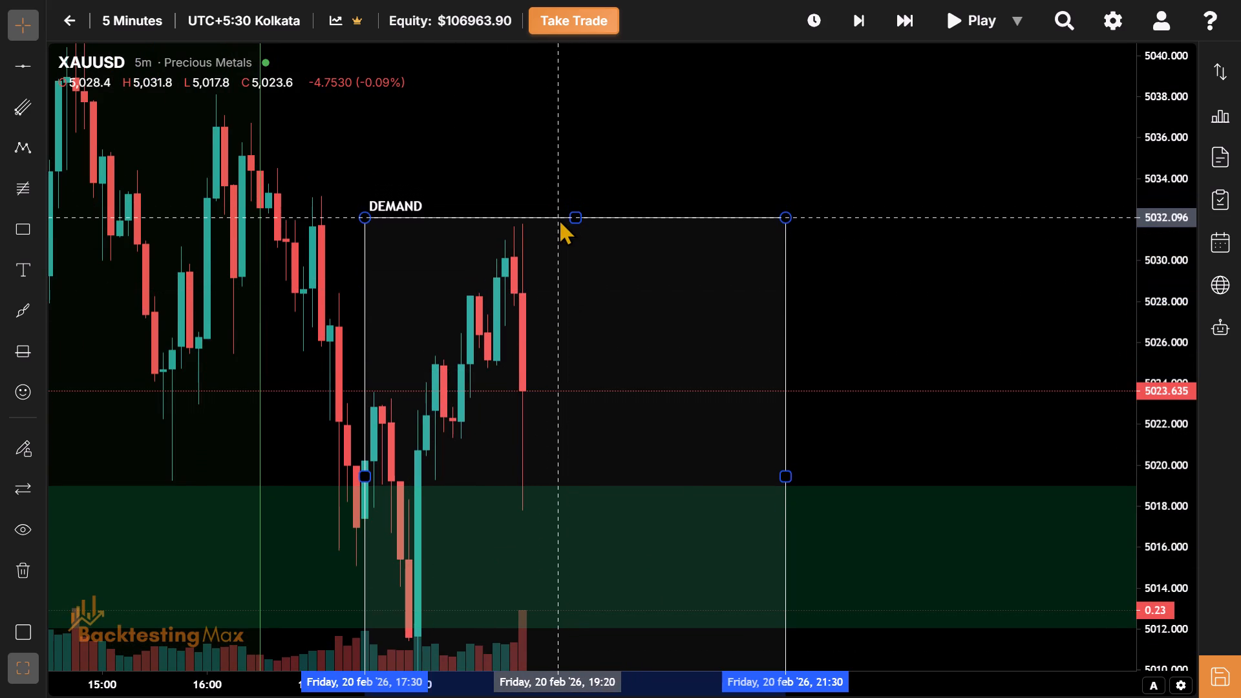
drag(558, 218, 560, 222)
Advance the replay bar by bar through four five-minute candles, to 19:20 on 20 February.
drag(531, 421, 674, 381)
drag(636, 379, 526, 472)
drag(664, 403, 606, 347)
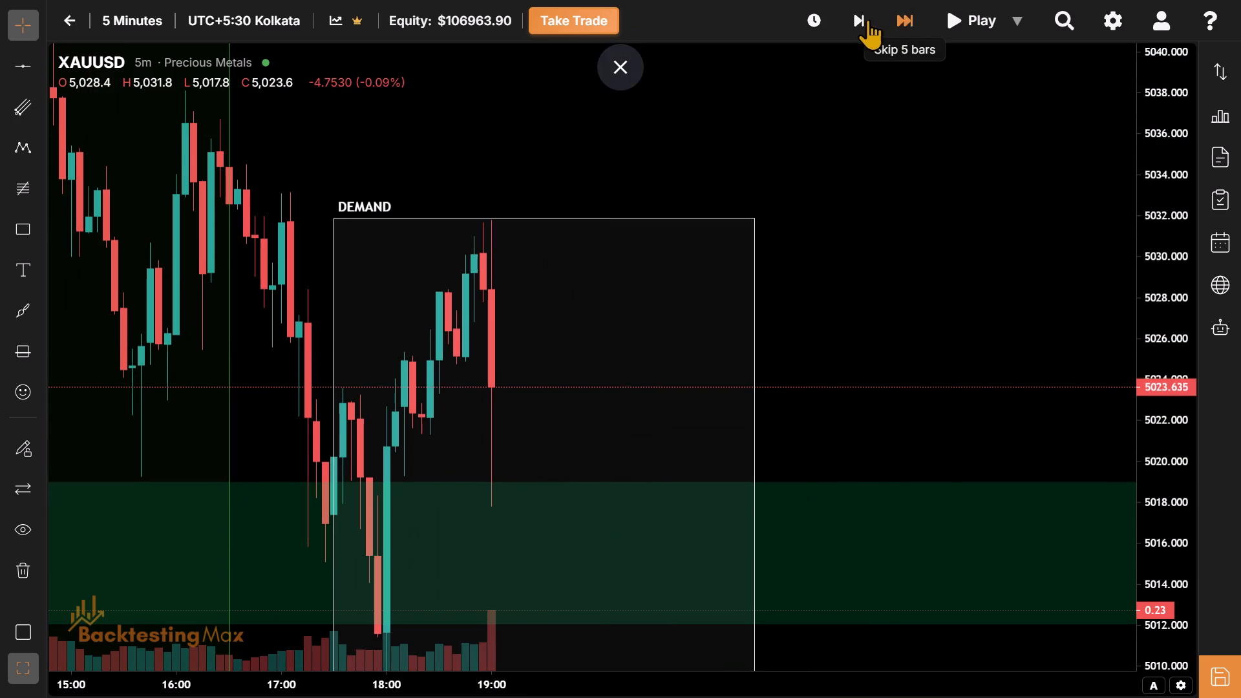
click(855, 19)
click(855, 19)
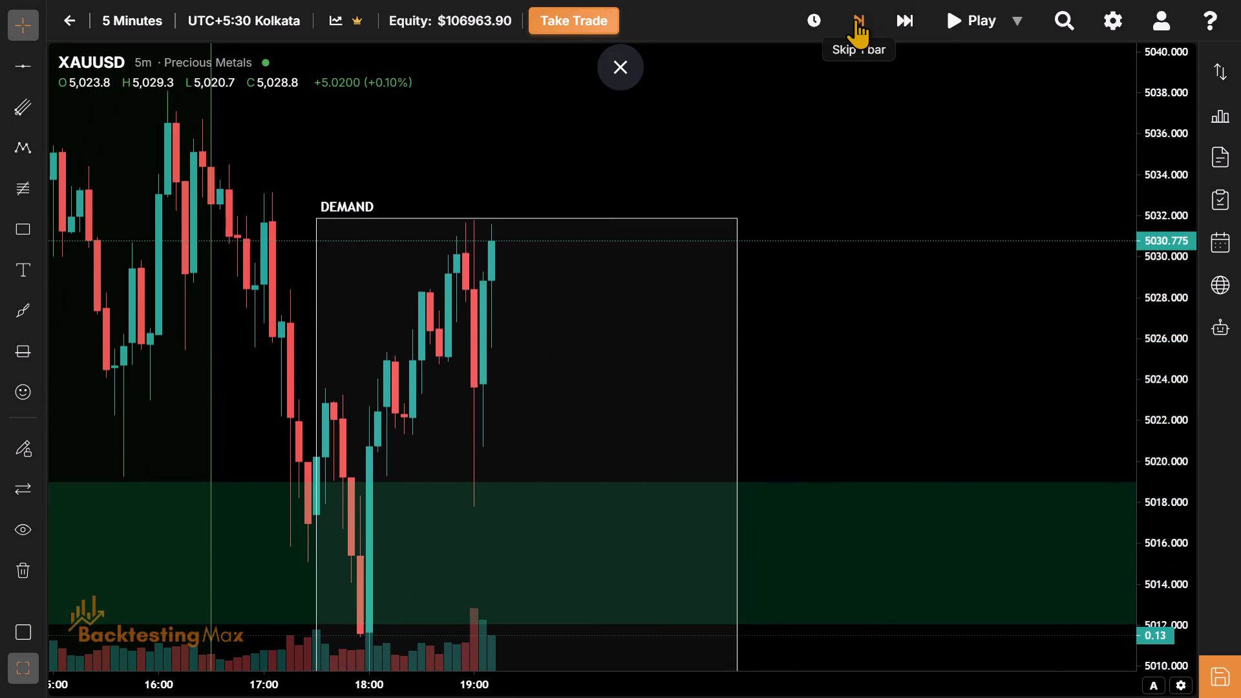
drag(566, 270, 606, 542)
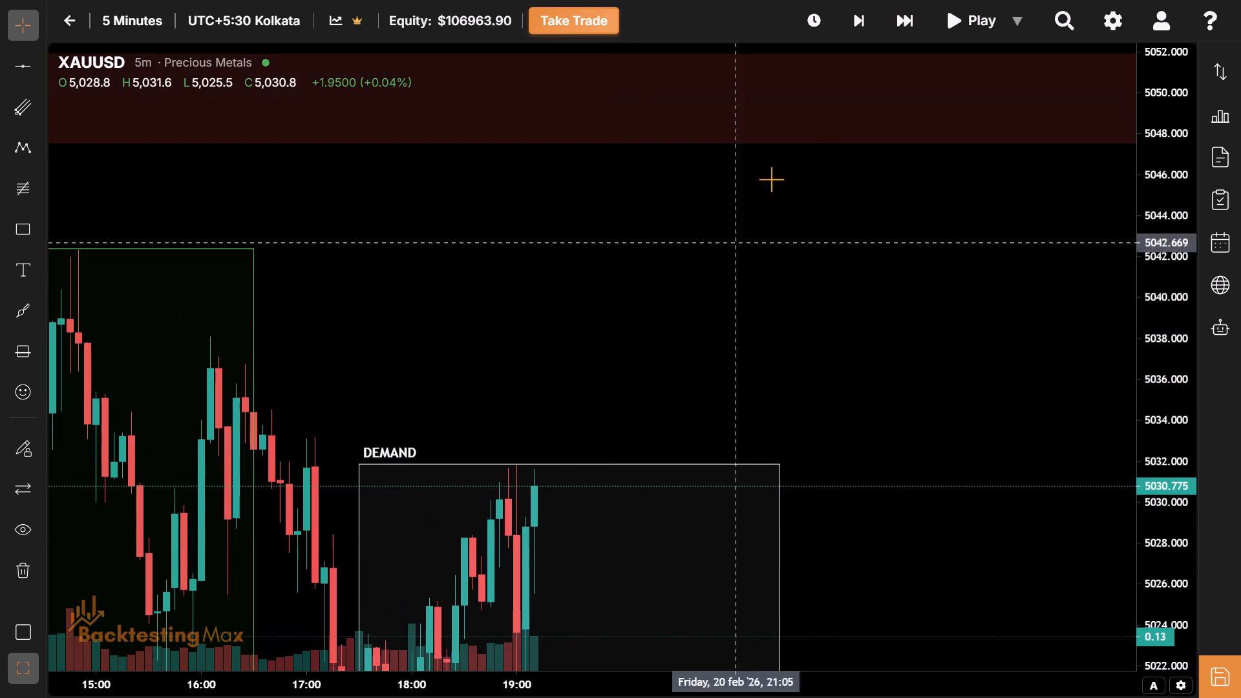
click(856, 14)
drag(594, 398, 605, 331)
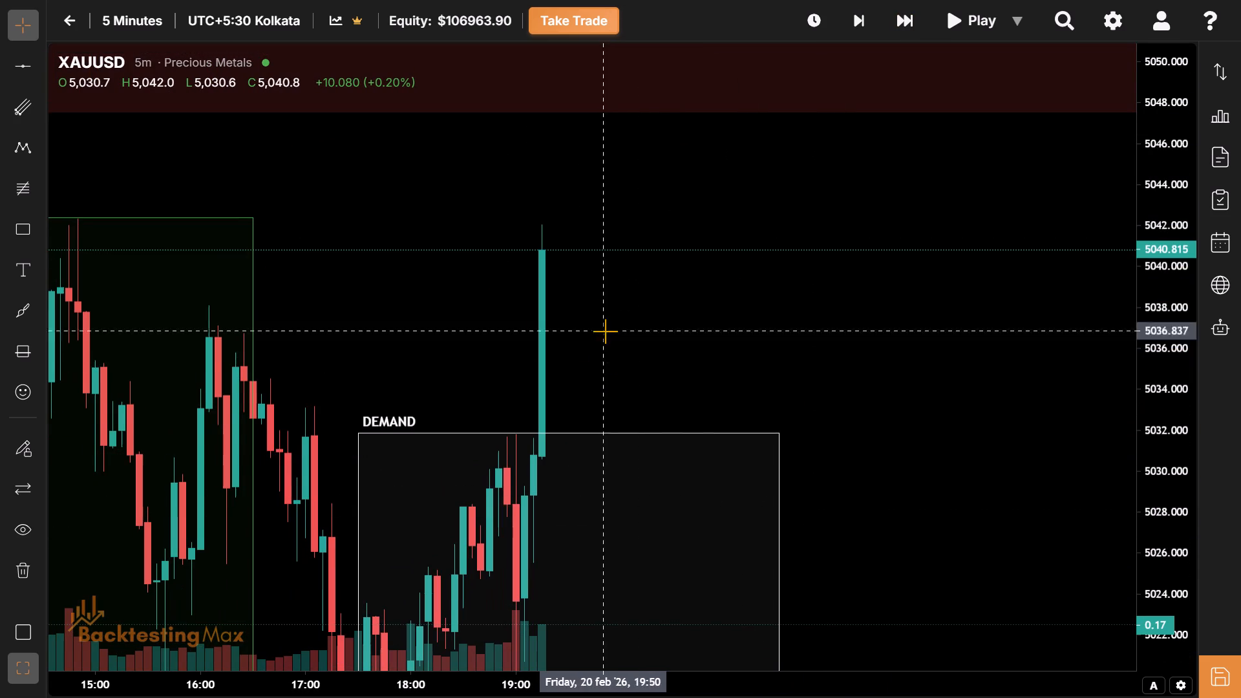
click(854, 16)
Raise the top edge of the white NY session rectangle to about 5047.9, at the 19:20 candle's high.
drag(655, 253, 660, 186)
drag(563, 378, 536, 102)
drag(546, 201, 562, 419)
drag(577, 268, 586, 219)
click(552, 438)
Examine the NY session rally up to 19:20 against the London session high and the red zone above.
drag(552, 438, 821, 370)
drag(777, 371, 545, 310)
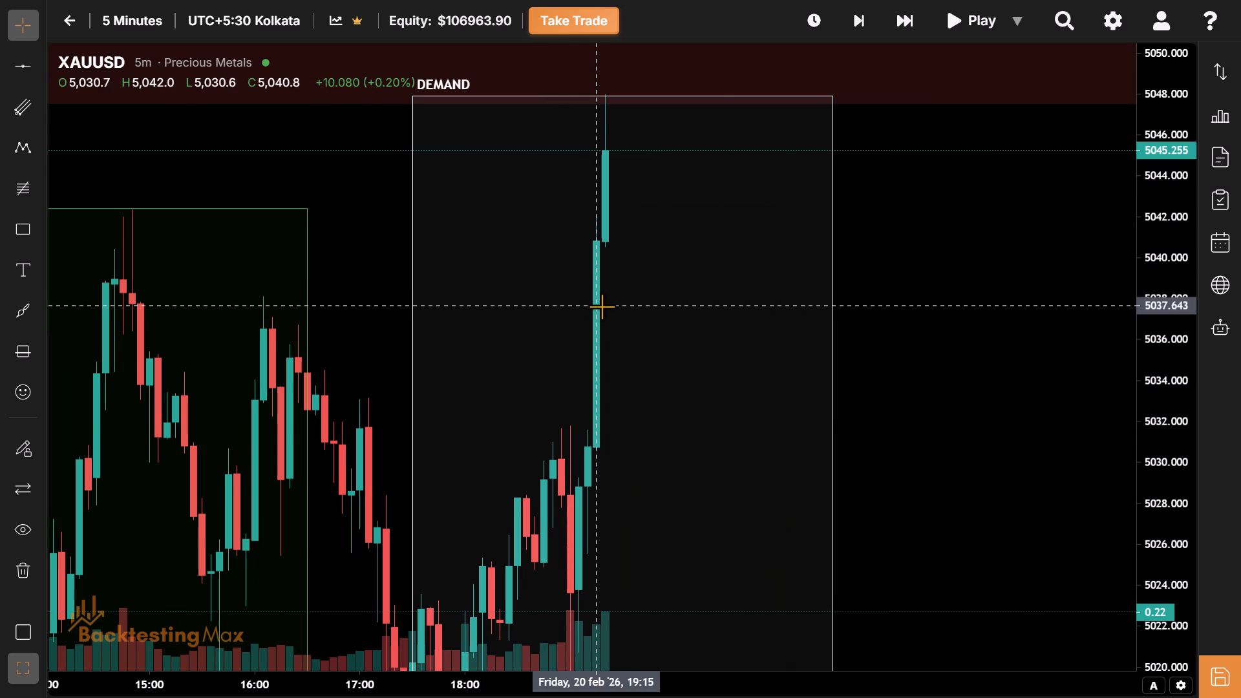
drag(609, 310, 569, 126)
drag(527, 224, 472, 455)
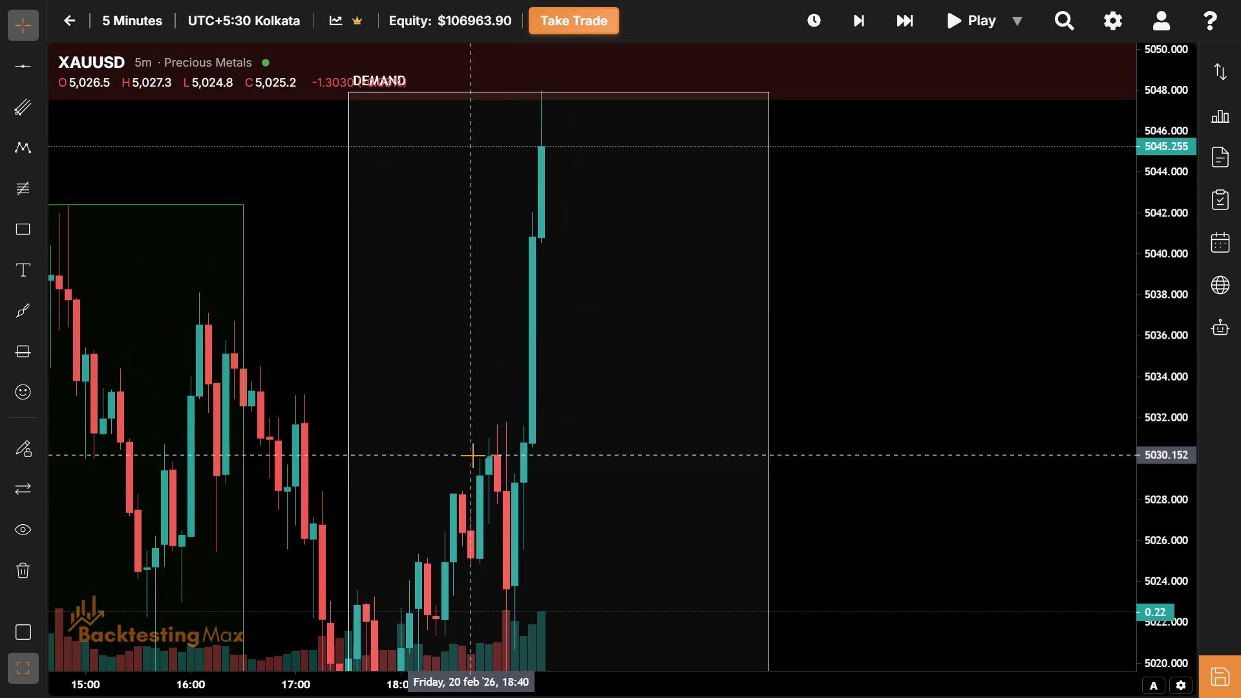
drag(573, 310, 511, 570)
drag(468, 388, 416, 236)
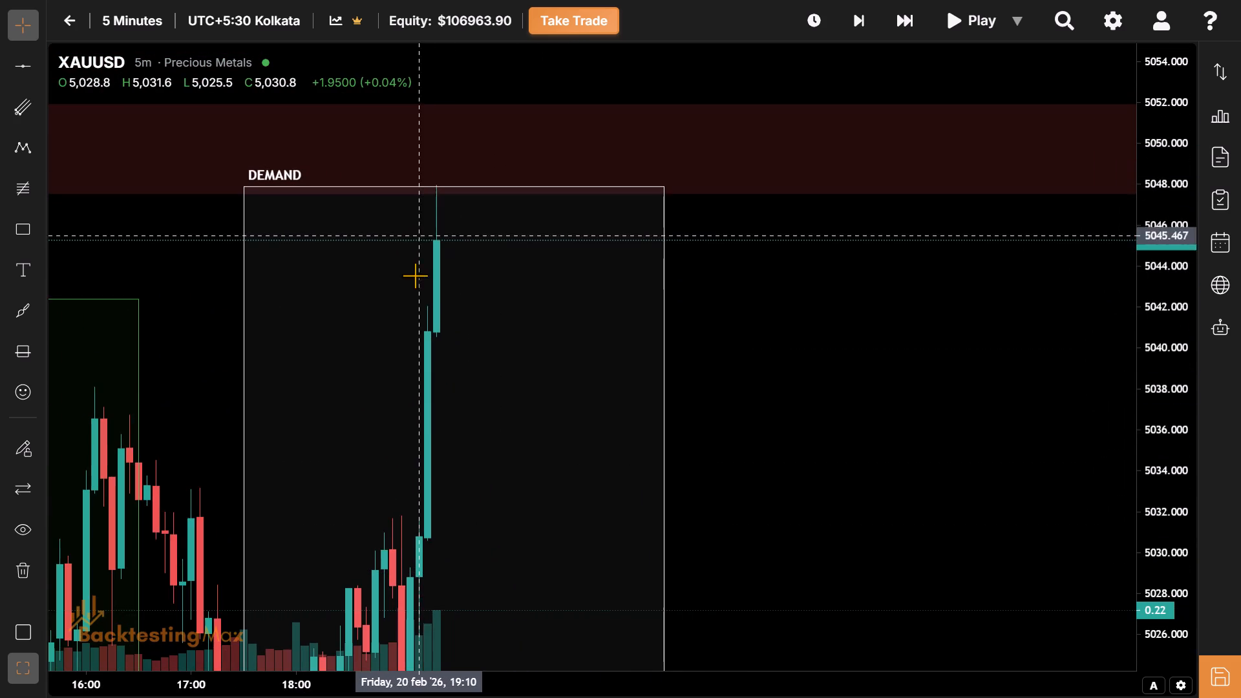
drag(434, 430, 429, 370)
drag(562, 306, 572, 375)
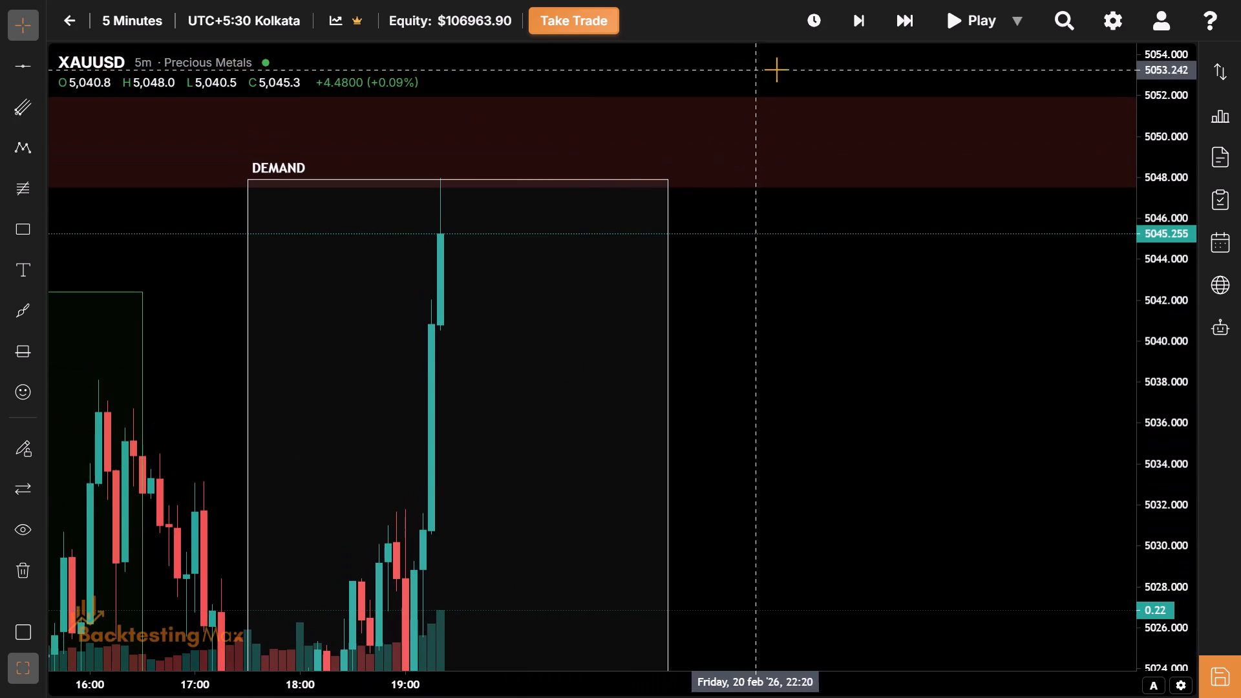
drag(439, 347, 414, 308)
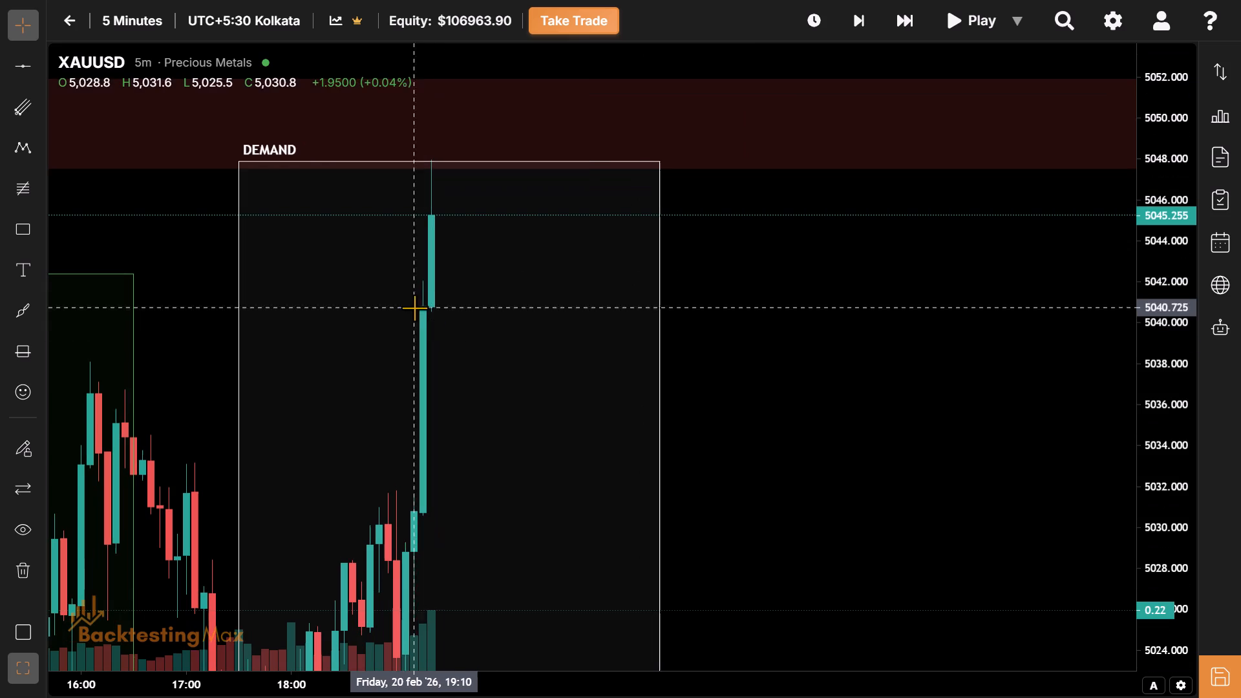
Advance the replay by one five-minute bar, to 19:25 on 20 February.
click(854, 16)
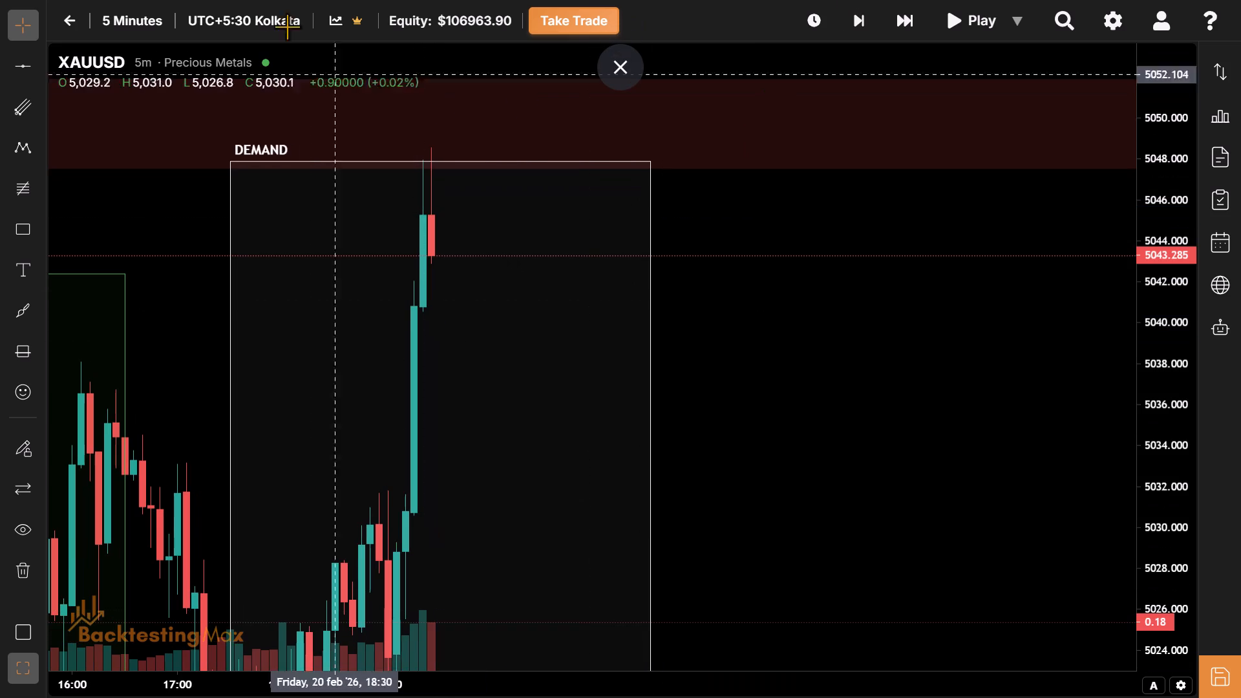
Switch the chart to the 15 Minutes timeframe and advance the replay by two bars, to the 19:45 candle.
click(140, 18)
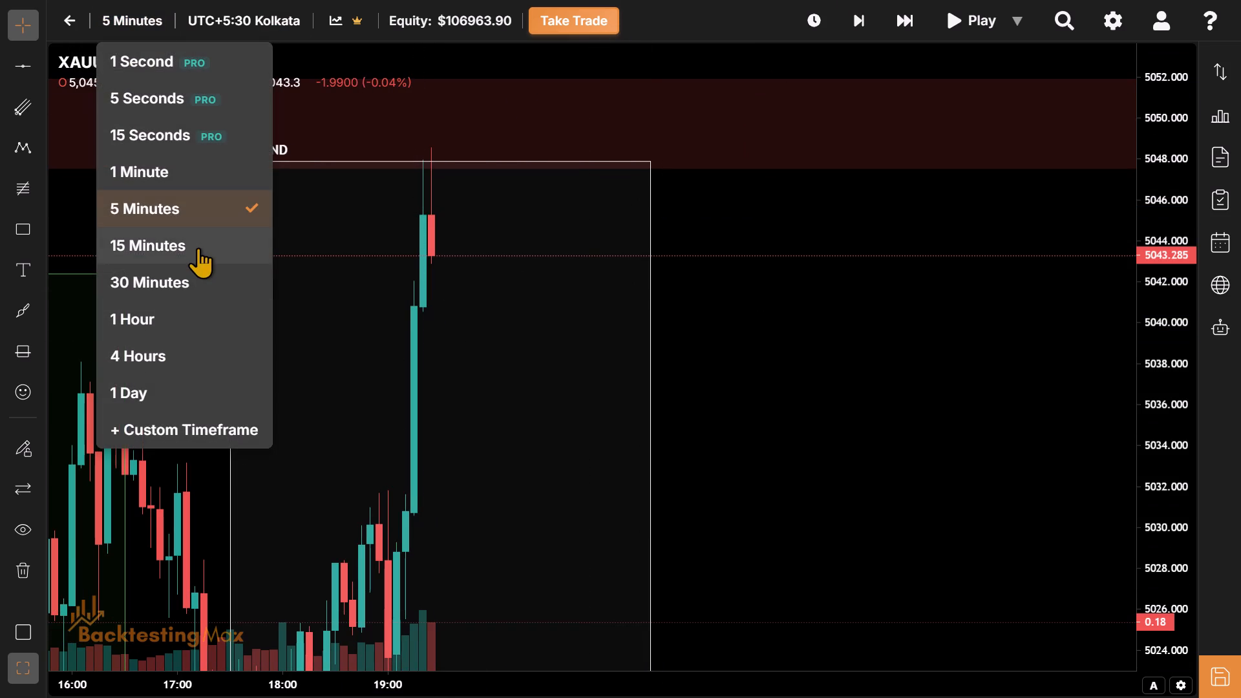
click(198, 248)
drag(696, 384, 727, 414)
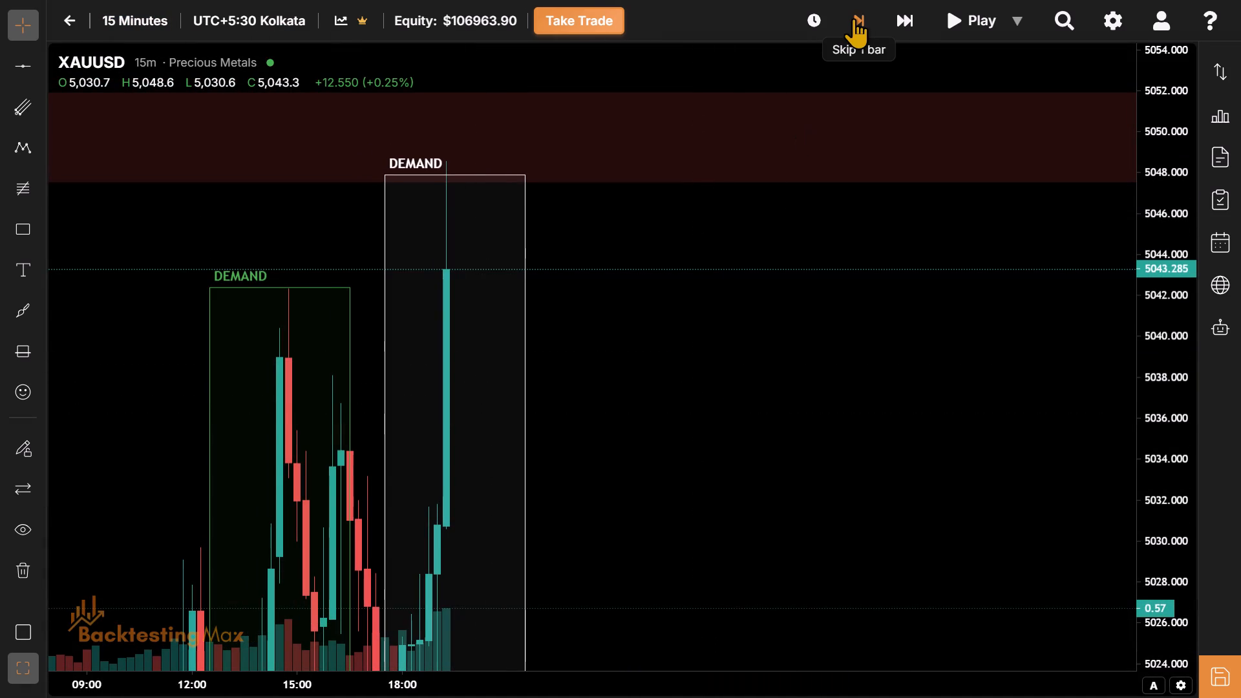
click(853, 19)
click(853, 19)
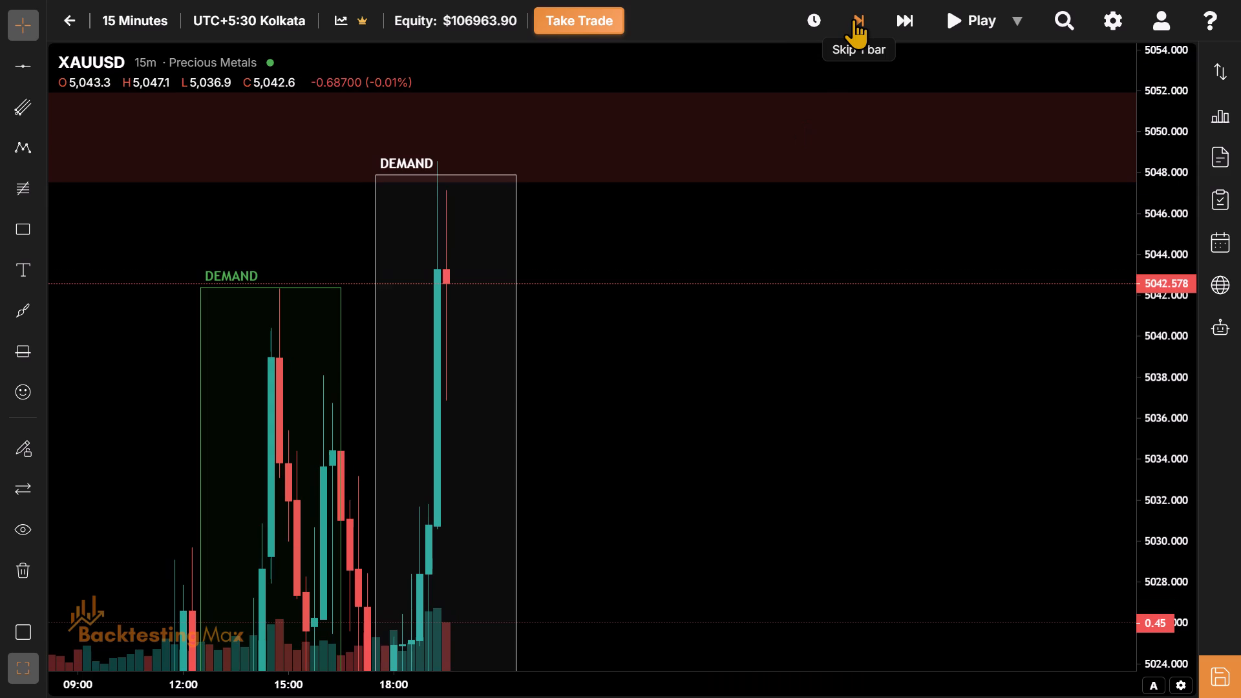
Examine the 15-minute price action between the red zone above and the green demand zone below for a trade setup.
drag(728, 403, 699, 322)
drag(699, 322, 695, 390)
drag(695, 390, 658, 365)
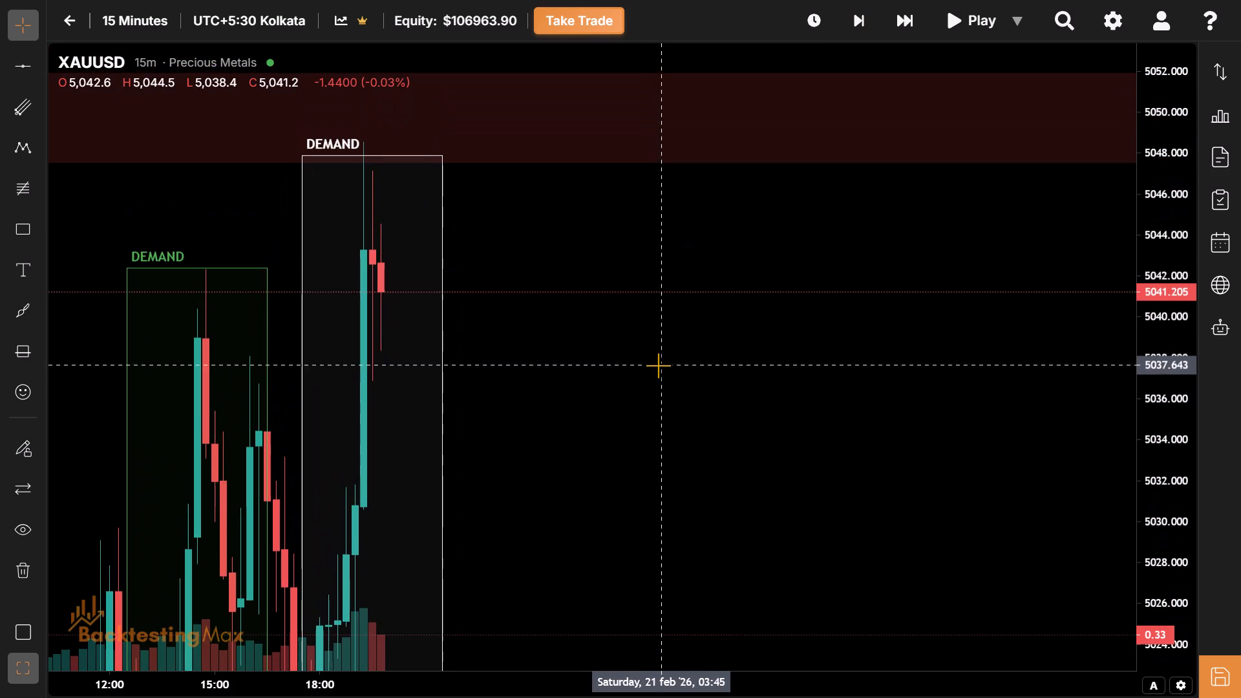
drag(658, 365, 670, 375)
drag(599, 335, 661, 142)
drag(661, 142, 658, 173)
drag(658, 173, 639, 160)
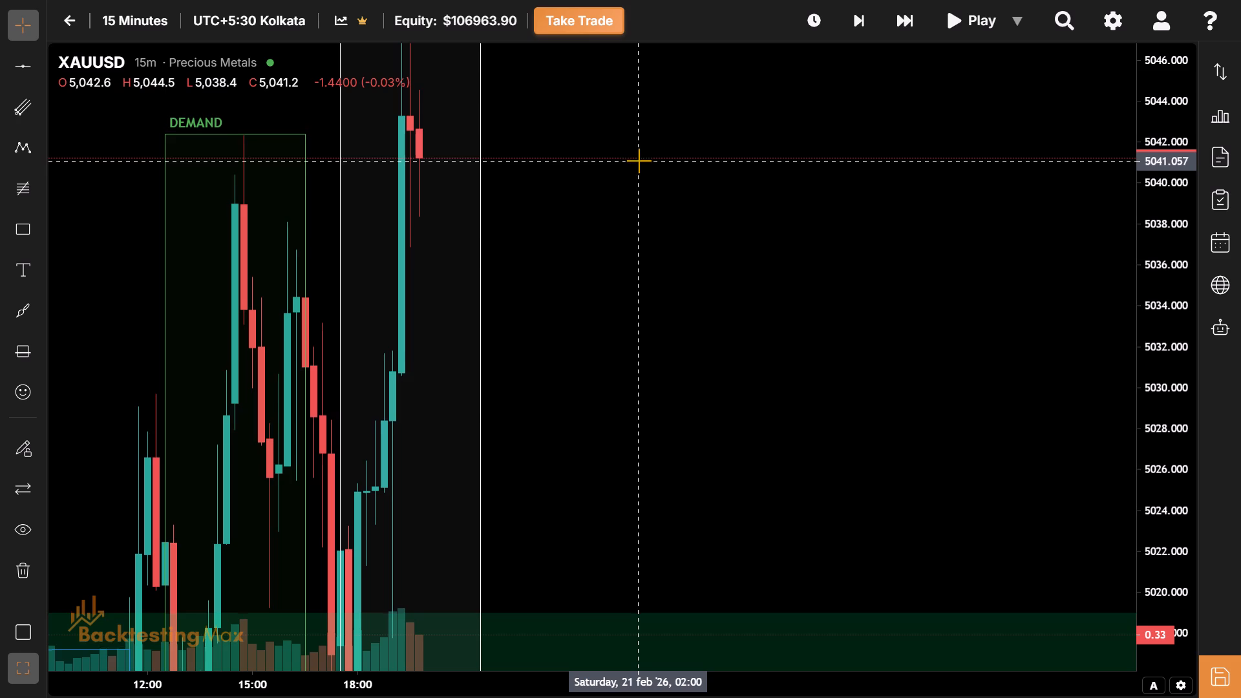
drag(639, 160, 639, 159)
drag(639, 159, 630, 261)
drag(630, 261, 630, 291)
drag(630, 291, 635, 344)
drag(635, 344, 651, 361)
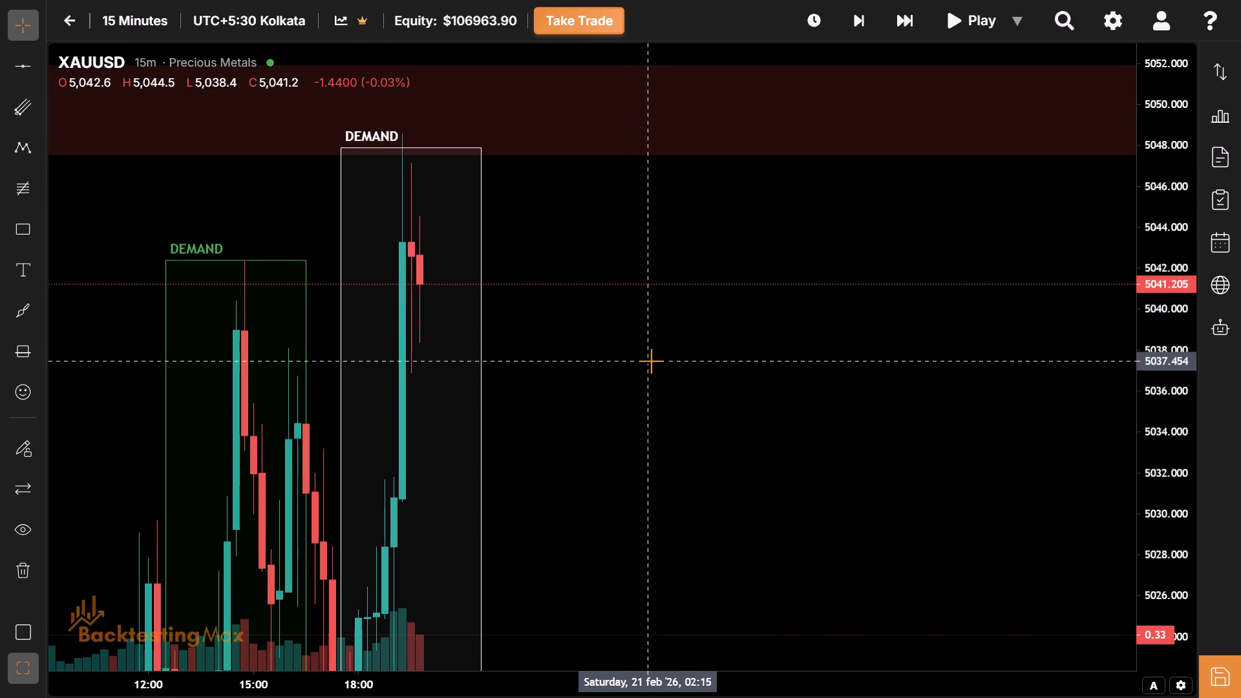
drag(651, 361, 741, 242)
drag(710, 257, 731, 392)
click(731, 392)
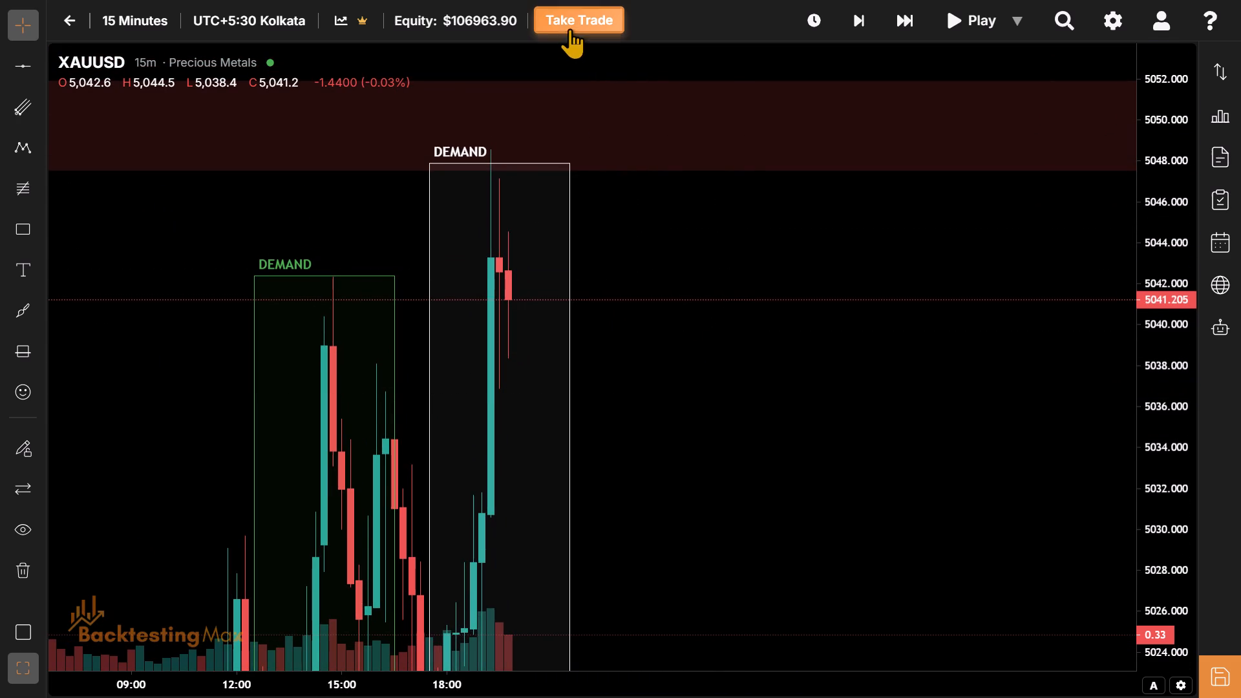
Set up a short limit order with the entry at about 5040.21 and the stop loss at 5048.291.
click(567, 16)
drag(268, 200, 377, 236)
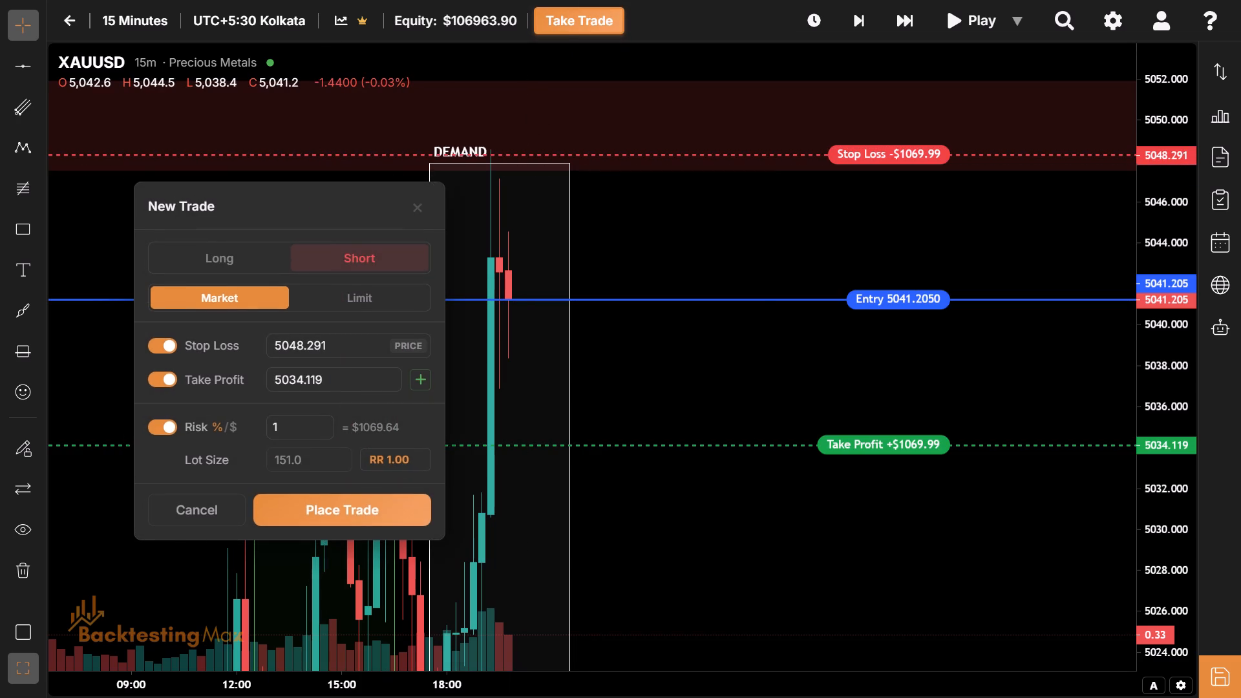
drag(377, 236, 1092, 278)
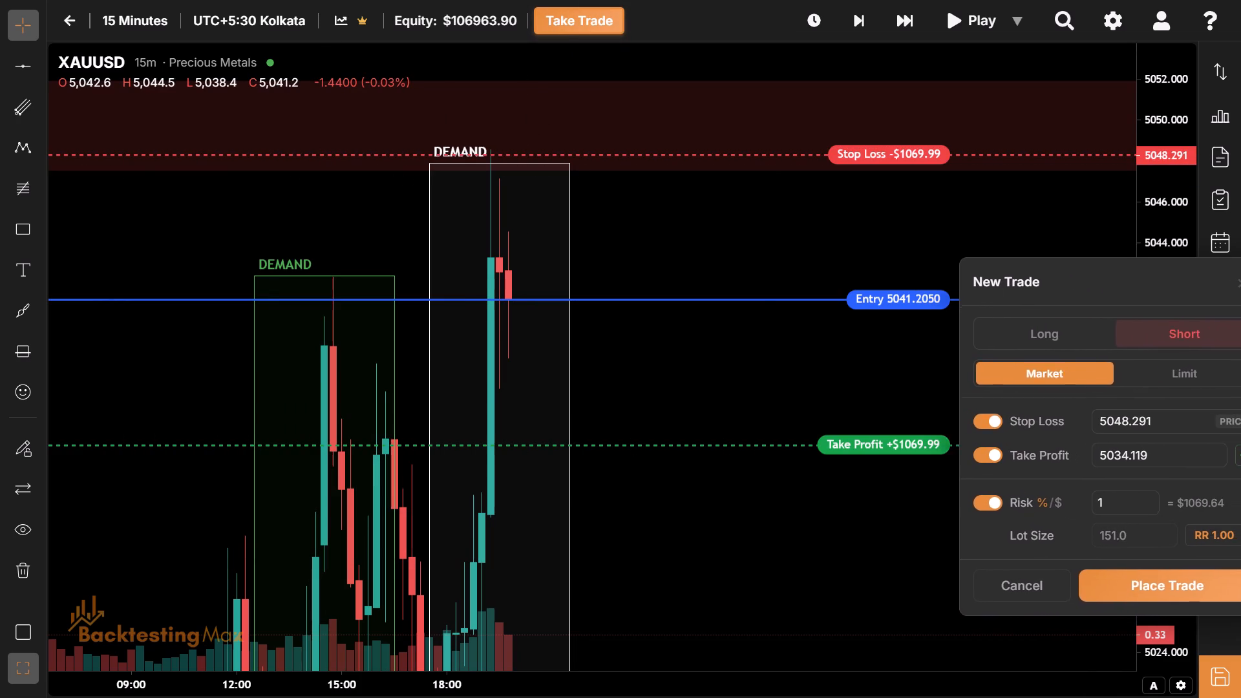
drag(1092, 278, 1074, 273)
click(1143, 372)
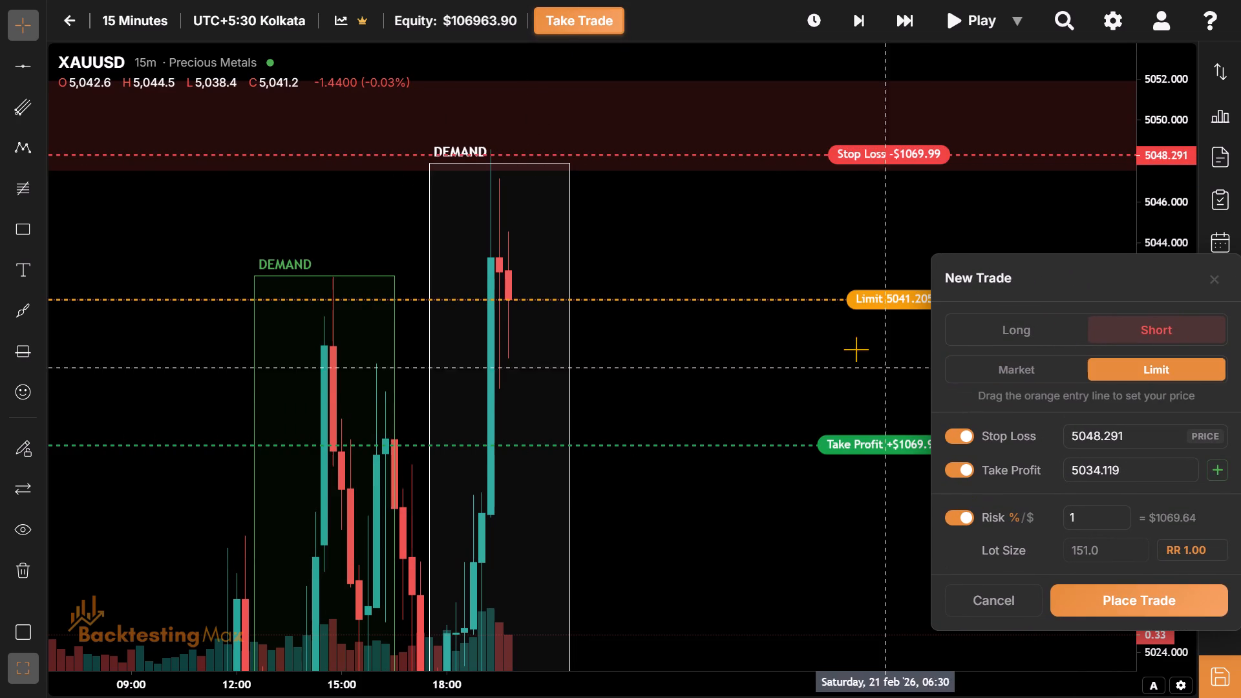
drag(685, 301, 683, 328)
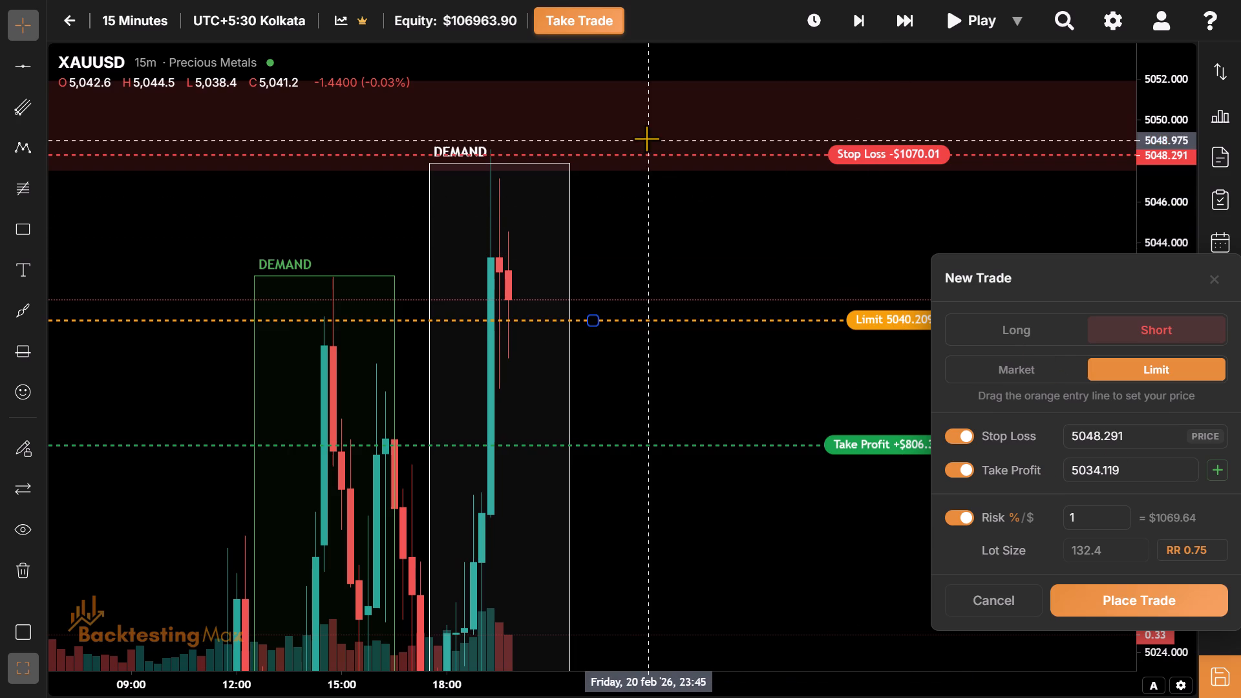
click(643, 155)
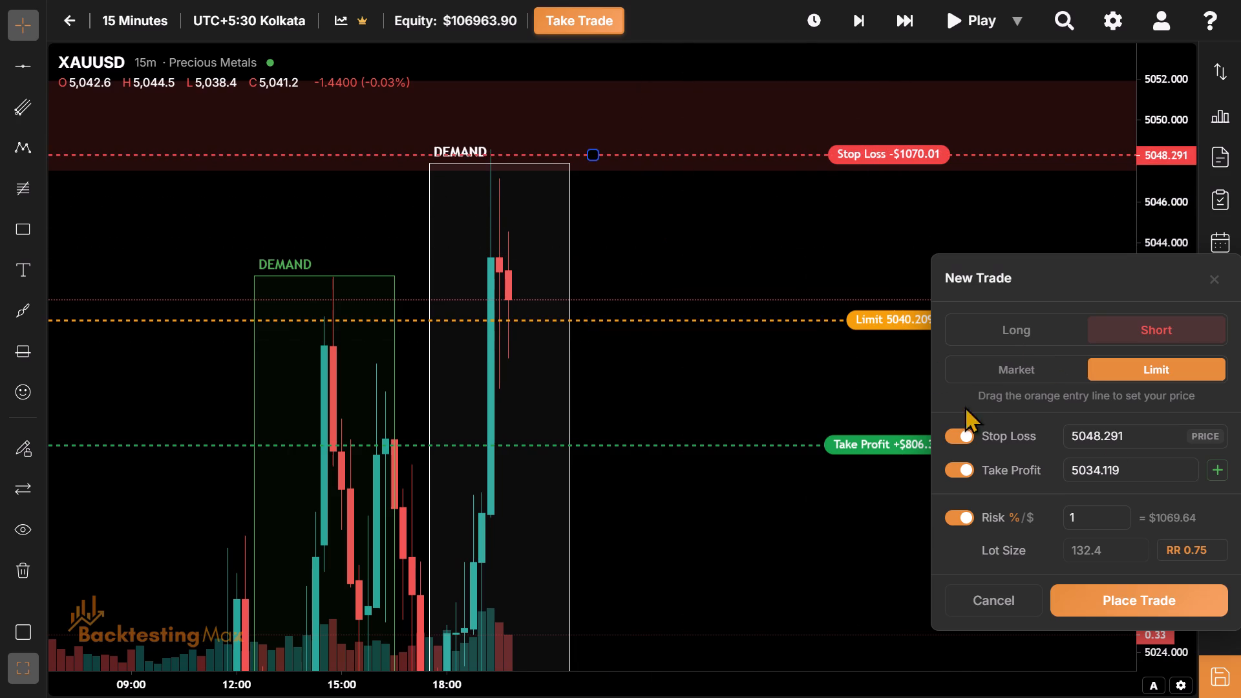
drag(1082, 293, 1106, 214)
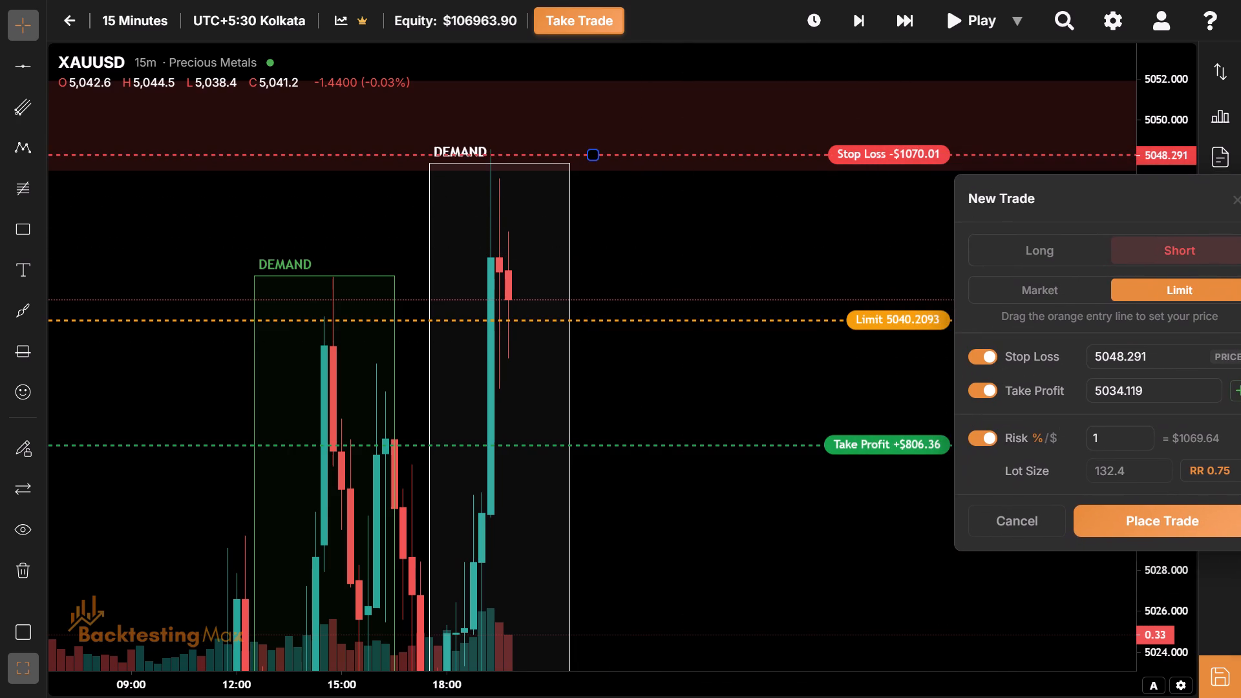
Set the take profit at about 5020.04, just above the green demand zone, and place the short limit trade.
drag(708, 559, 691, 349)
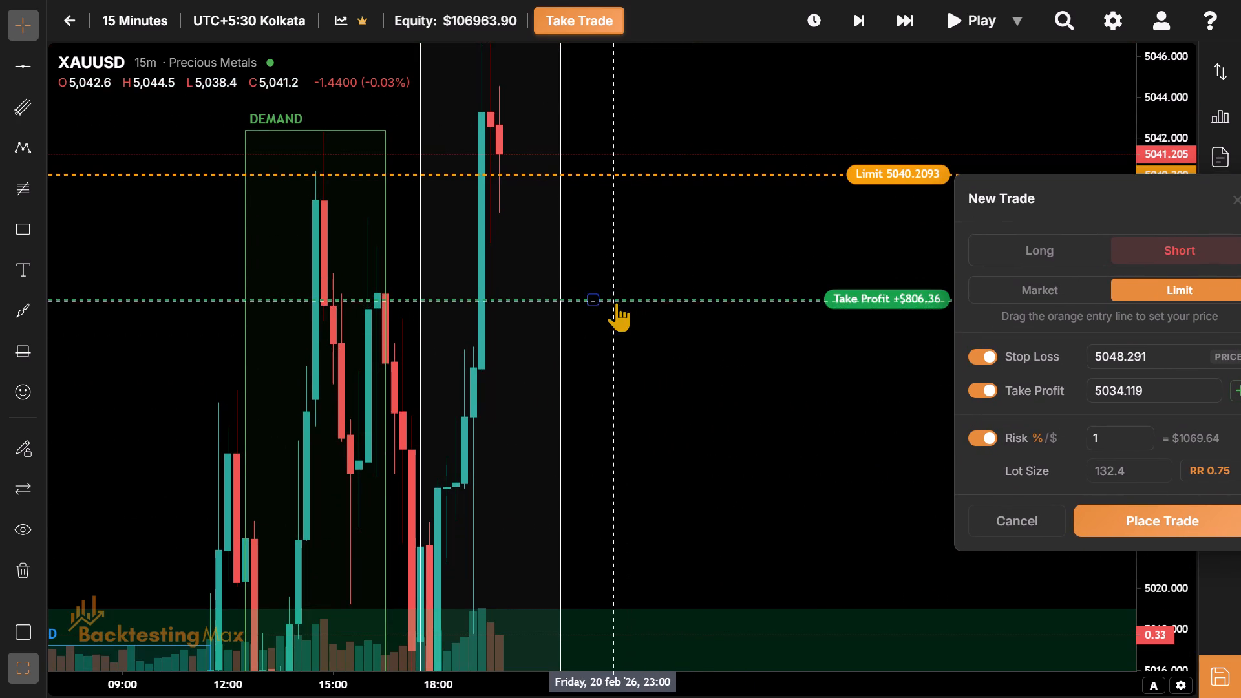
drag(611, 298, 809, 594)
drag(750, 372, 779, 559)
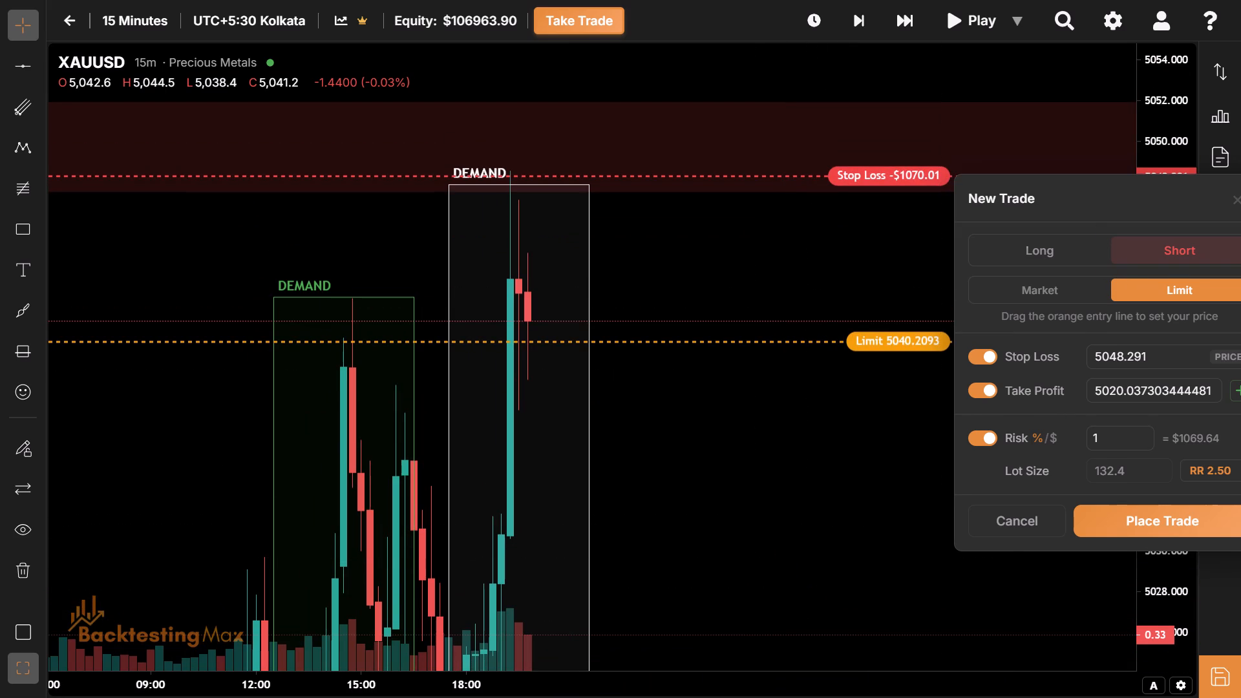
drag(1096, 204, 1039, 191)
click(1140, 503)
Advance the replay by one 15-minute bar, to the 20:00 candle on 20 February.
drag(893, 526, 962, 463)
click(854, 8)
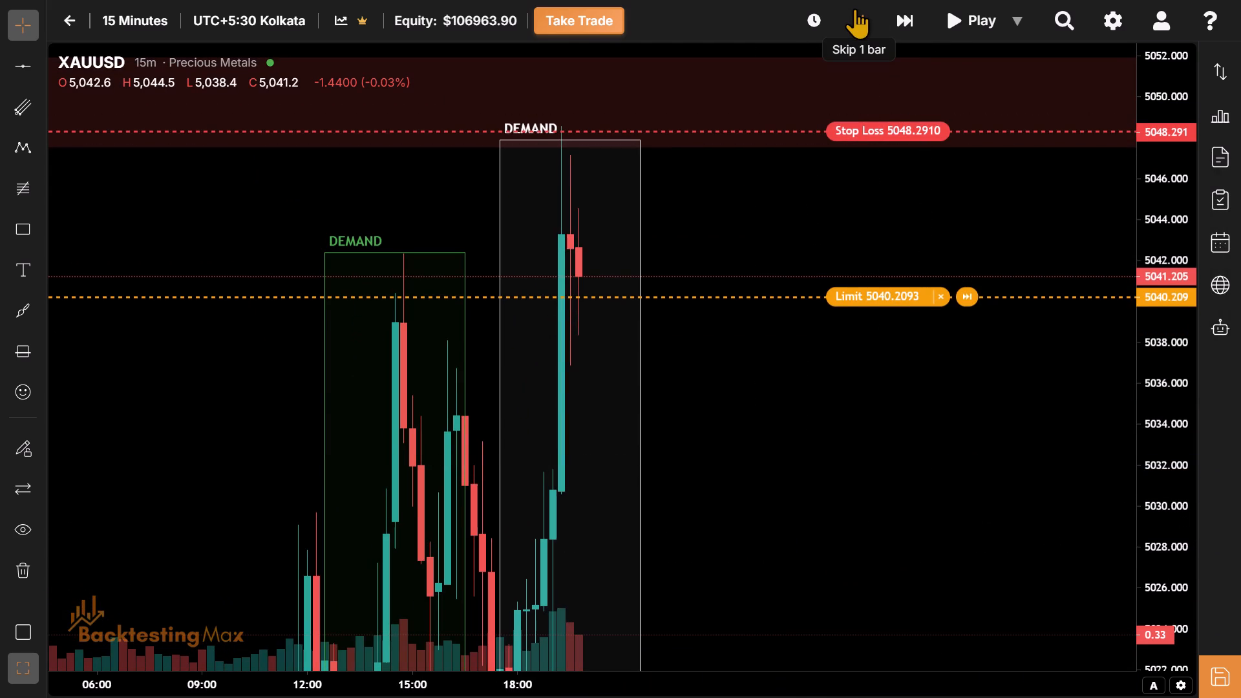
drag(749, 294, 793, 371)
drag(793, 371, 831, 473)
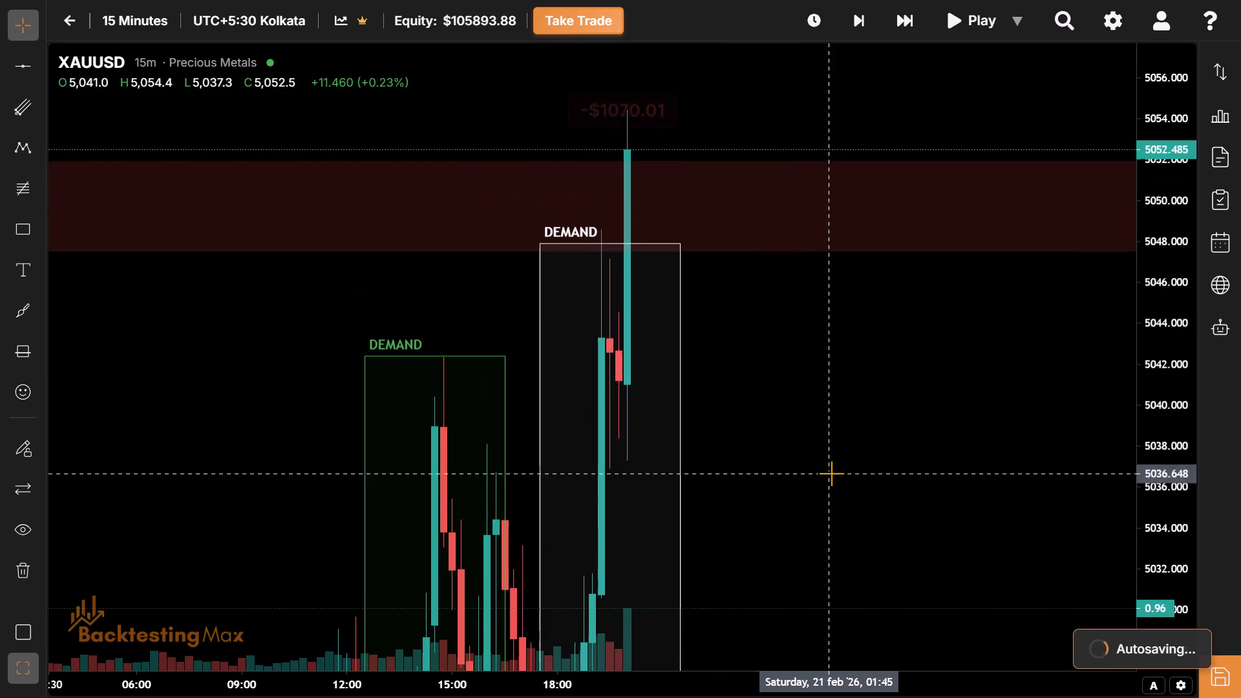
Raise the top edge of the white NY session box to the new high at about 5054.4.
drag(818, 329, 872, 355)
drag(812, 342, 860, 400)
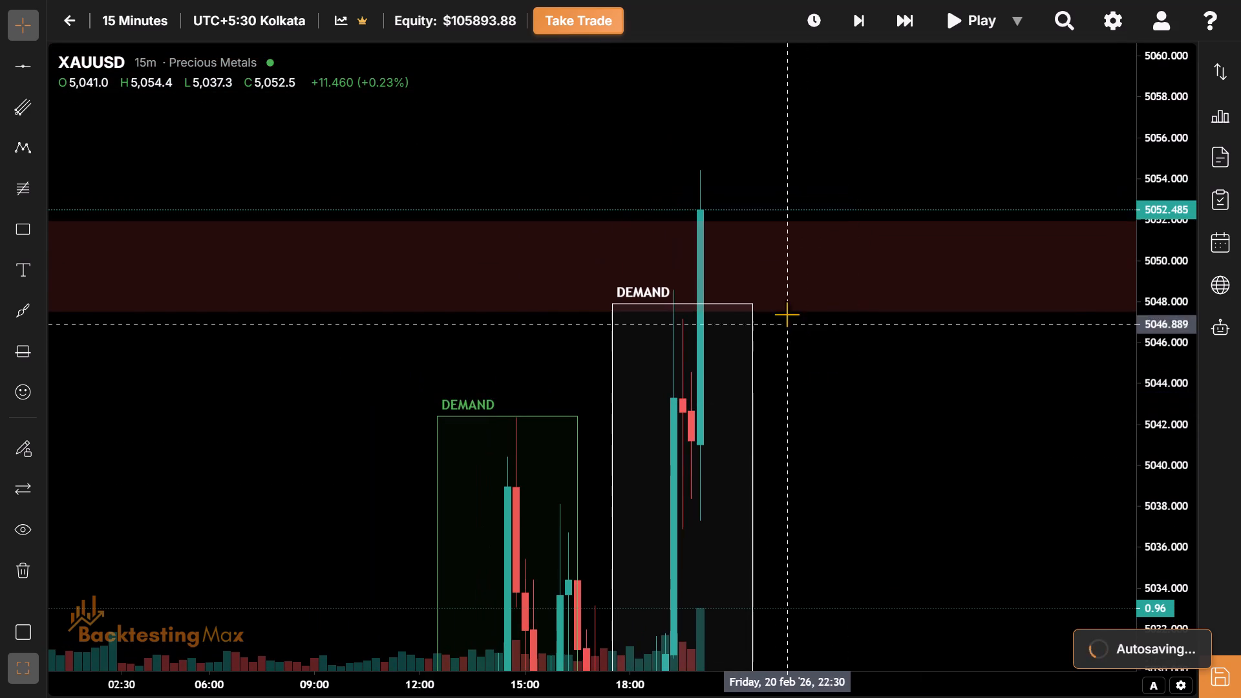
drag(688, 299, 665, 166)
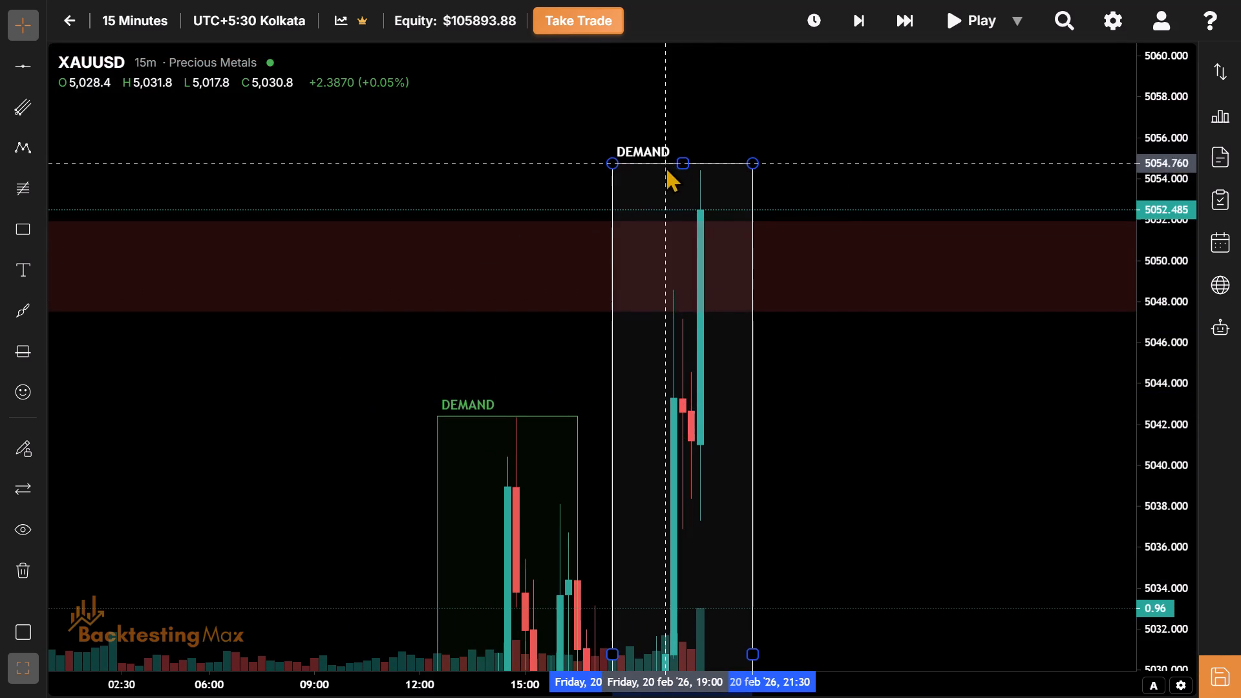
drag(665, 166, 665, 171)
Switch the chart to the 5 Minutes timeframe.
drag(818, 448, 807, 184)
double_click(749, 351)
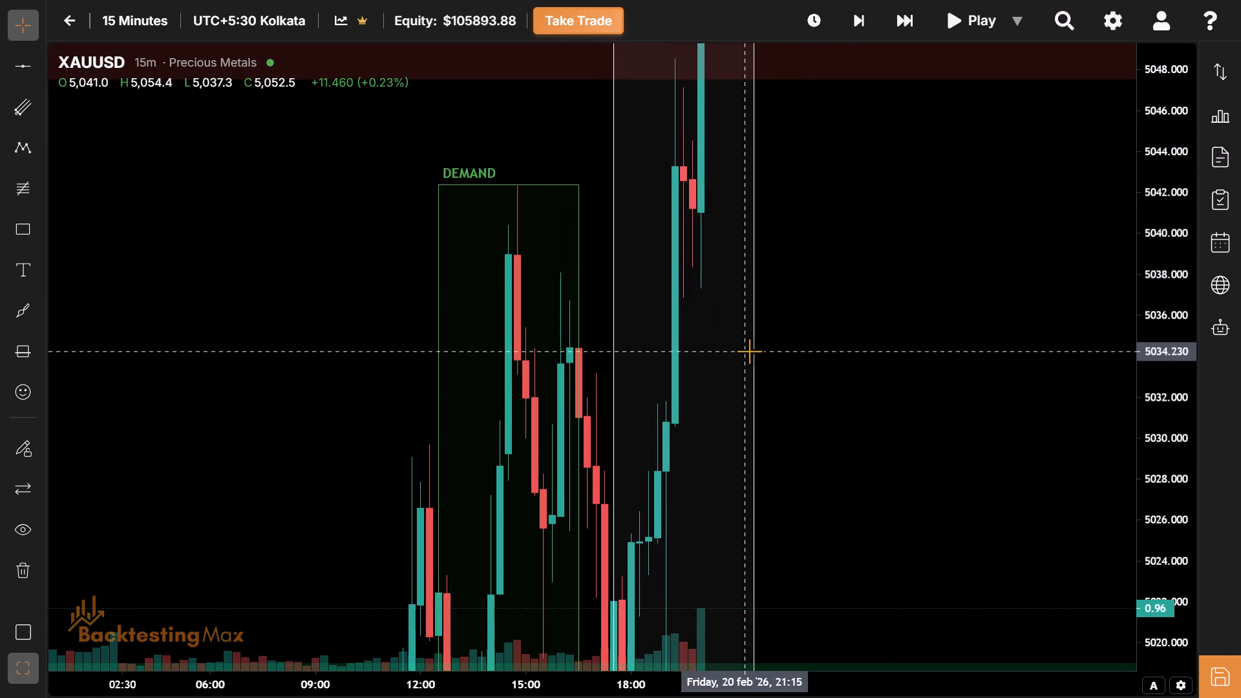
click(122, 19)
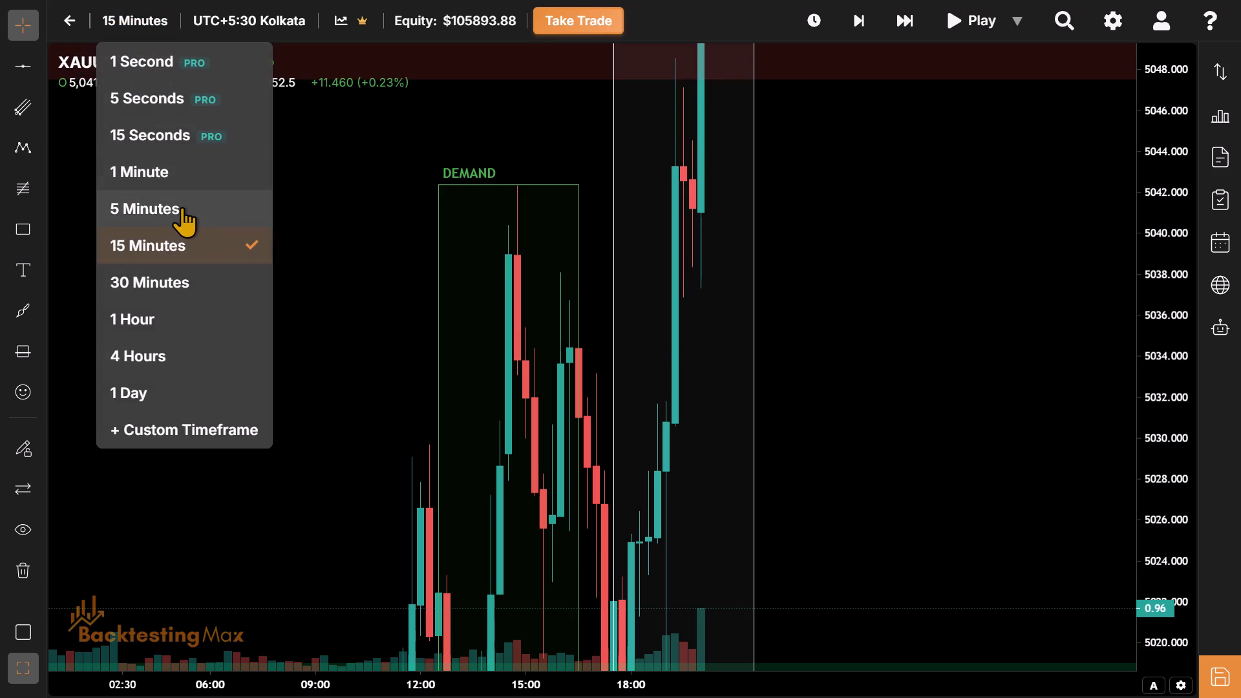
click(182, 207)
Advance the replay by four five-minute bars, to the 20:30 candle on 20 February.
click(734, 266)
drag(734, 266, 709, 434)
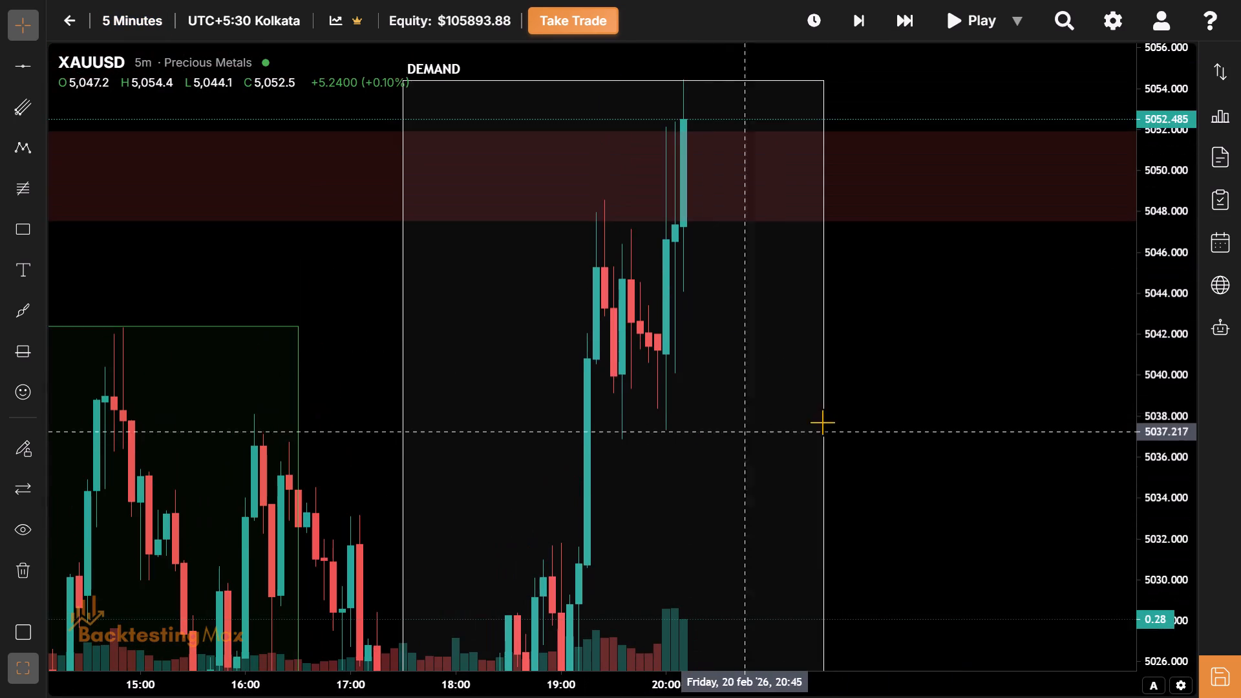
drag(906, 414, 834, 499)
drag(834, 499, 849, 558)
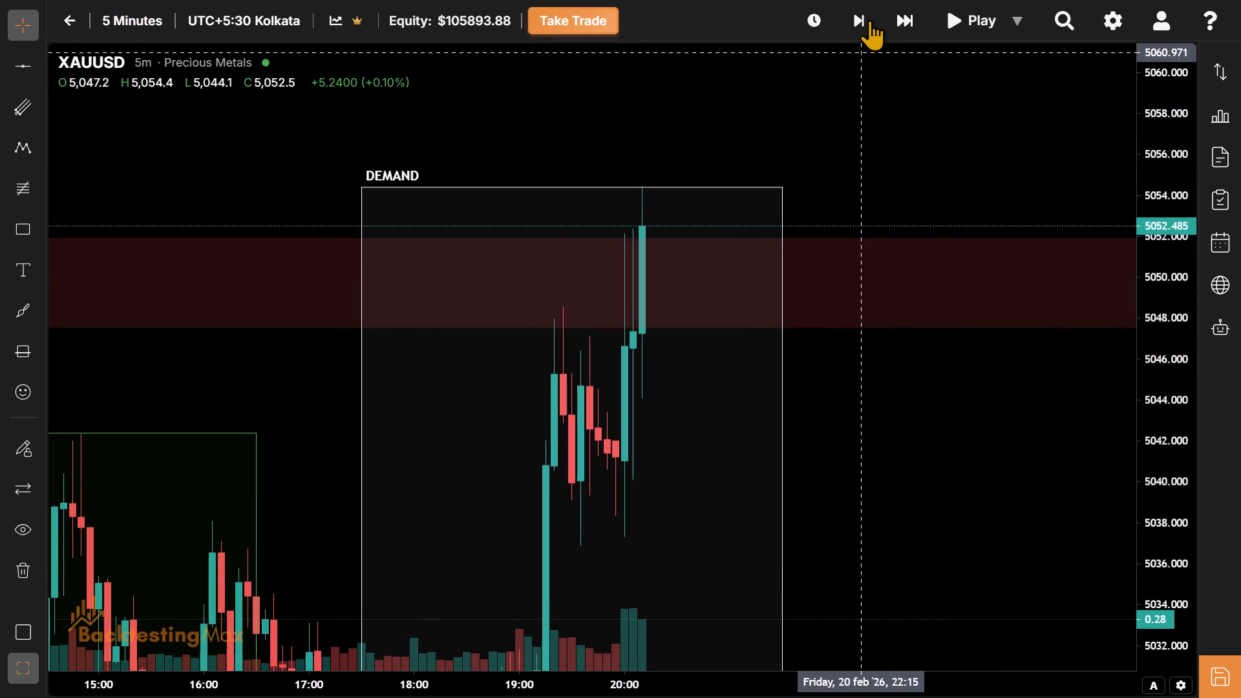
click(869, 20)
click(869, 20)
drag(811, 80, 869, 268)
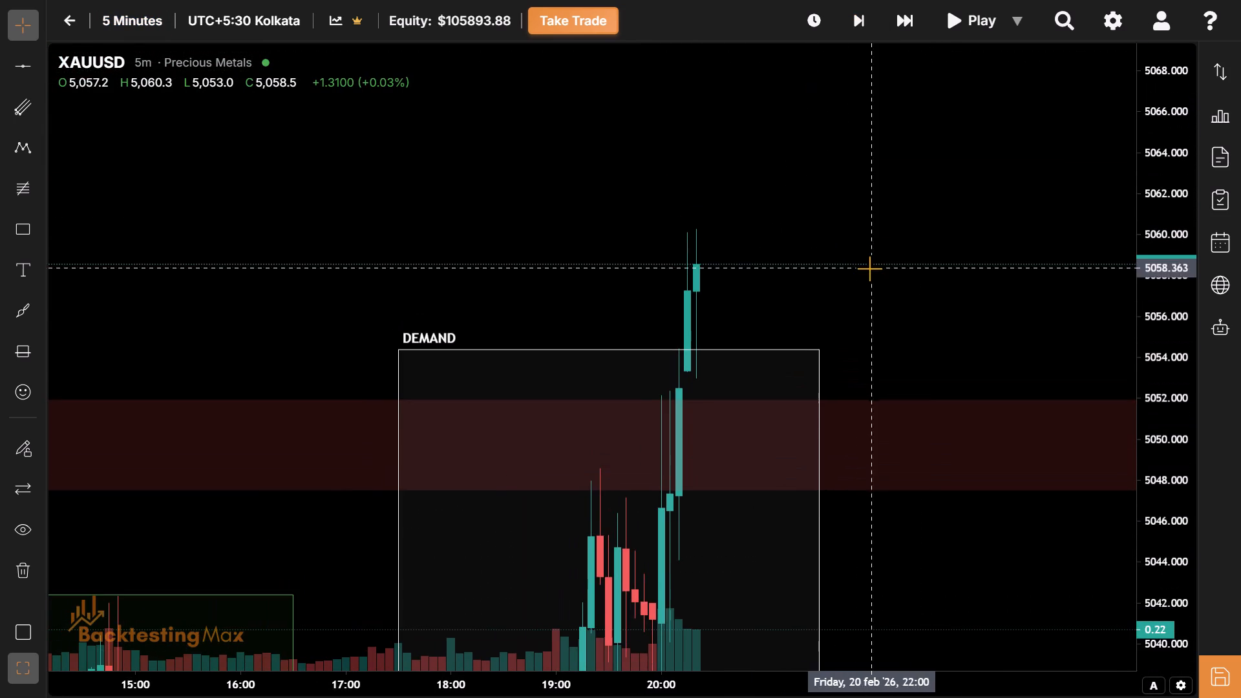
click(860, 14)
click(860, 14)
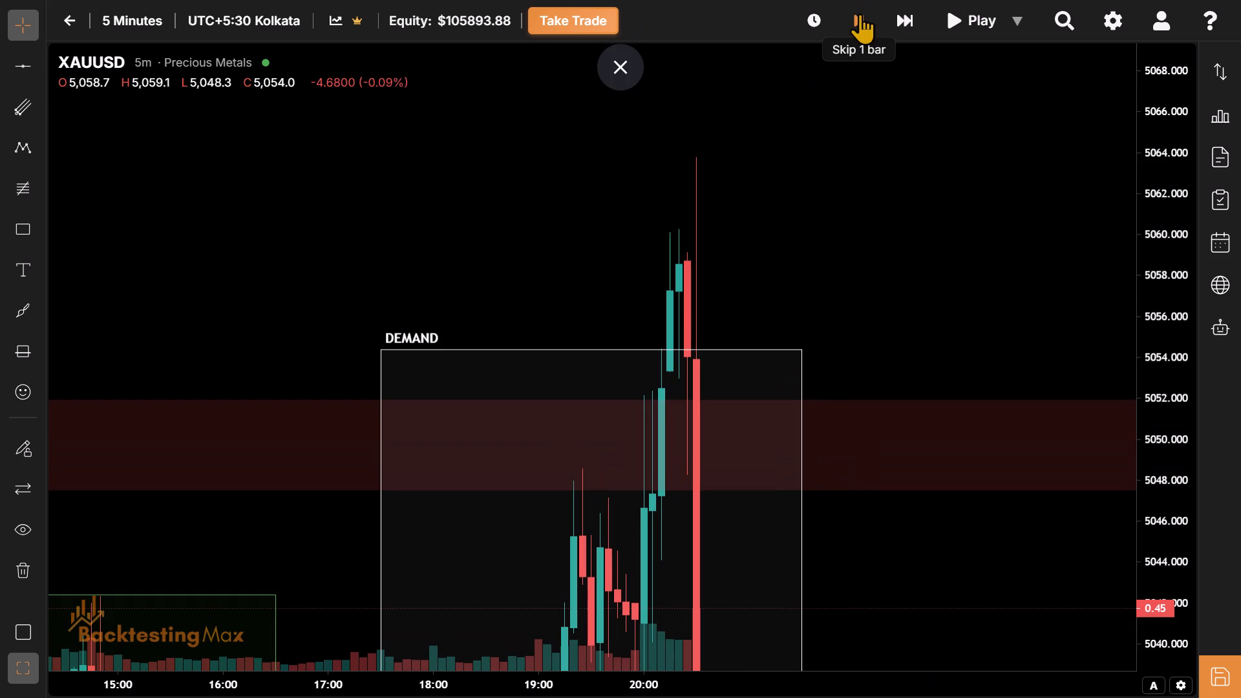
Raise the top edge of the white NY session box to the 20:30 candle's high at about 5063.7.
drag(869, 637, 790, 264)
drag(773, 337, 834, 528)
drag(818, 449, 851, 553)
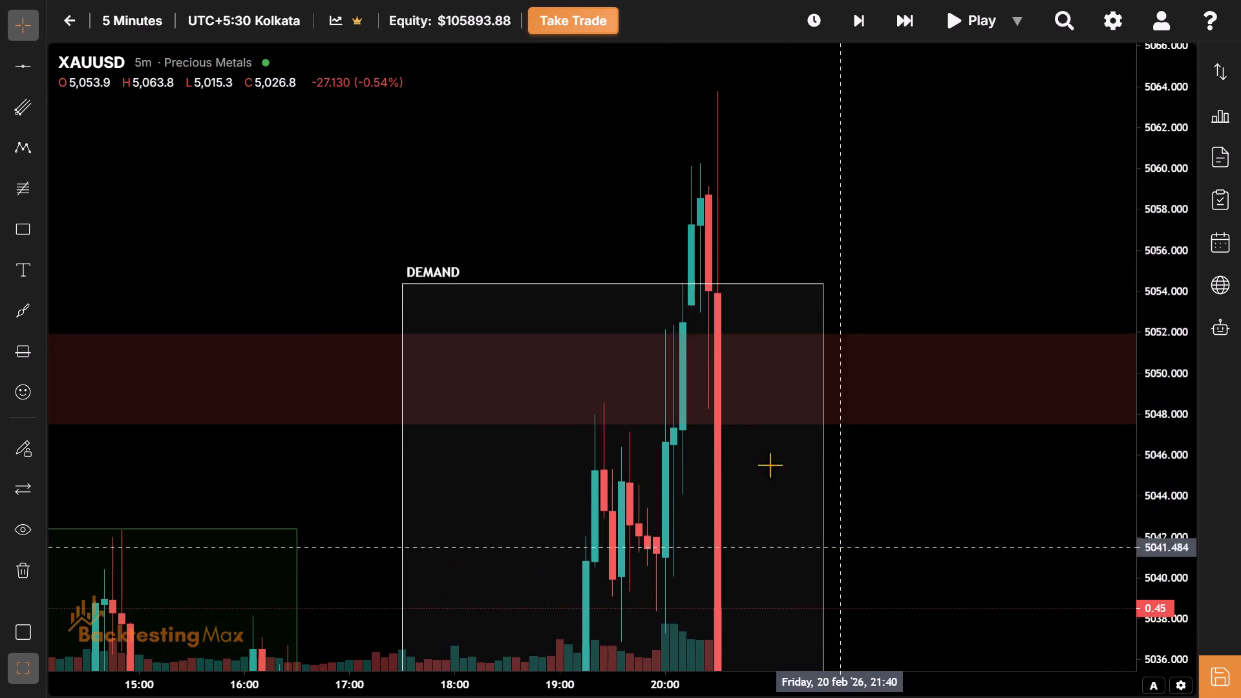
drag(618, 281, 605, 81)
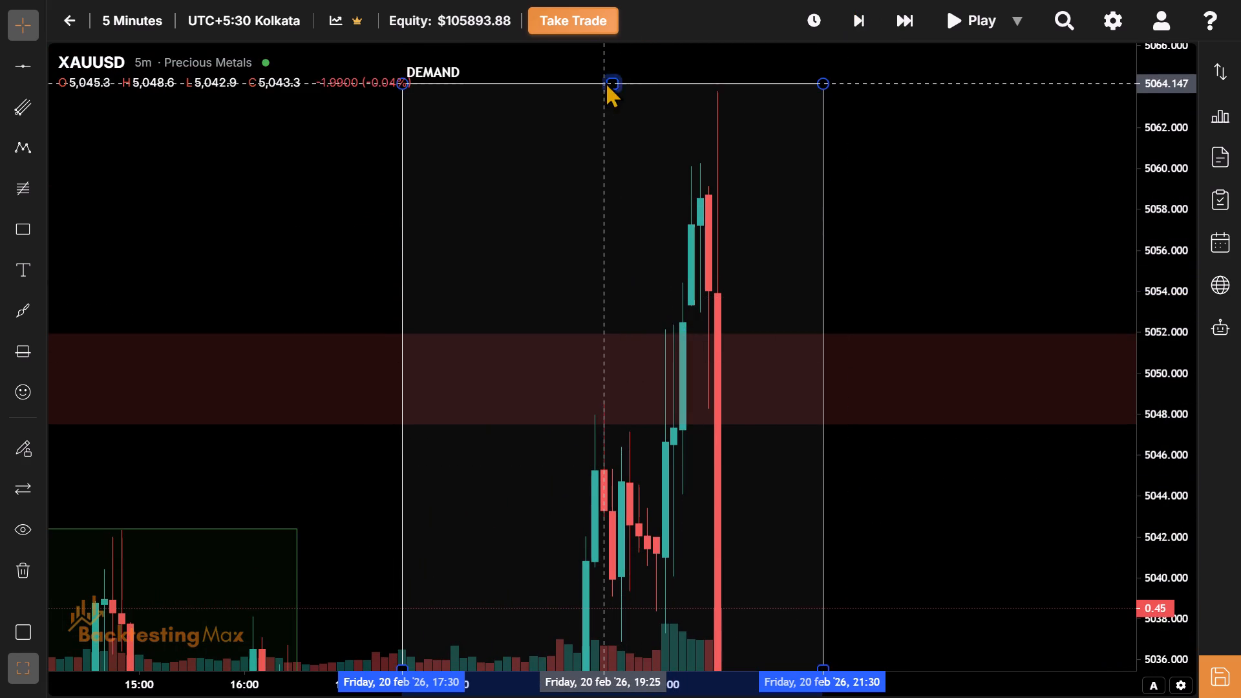
drag(605, 81, 601, 92)
Examine the five-minute price action around the red zone, from the 19:55 entry candle to the 20:30 candle.
drag(908, 576, 840, 439)
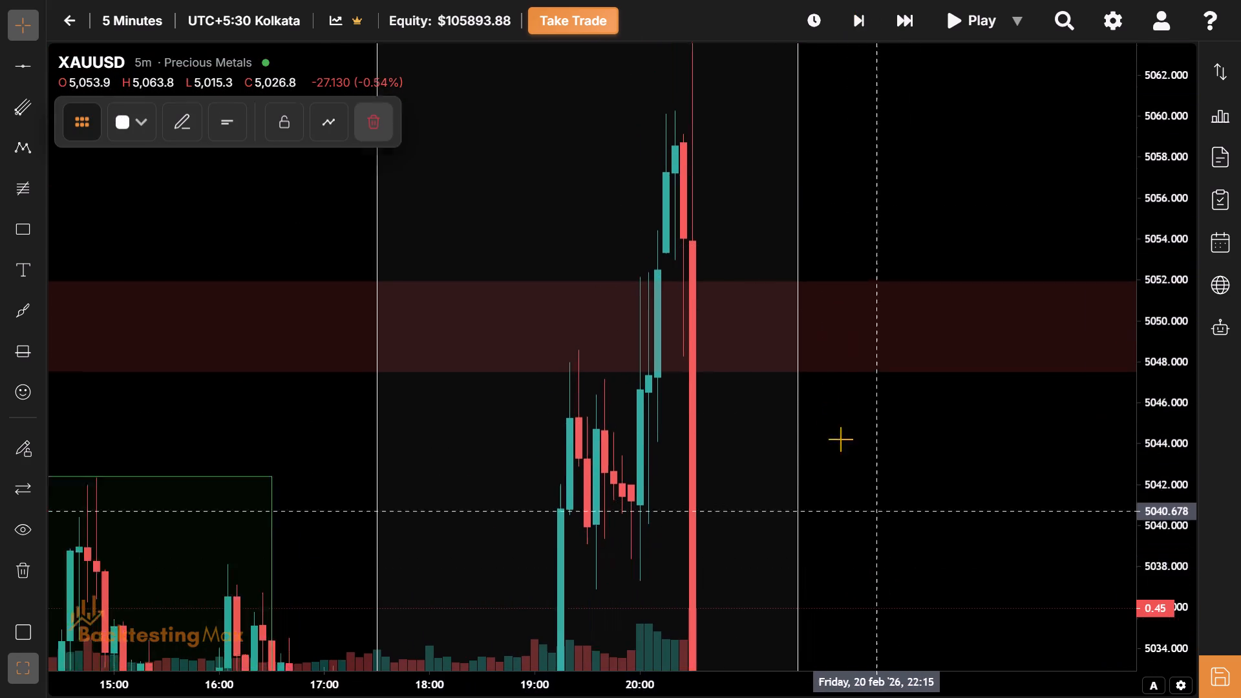
drag(840, 439, 813, 298)
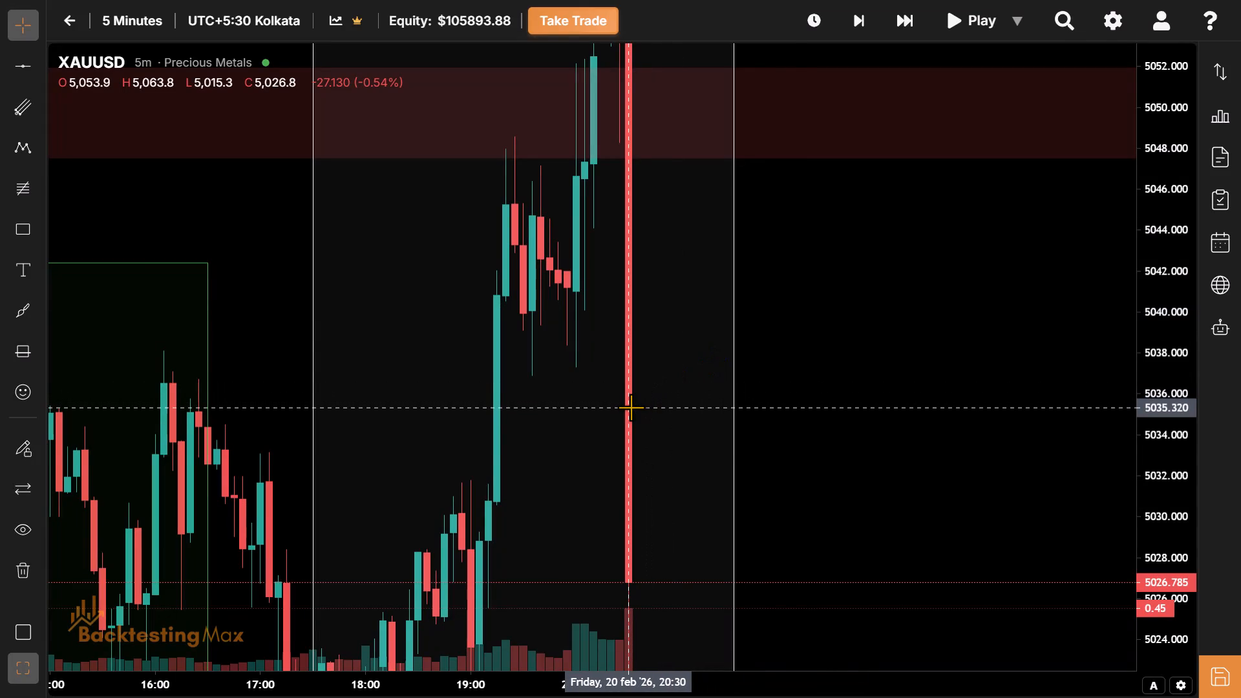
drag(792, 459, 794, 212)
drag(814, 427, 757, 491)
drag(812, 153, 794, 491)
drag(819, 365, 818, 408)
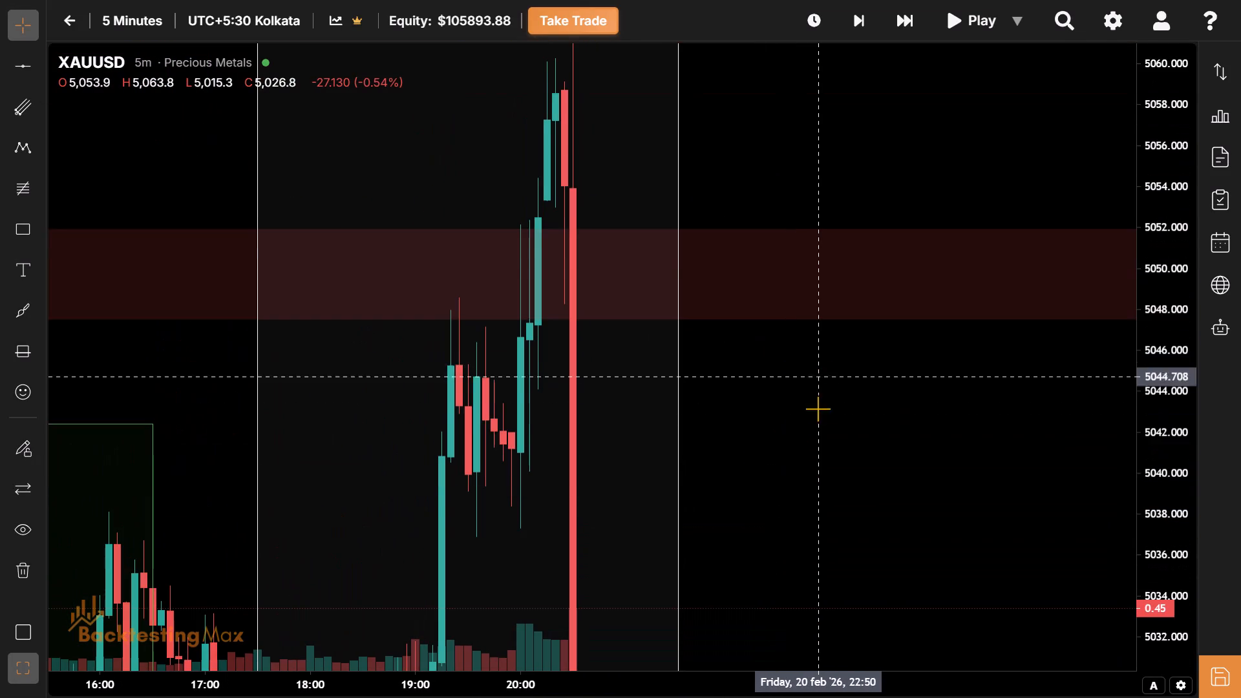
drag(818, 408, 818, 458)
drag(847, 531, 812, 405)
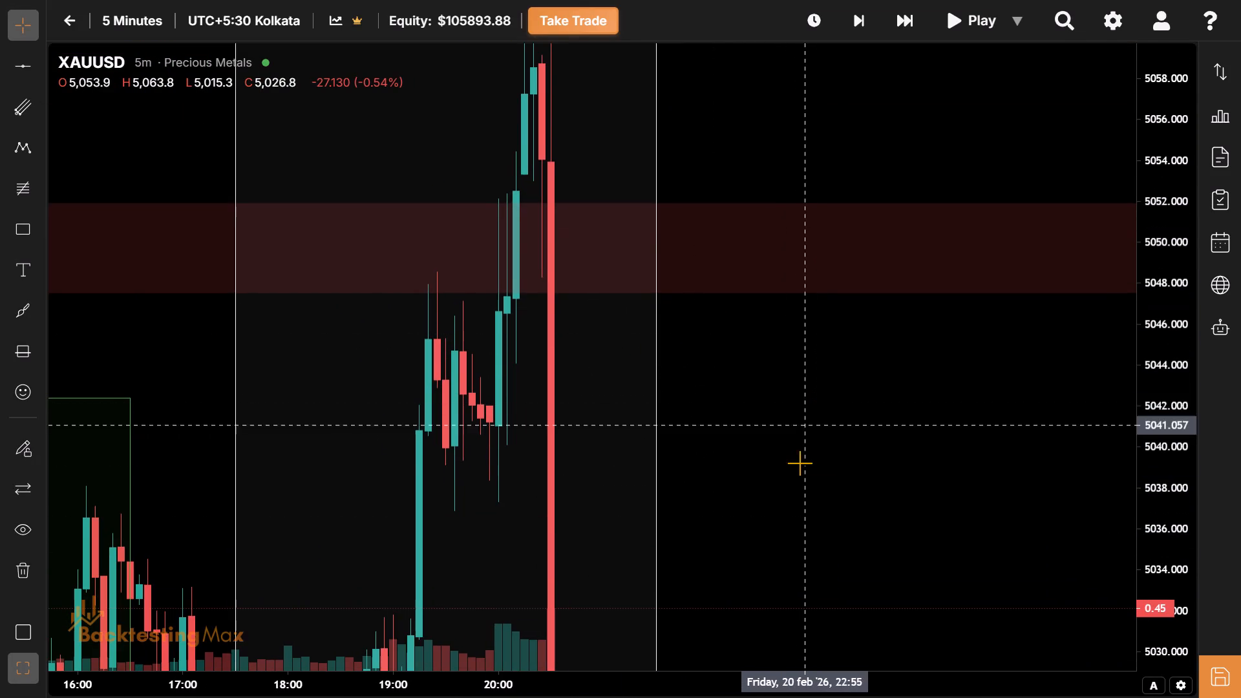
drag(800, 463, 838, 417)
drag(836, 418, 782, 496)
drag(807, 491, 516, 426)
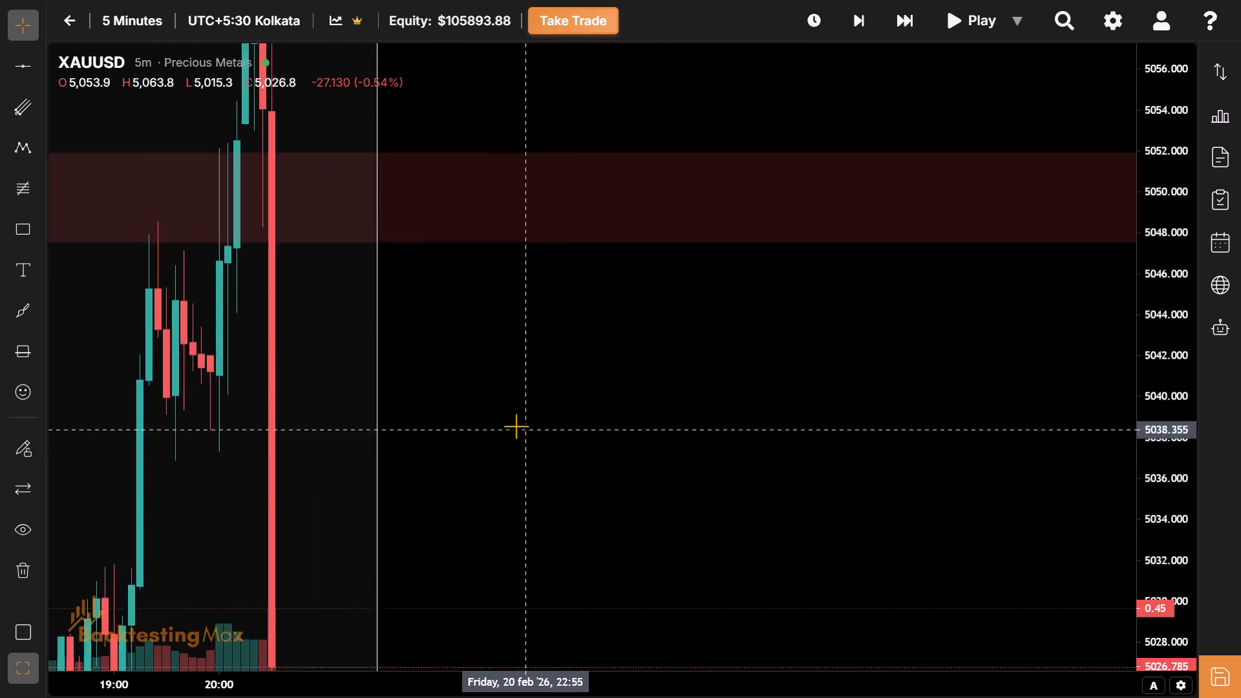
drag(516, 426, 869, 593)
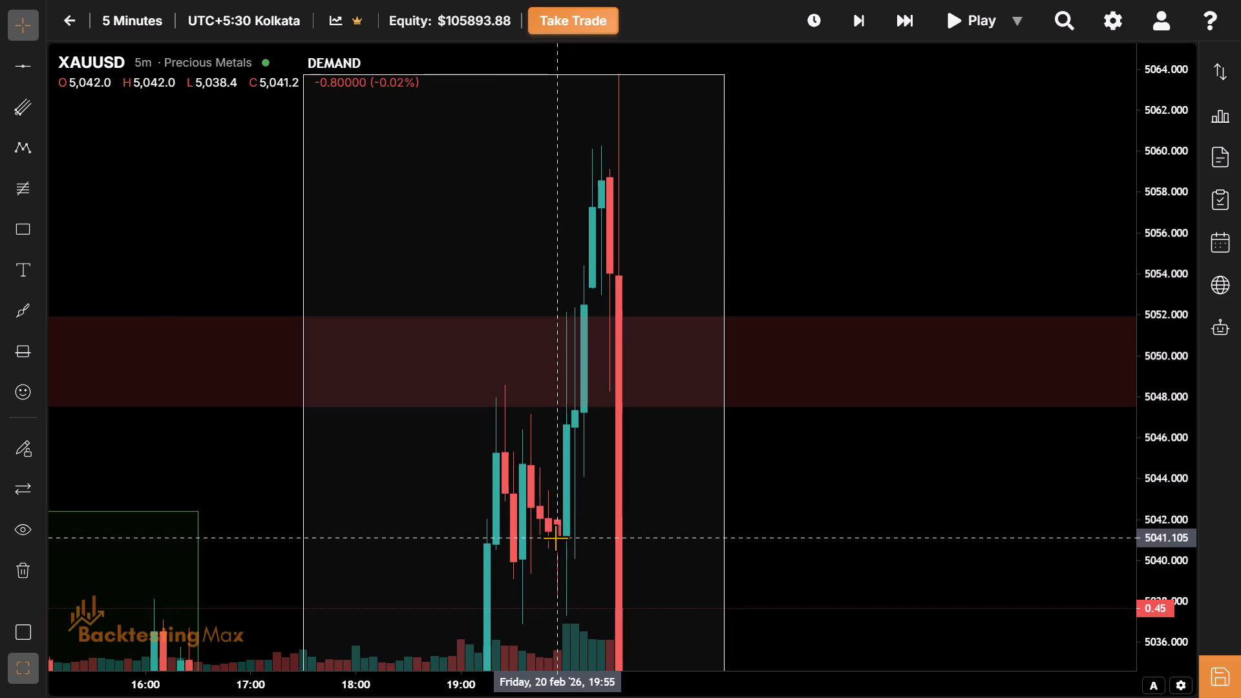
drag(555, 538, 538, 514)
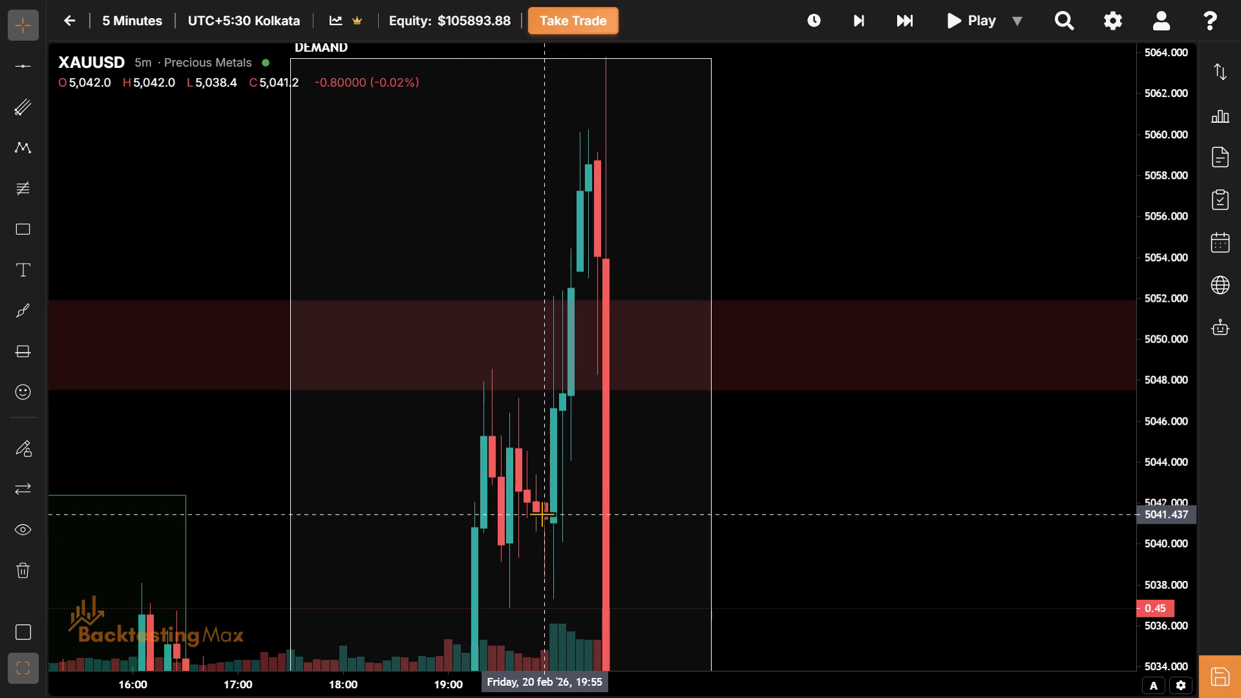
drag(542, 514, 516, 499)
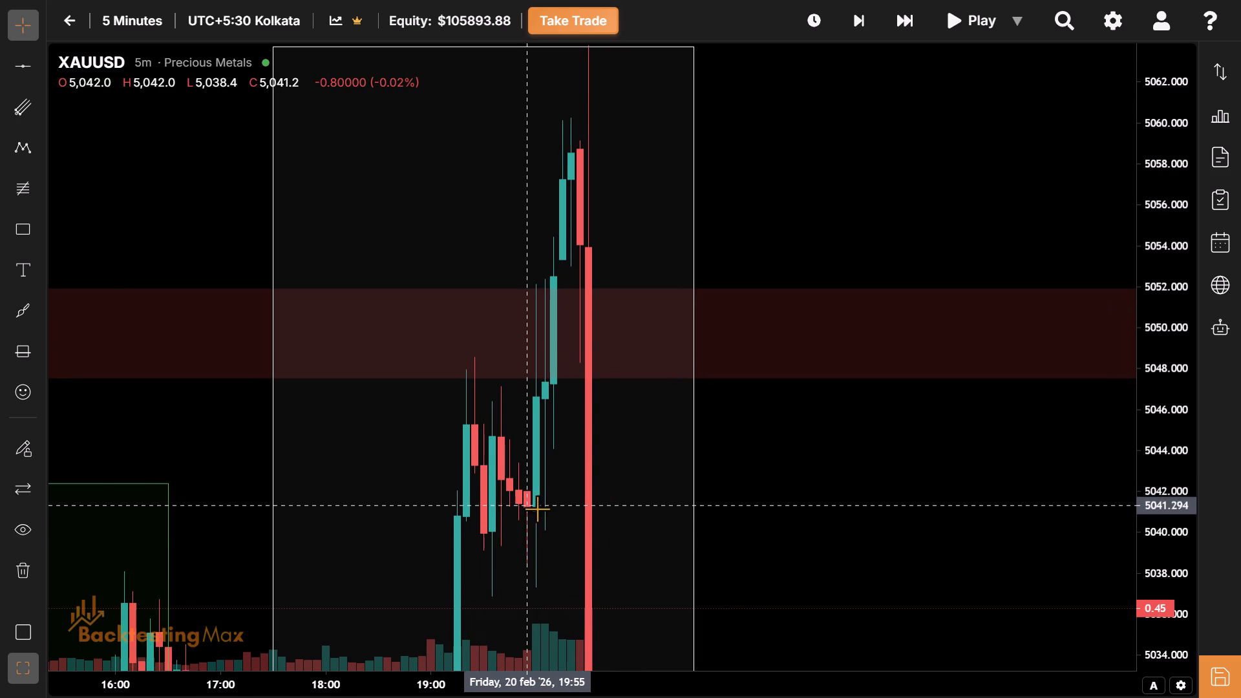
drag(607, 537, 593, 350)
drag(593, 350, 589, 375)
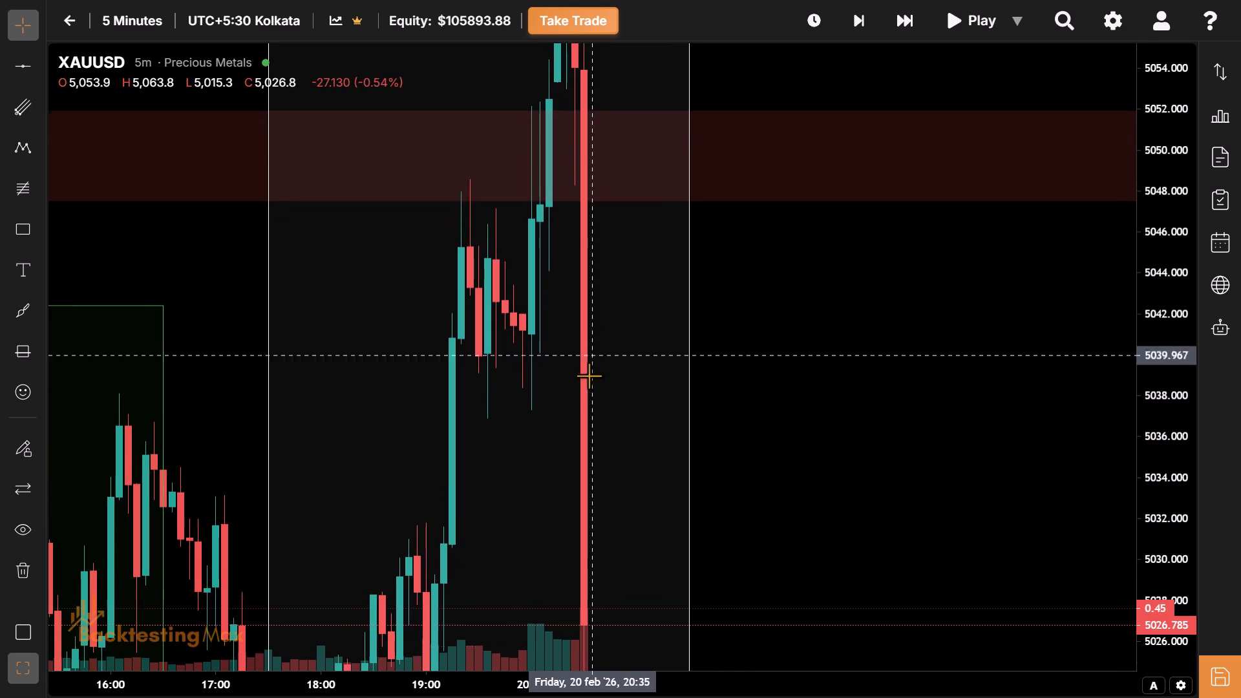
drag(589, 375, 588, 391)
drag(739, 317, 644, 430)
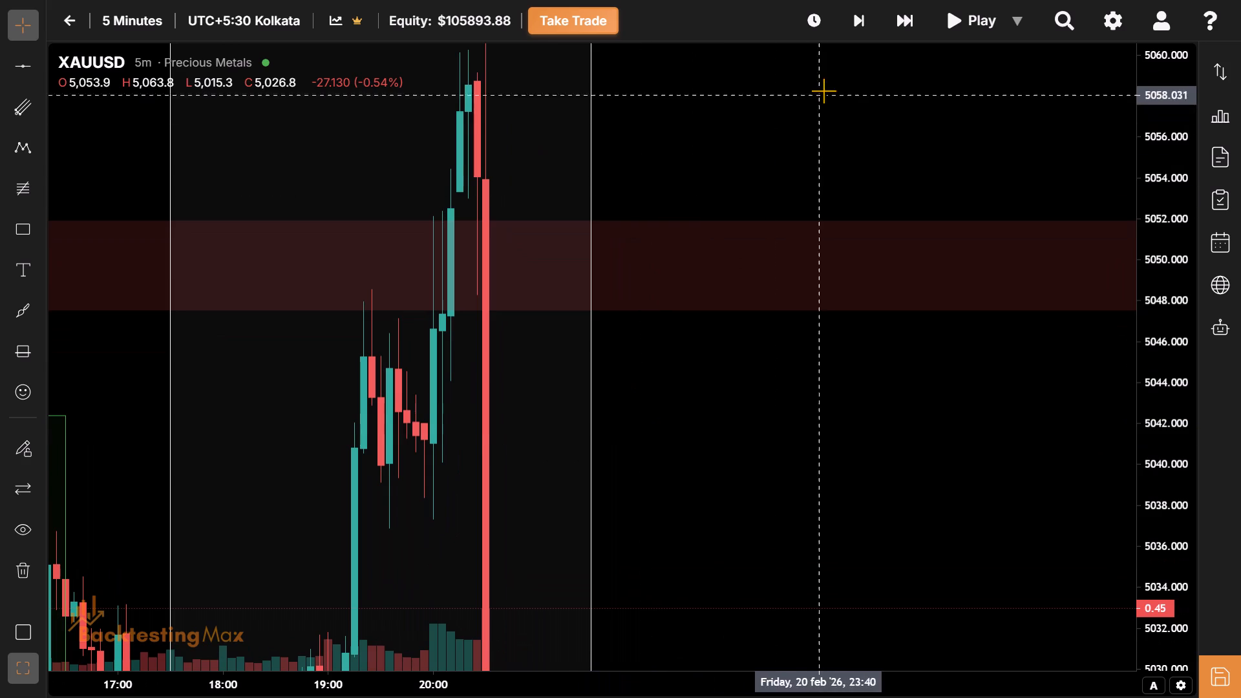
Advance the replay by ten five-minute bars, to the 21:20 candle on 20 February.
click(891, 25)
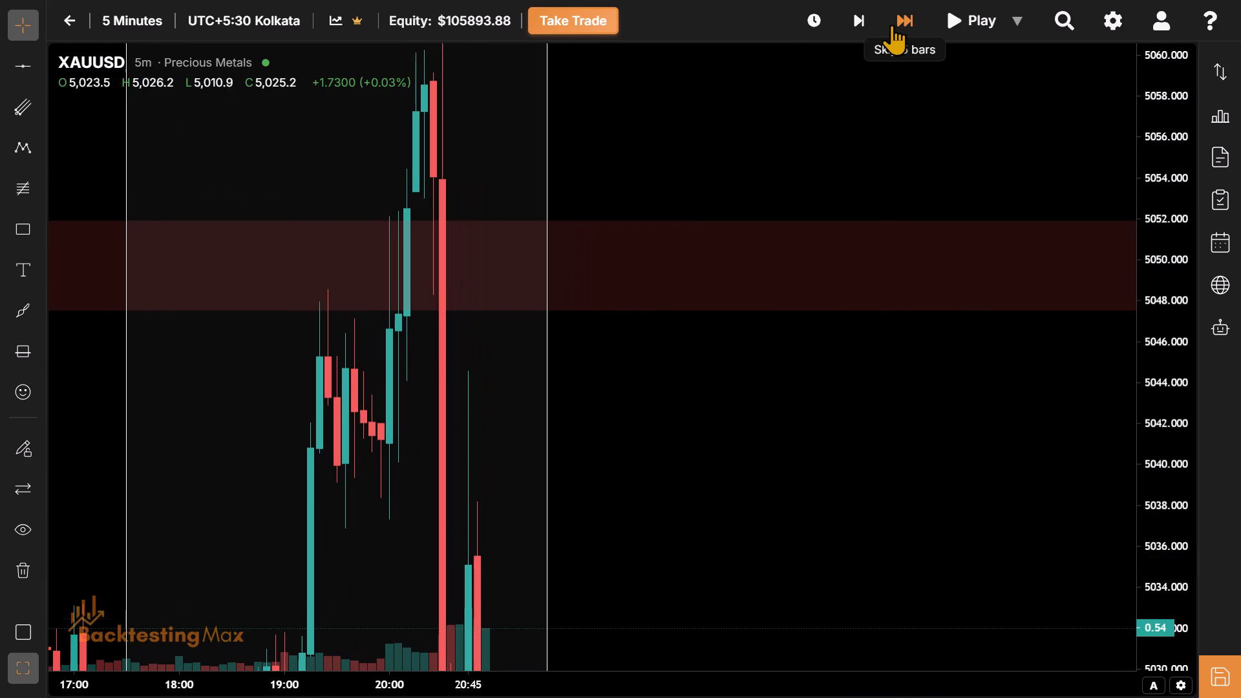
click(891, 25)
Lower the bottom edge of the white NY session box to the 20:35 candle's low at about 4988.9.
drag(668, 507, 681, 187)
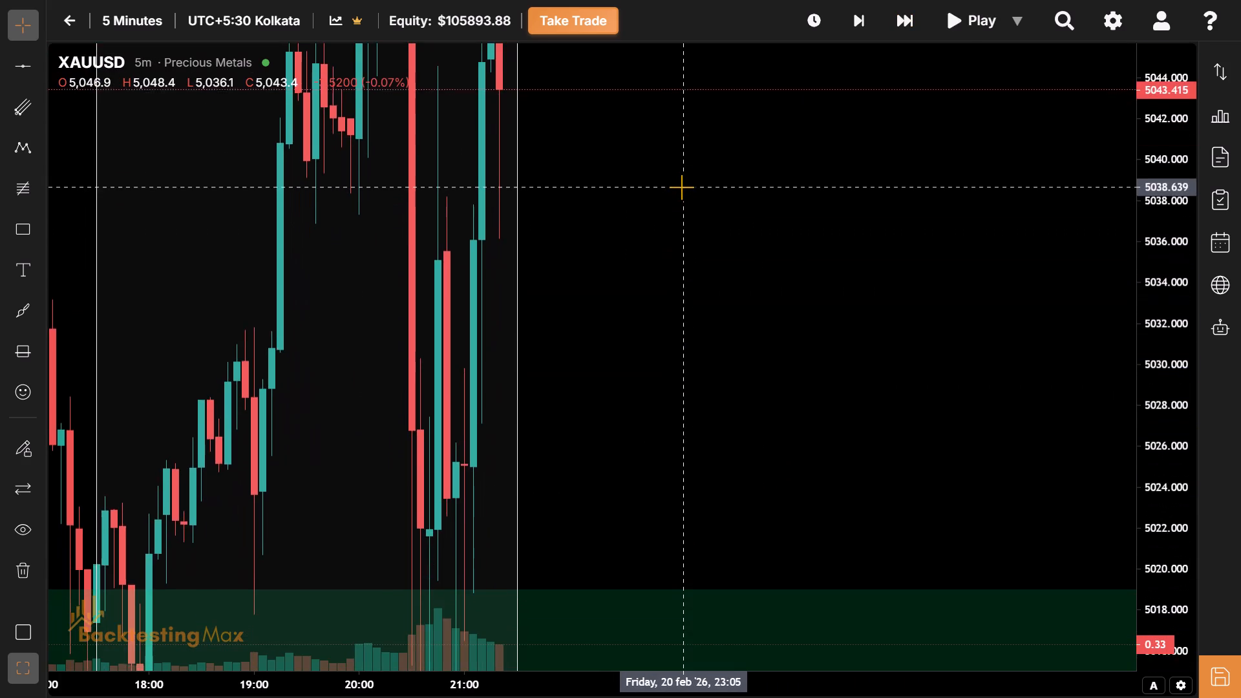
drag(681, 187, 726, 98)
drag(664, 306, 697, 68)
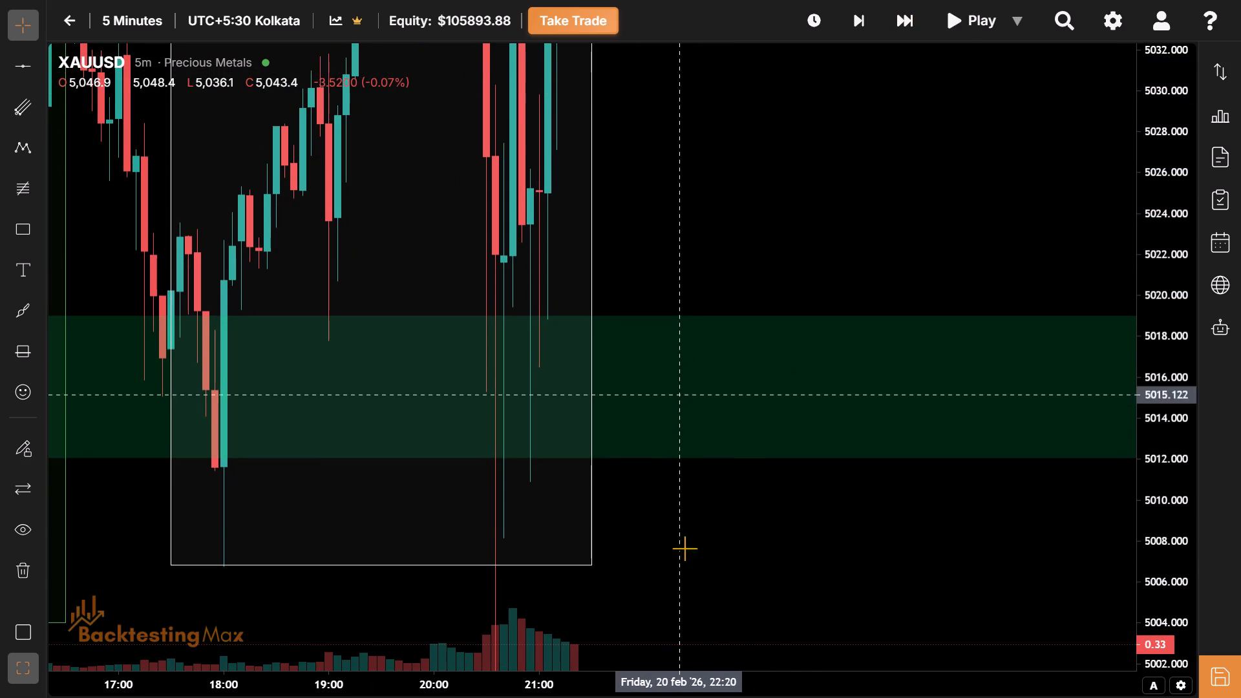
drag(679, 597, 755, 297)
drag(708, 482, 735, 249)
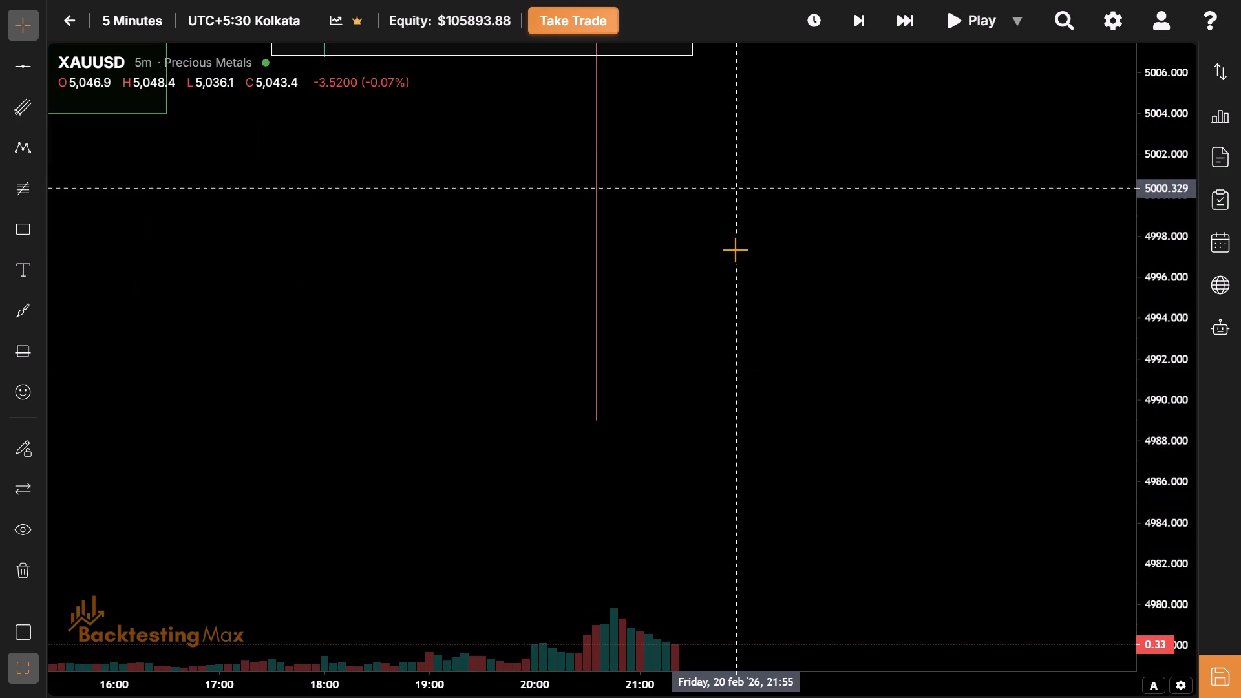
drag(735, 249, 744, 331)
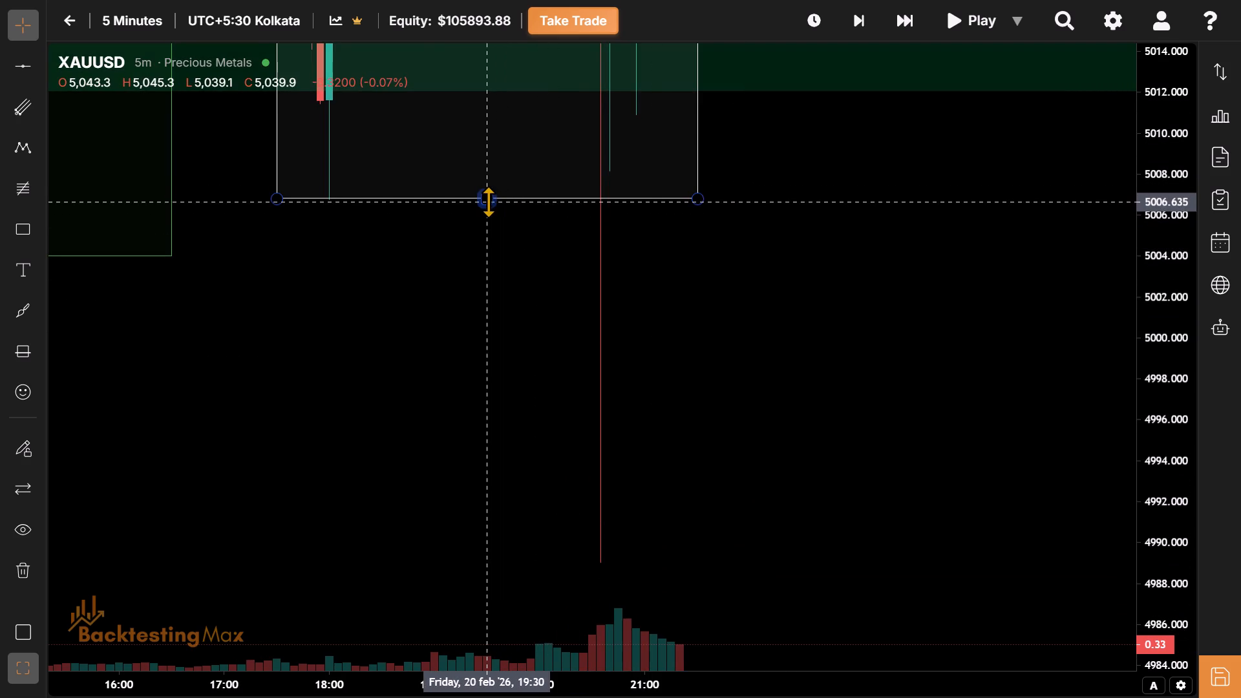
drag(488, 202, 809, 565)
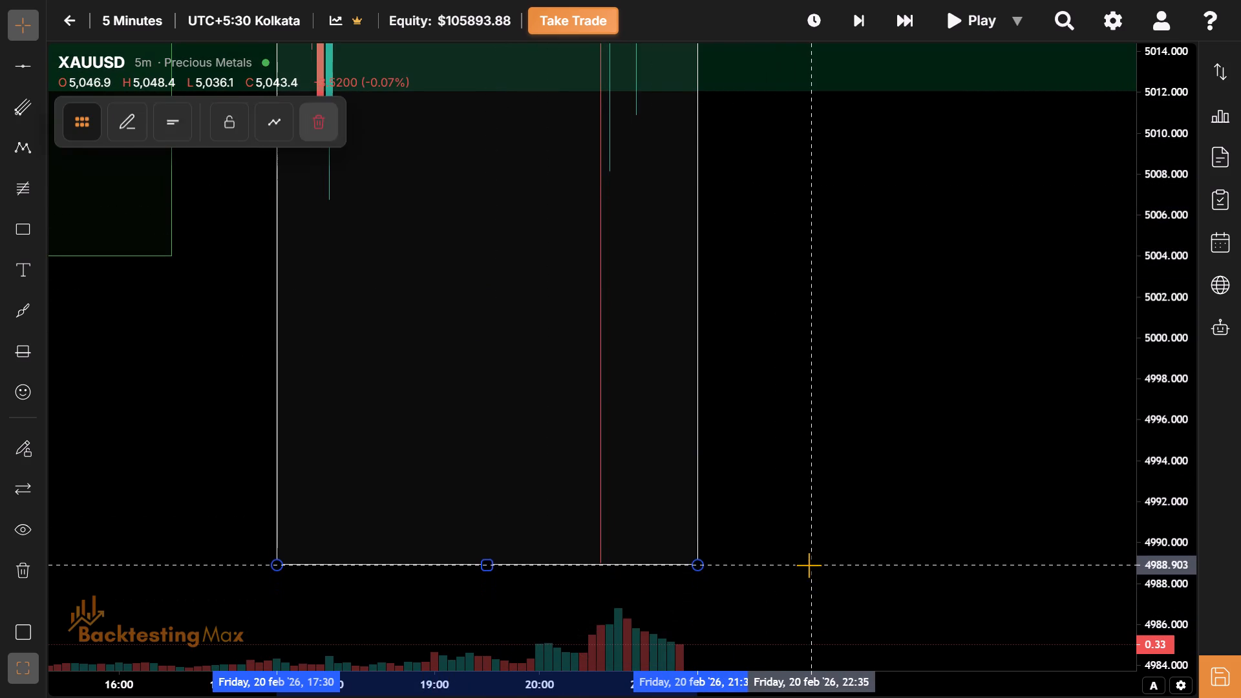
Examine the five-minute price action up to the 21:20 candle around the red zone and the NY session box's top.
drag(806, 391, 783, 695)
drag(728, 152, 689, 562)
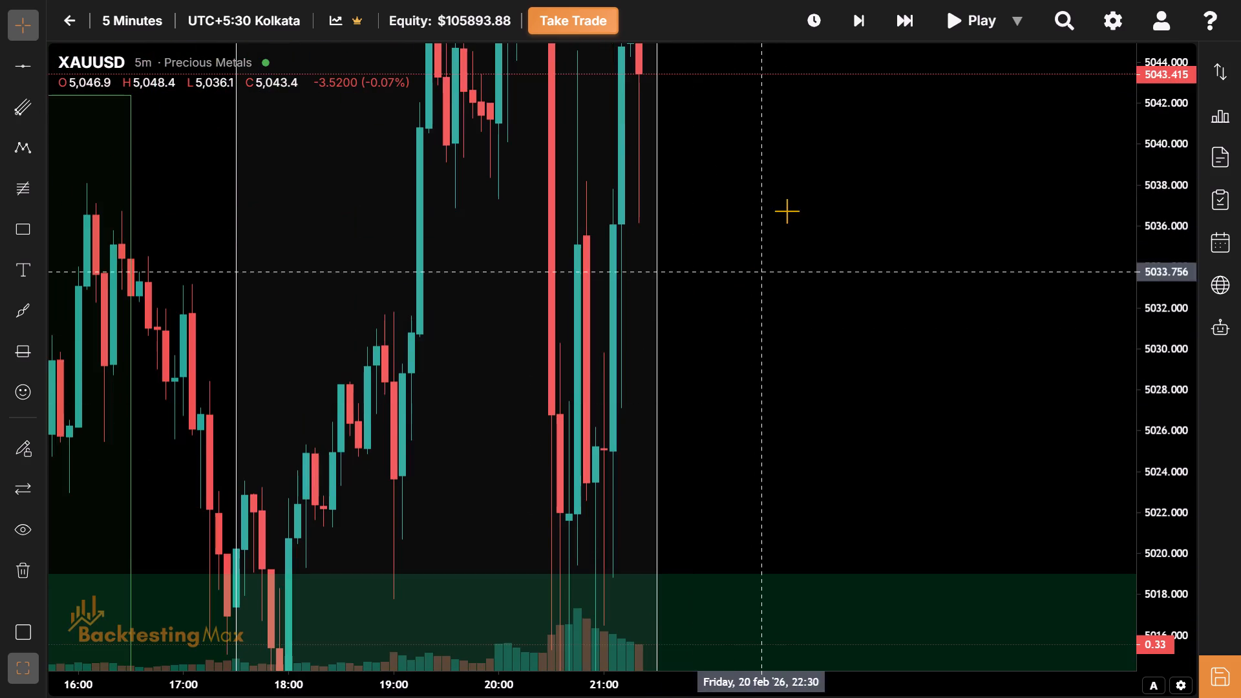
drag(787, 211, 707, 548)
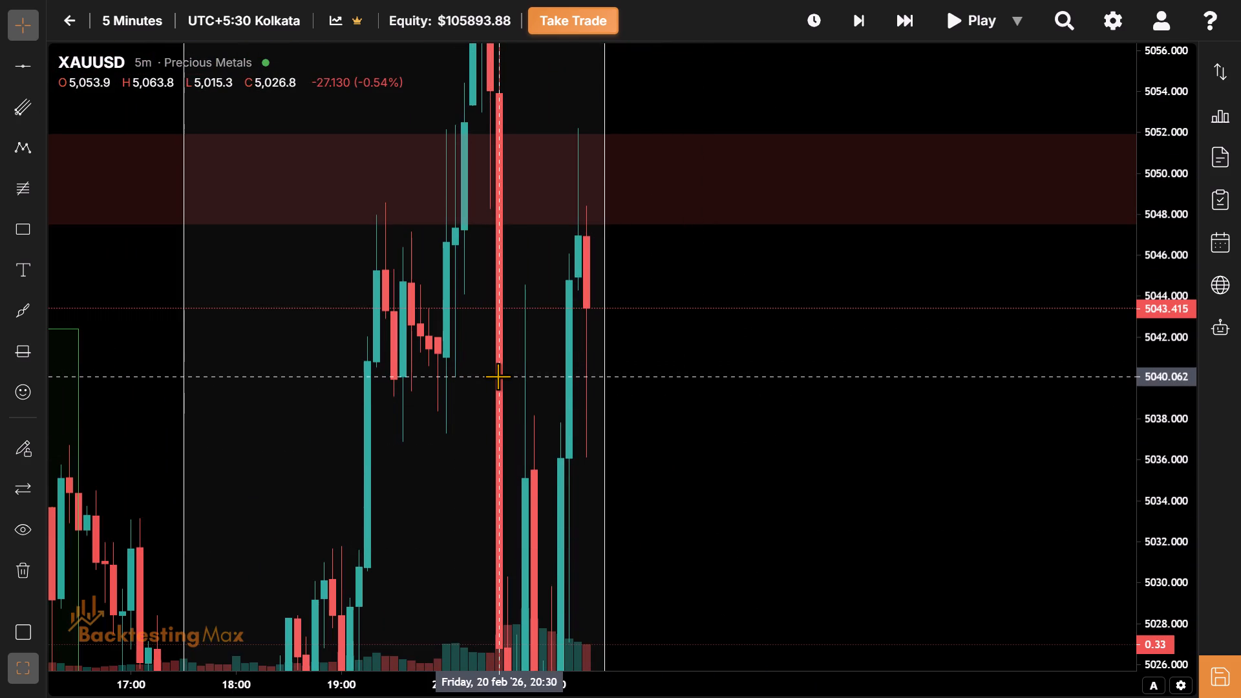
drag(843, 325, 815, 441)
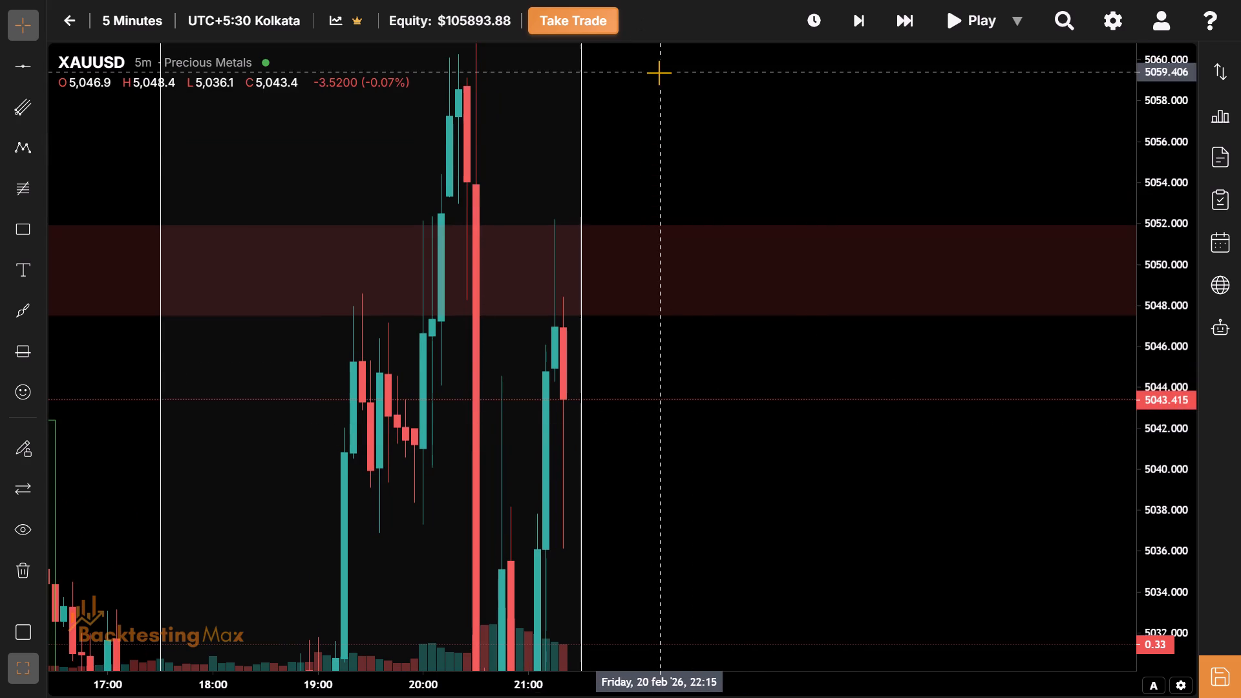
drag(659, 72, 649, 175)
click(806, 273)
drag(832, 202, 685, 476)
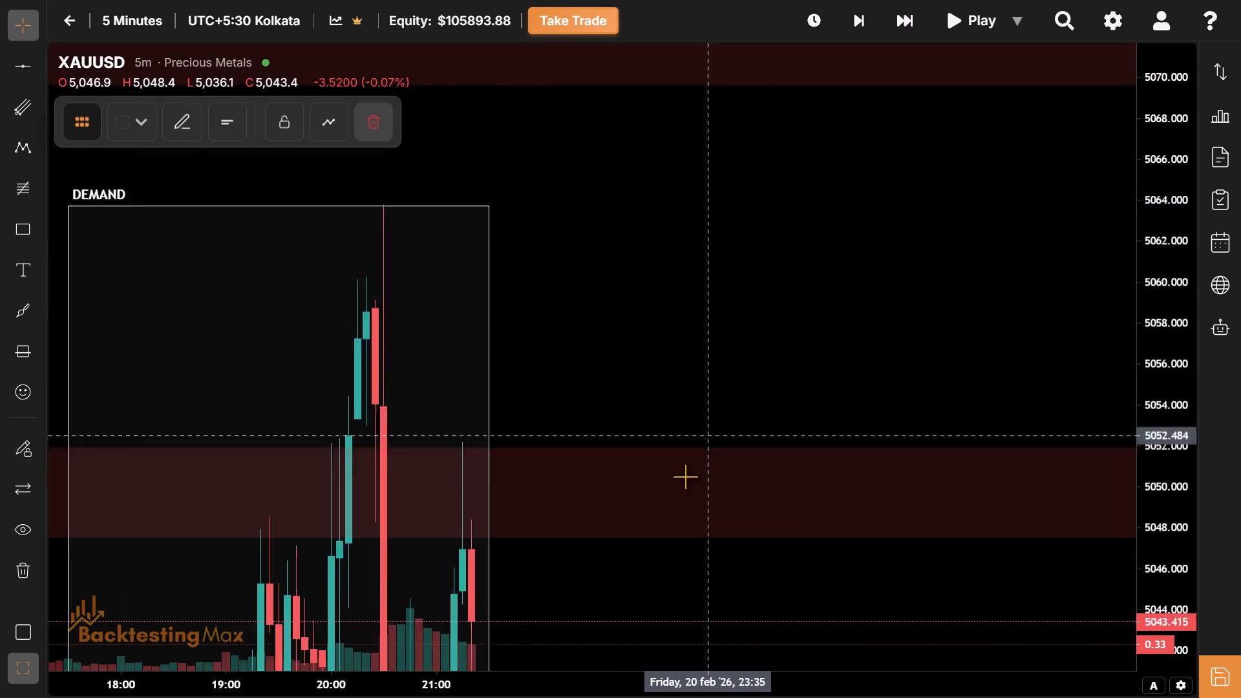
drag(685, 476, 679, 388)
drag(736, 333, 753, 14)
drag(694, 405, 687, 442)
Advance the replay by ten five-minute bars, to the 22:10 candle on 20 February.
click(910, 16)
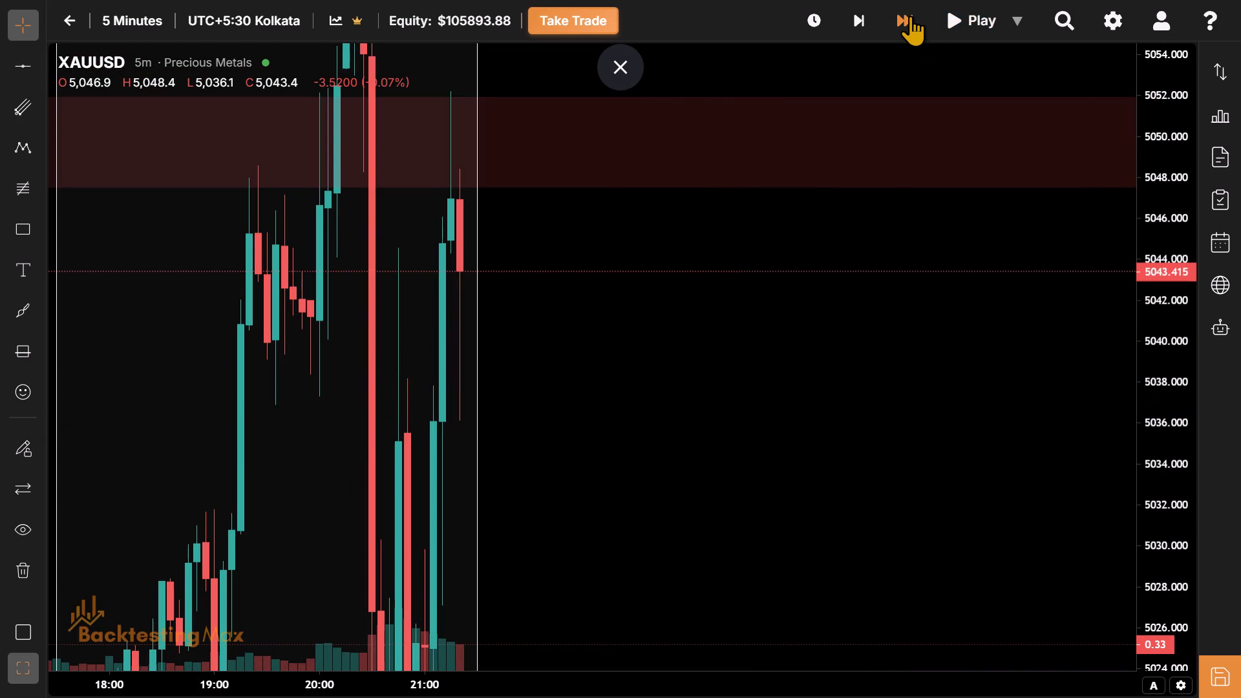
drag(910, 16, 663, 287)
drag(663, 287, 655, 474)
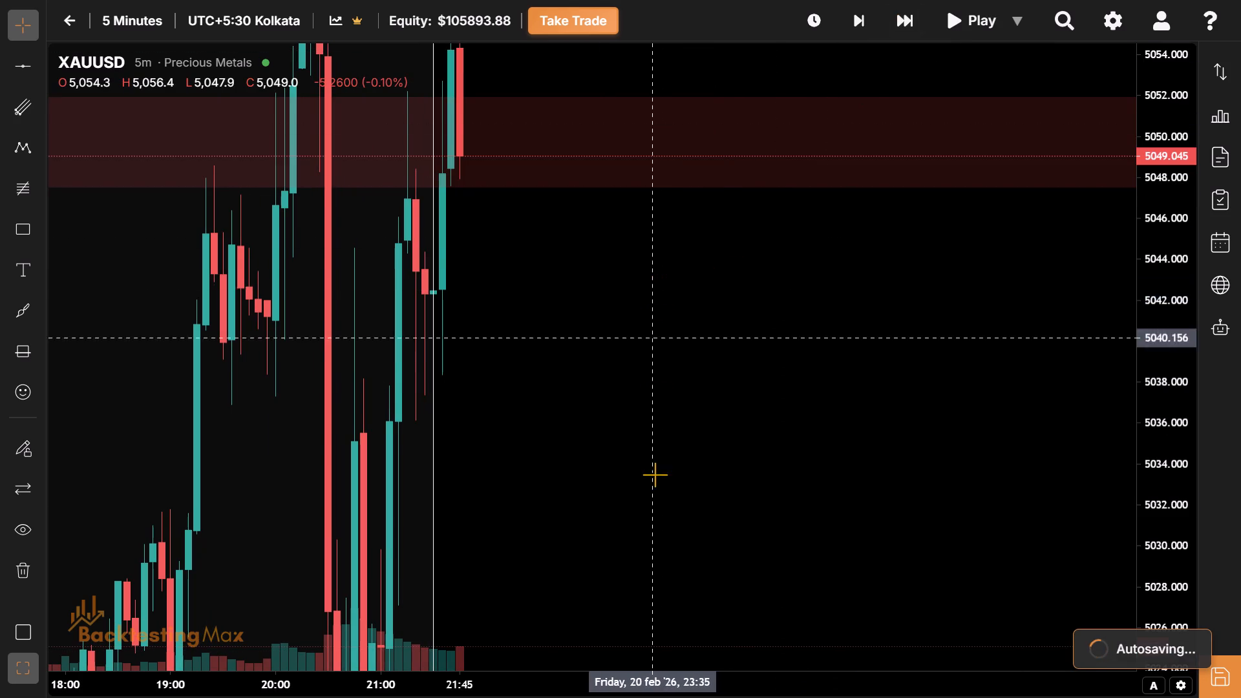
drag(655, 474, 657, 520)
drag(569, 201, 546, 418)
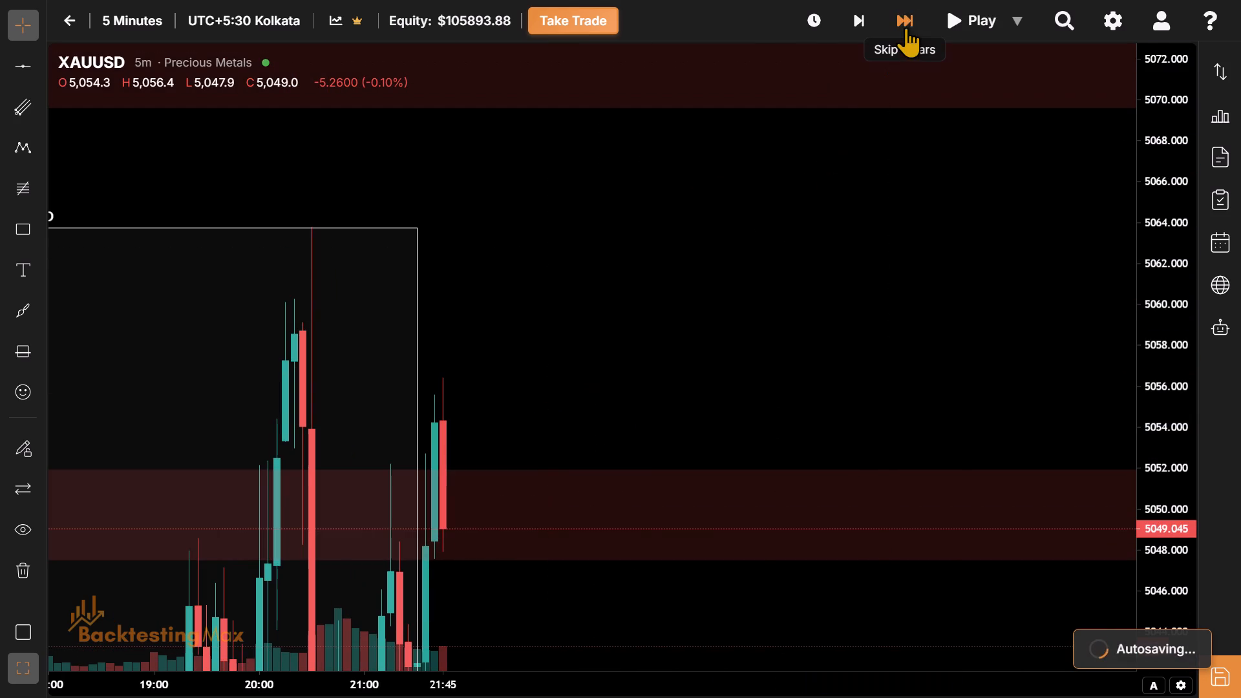
click(902, 14)
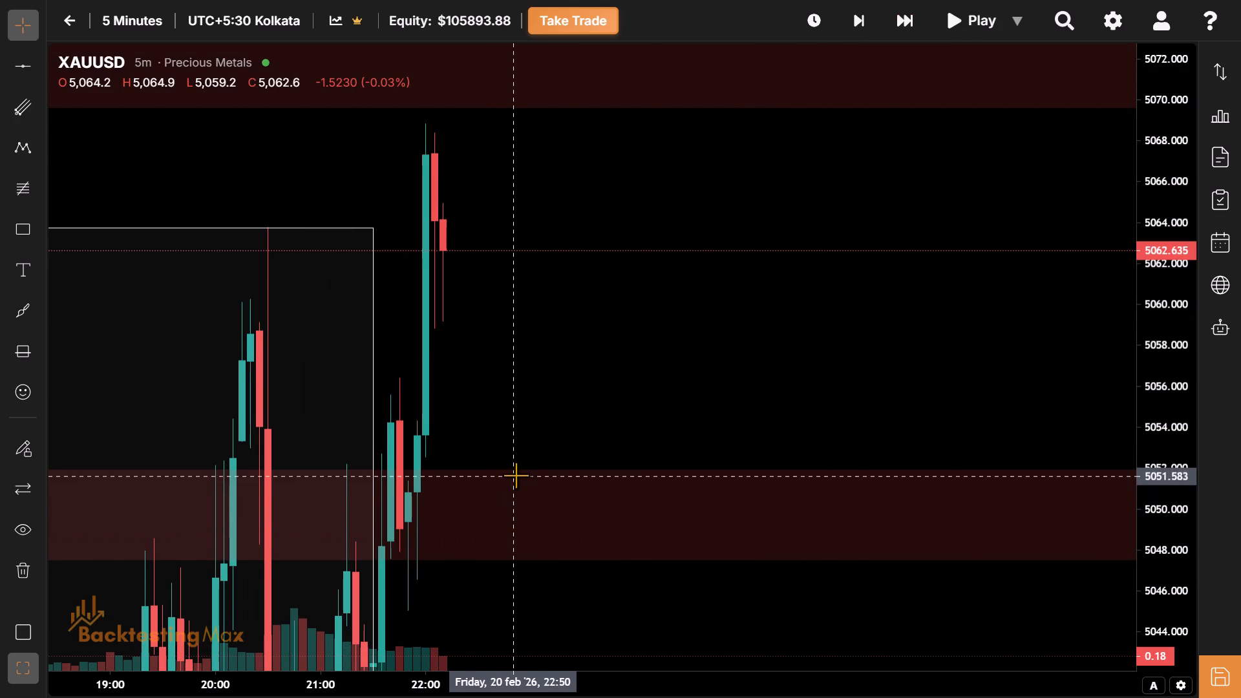
Apply the Support/Demand template to the red zone between 5047.504 and 5051.907.
click(510, 467)
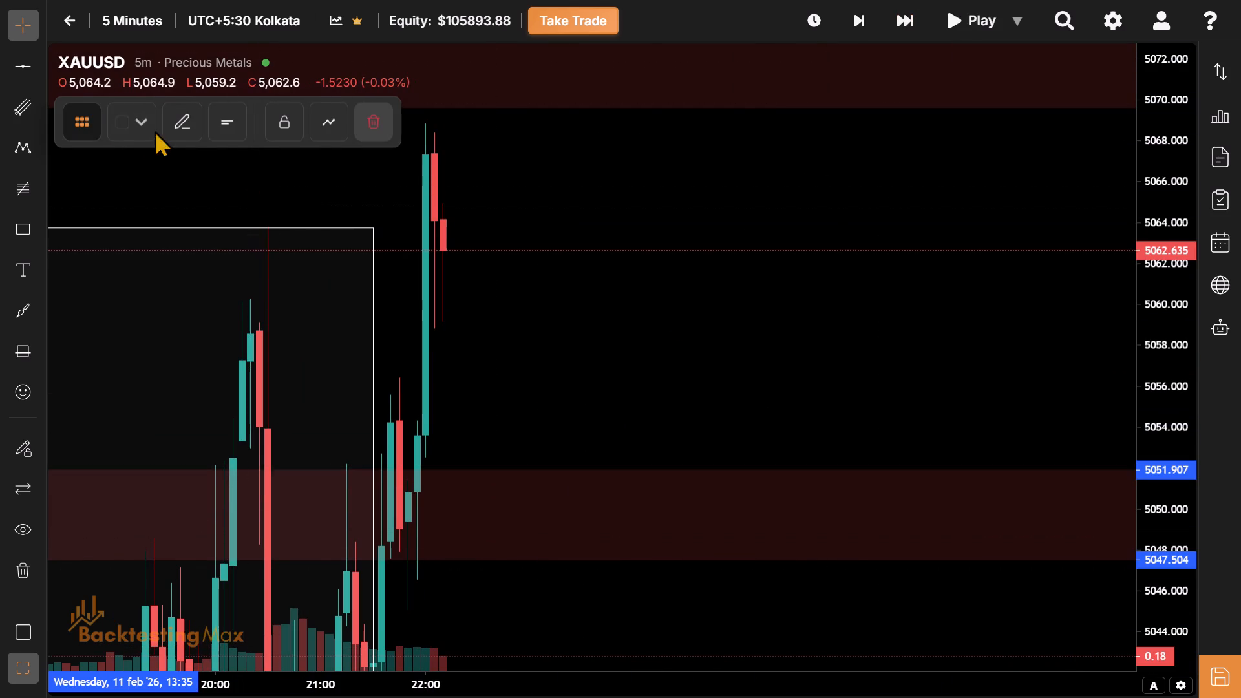
click(145, 127)
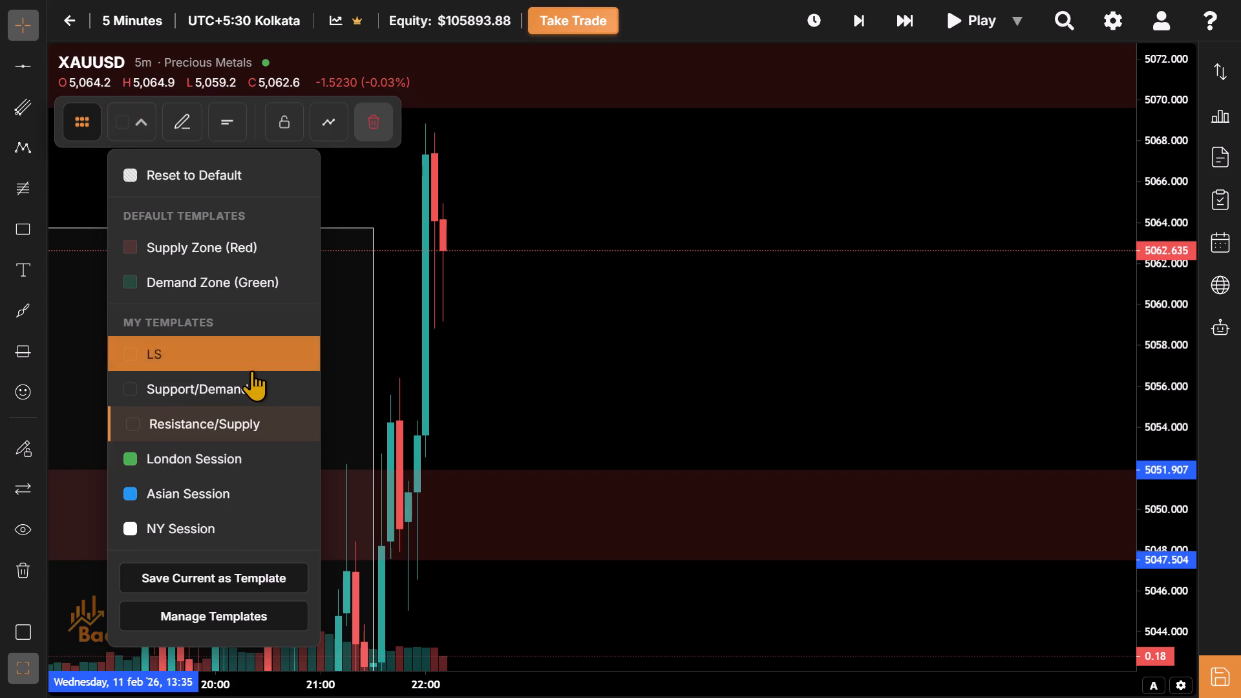
click(254, 390)
Advance the replay by ten five-minute bars, to the 23:00 candle on 20 February.
drag(713, 363, 703, 516)
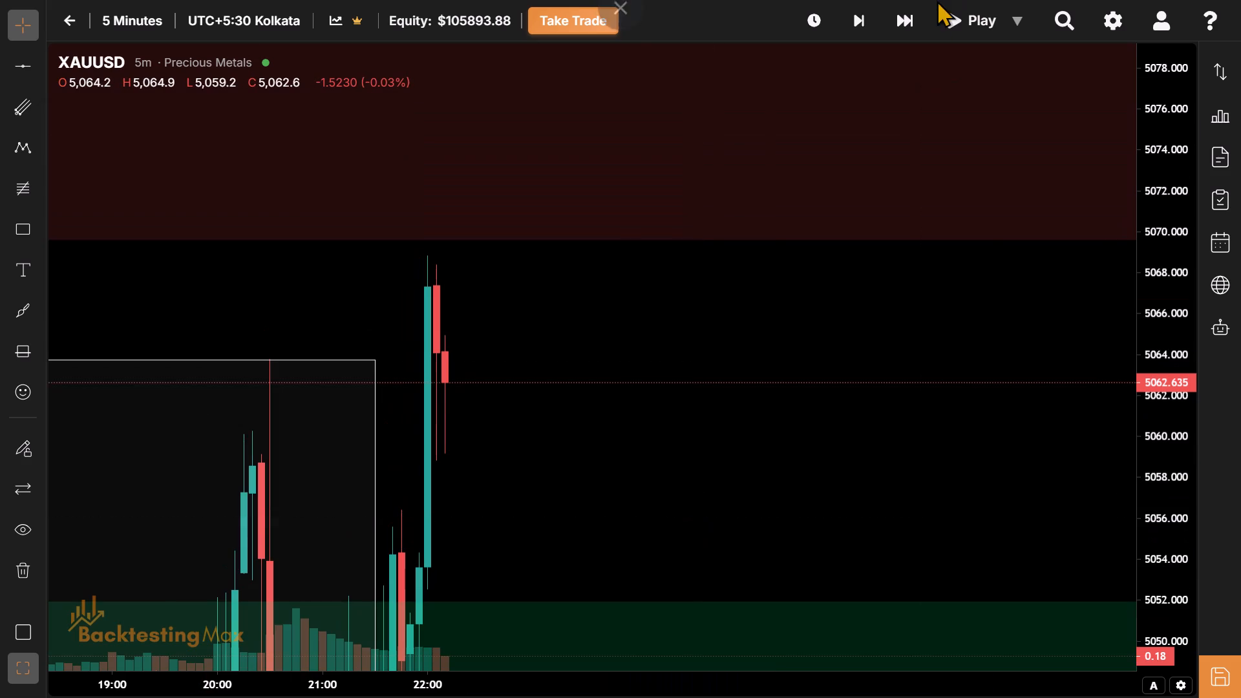
click(889, 23)
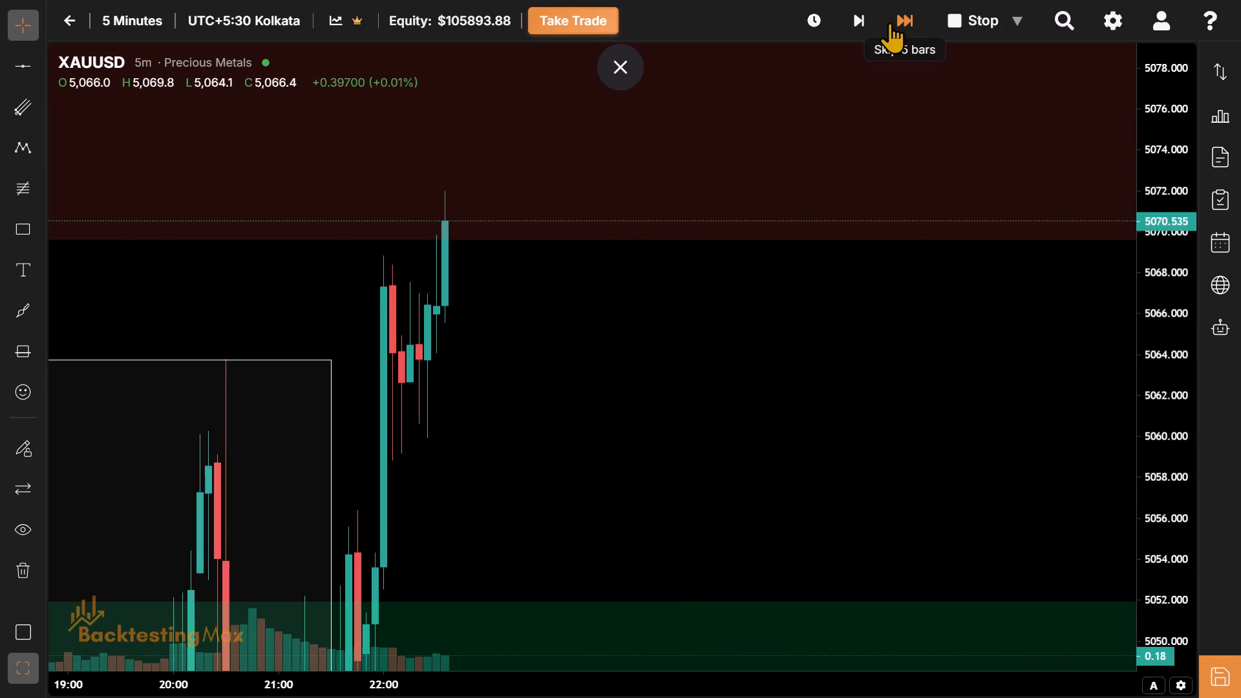
click(889, 23)
Examine the full height of the upper red supply zone above 5070 against the latest five-minute candles.
drag(592, 322, 803, 646)
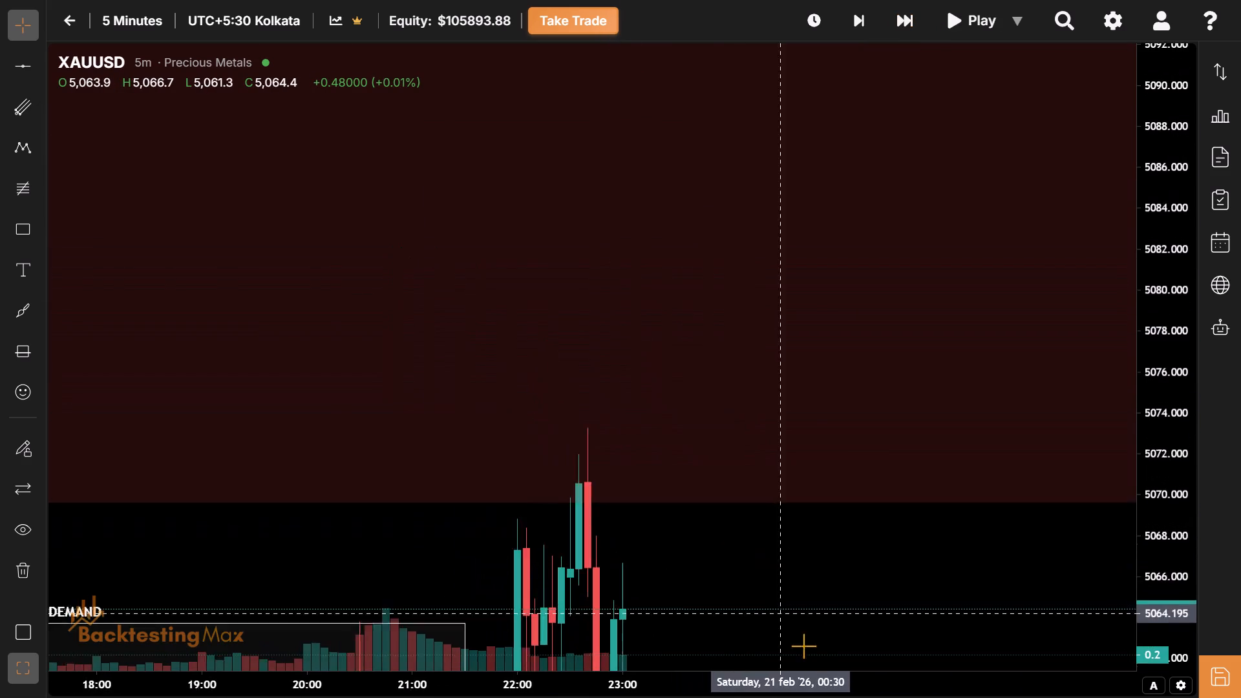
drag(803, 646, 815, 670)
drag(697, 187, 644, 689)
click(655, 246)
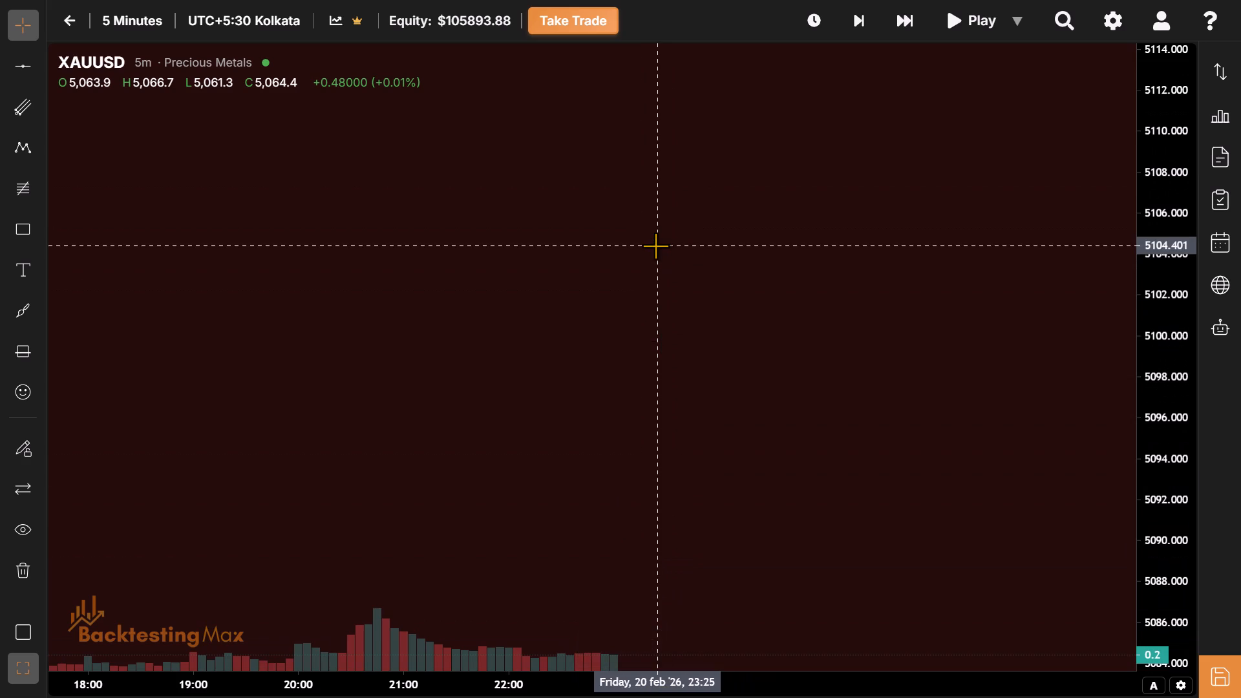
drag(655, 246, 616, 571)
drag(635, 308, 653, 231)
drag(606, 544, 617, 355)
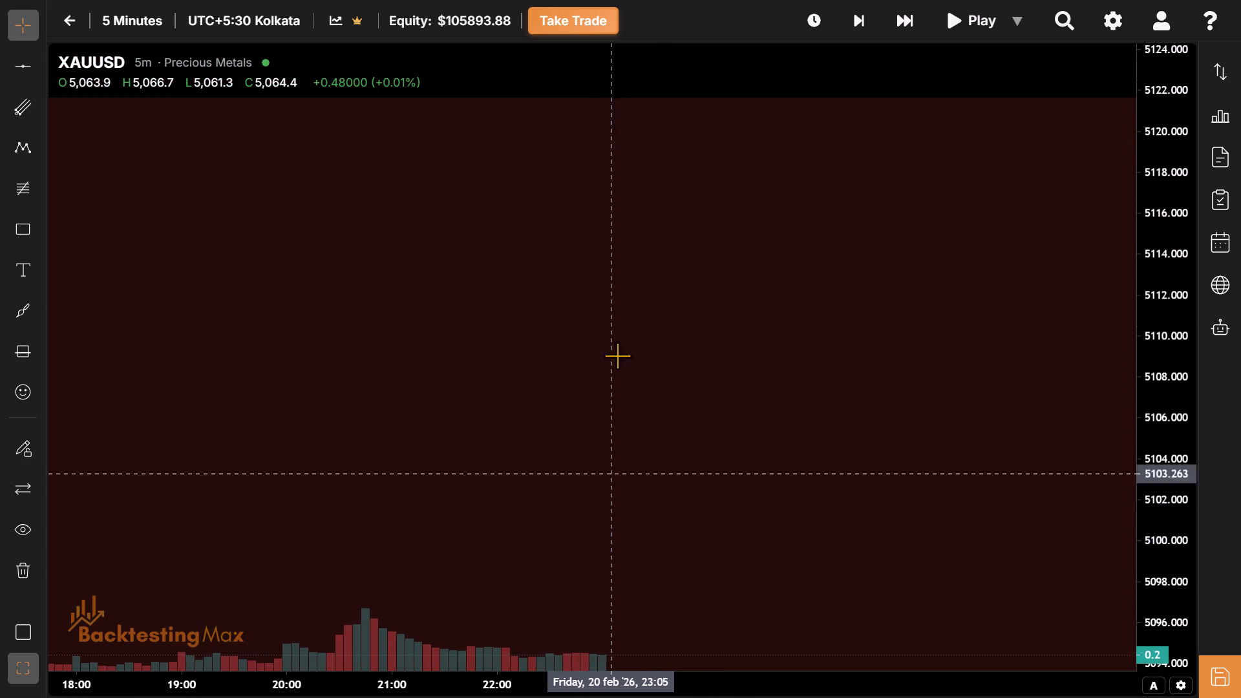
drag(617, 355, 625, 218)
drag(558, 363, 611, 99)
drag(550, 516, 543, 166)
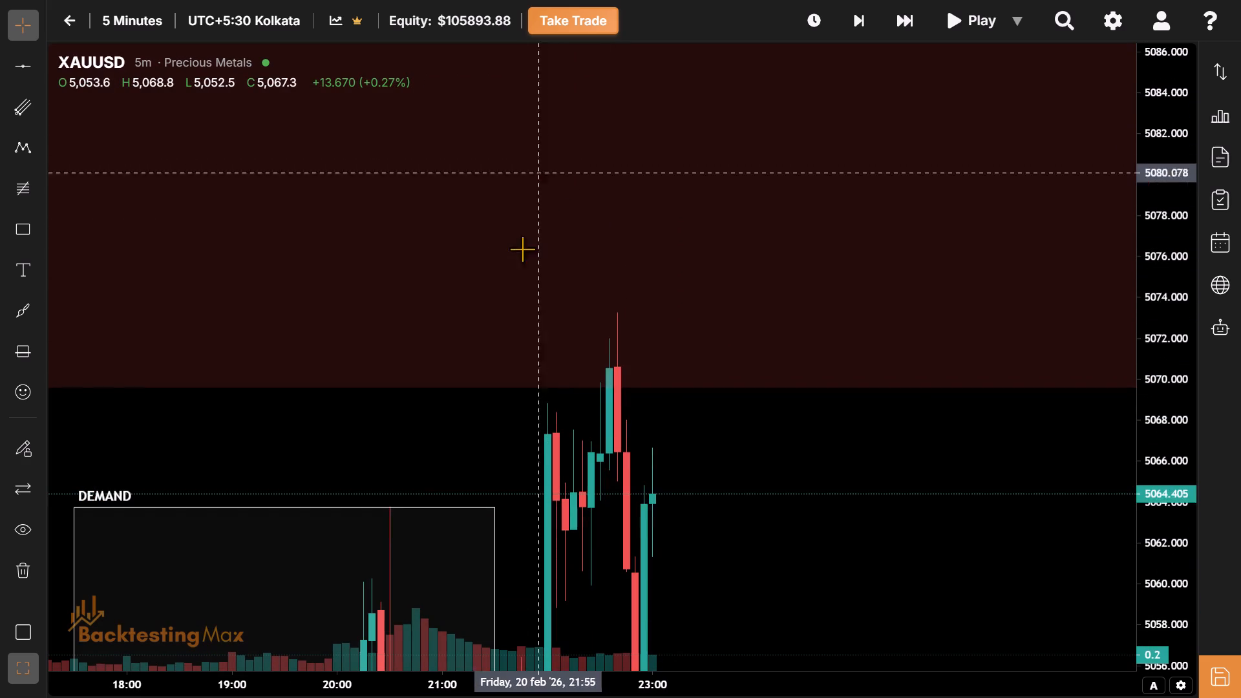
On the 1-hour chart, lower the top edge of the upper red supply zone to about 5094.1, judging by the early-February price history.
click(133, 19)
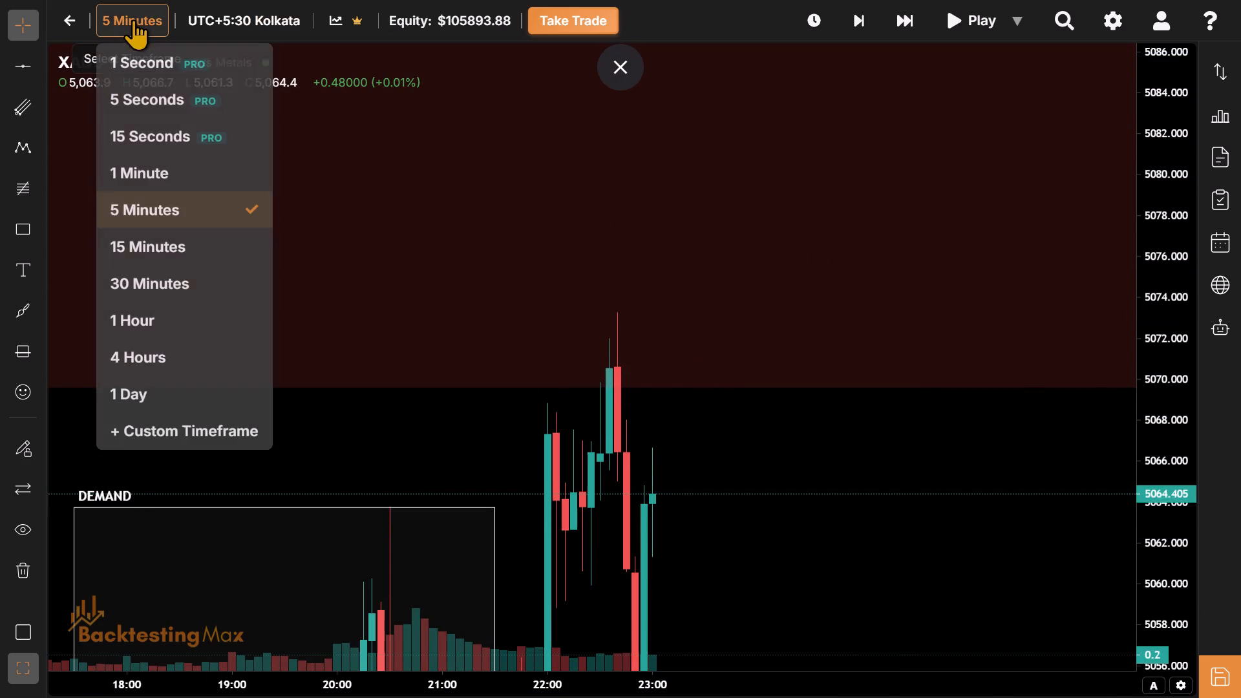
click(186, 323)
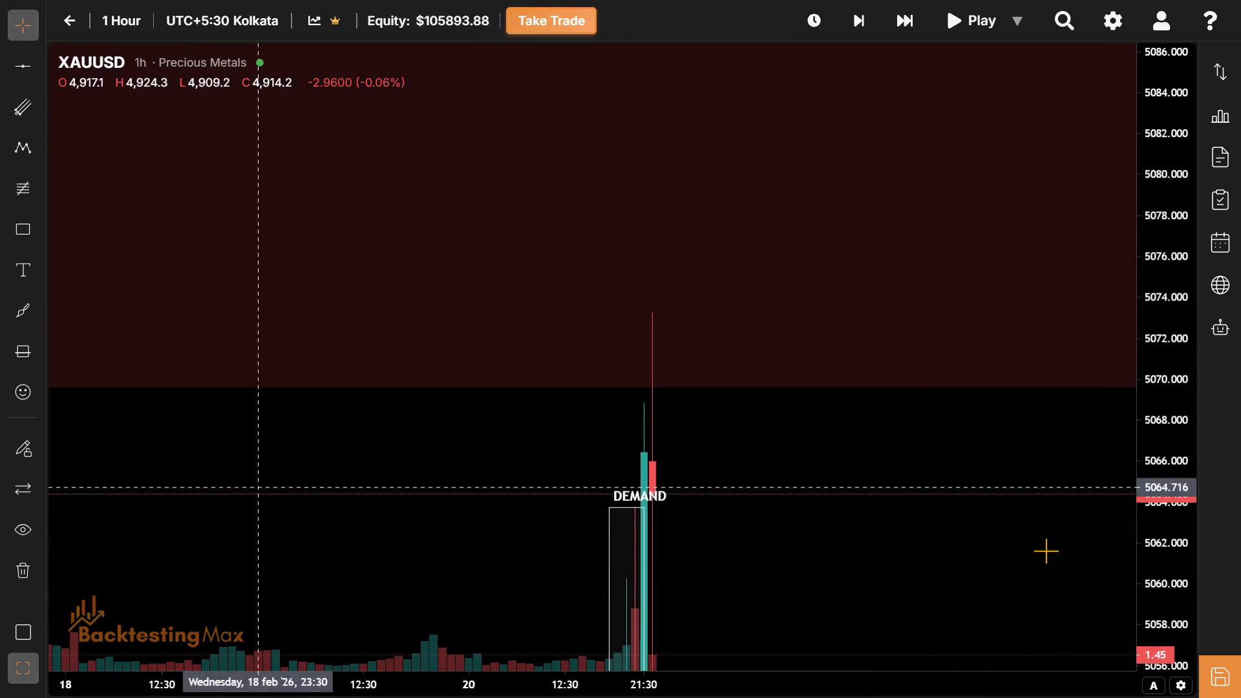
drag(1147, 91, 1052, 676)
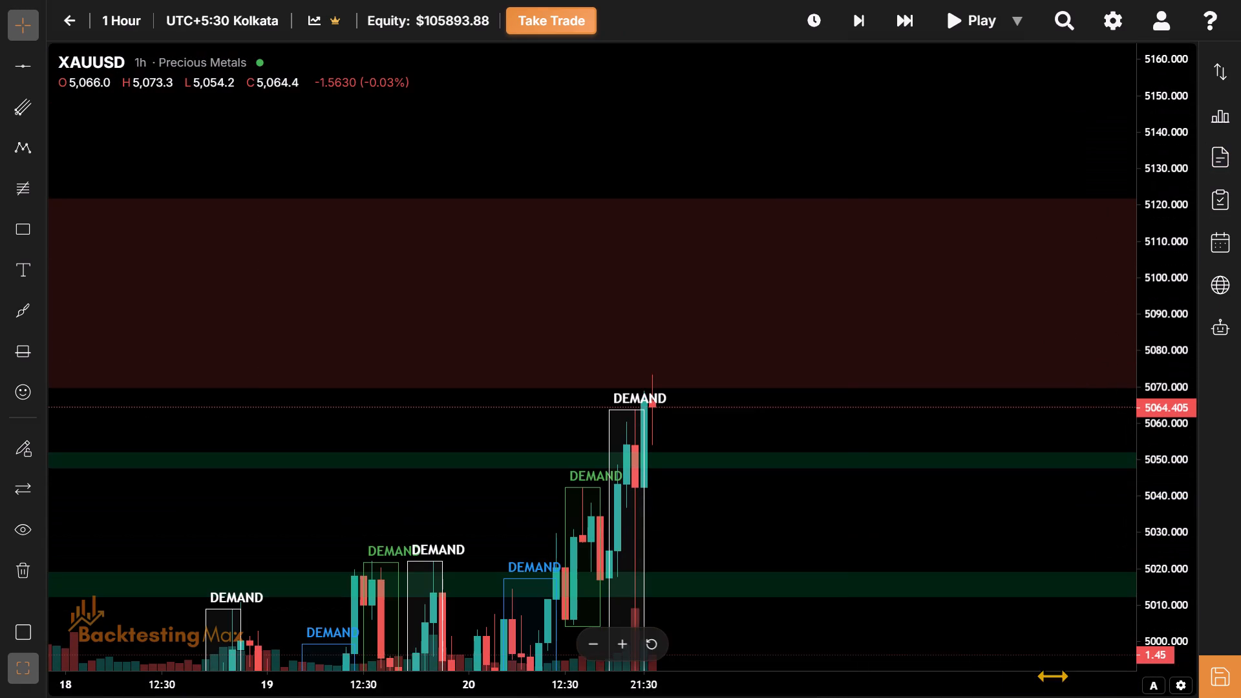
drag(731, 526, 1240, 518)
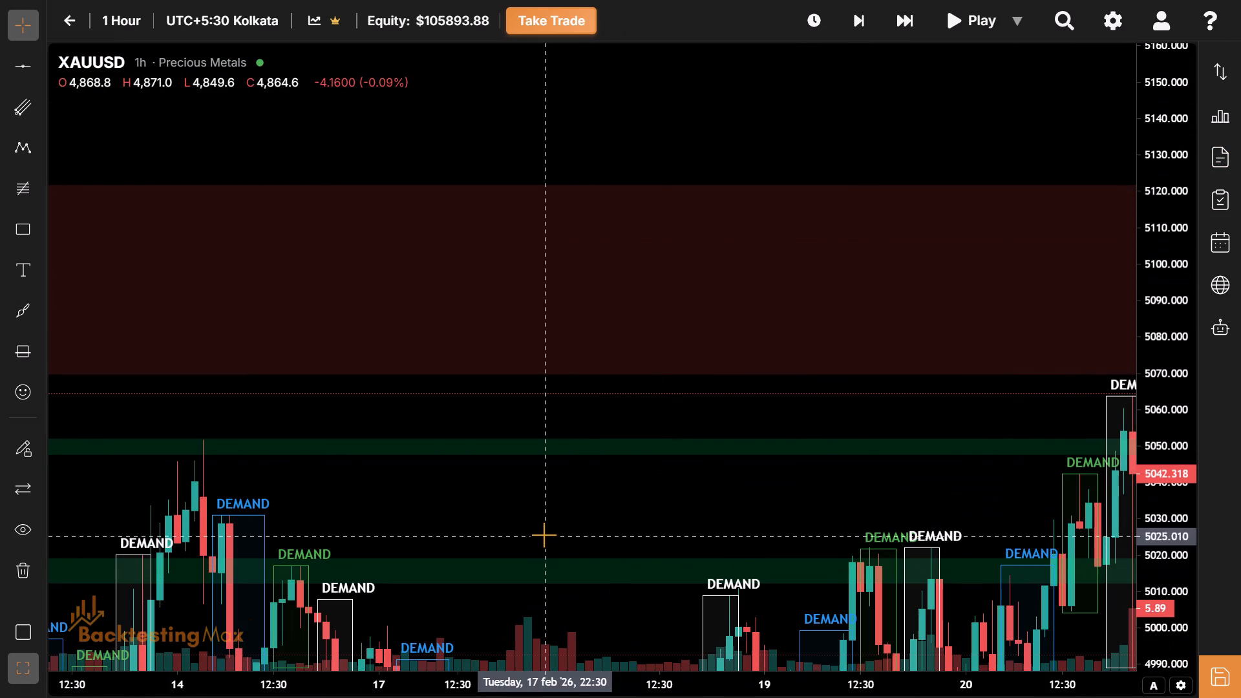
drag(544, 534, 538, 332)
drag(523, 690, 840, 693)
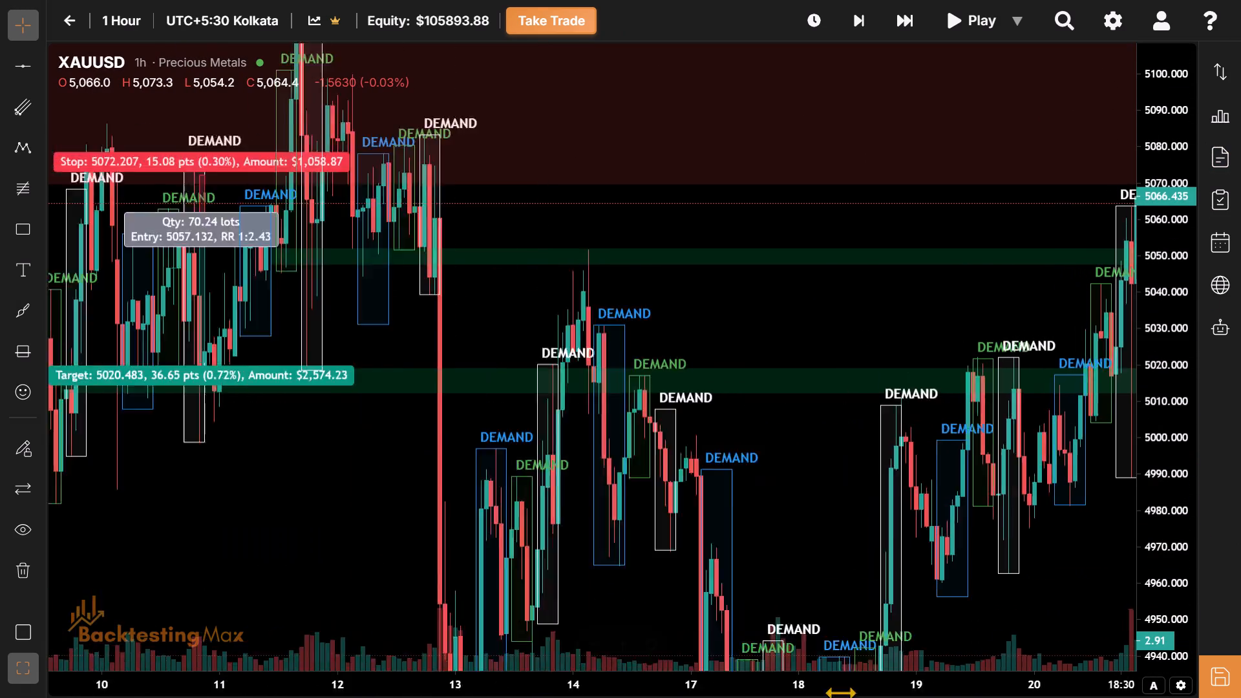
drag(840, 693, 750, 696)
drag(1173, 113, 1172, 185)
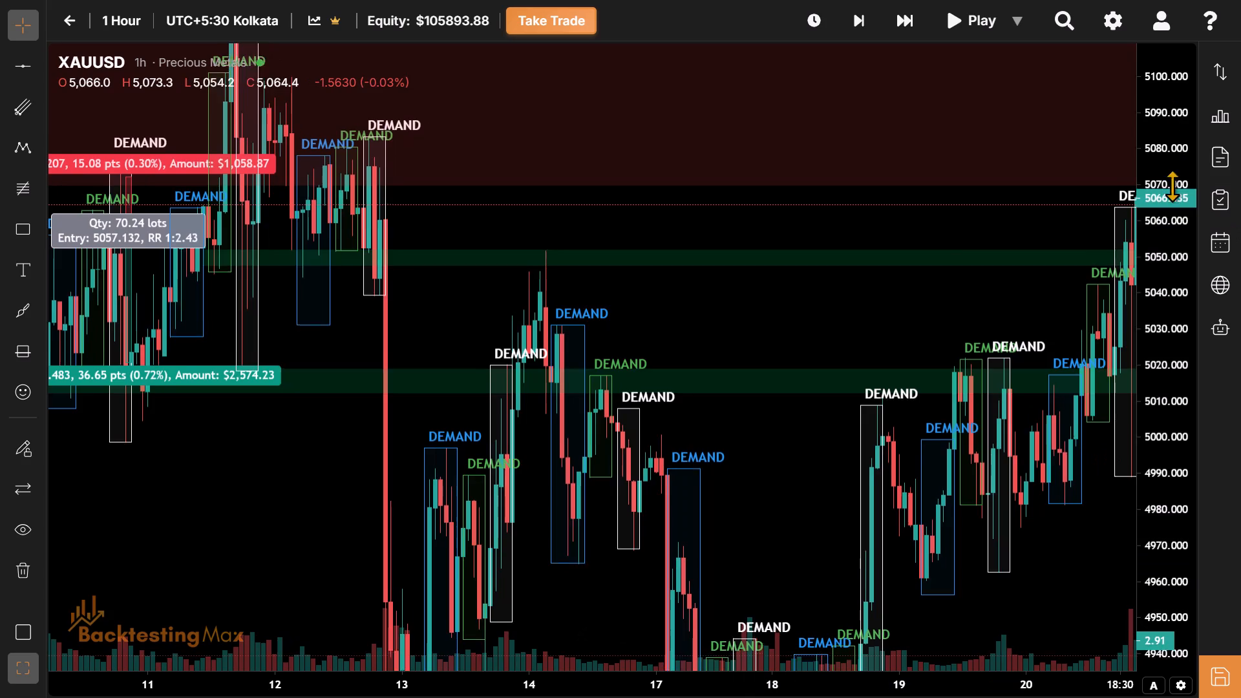
drag(1172, 185, 1178, 527)
drag(536, 506, 363, 459)
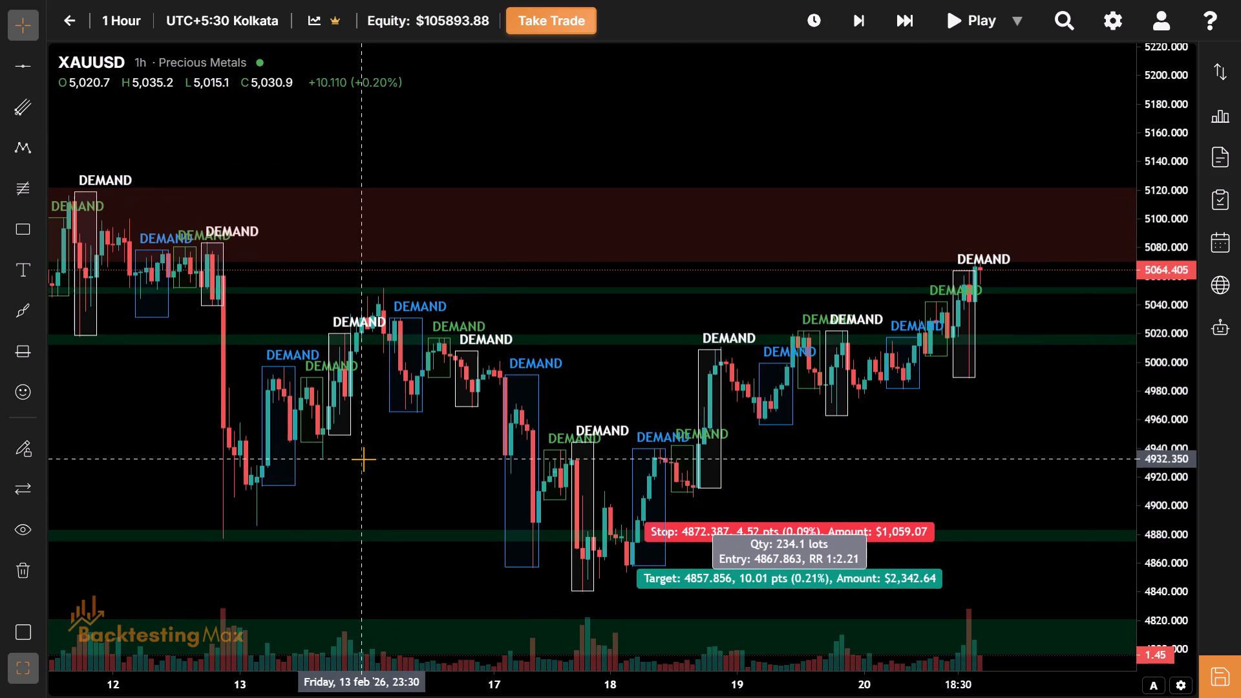
drag(476, 692, 820, 697)
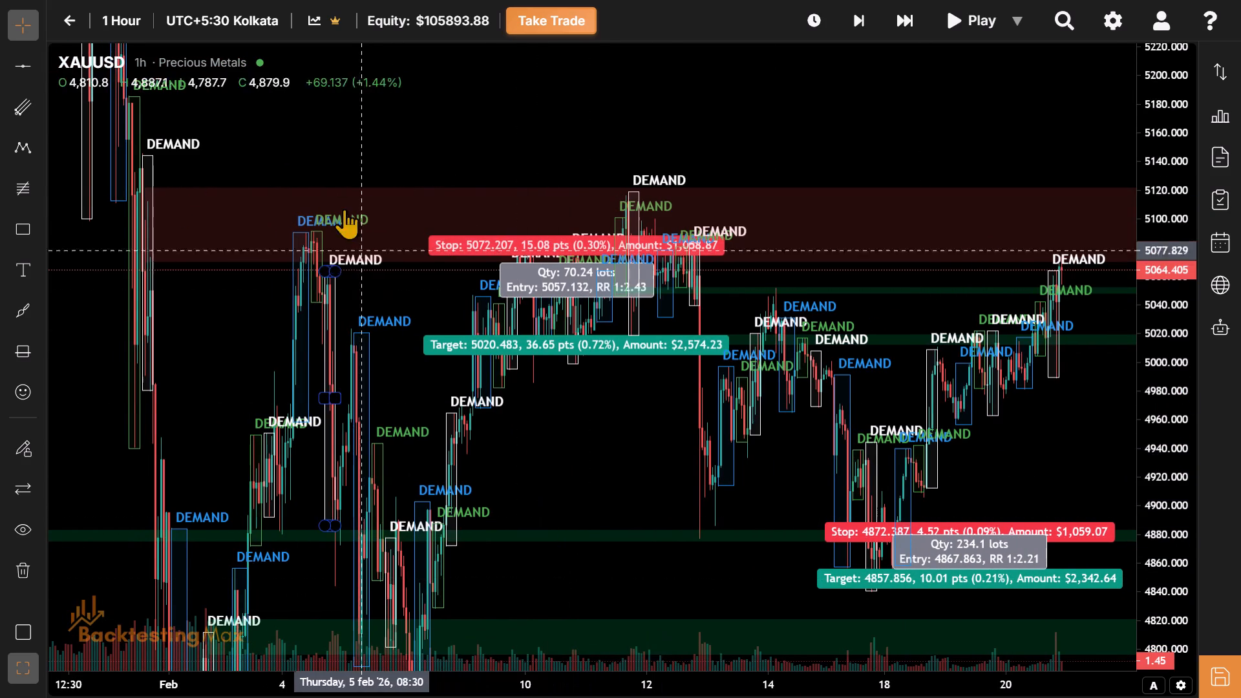
drag(184, 182, 184, 220)
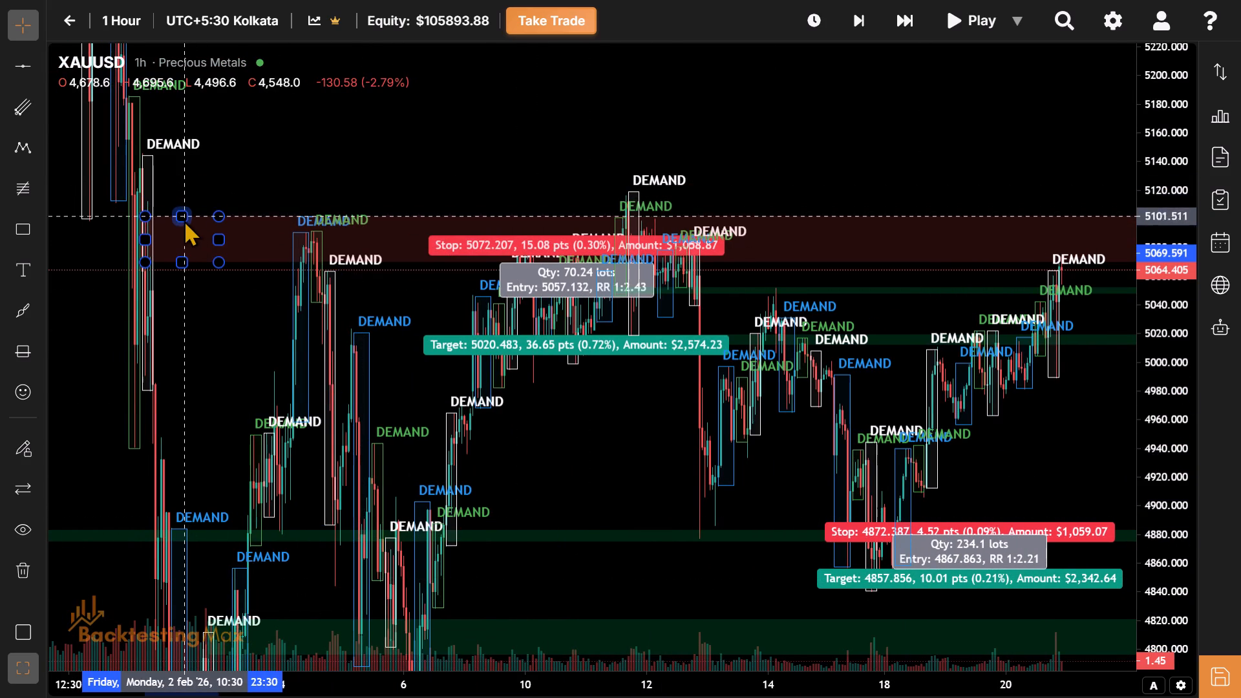
drag(184, 220, 184, 227)
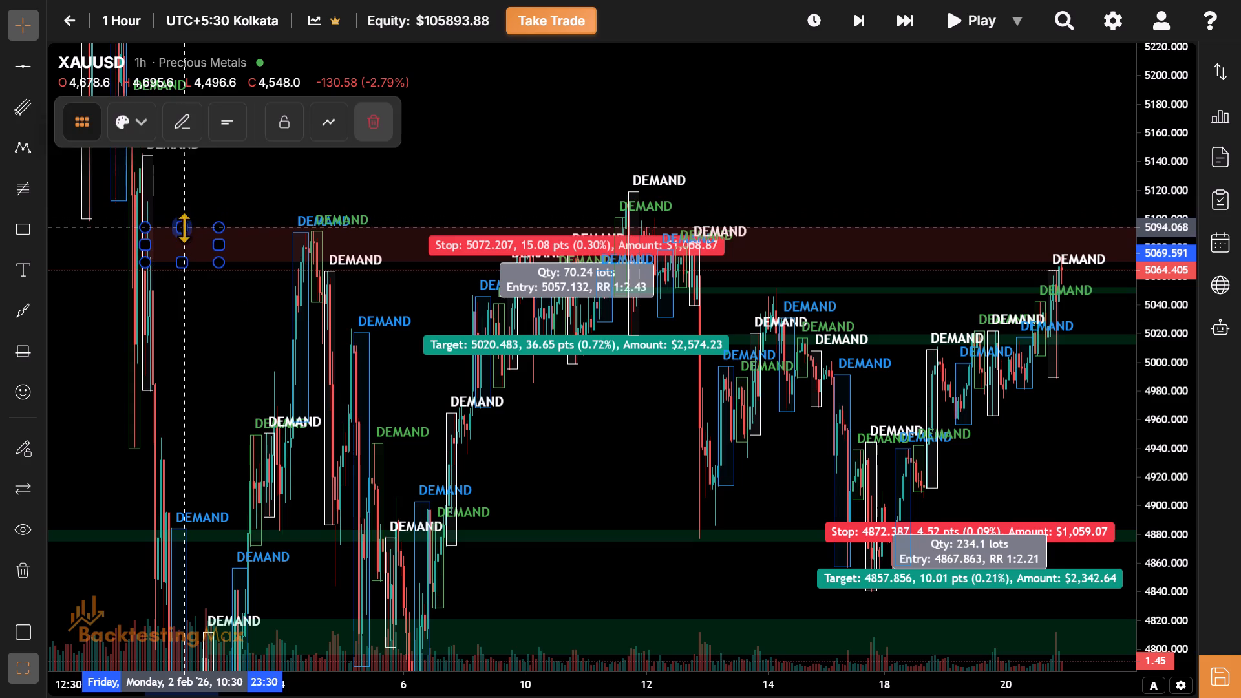
Return the chart to the 5-minute timeframe, framing the 20 February session boxes and the nearby zones.
click(134, 15)
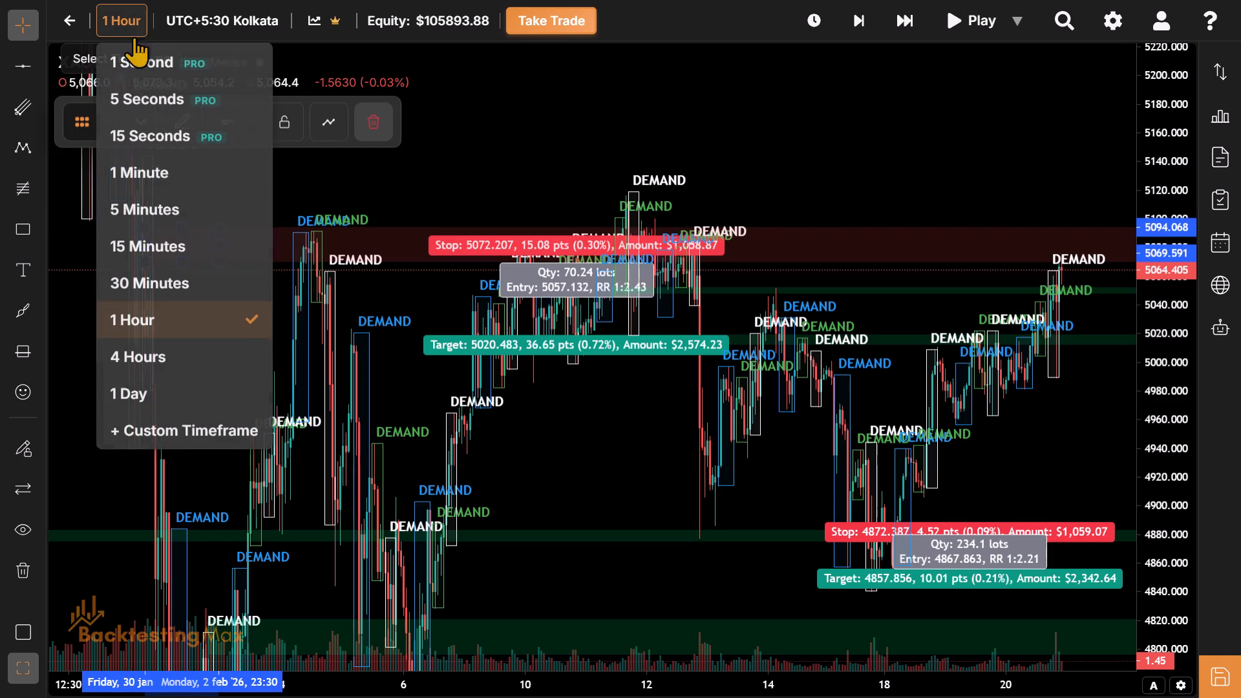
click(180, 206)
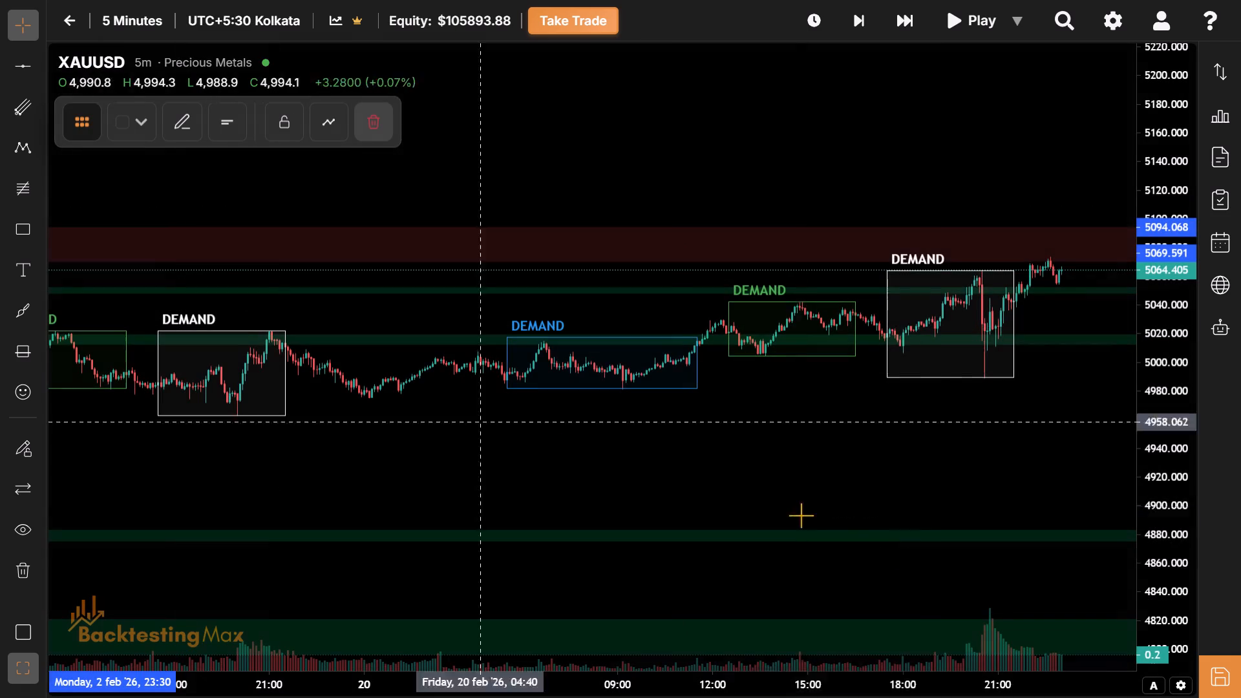
drag(1040, 414, 744, 576)
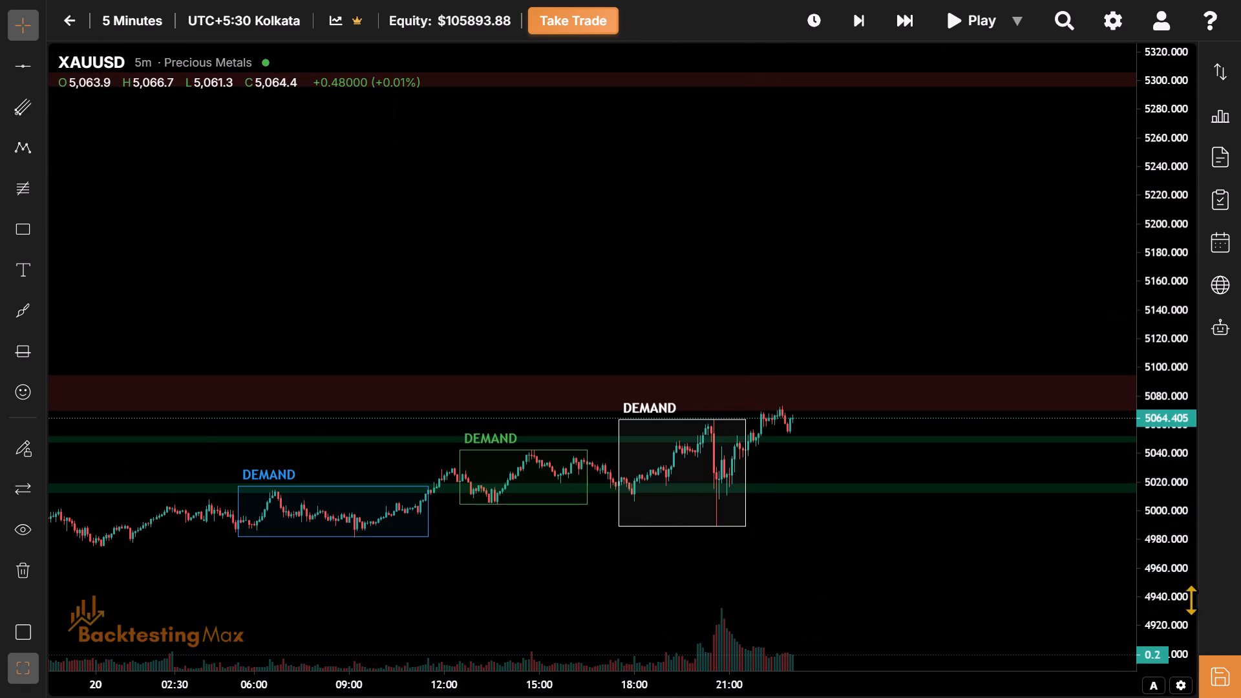
drag(1189, 599, 1103, 252)
drag(939, 567, 752, 284)
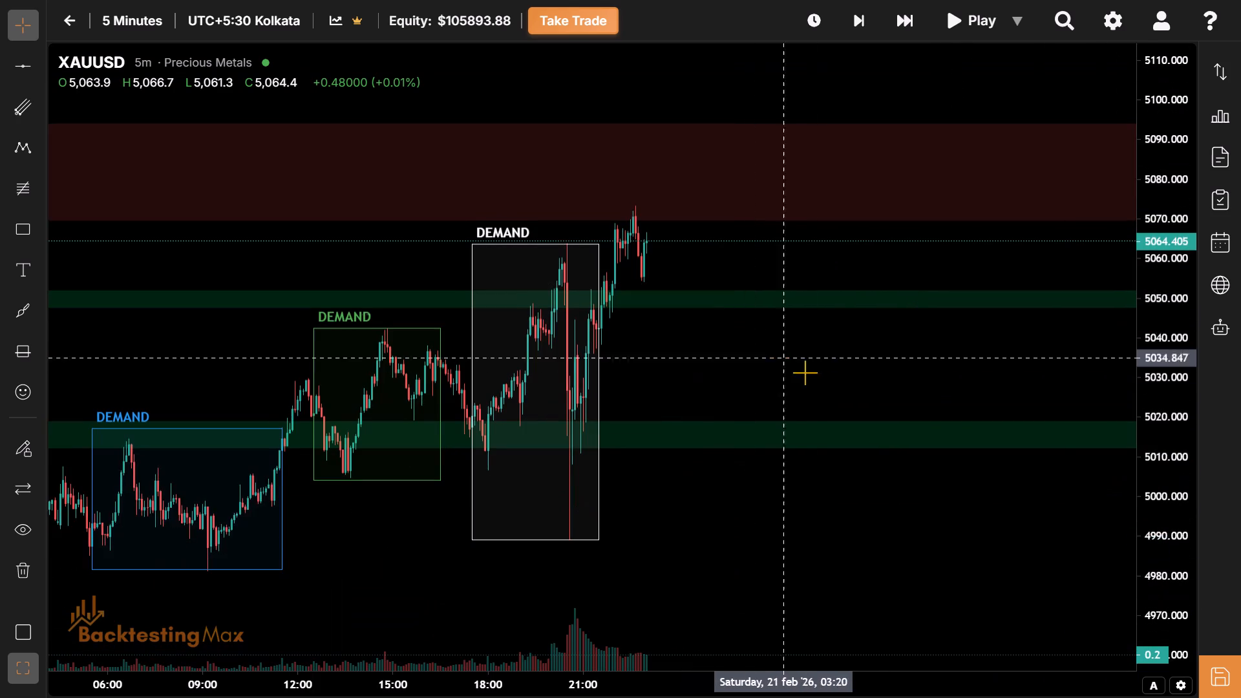
Advance the replay in five-bar skips from the 23:00 candle to the 23:55 candle on 20 February.
drag(800, 340, 796, 408)
drag(1177, 577, 1143, 350)
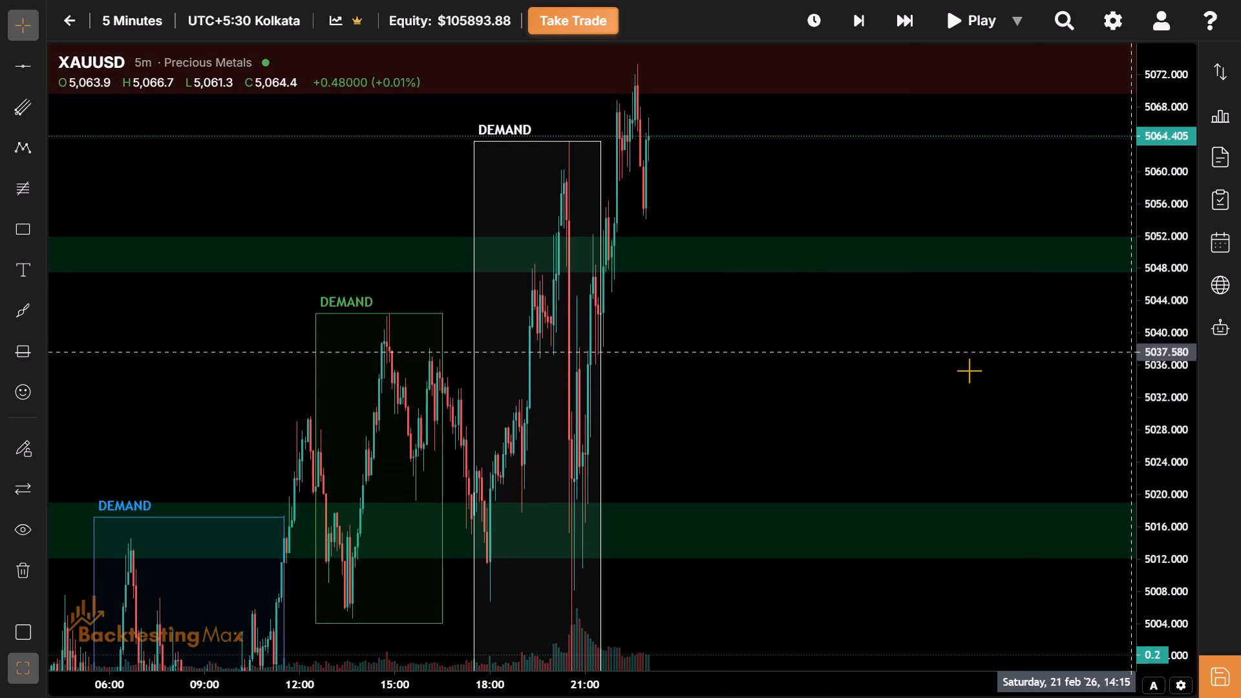
drag(889, 369, 871, 459)
click(893, 661)
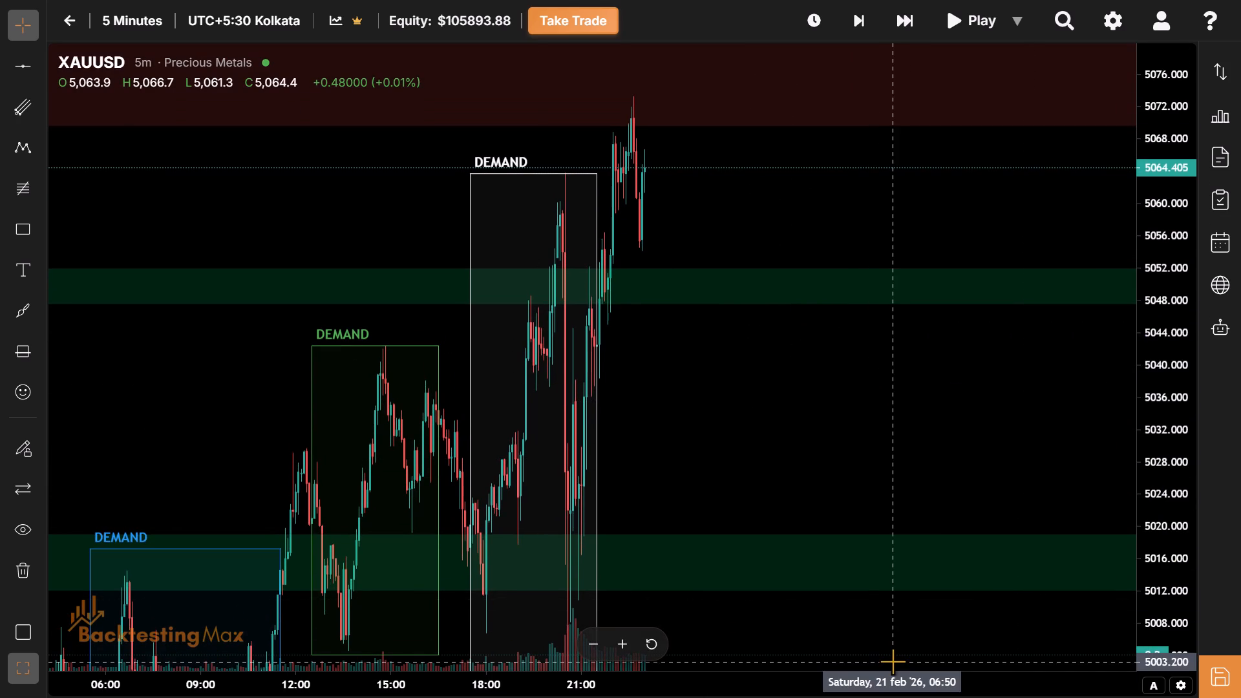
drag(896, 681, 555, 697)
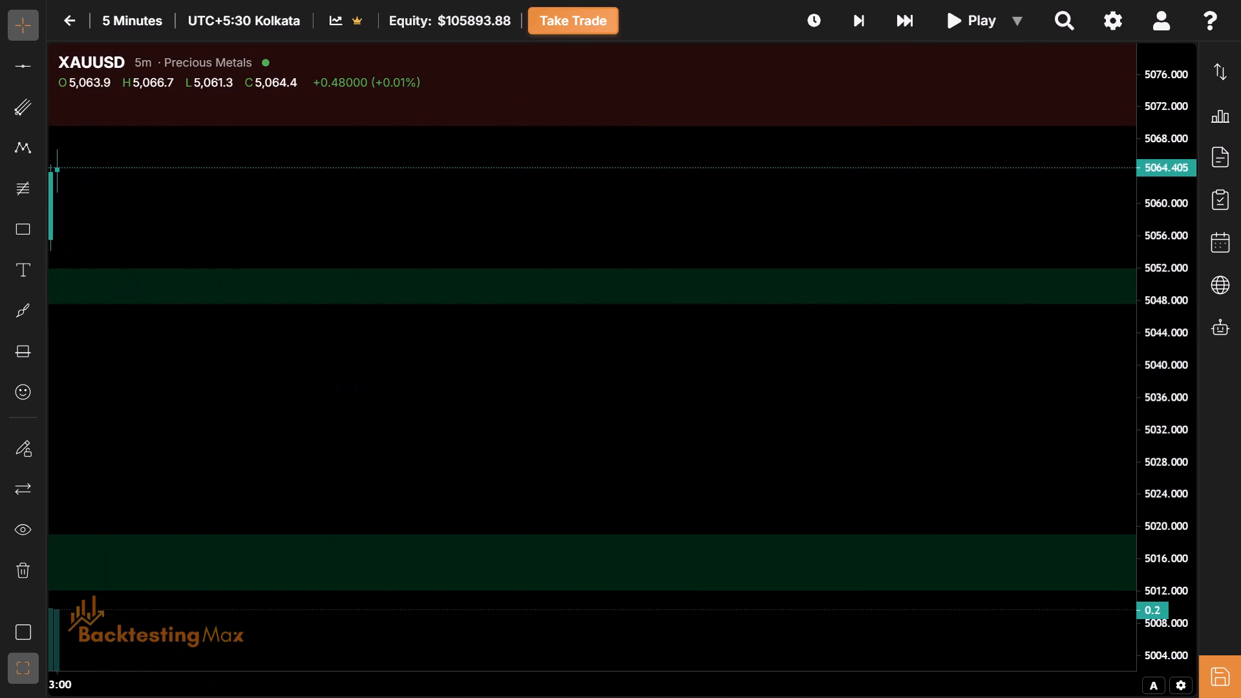
drag(555, 697, 545, 697)
drag(255, 412, 878, 487)
drag(878, 487, 838, 531)
click(909, 0)
triple_click(905, 14)
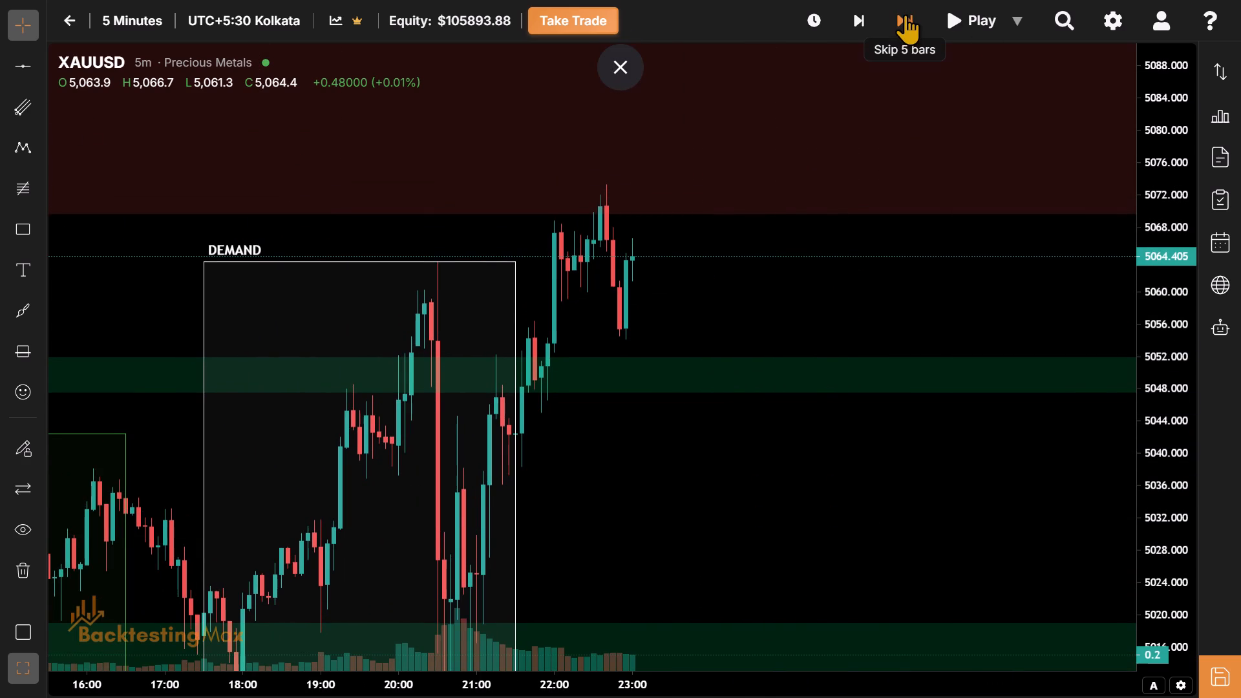
click(905, 14)
drag(905, 14, 670, 224)
drag(670, 224, 739, 252)
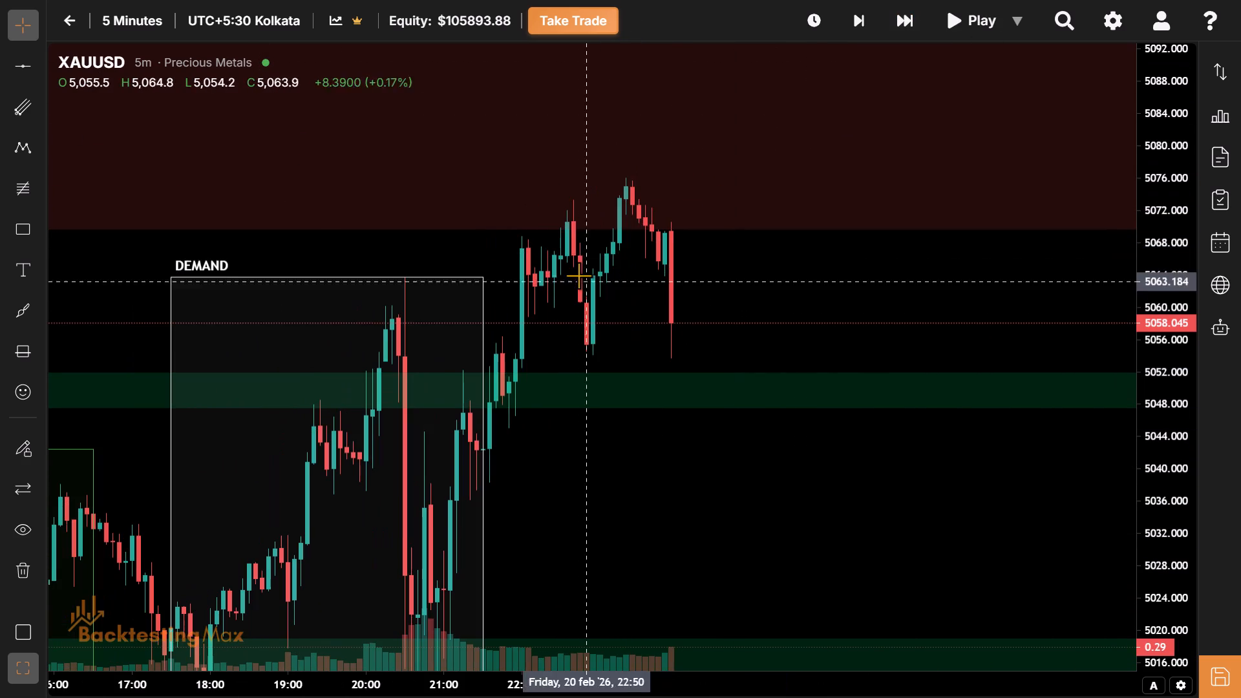
Examine the two green demand zones and the red supply zone above 5070 against the latest five-minute candles.
drag(578, 275, 788, 268)
drag(789, 502, 729, 244)
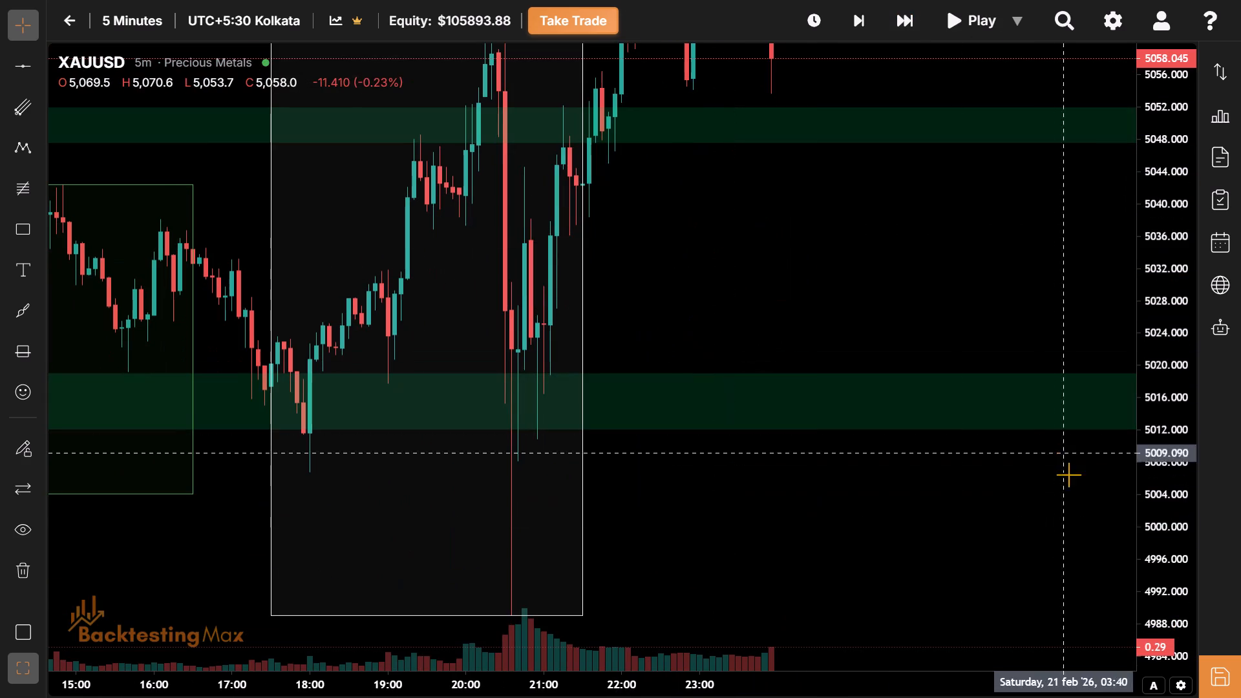
drag(1158, 576, 1153, 493)
drag(1024, 359, 1021, 362)
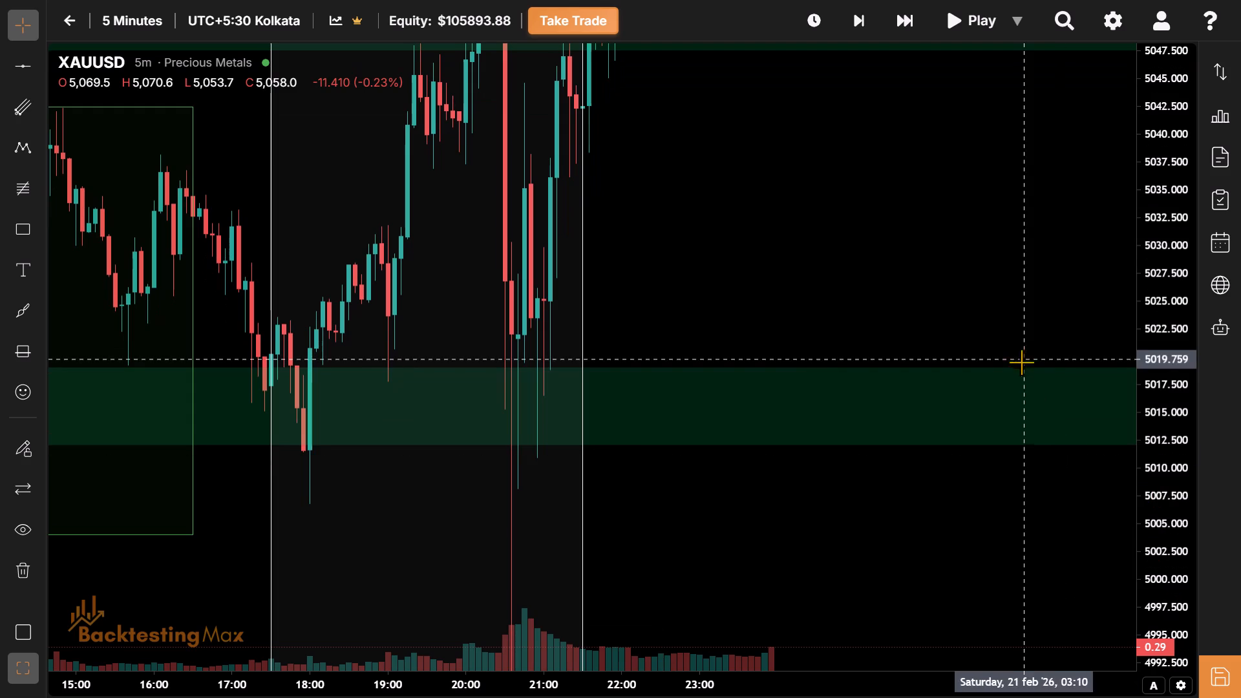
drag(1021, 362, 970, 488)
drag(992, 357, 913, 532)
drag(858, 169, 723, 453)
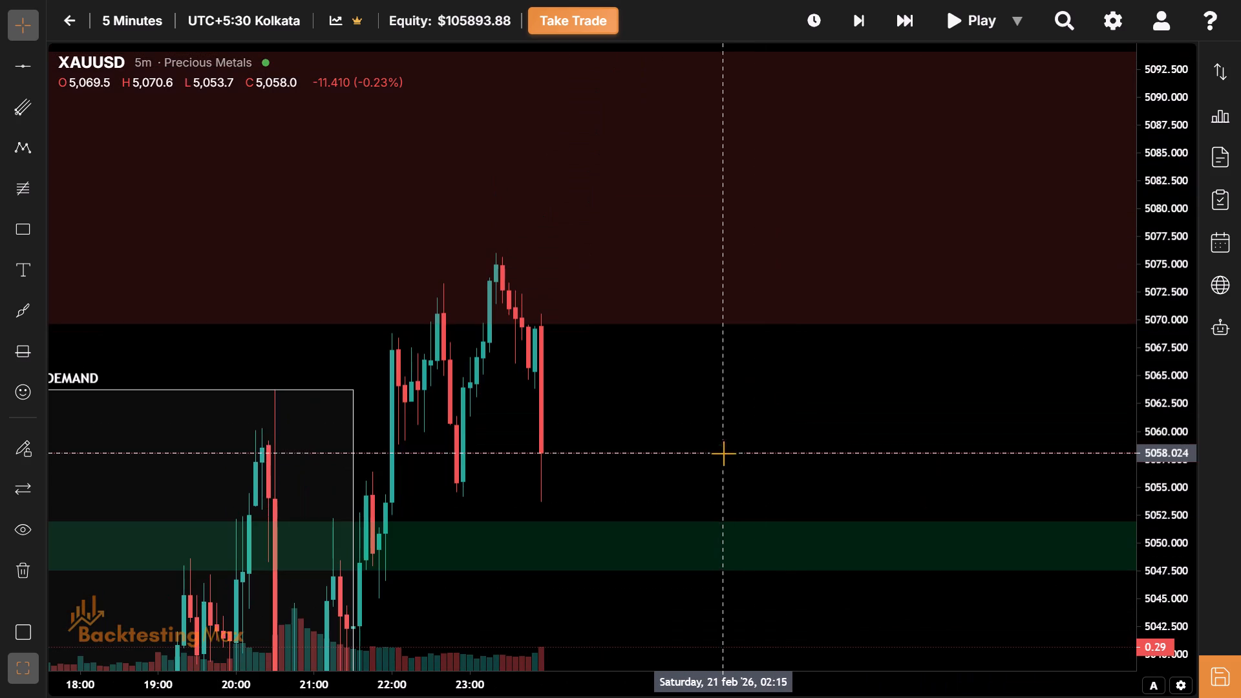
drag(792, 401, 781, 444)
Advance the replay in five-bar skips past midnight, beyond the 01:00 candle on 21 February.
triple_click(895, 24)
click(895, 24)
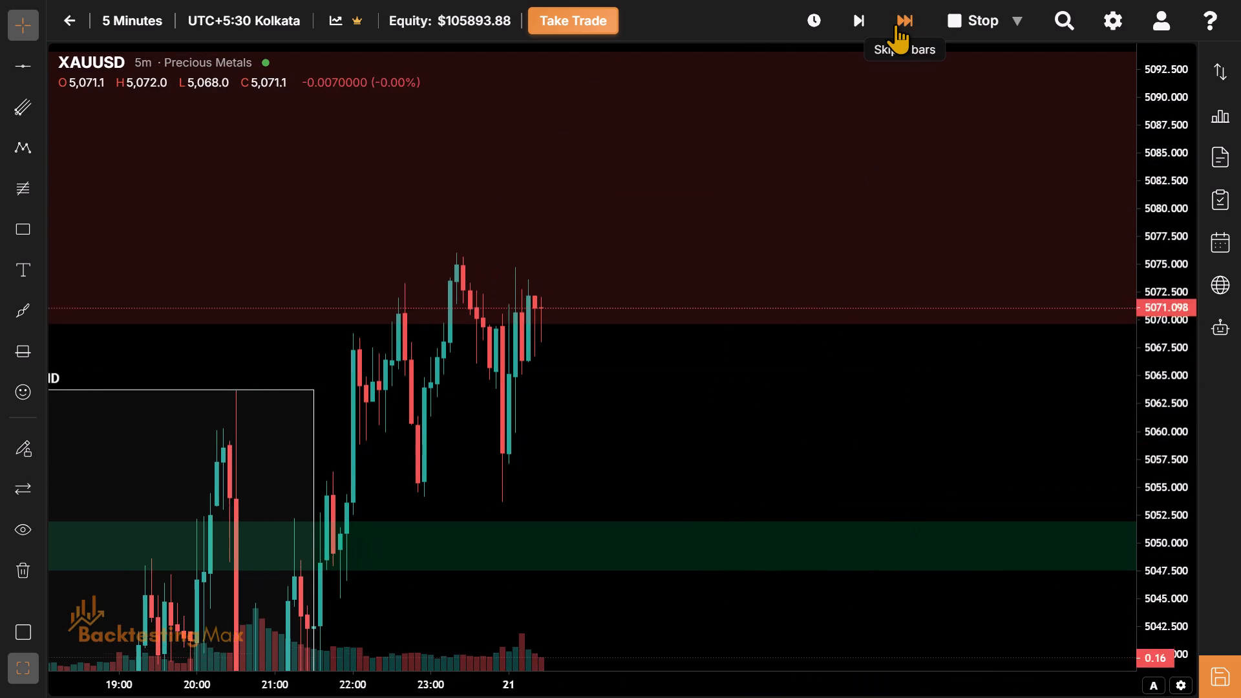
drag(895, 24, 534, 340)
drag(534, 340, 525, 359)
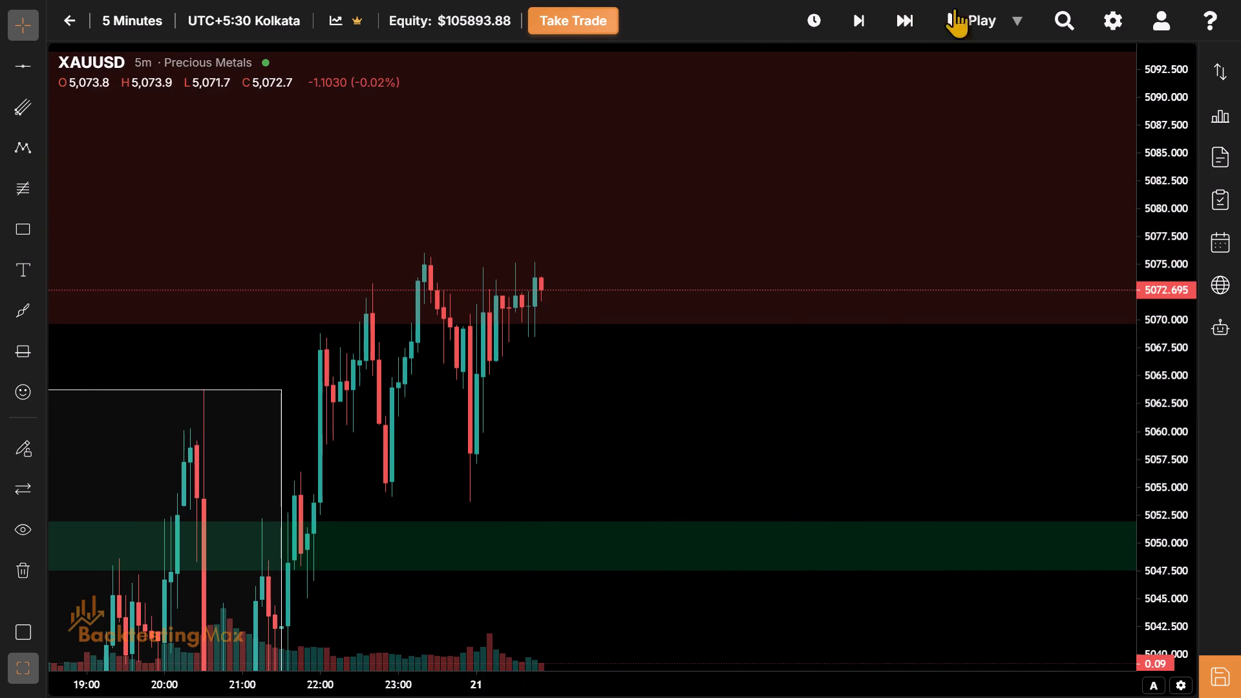
triple_click(888, 8)
triple_click(888, 8)
double_click(888, 8)
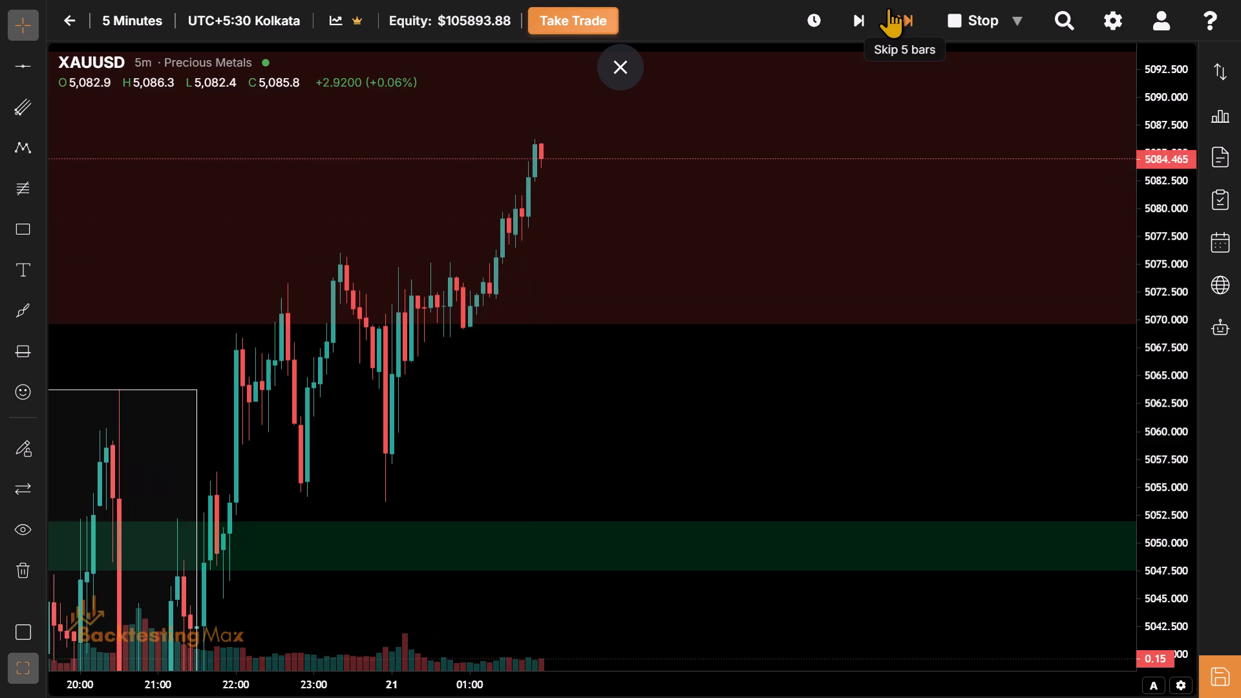
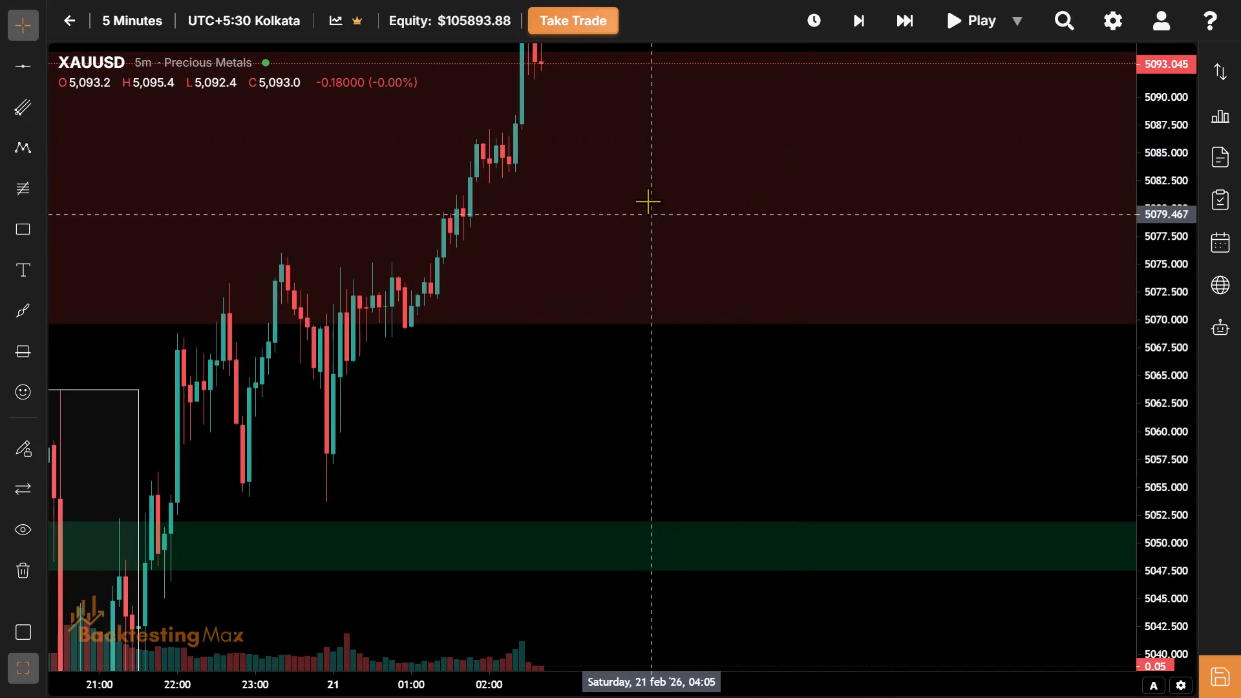
Advance the replay in five-bar skips through the end of 21 February into the opening candles of 23 February.
drag(648, 201, 554, 383)
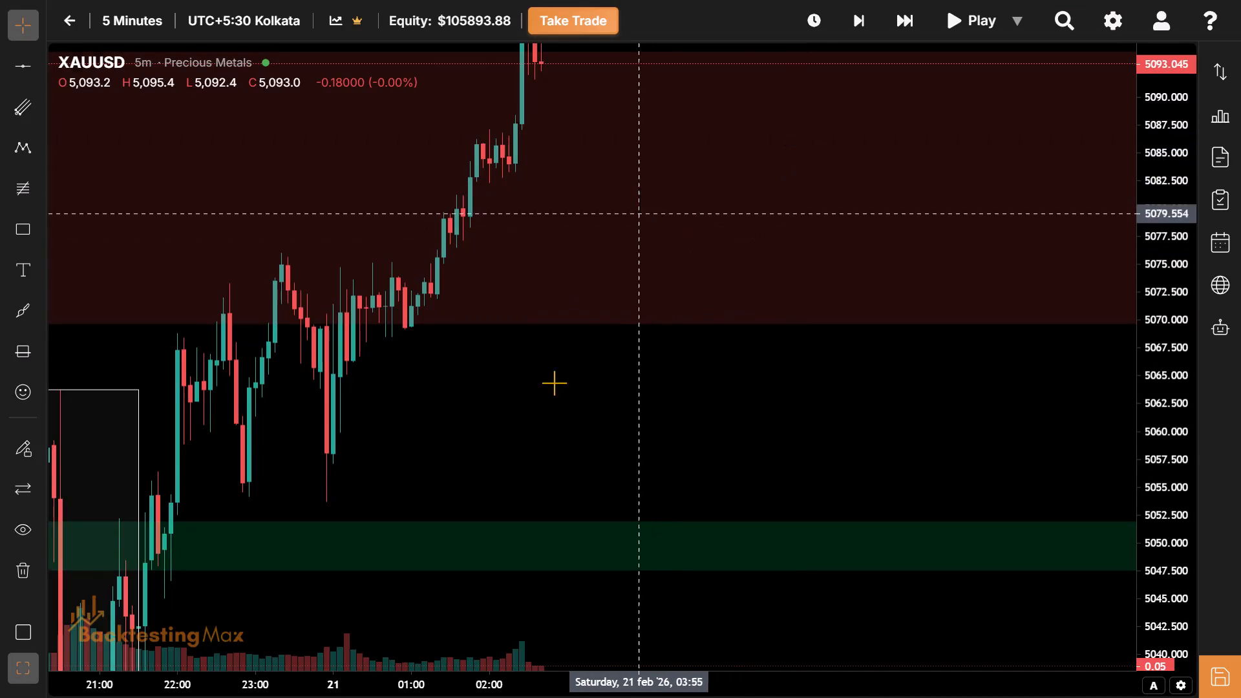
drag(554, 383, 527, 445)
drag(420, 333, 362, 320)
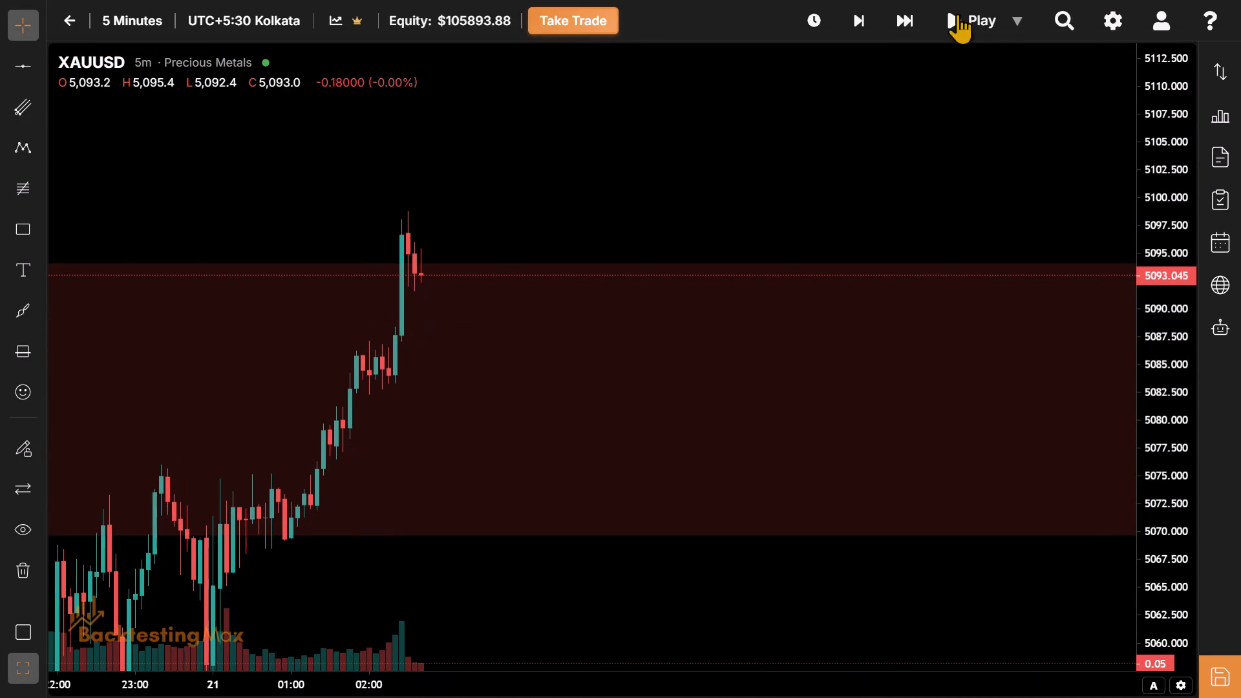
triple_click(895, 16)
double_click(895, 16)
drag(895, 16, 561, 157)
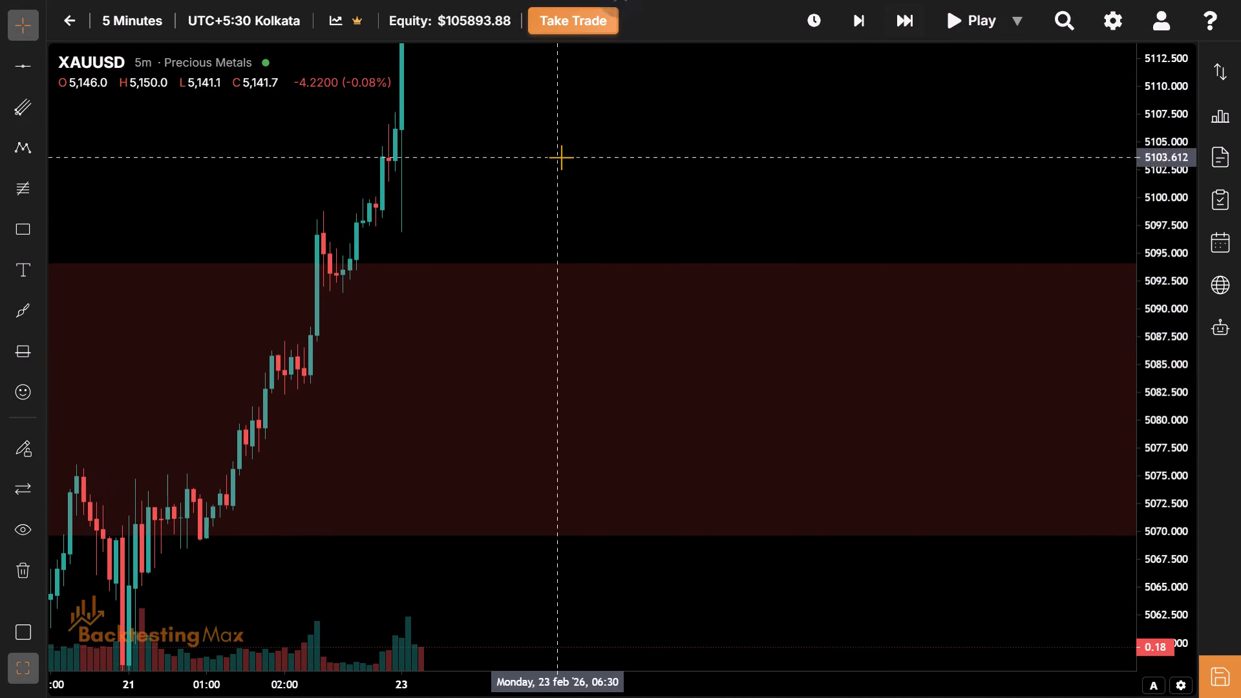
drag(561, 157, 571, 482)
Switch the chart to the 4-hour timeframe and compress the price scale to frame the red supply zone near 5300.
click(141, 23)
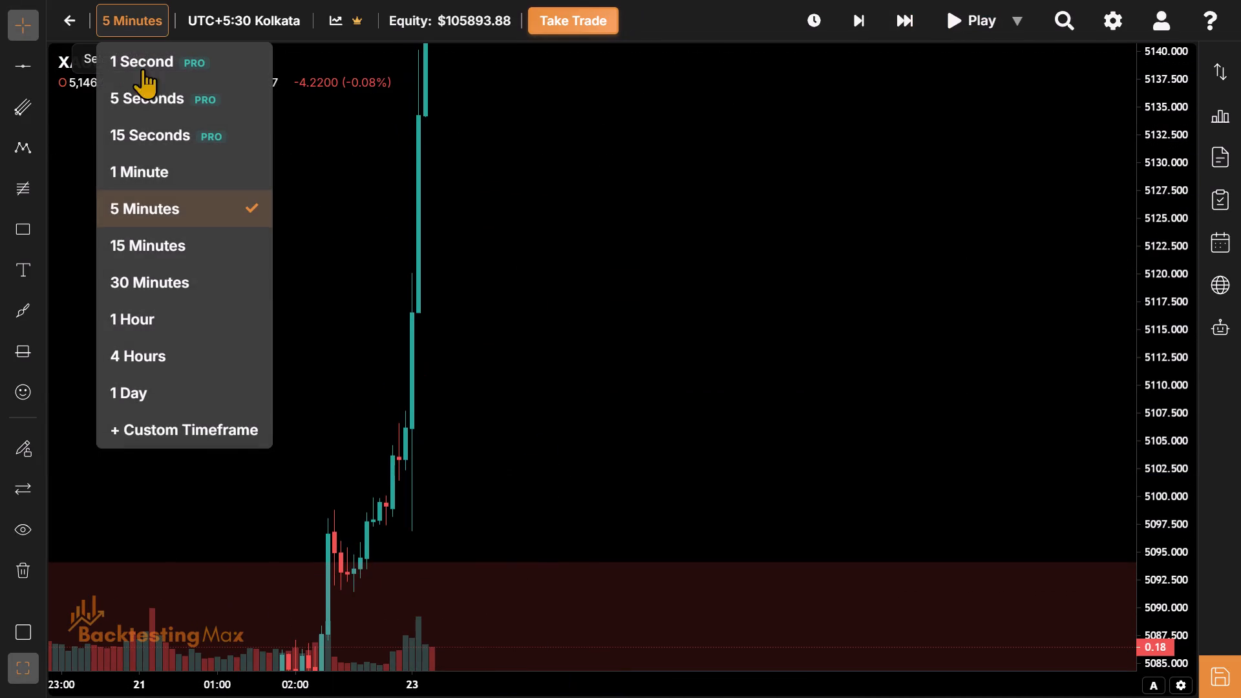
click(197, 350)
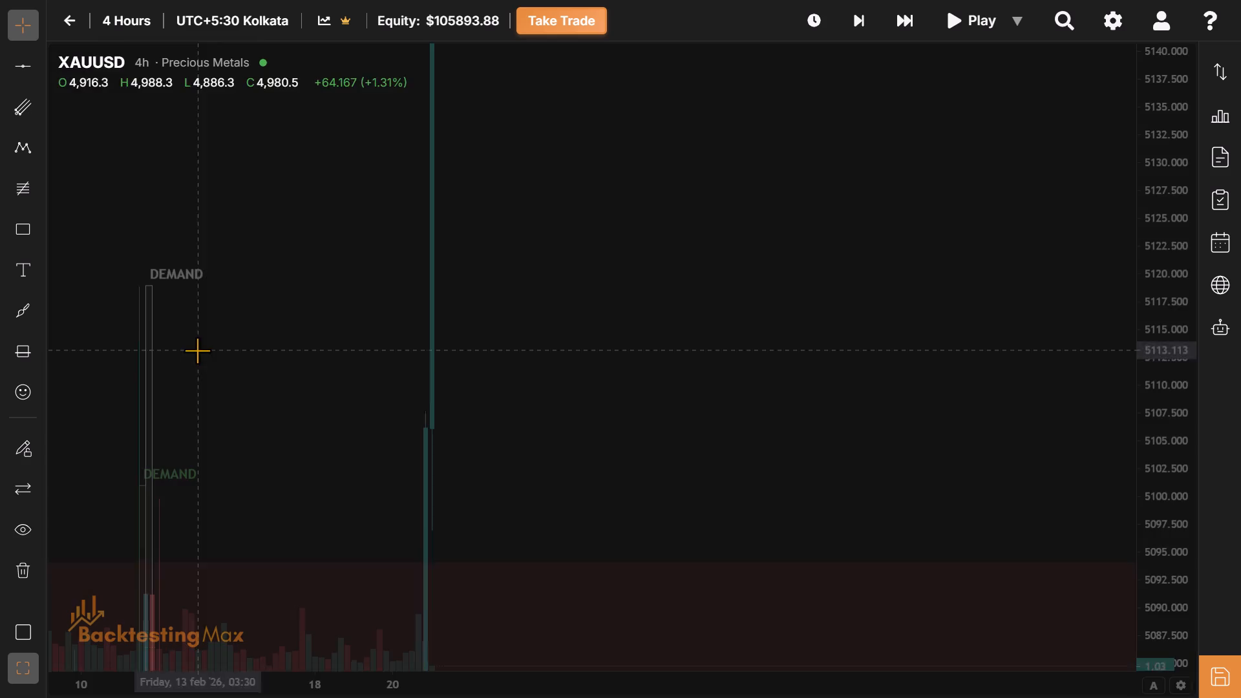
drag(1157, 61, 1092, 599)
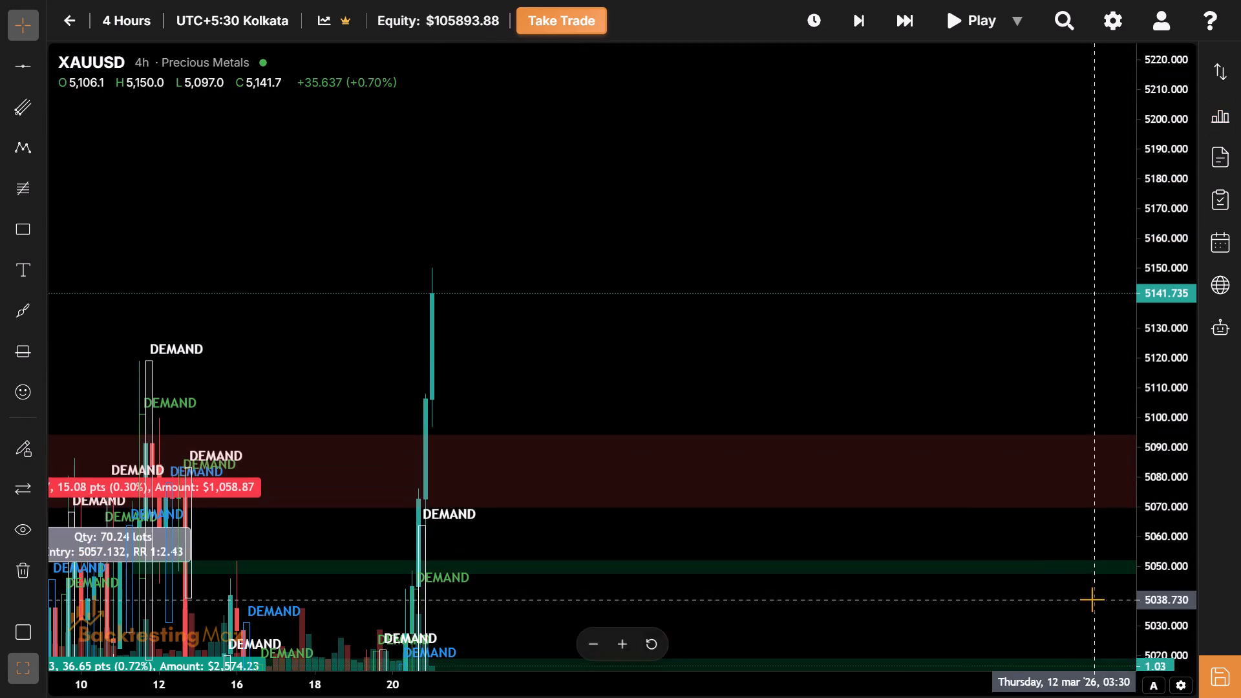
drag(446, 363, 1077, 415)
drag(896, 314, 803, 615)
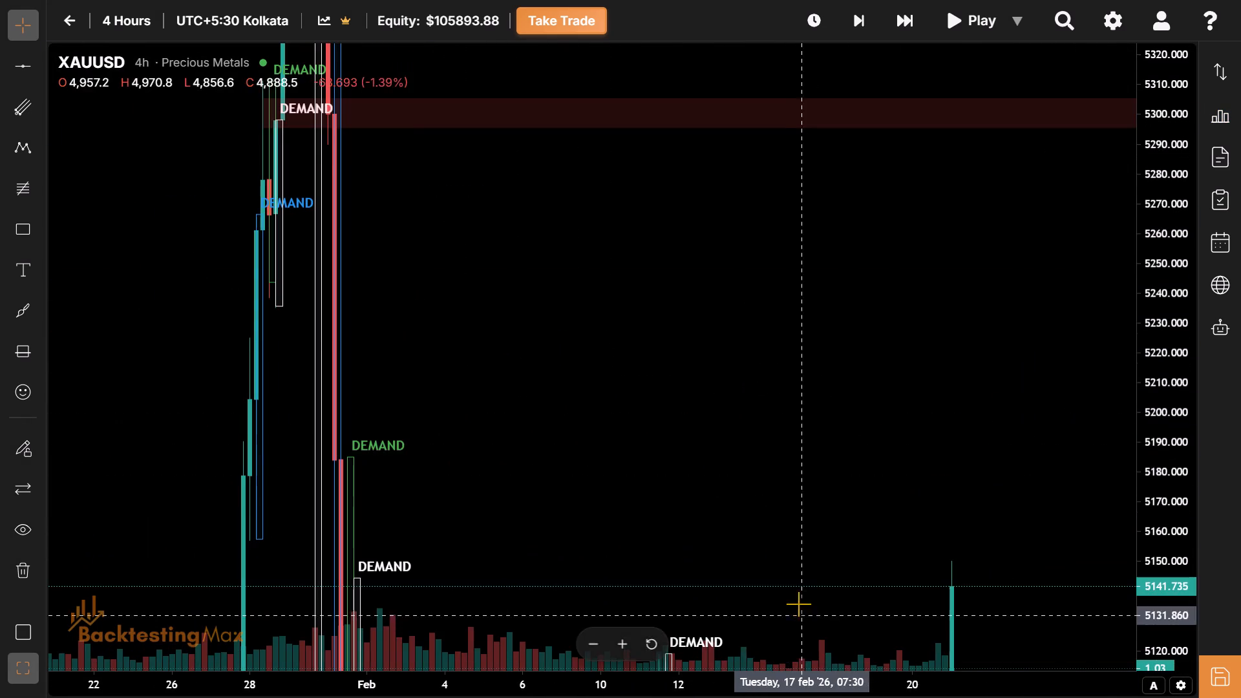
drag(739, 291, 697, 462)
drag(1159, 89, 1111, 453)
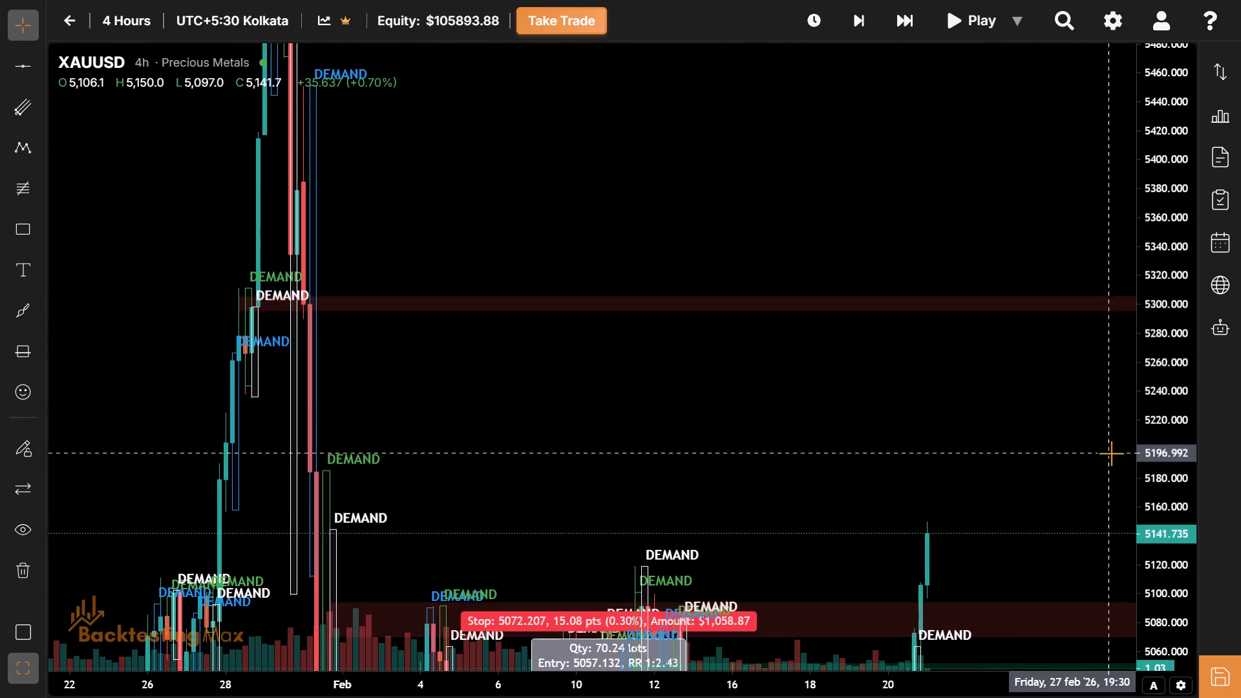
Examine the 4-hour structure from late January to 23 February, comparing the latest price with the zones above and below.
drag(684, 168, 677, 129)
drag(686, 449, 615, 252)
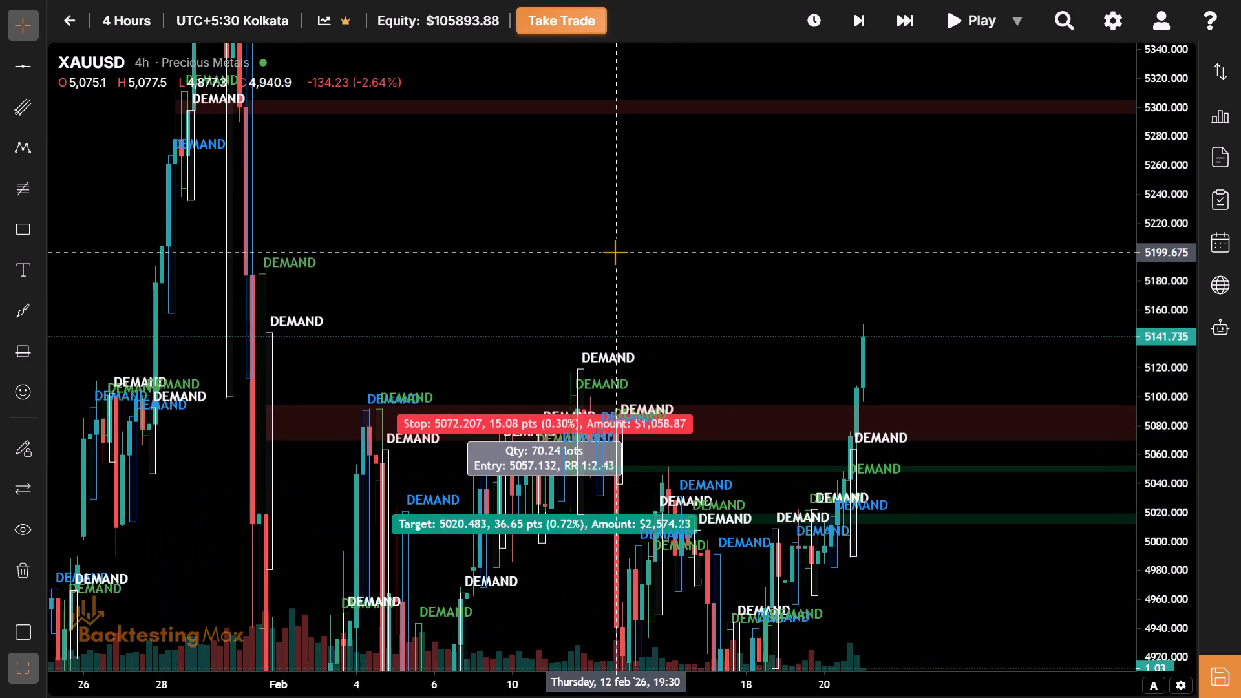
drag(781, 341, 706, 83)
drag(691, 83, 691, 100)
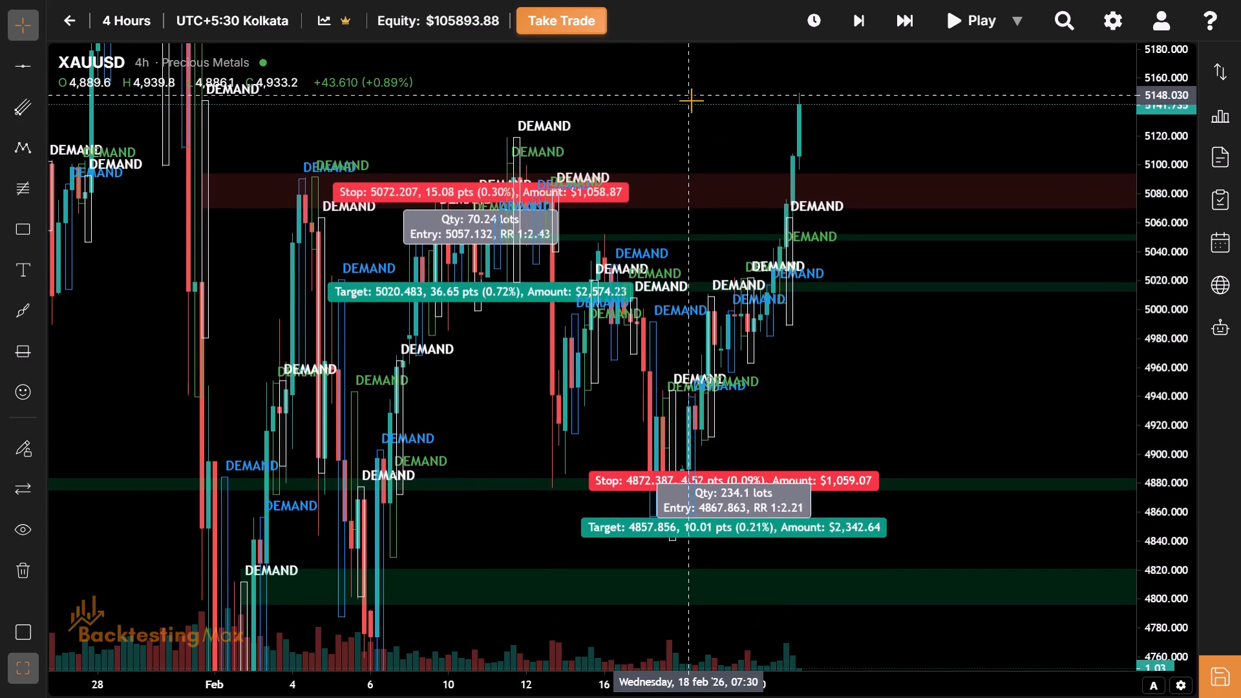
drag(691, 100, 699, 118)
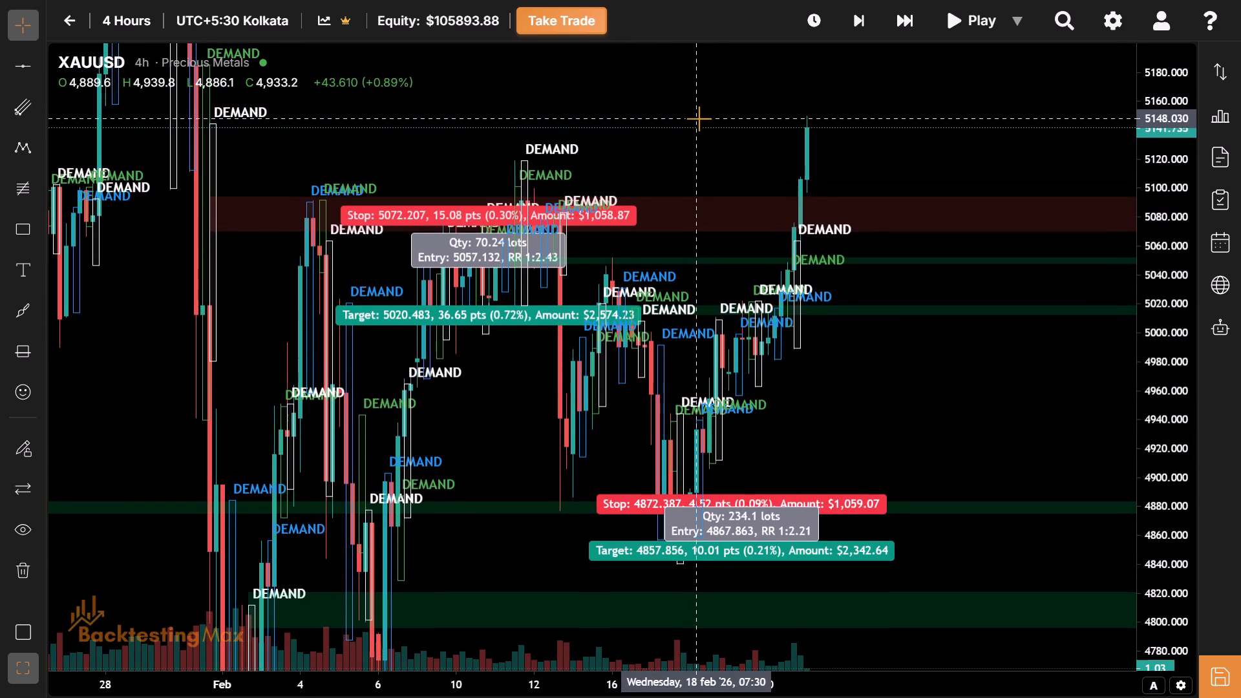
drag(699, 118, 686, 527)
drag(687, 115, 683, 176)
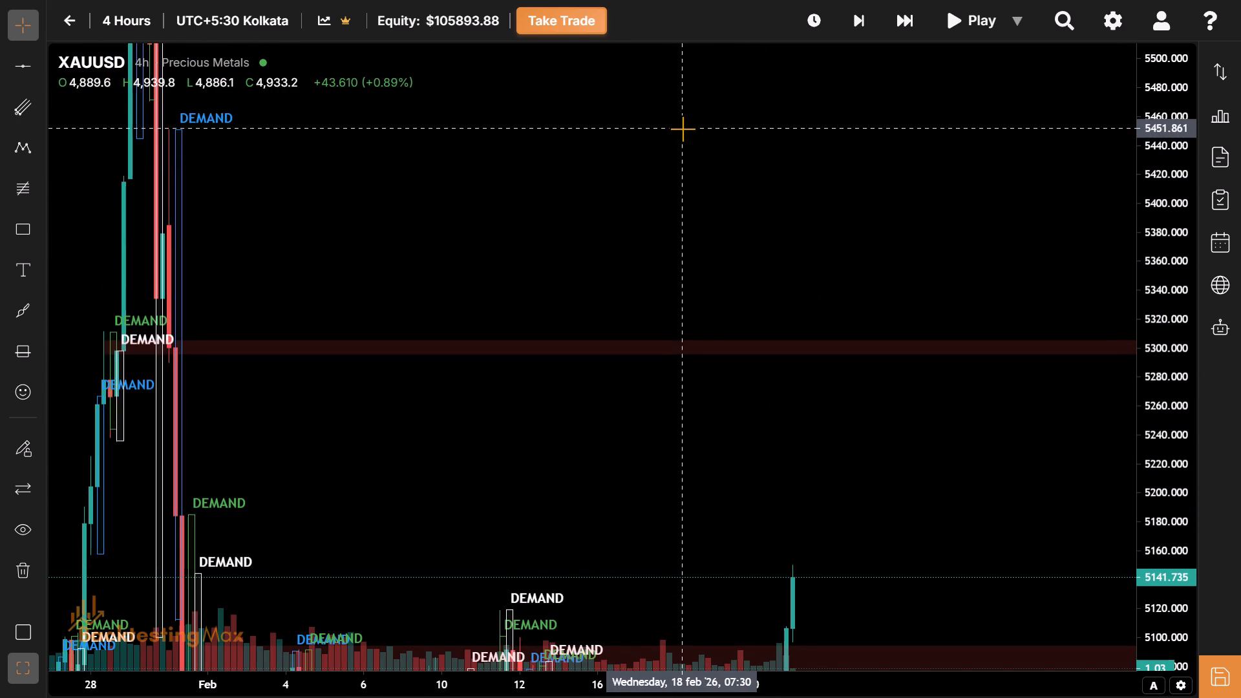
drag(827, 421, 723, 355)
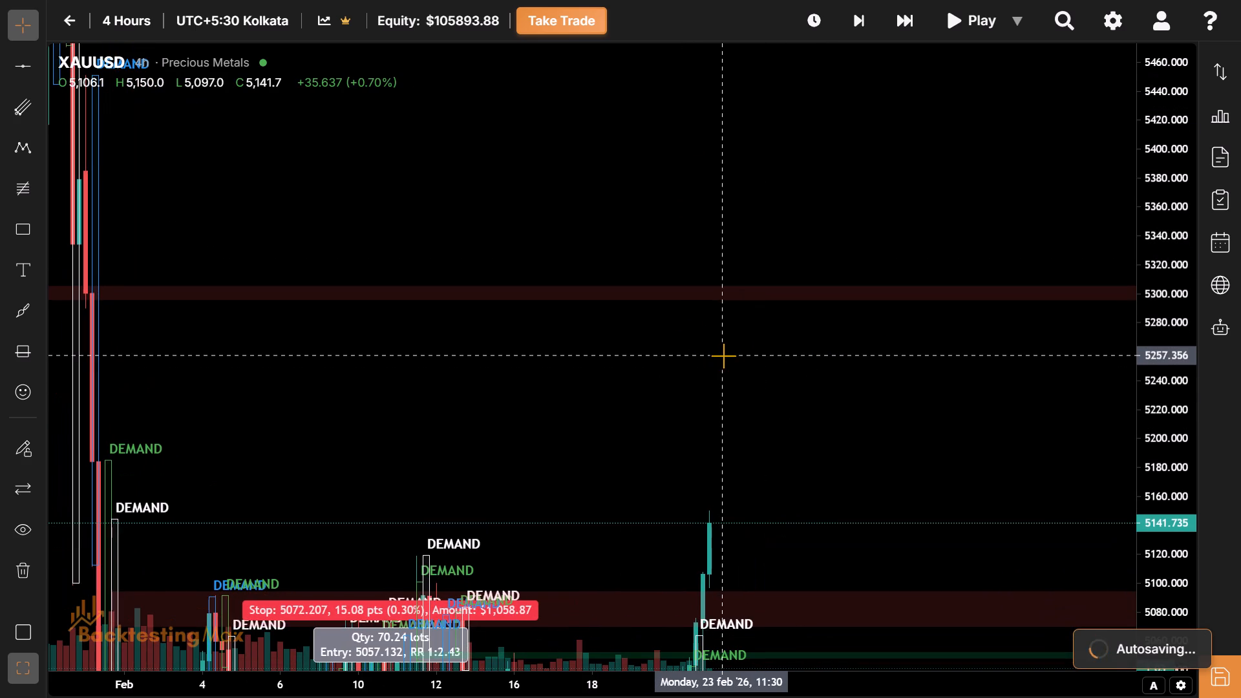
drag(511, 394, 772, 458)
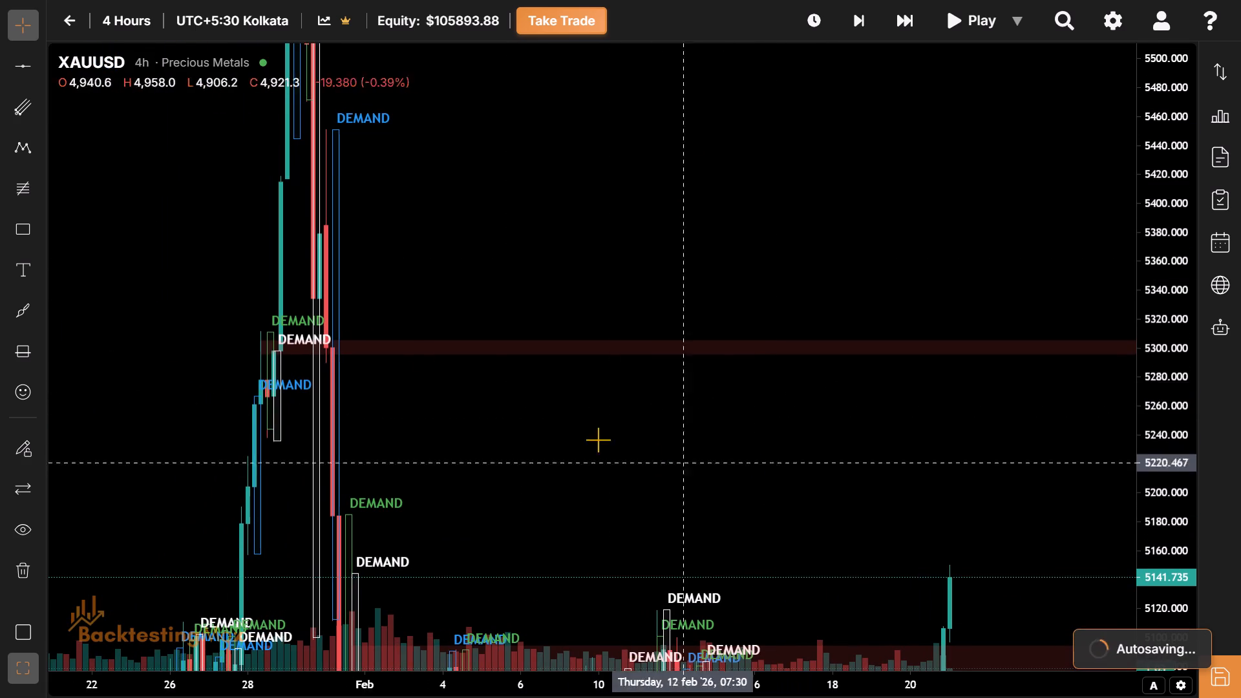
Switch the chart to the 15-minute timeframe and review the 20 February session boxes and the latest candles.
click(146, 17)
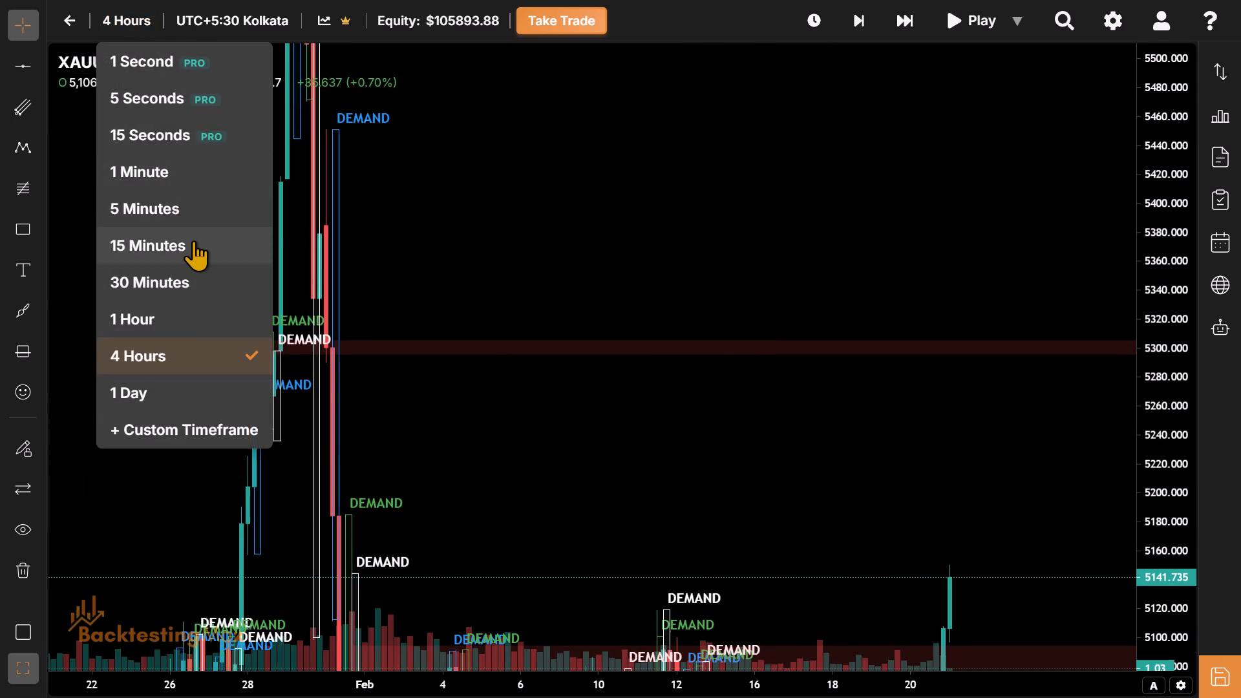
click(193, 242)
drag(353, 438, 1240, 436)
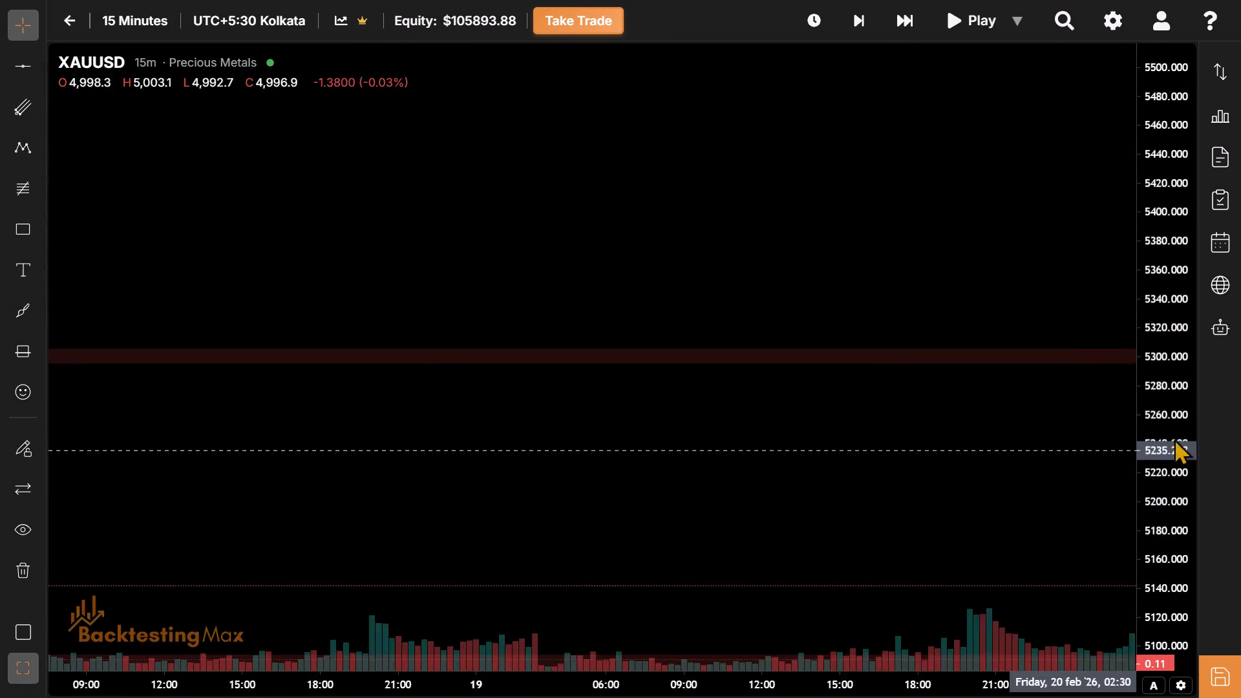
drag(619, 459, 355, 227)
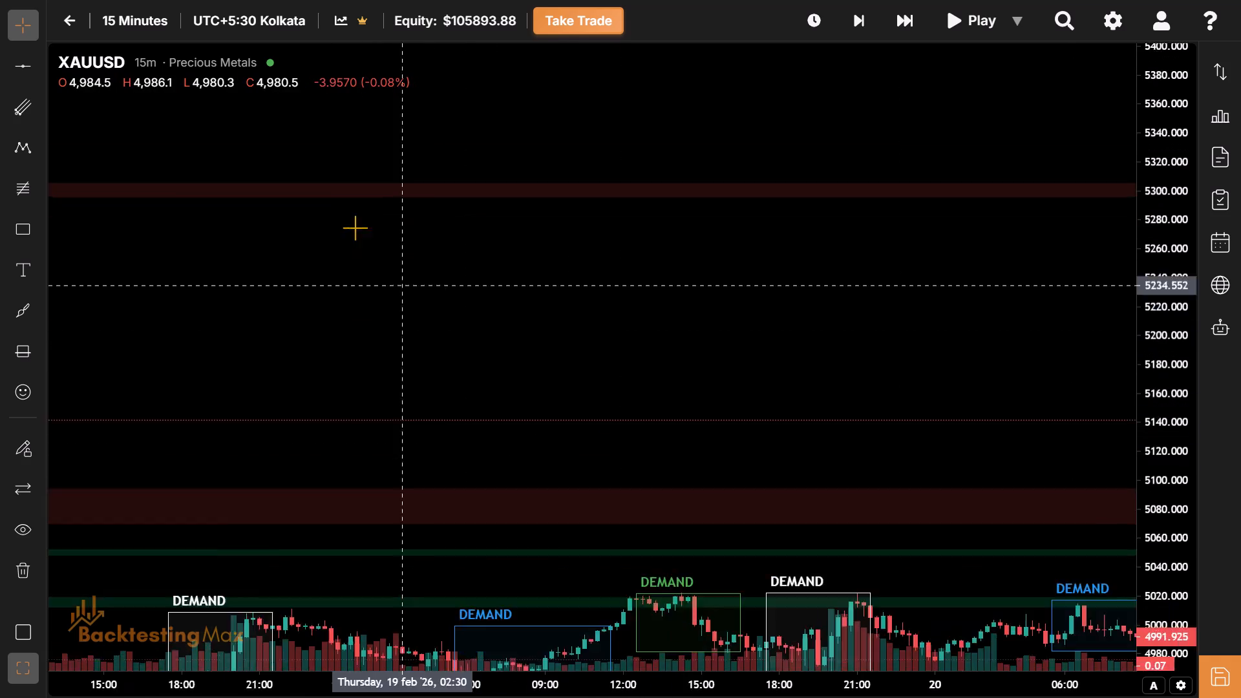
drag(355, 227, 348, 213)
drag(470, 293, 964, 419)
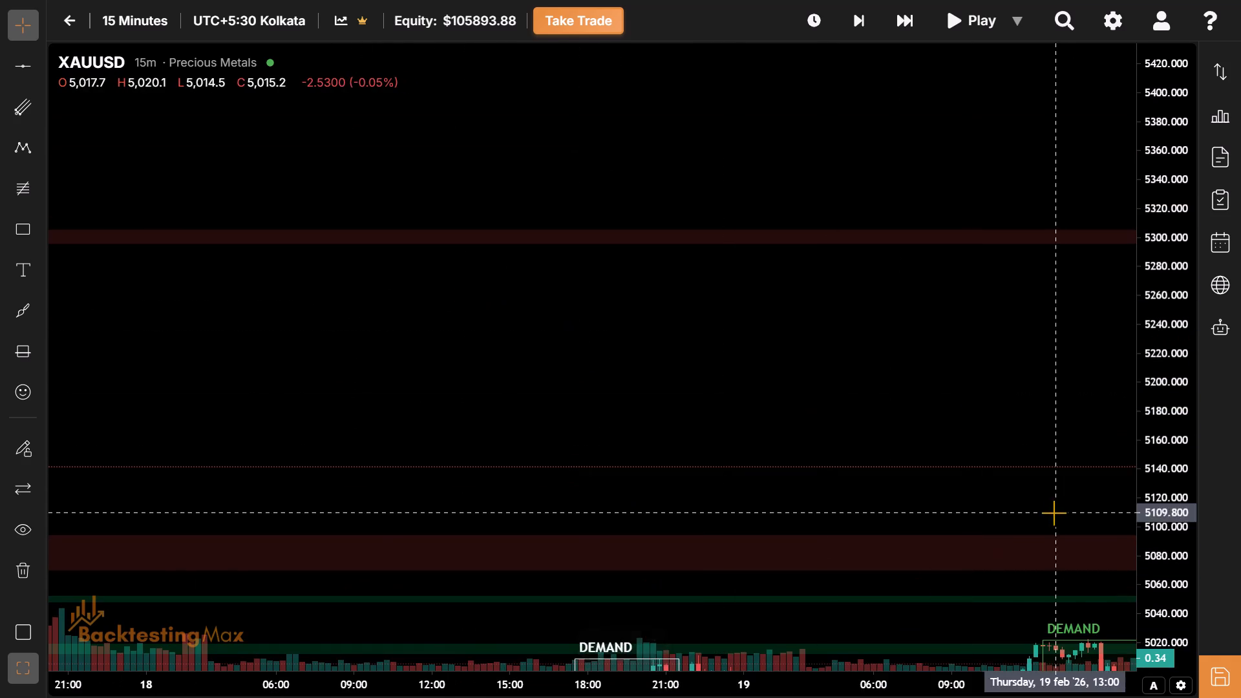
drag(1054, 513, 580, 286)
drag(995, 298, 351, 126)
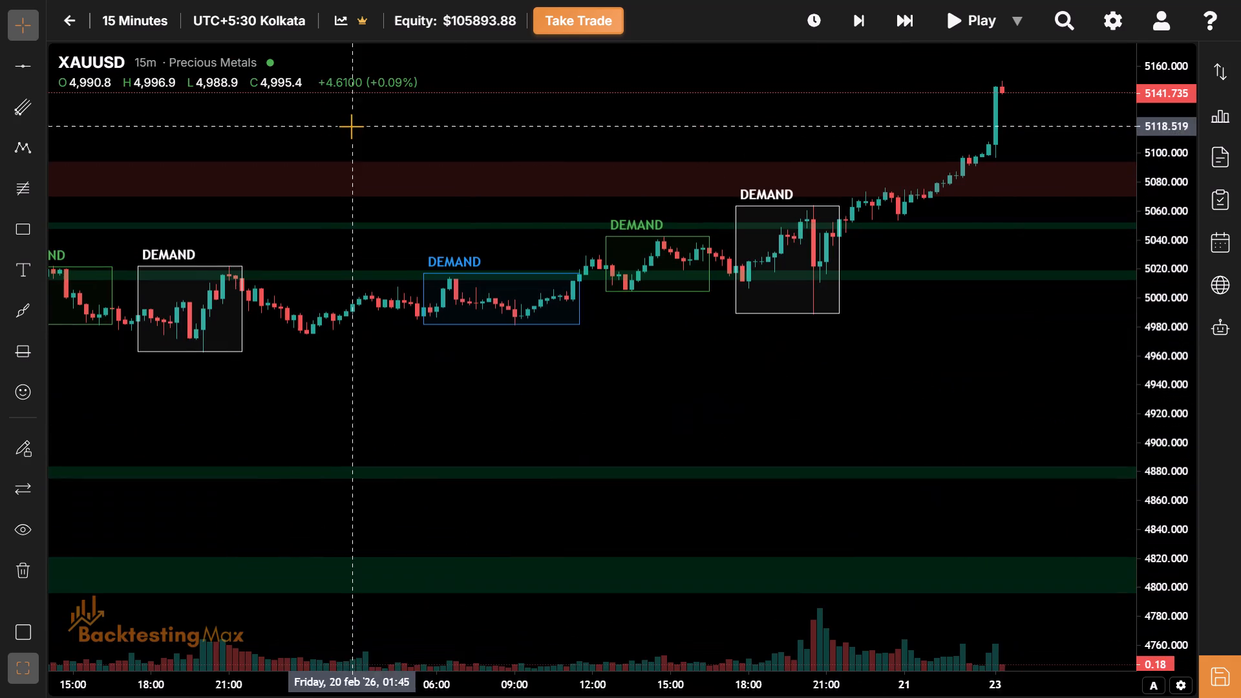
Return the chart to the 5-minute timeframe, framing the 23 February opening candles above the red supply zone.
click(186, 0)
click(142, 18)
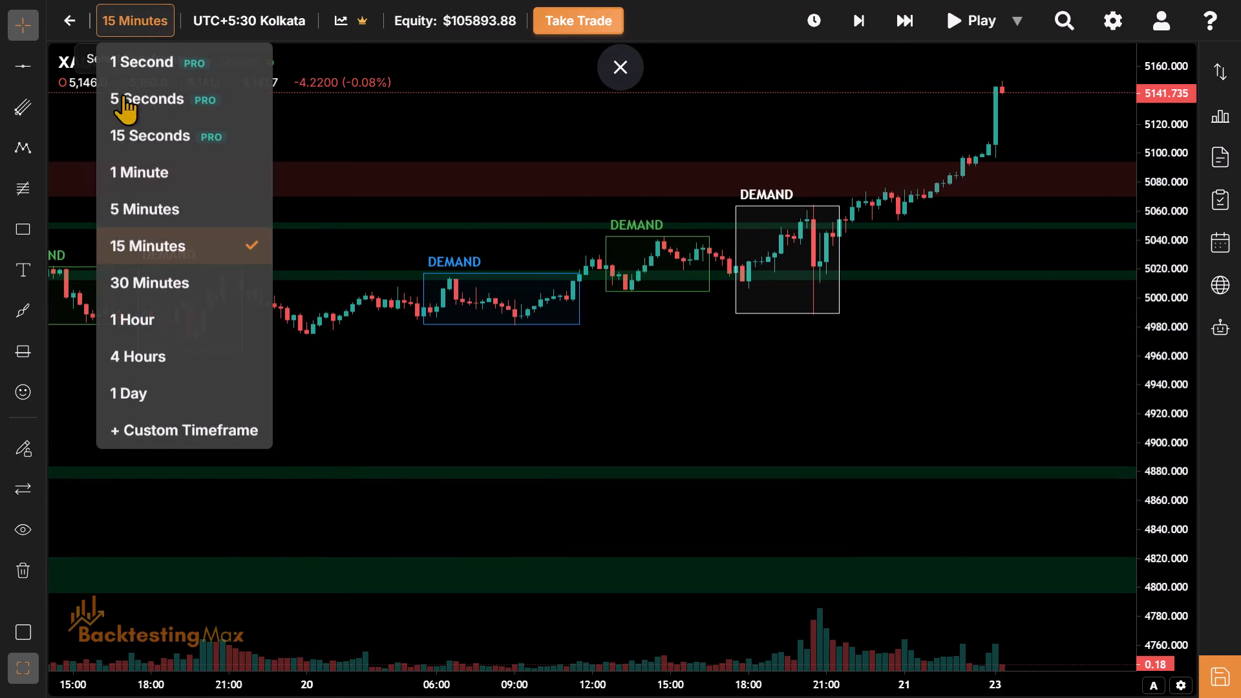
click(143, 220)
drag(898, 399, 770, 445)
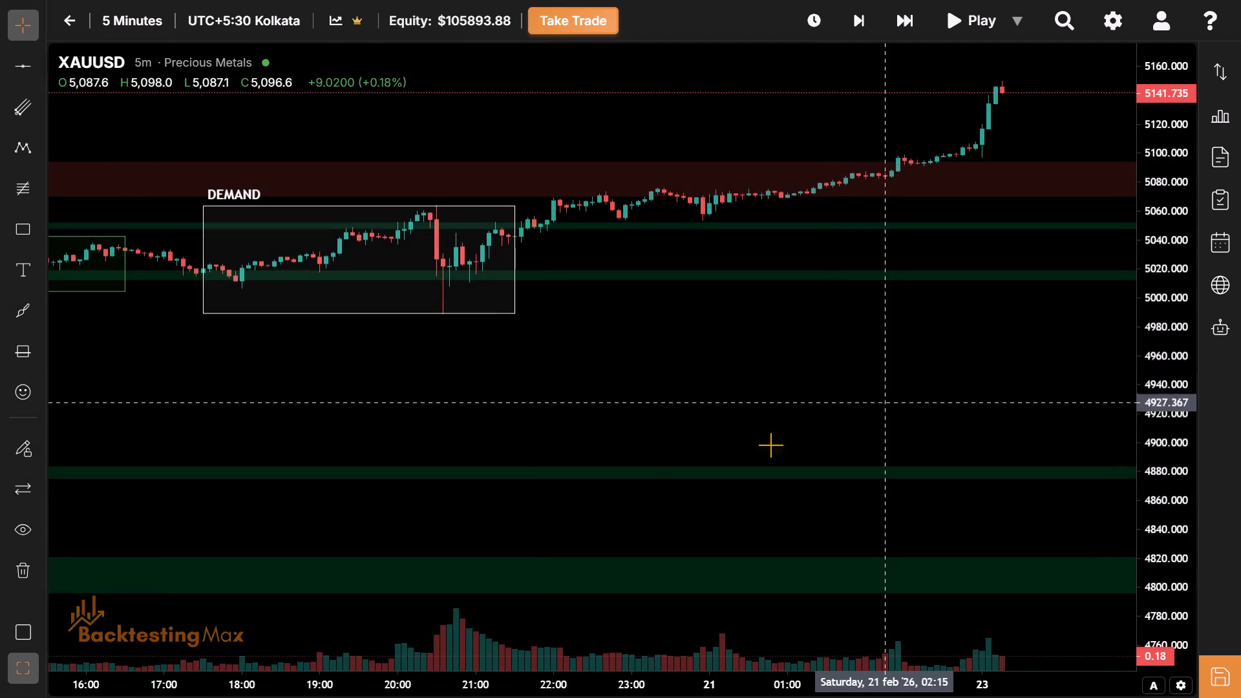
drag(770, 445, 442, 584)
drag(1152, 640, 1141, 586)
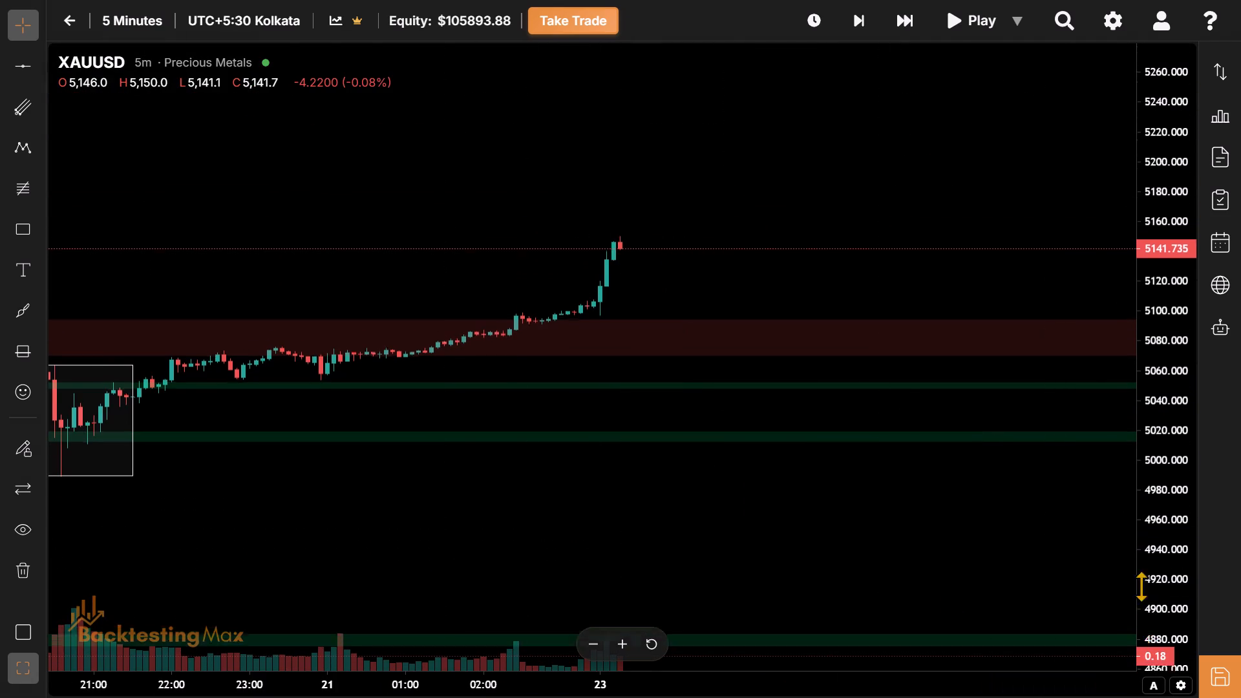
drag(1141, 586, 1074, 67)
drag(710, 270, 675, 445)
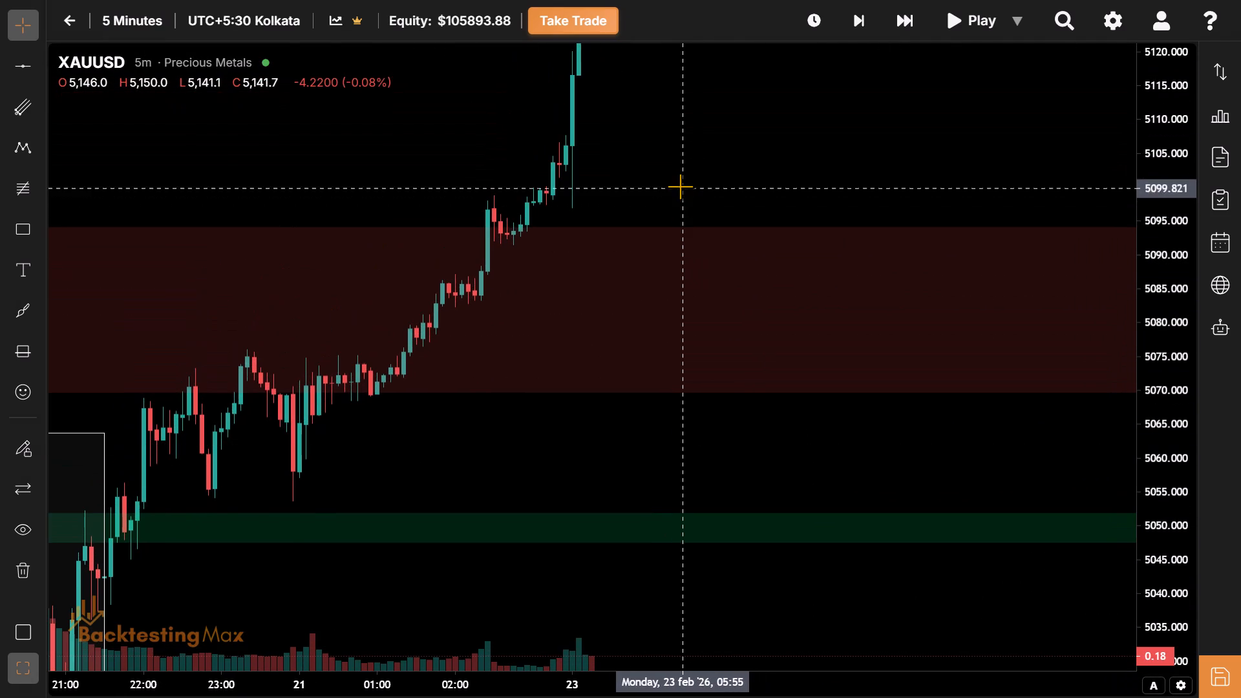
drag(680, 186, 606, 375)
click(672, 228)
drag(672, 228, 548, 493)
drag(631, 254, 609, 326)
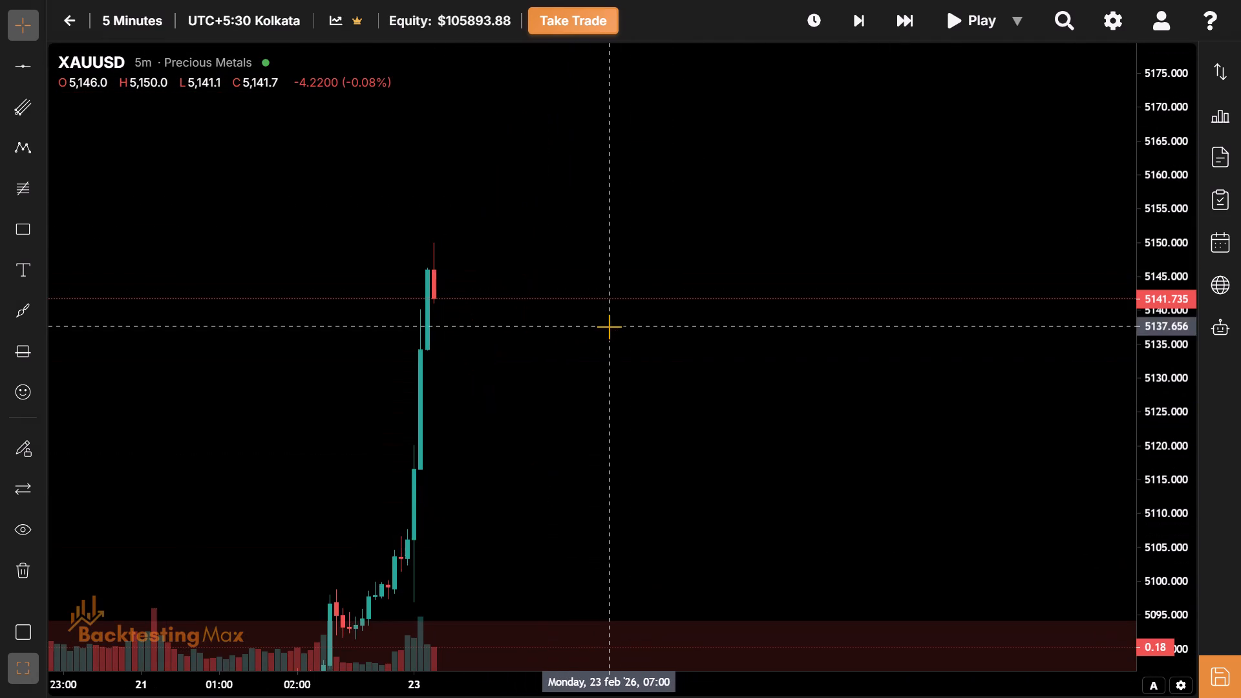
Advance the replay in five-bar skips to the 06:00 candle on 23 February.
drag(433, 352, 317, 242)
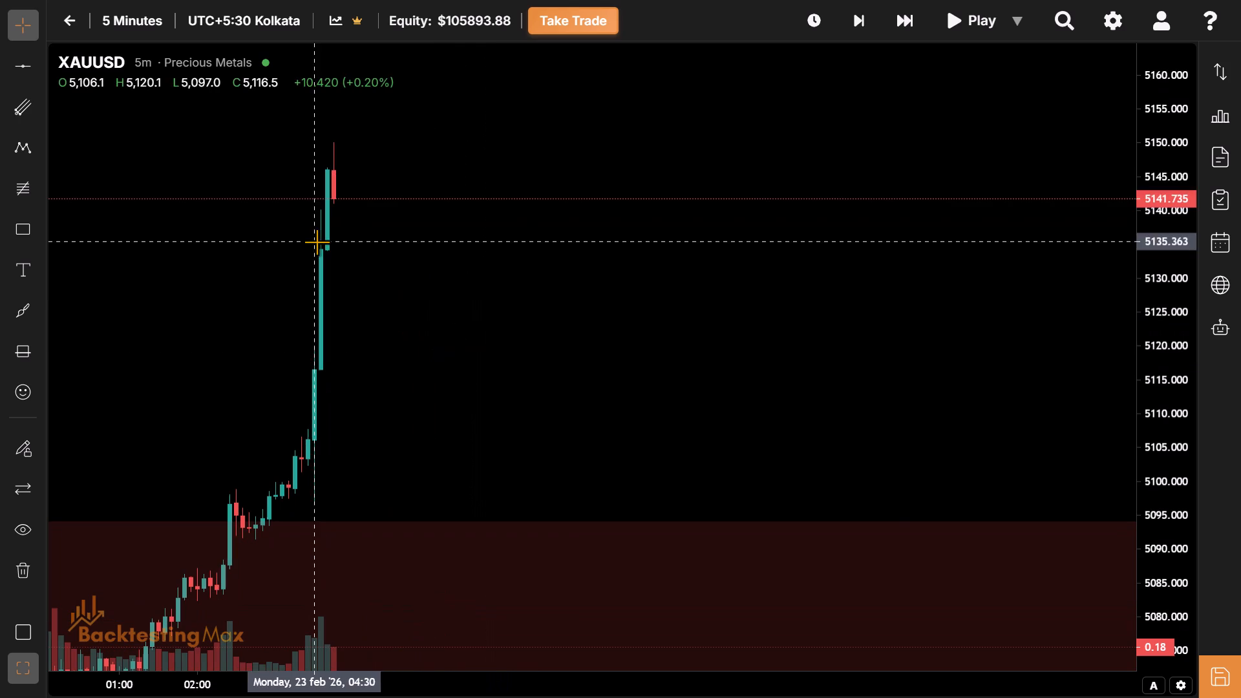
click(904, 26)
click(904, 26)
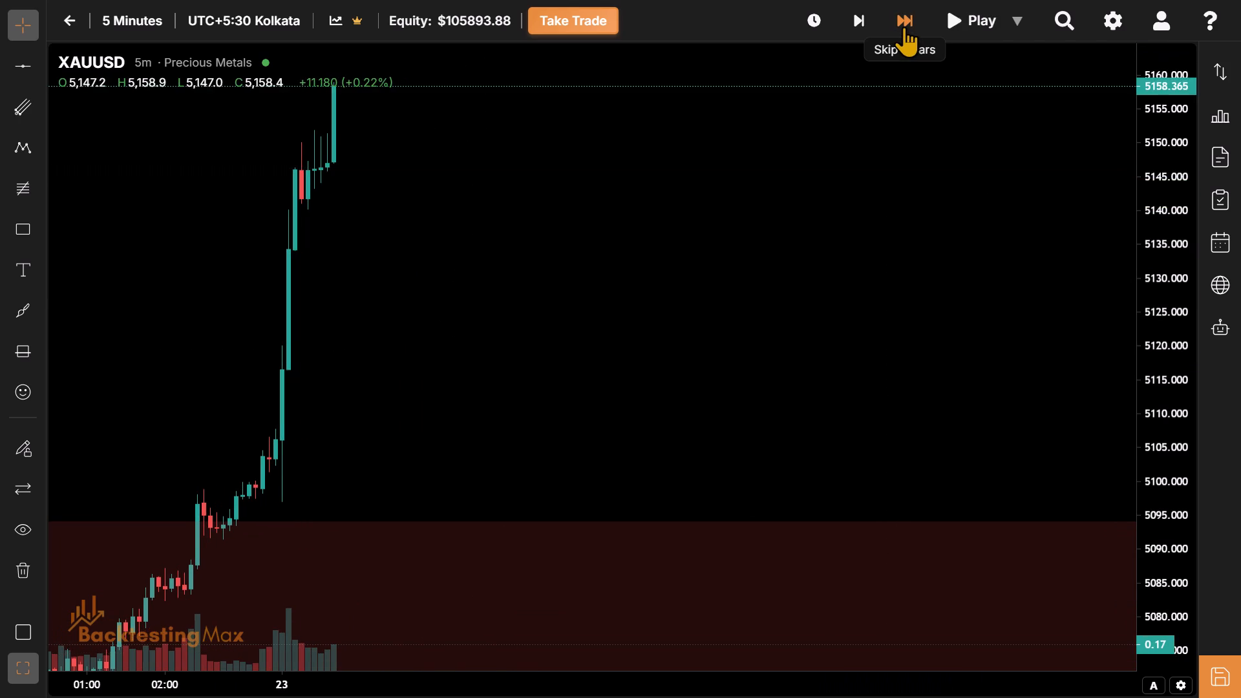
click(904, 26)
Draw a rectangle from 05:30 to 11:30 on 23 February, spanning about 5166.5 down to 5122.9.
drag(400, 224, 352, 451)
drag(277, 416, 108, 409)
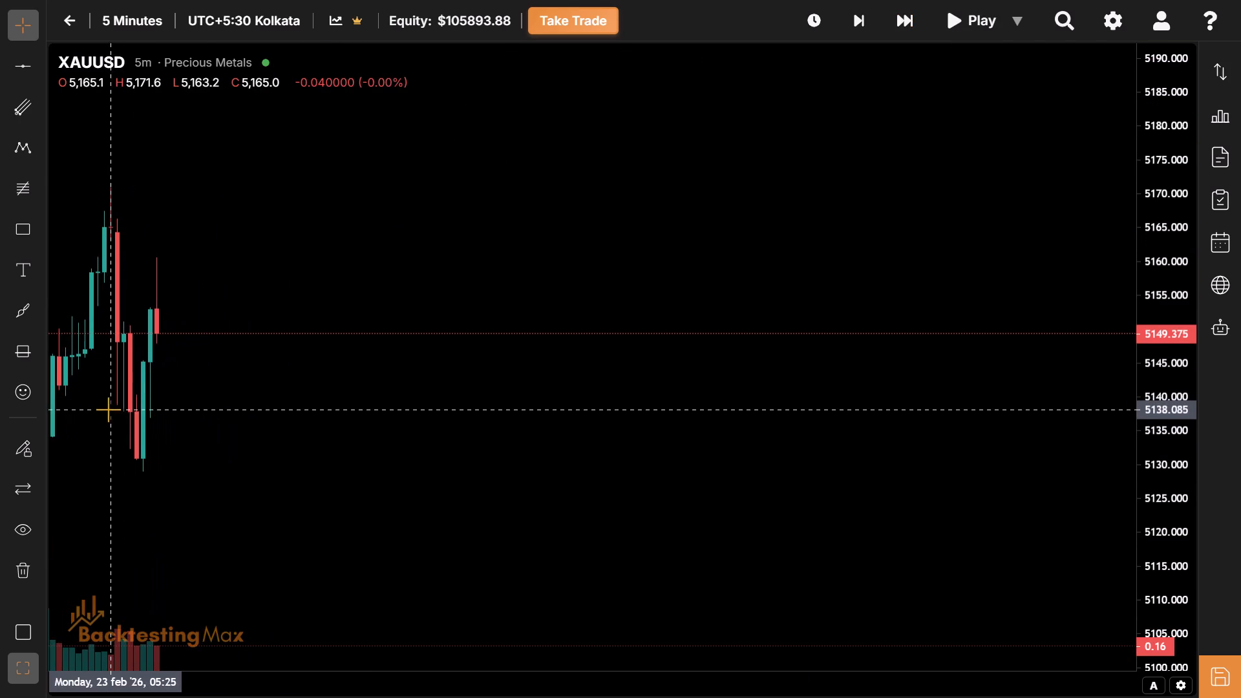
drag(17, 252, 18, 229)
click(18, 229)
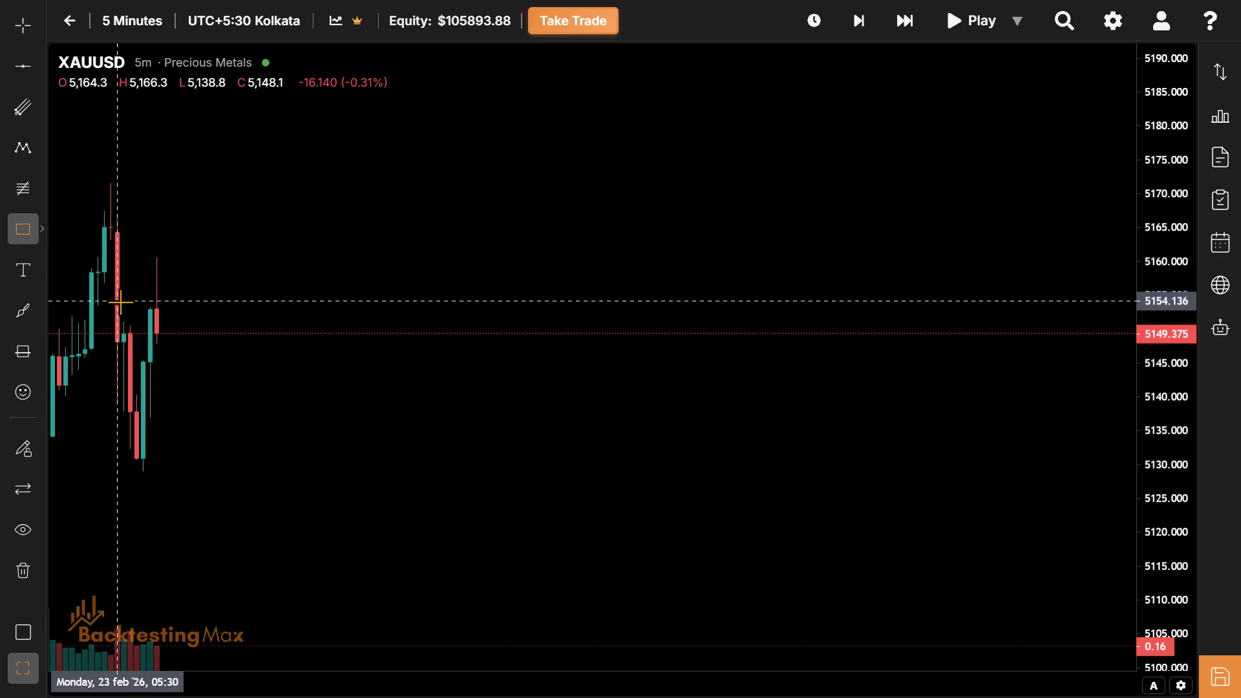
click(116, 217)
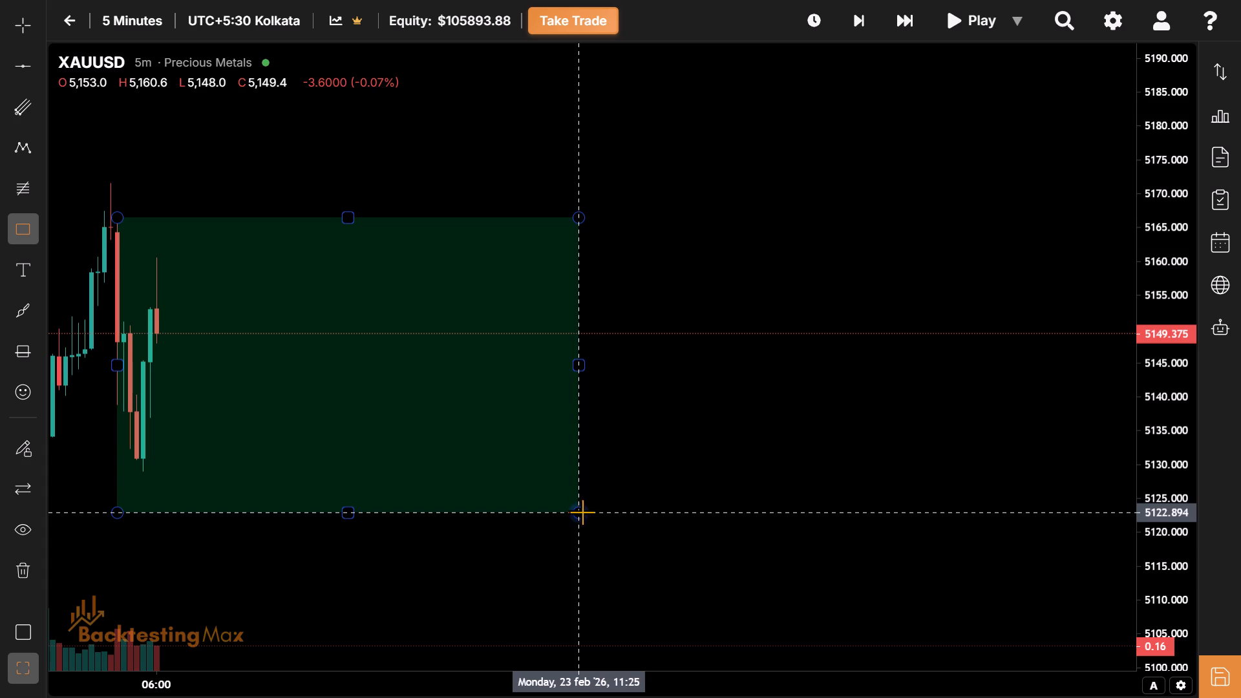
click(587, 512)
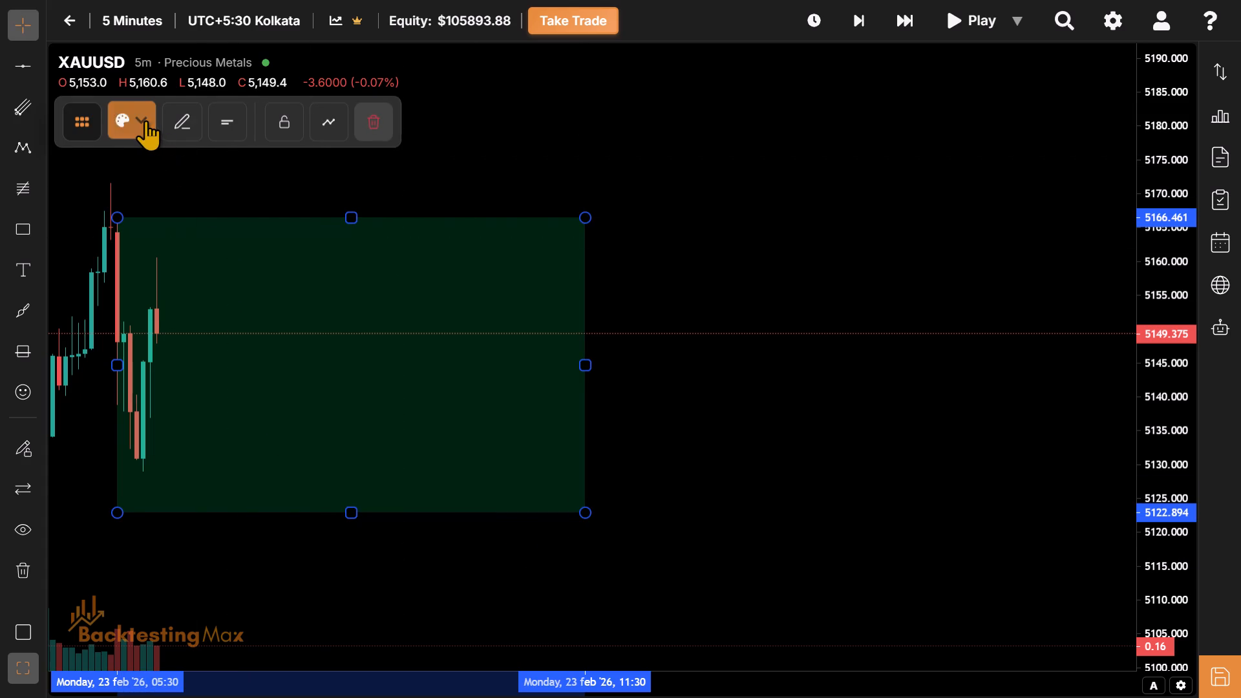
Apply the Asian Session template to the new 23 February rectangle.
click(145, 120)
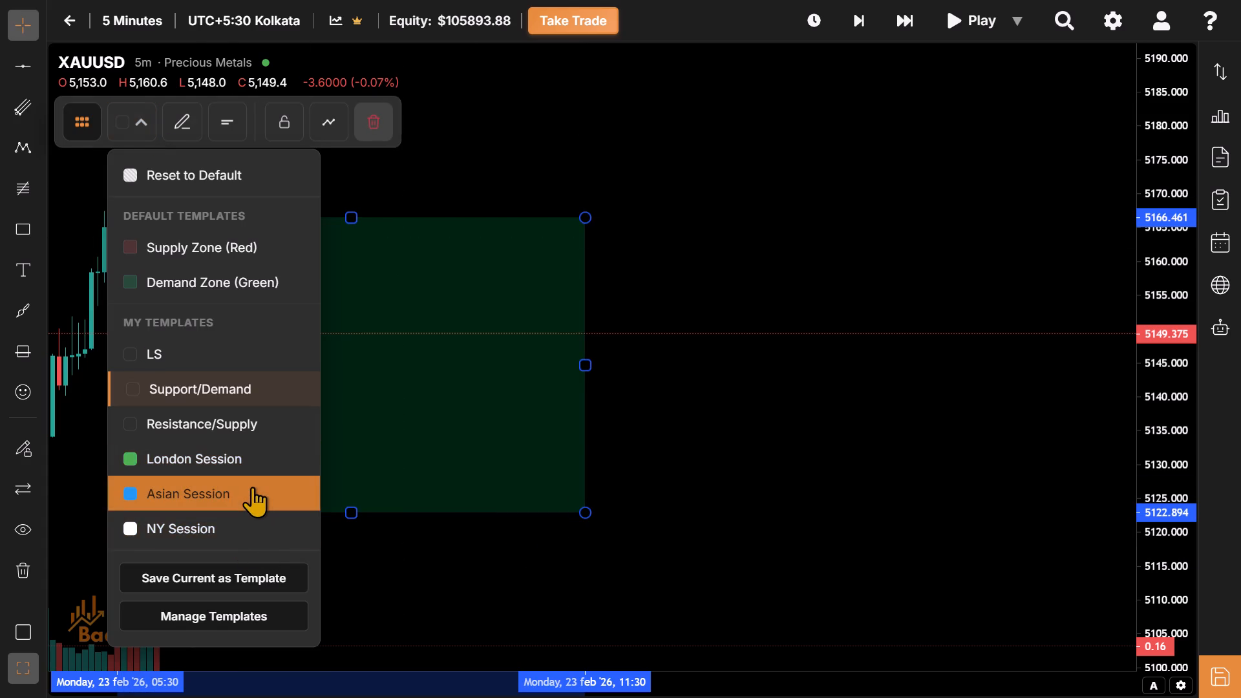
click(252, 487)
drag(269, 423, 440, 440)
click(440, 440)
drag(440, 440, 426, 430)
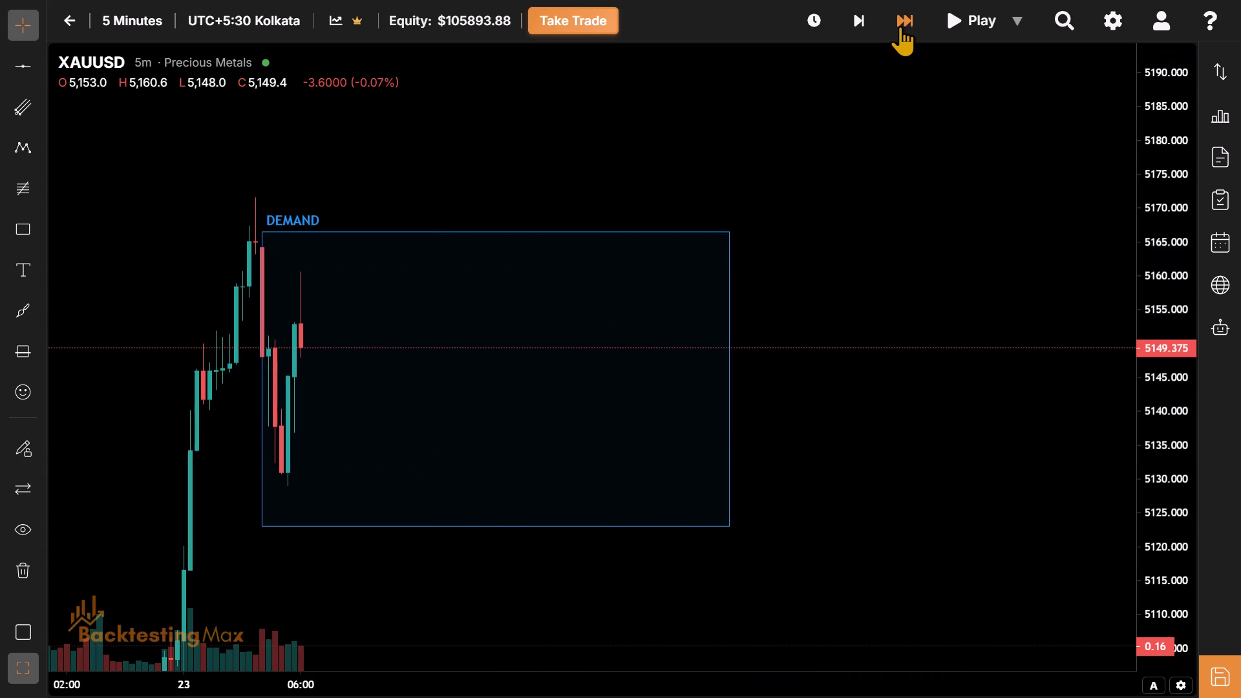
Advance the replay in five-bar skips to the 11:30 end of the 23 February Asian session box.
triple_click(900, 24)
triple_click(900, 24)
triple_click(900, 24)
triple_click(900, 24)
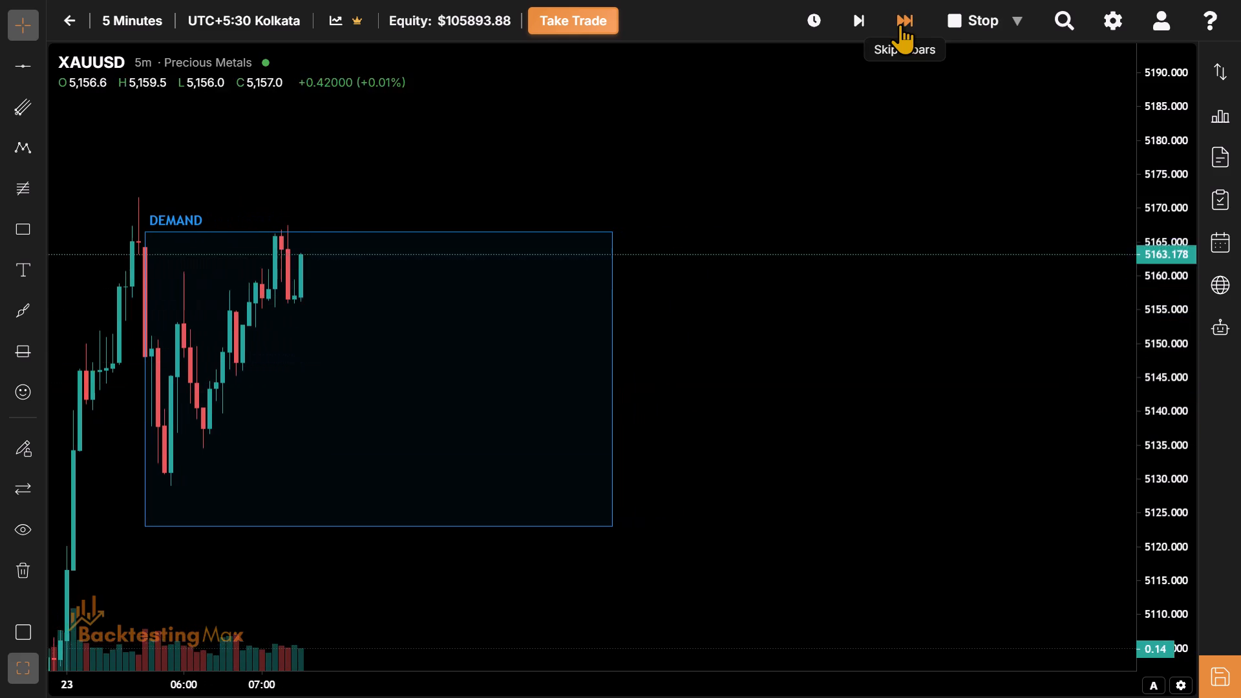
triple_click(900, 24)
triple_click(900, 24)
triple_click(900, 24)
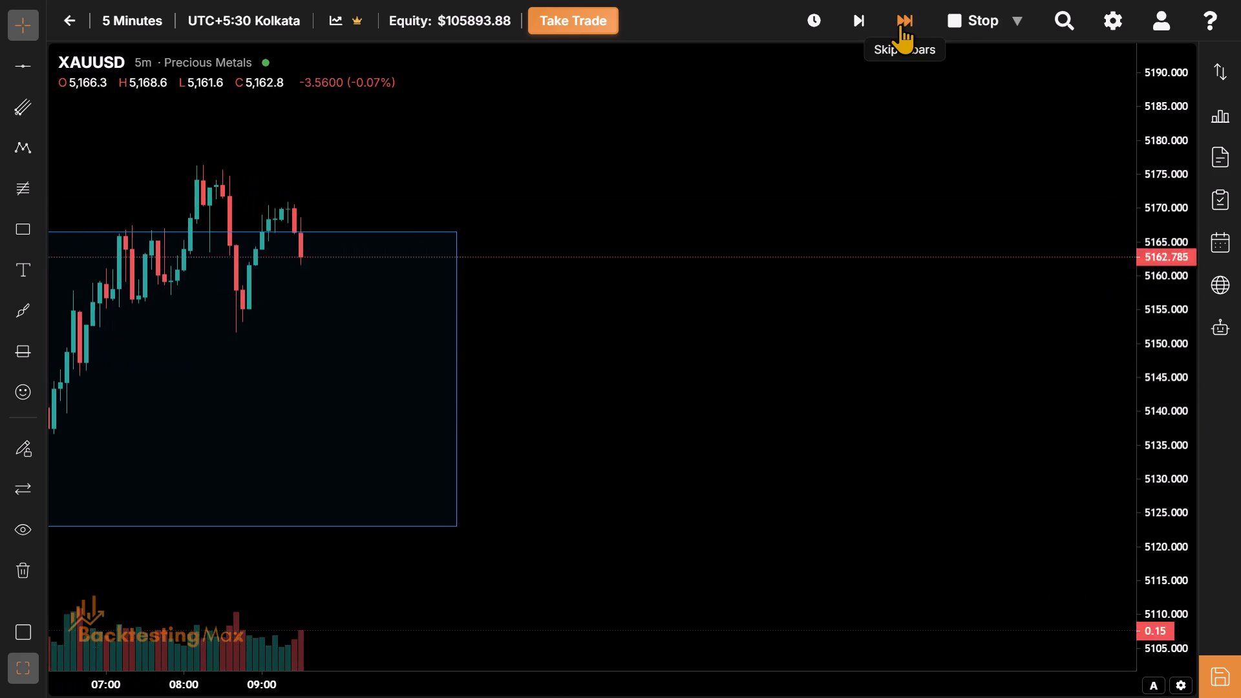
triple_click(900, 24)
triple_click(900, 24)
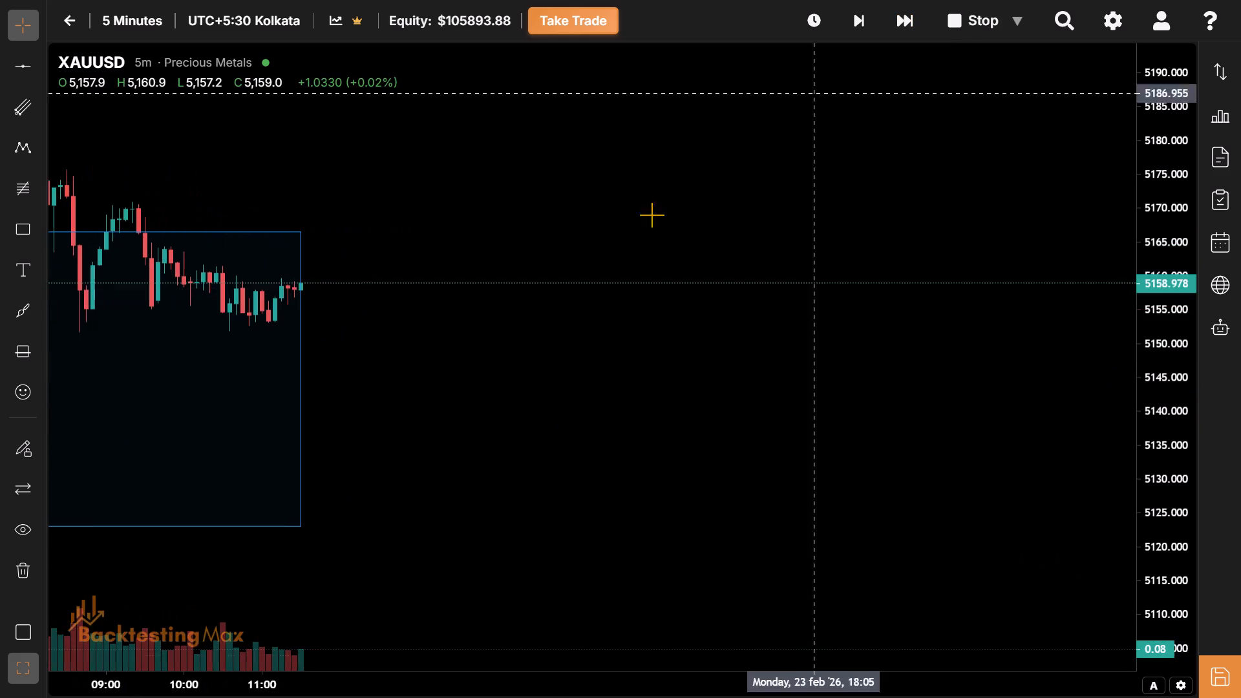
Resize the 23 February Asian session box to span from about 5176.35 down to about 5128.
drag(542, 341, 874, 446)
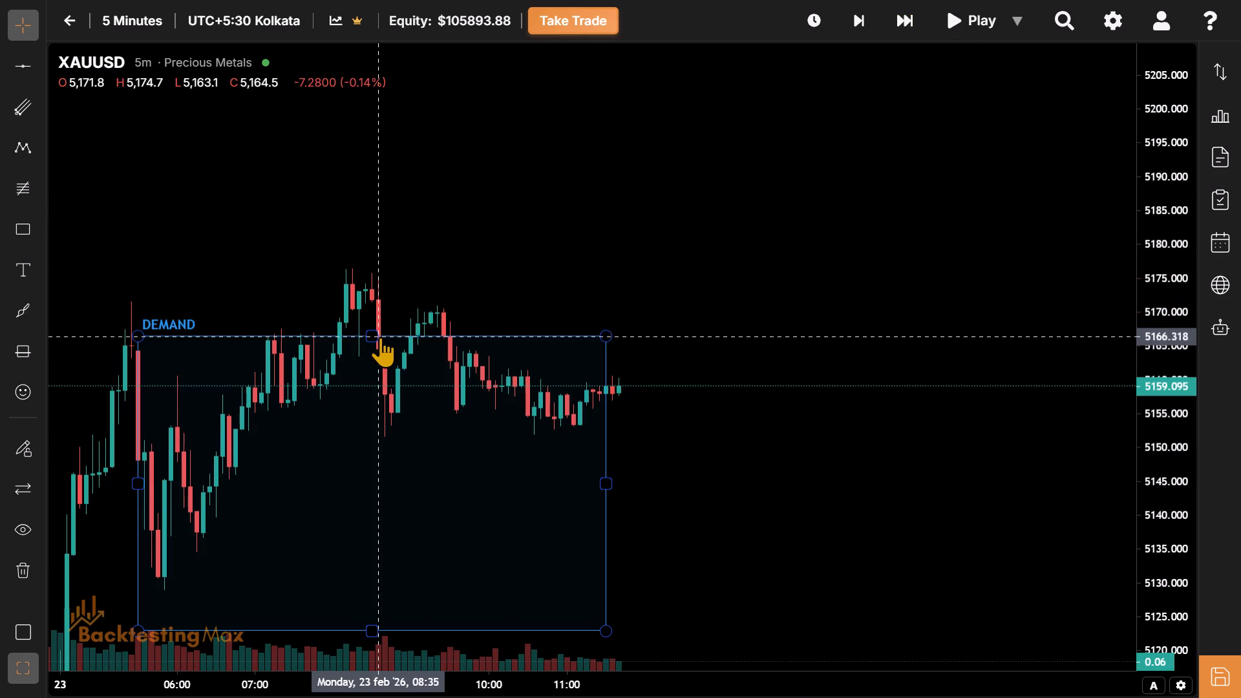
drag(372, 335, 371, 262)
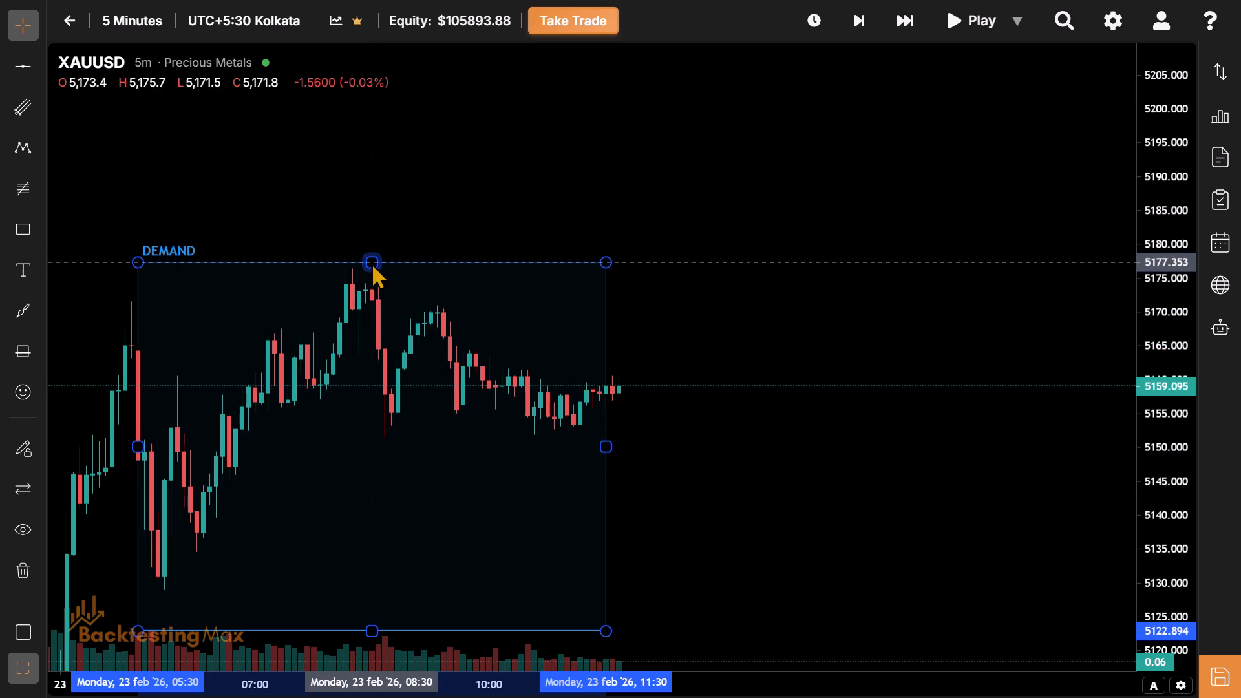
drag(371, 262, 371, 269)
drag(328, 536, 492, 353)
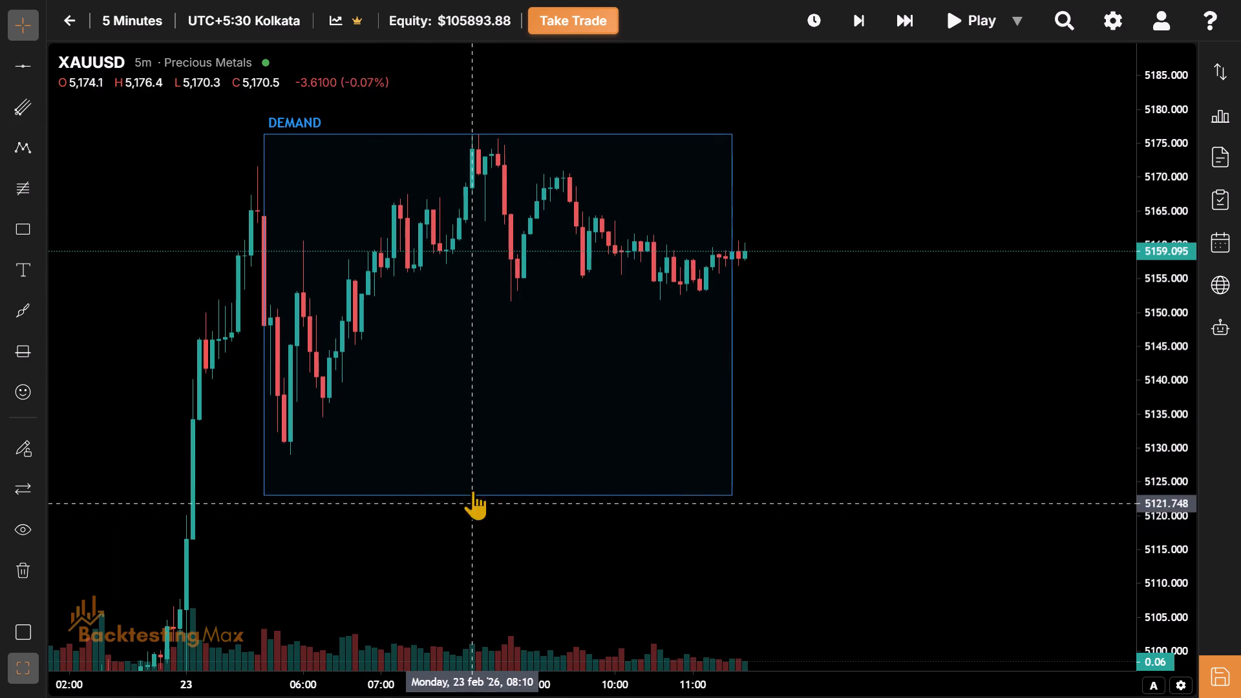
drag(494, 493, 665, 459)
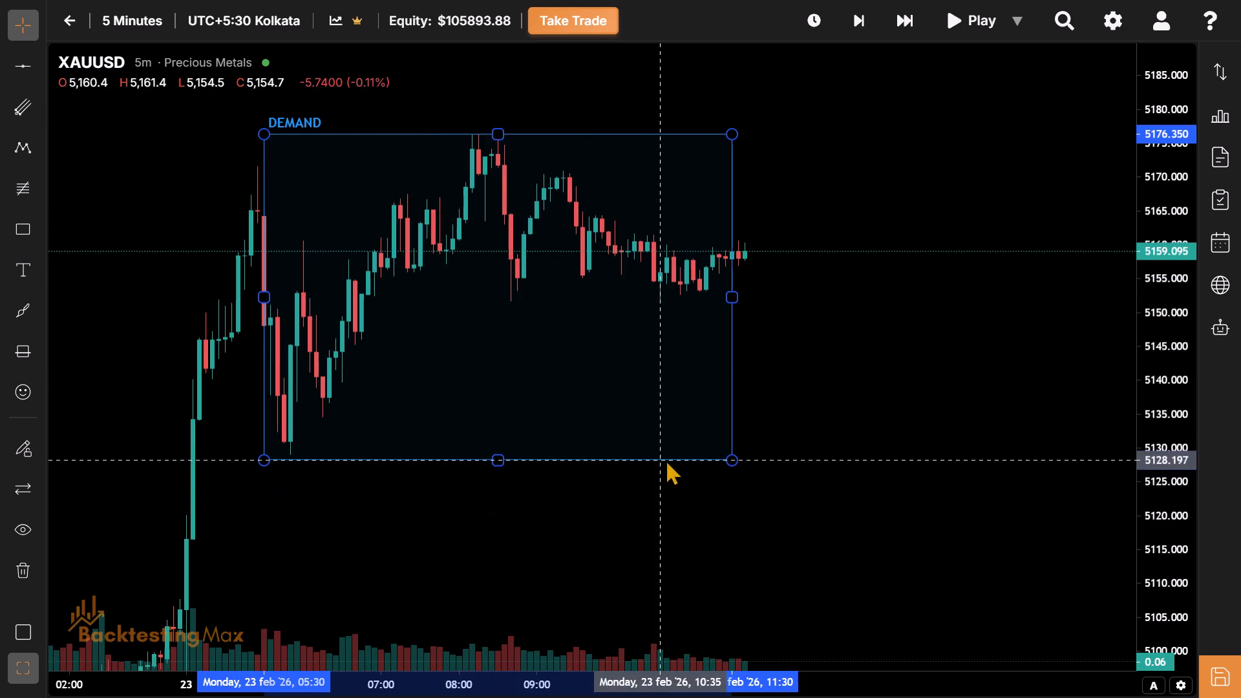
drag(665, 459, 672, 458)
Apply the Support/Demand template to the red zone spanning about 5094.1 down to 5069.6.
drag(522, 382, 791, 321)
drag(705, 523, 683, 284)
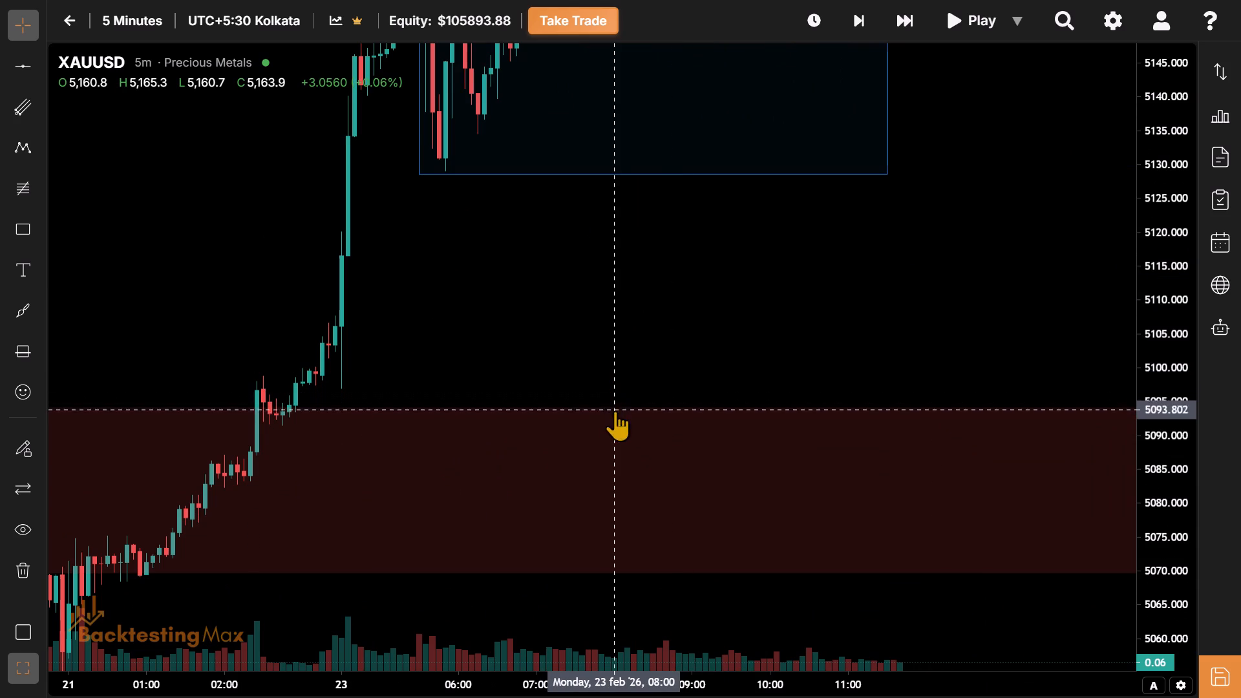
click(617, 408)
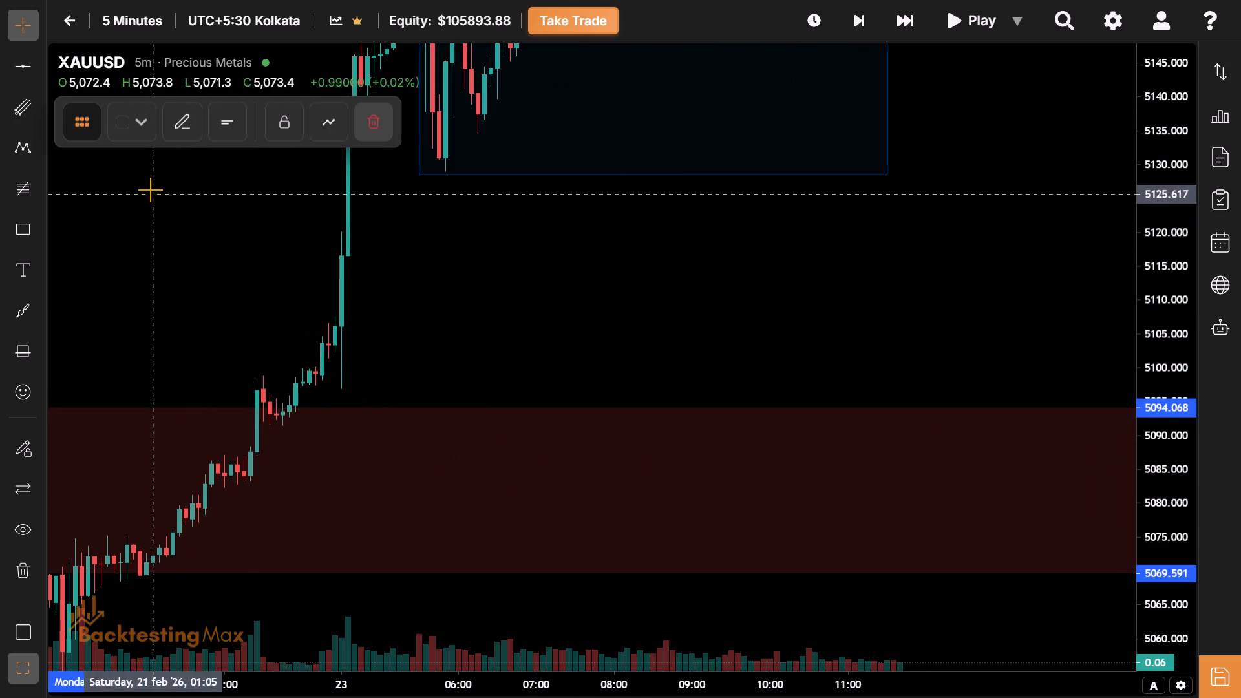
click(134, 138)
click(255, 399)
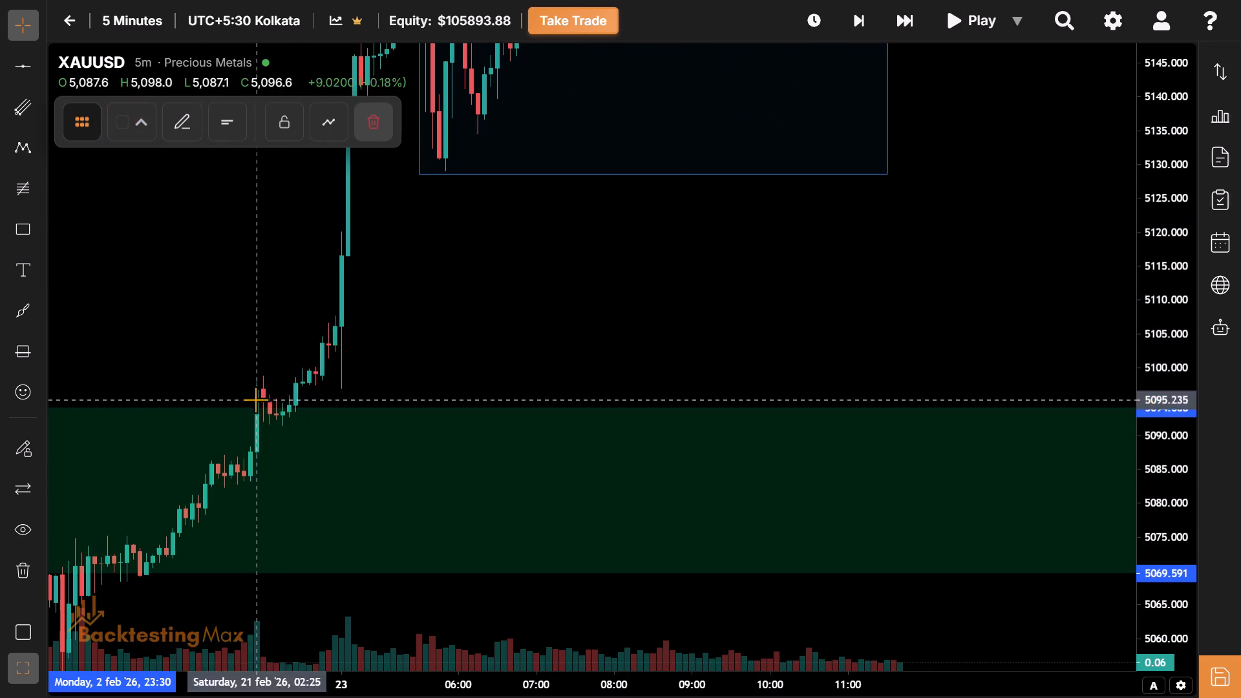
Advance the replay two single bars to the 11:50 candle on 23 February.
drag(617, 328, 485, 494)
drag(906, 191, 724, 423)
drag(883, 244, 761, 371)
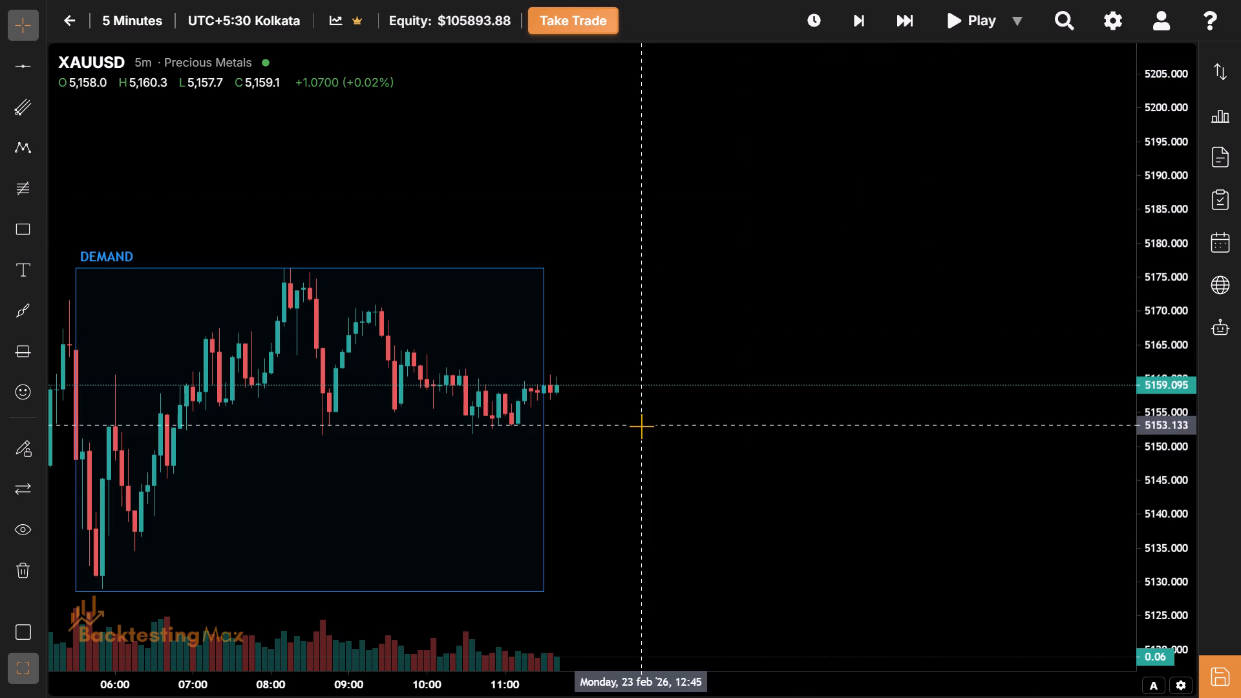
drag(641, 426, 807, 357)
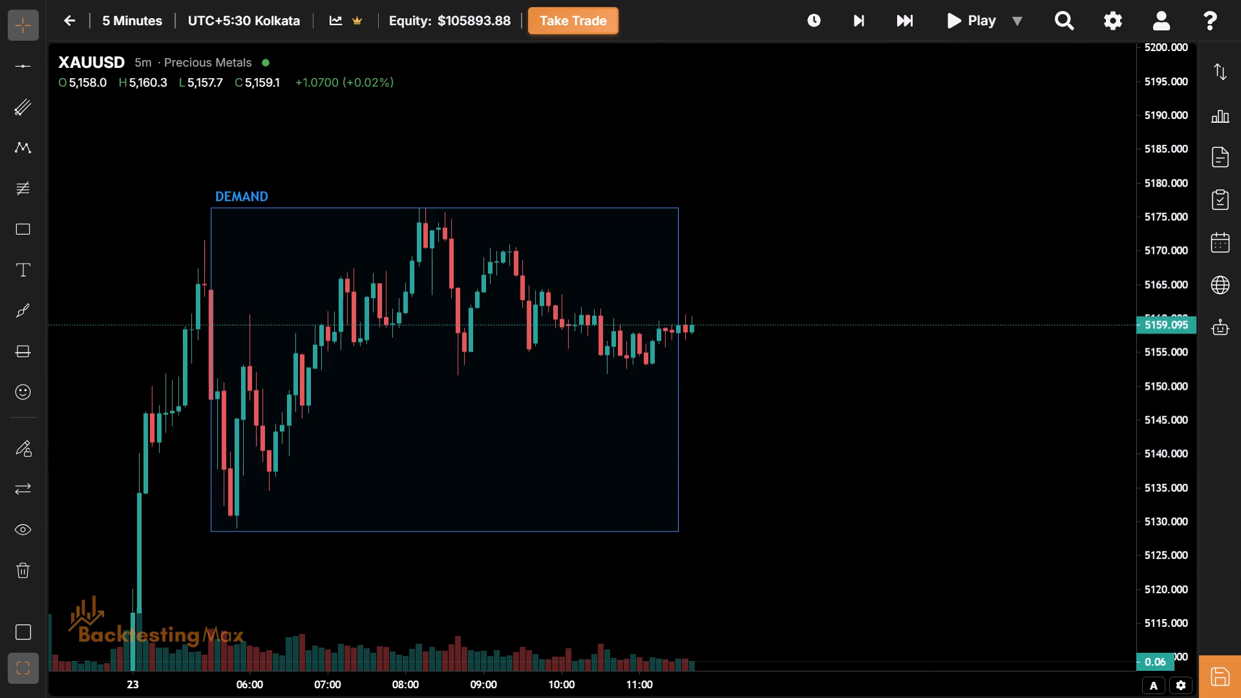
drag(1164, 544, 1163, 455)
drag(1023, 257, 995, 302)
drag(654, 686, 507, 697)
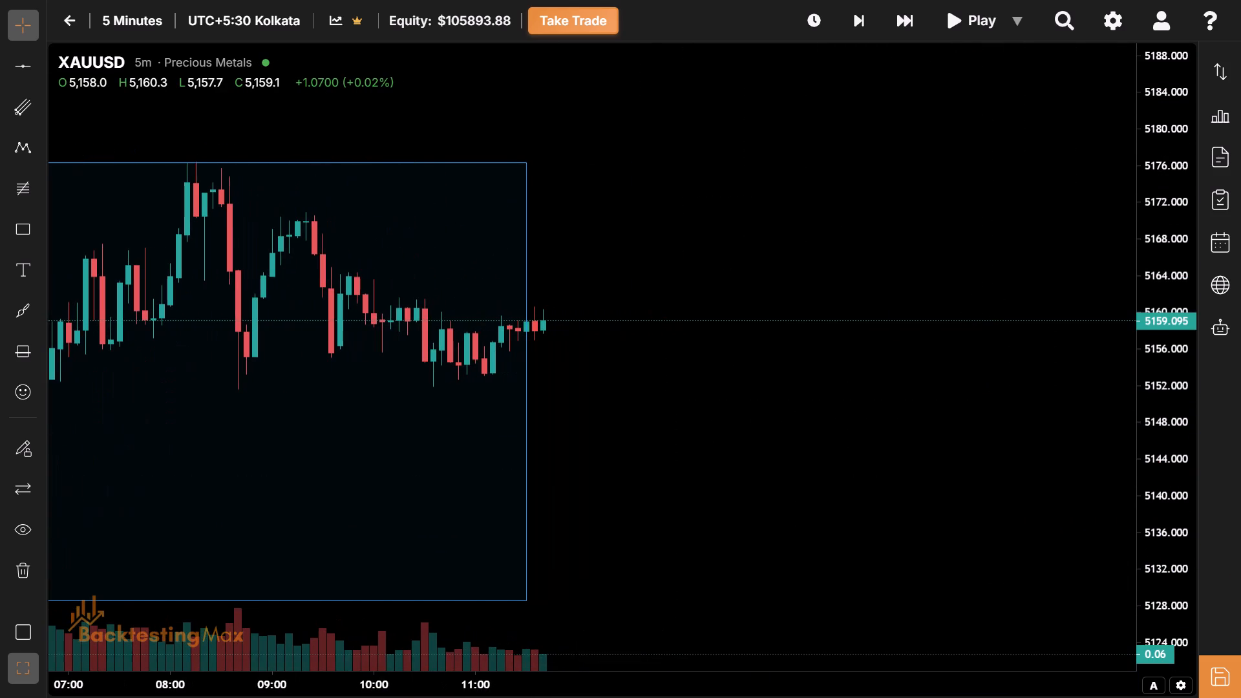
drag(449, 545, 432, 526)
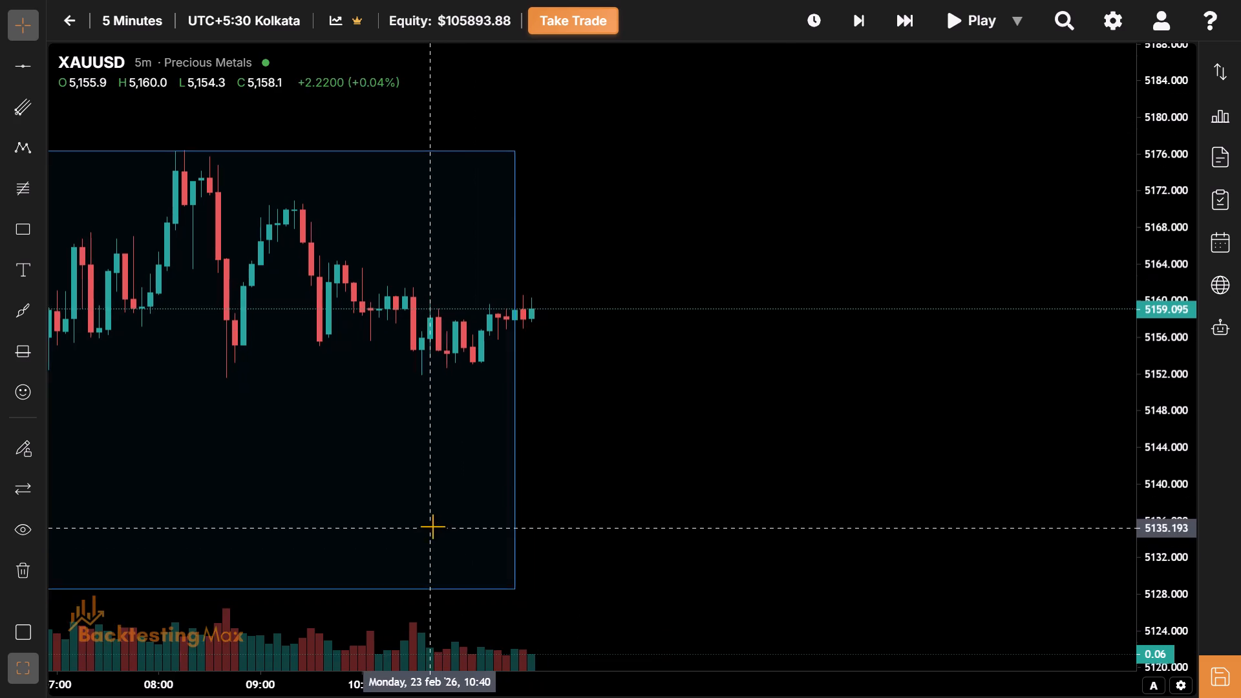
drag(801, 352, 803, 375)
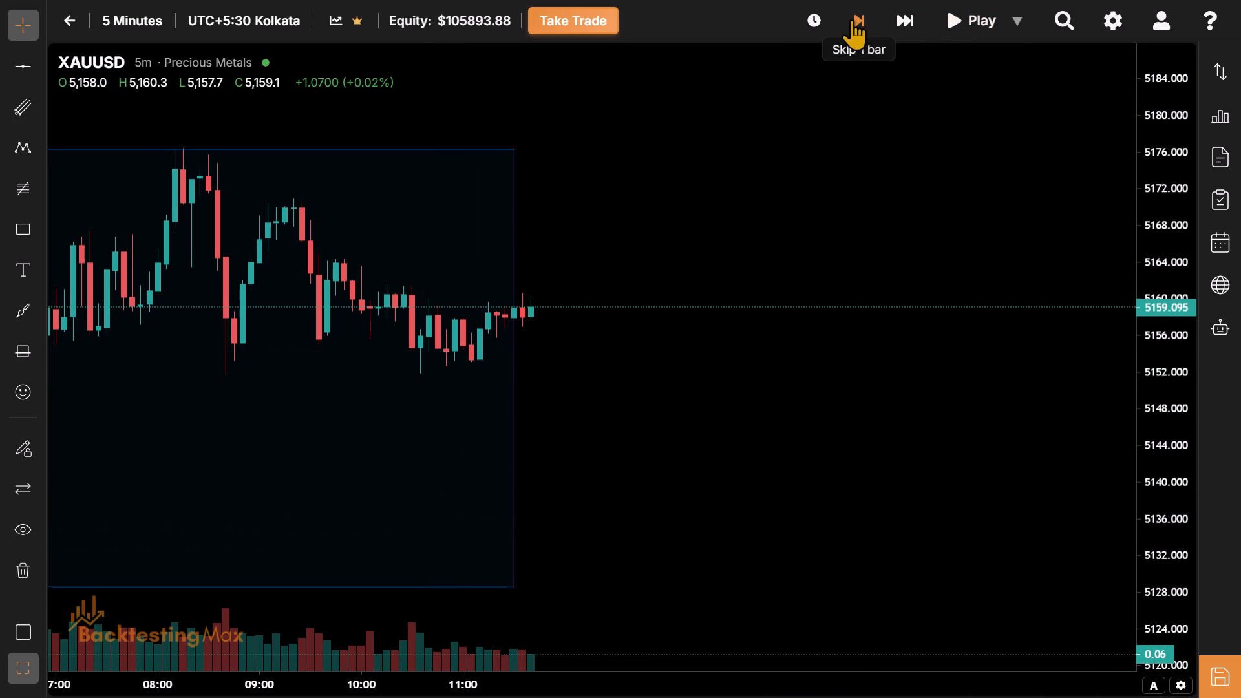
click(851, 19)
click(851, 19)
Advance the replay bar by bar to 12:15, followed by one five-bar skip to the 12:40 candle.
drag(633, 317, 714, 332)
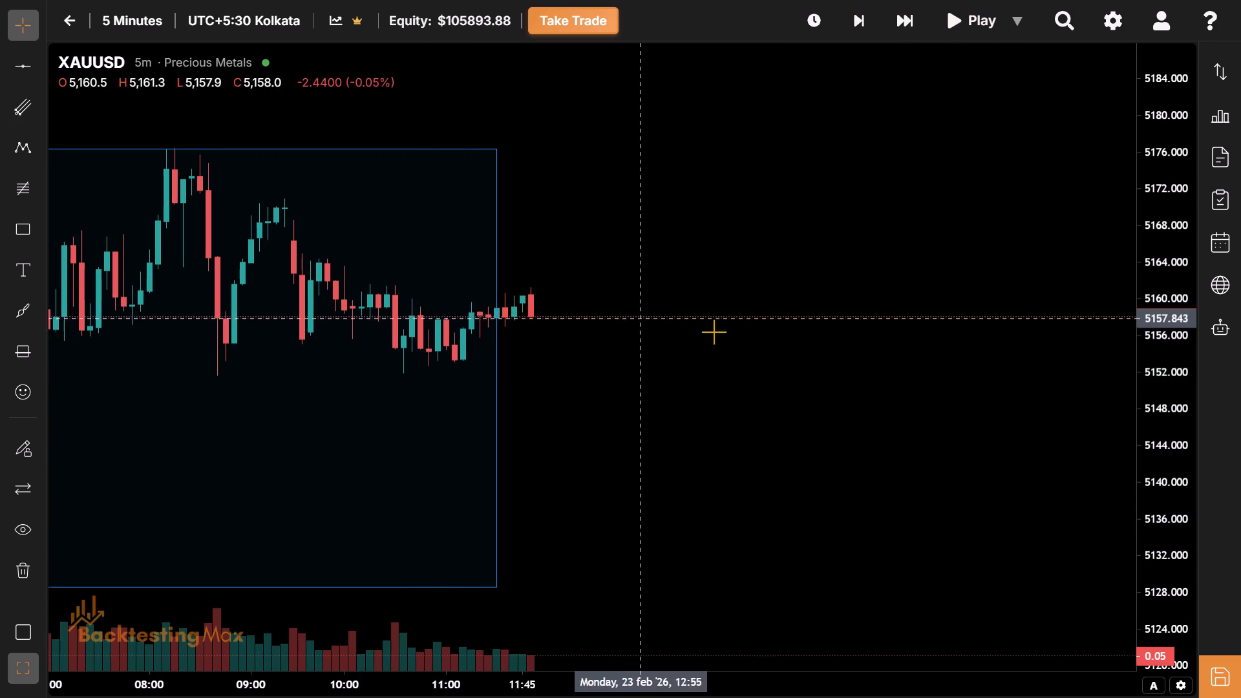
drag(714, 332, 854, 352)
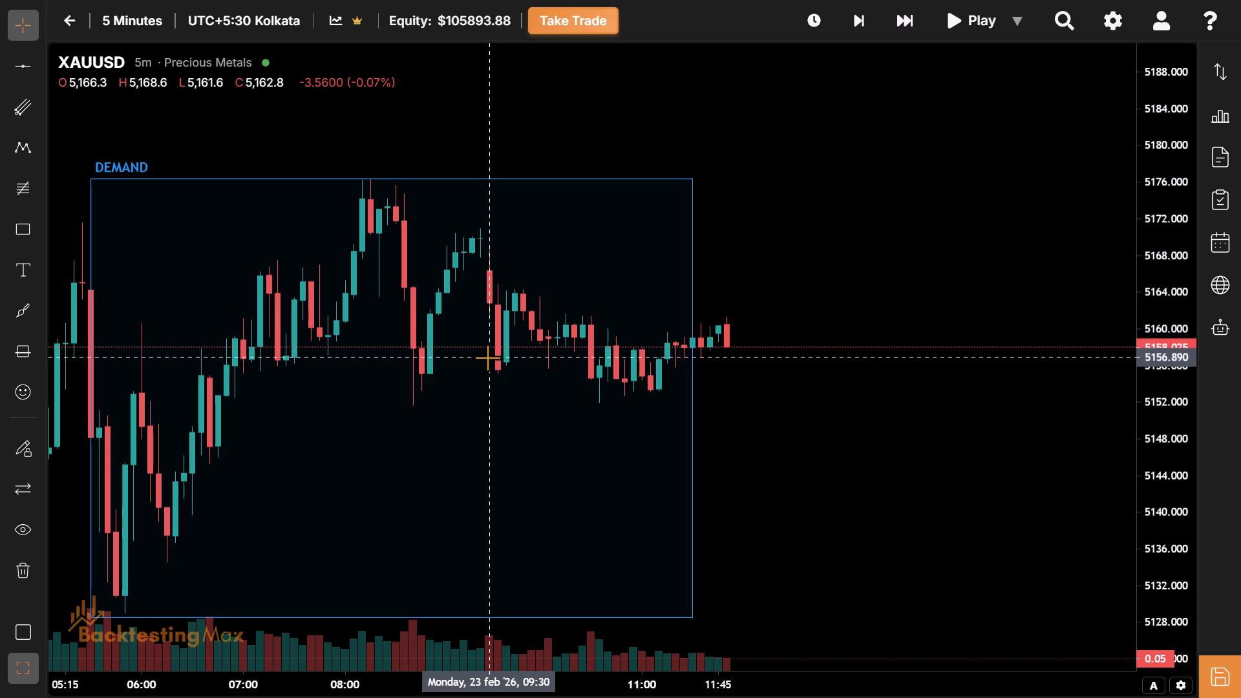
drag(768, 450, 683, 436)
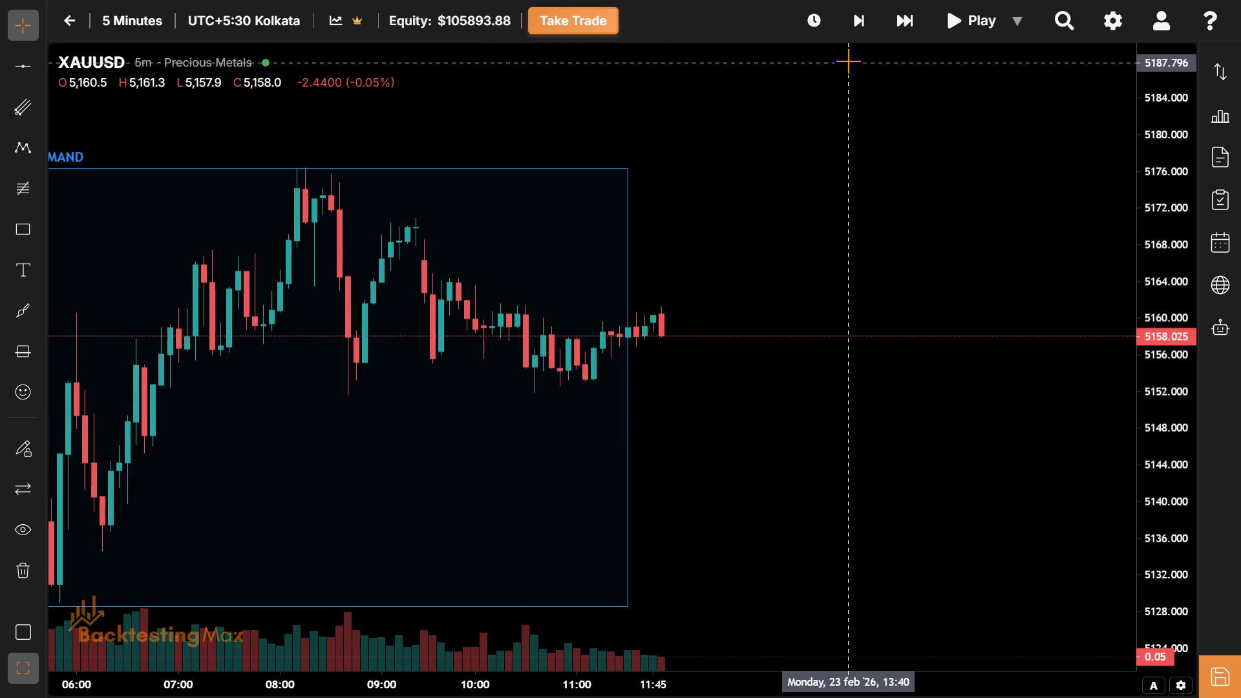
click(858, 22)
click(858, 22)
click(858, 22)
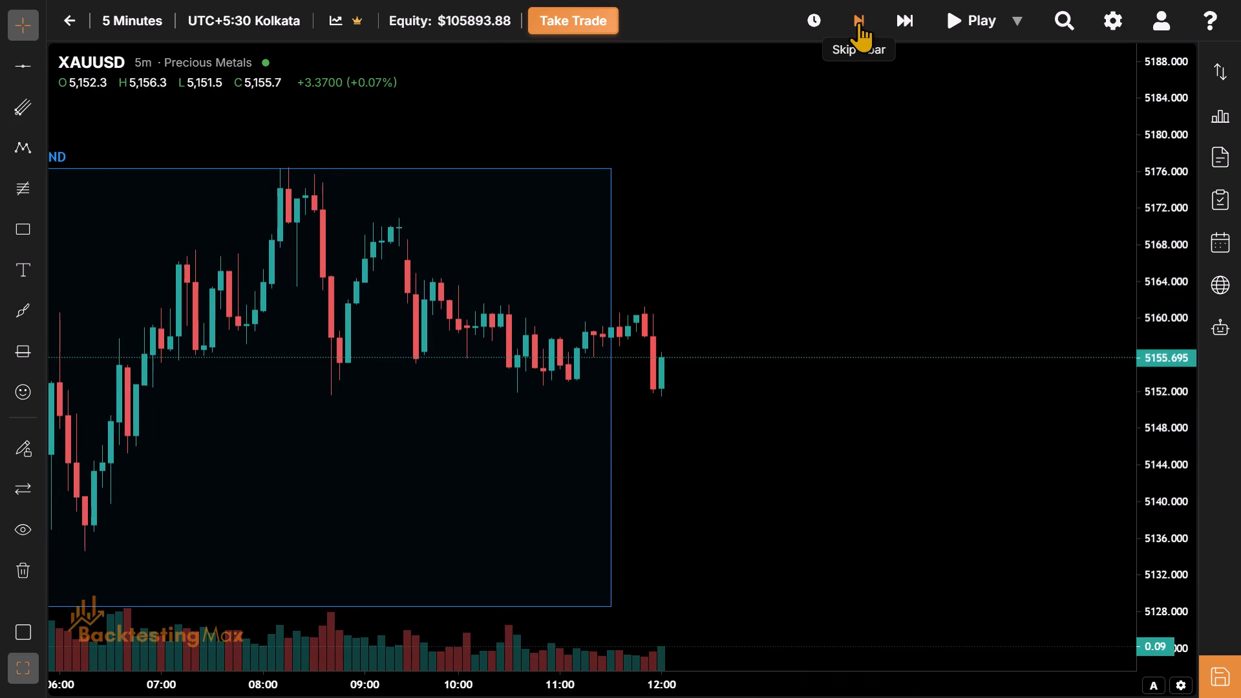
click(858, 22)
click(858, 22)
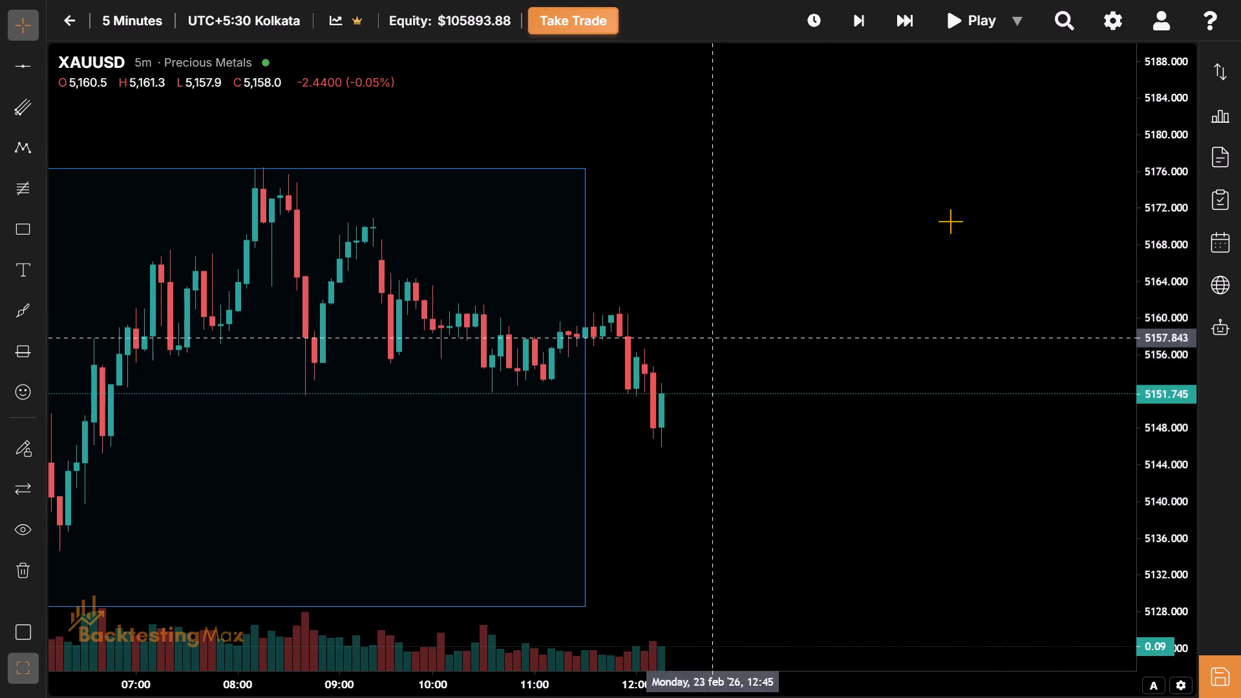
click(909, 28)
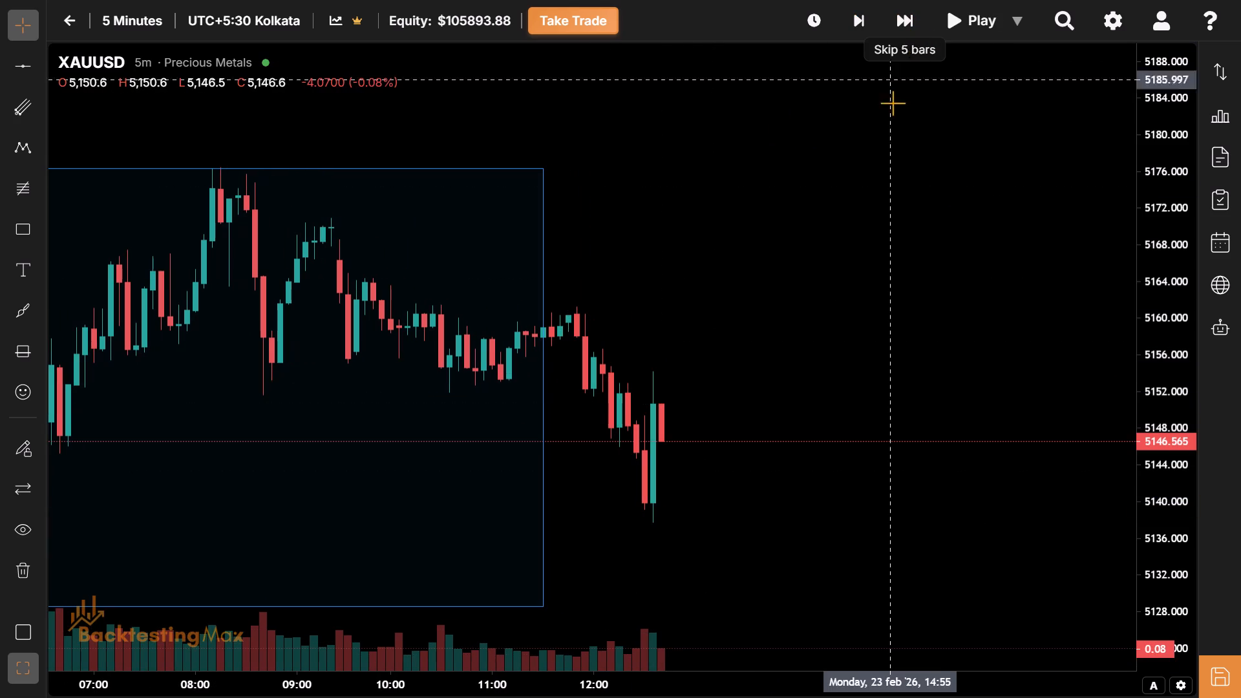
Examine price at the 12:40 candle relative to the Asian session box and the demand zone below it.
drag(724, 412, 580, 370)
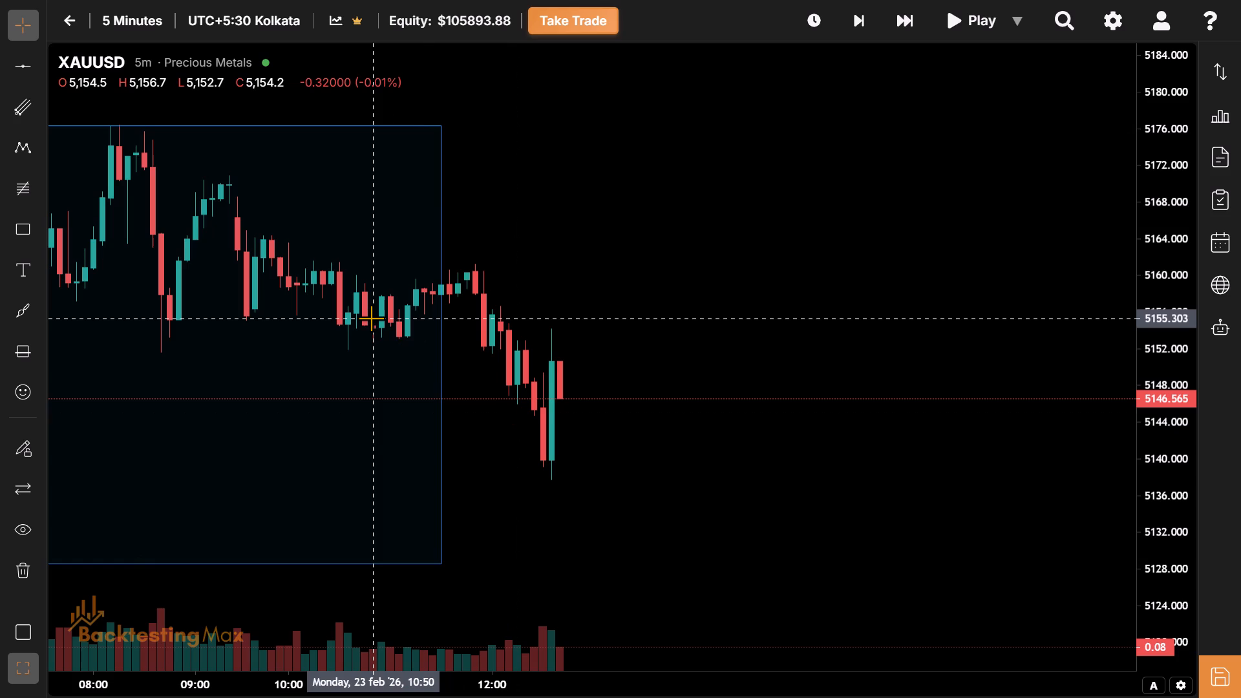
drag(1161, 589, 1161, 552)
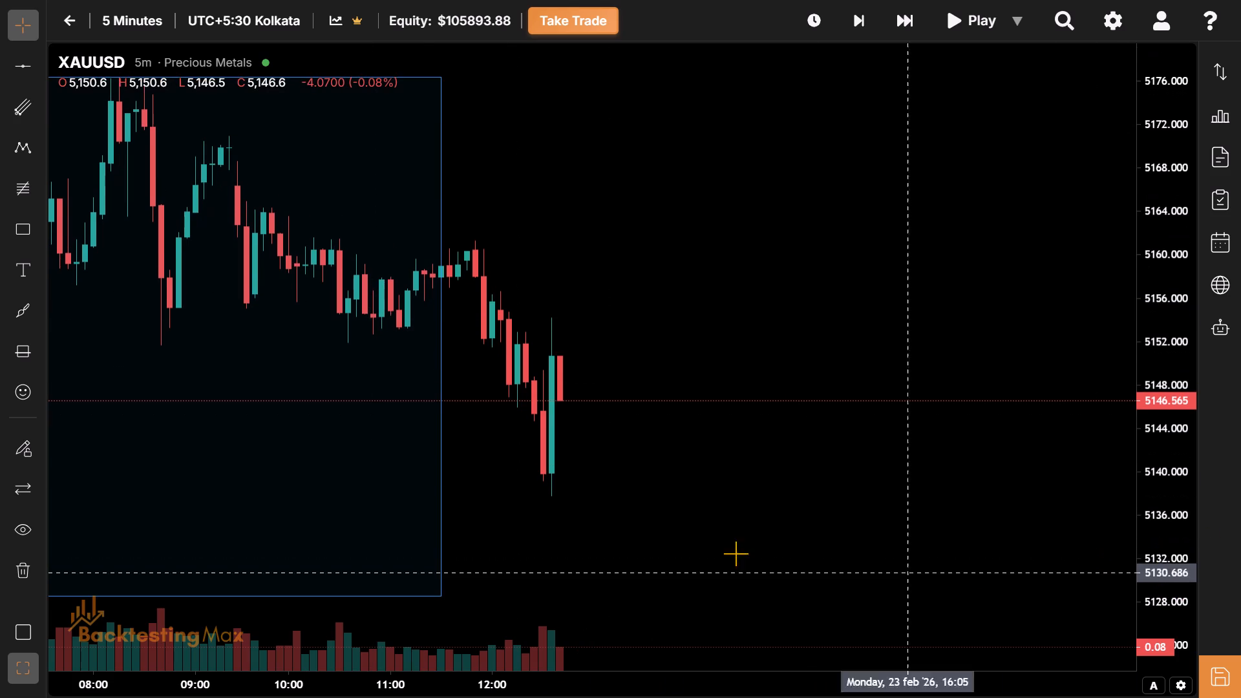
drag(701, 545, 1239, 195)
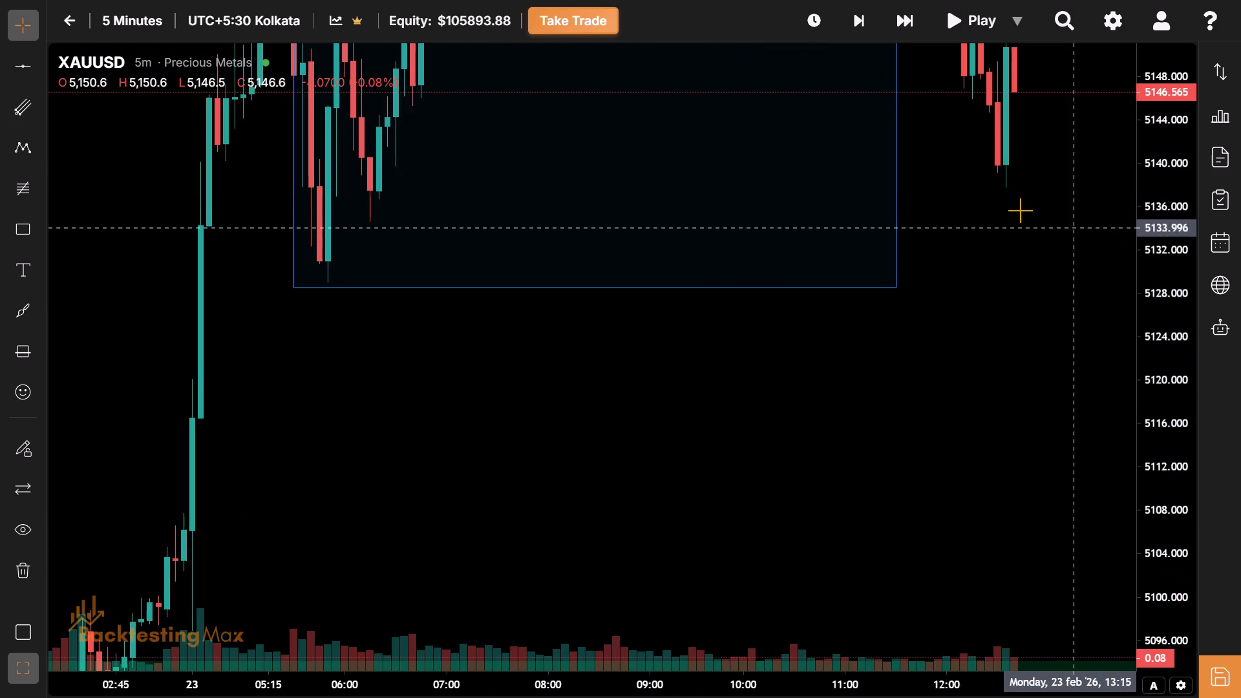
drag(998, 204, 922, 423)
drag(1022, 309, 942, 401)
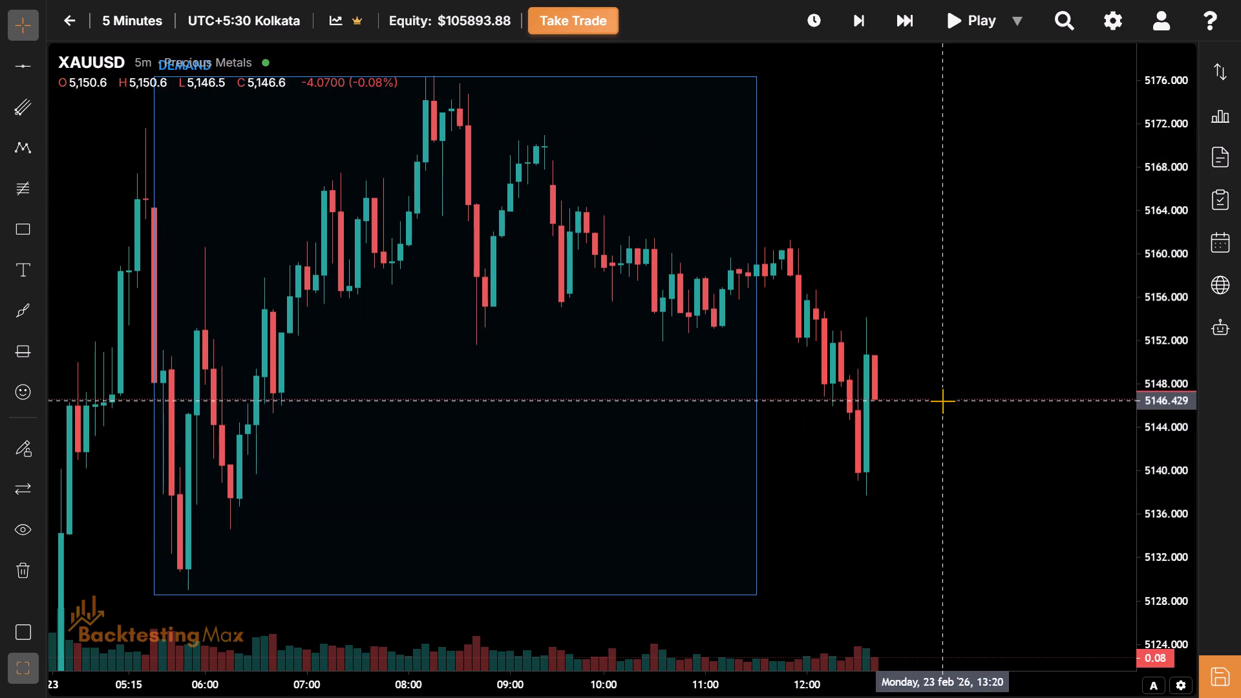
drag(908, 577, 808, 536)
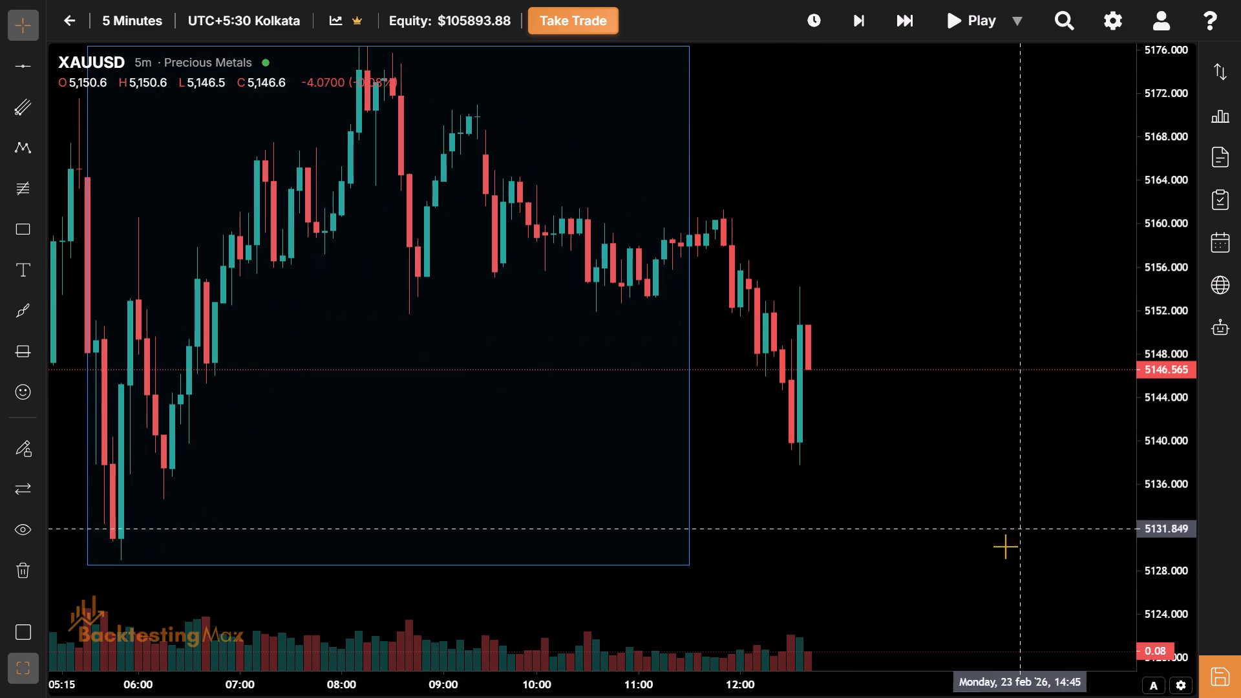
drag(726, 697, 754, 686)
drag(754, 686, 779, 697)
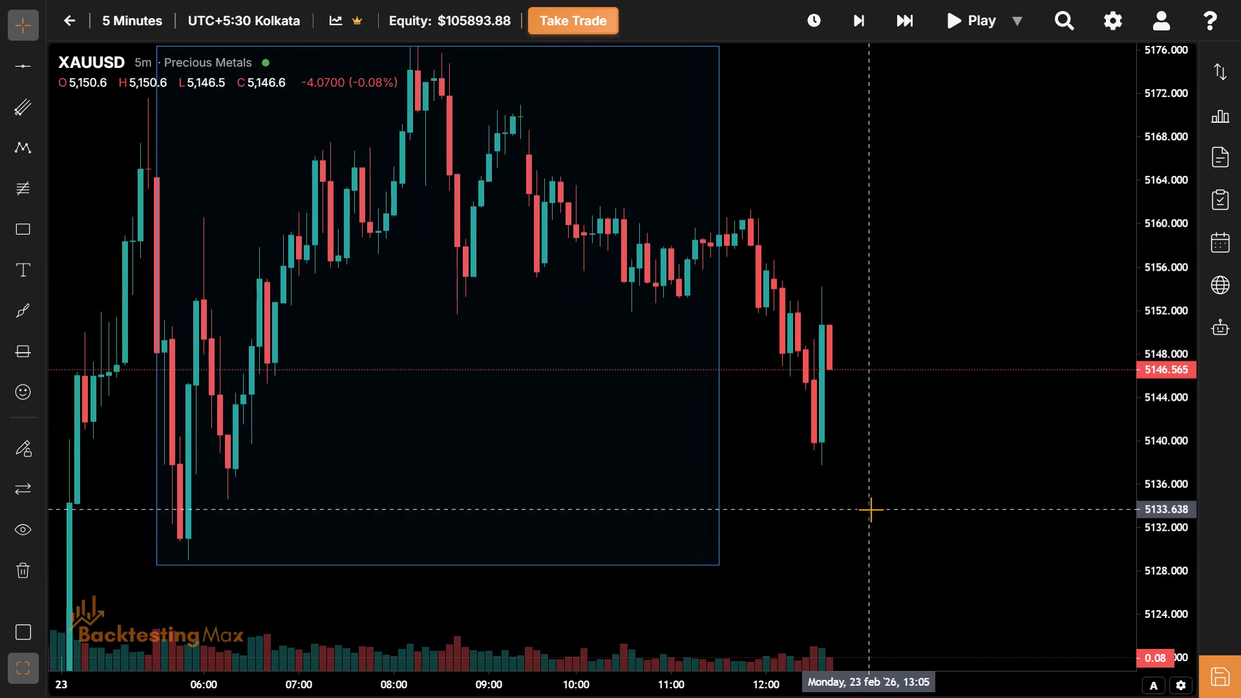
drag(871, 509, 795, 531)
drag(1180, 90, 1167, 145)
drag(1000, 381, 780, 377)
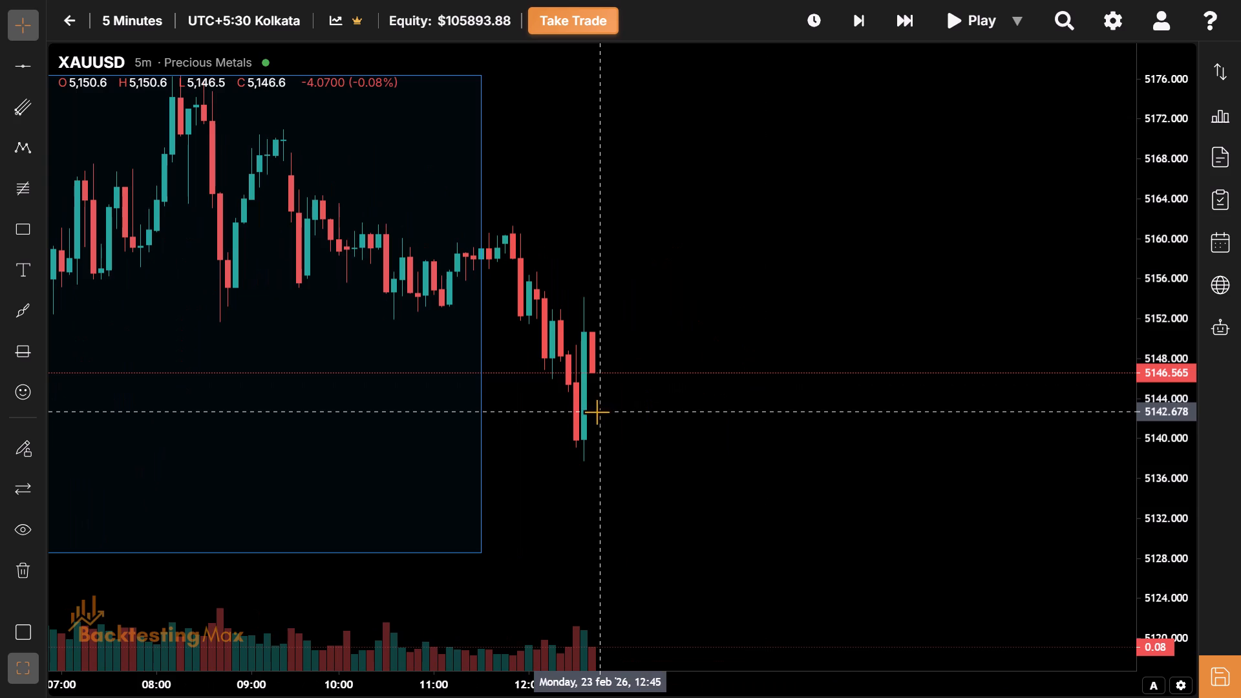
drag(590, 415, 509, 374)
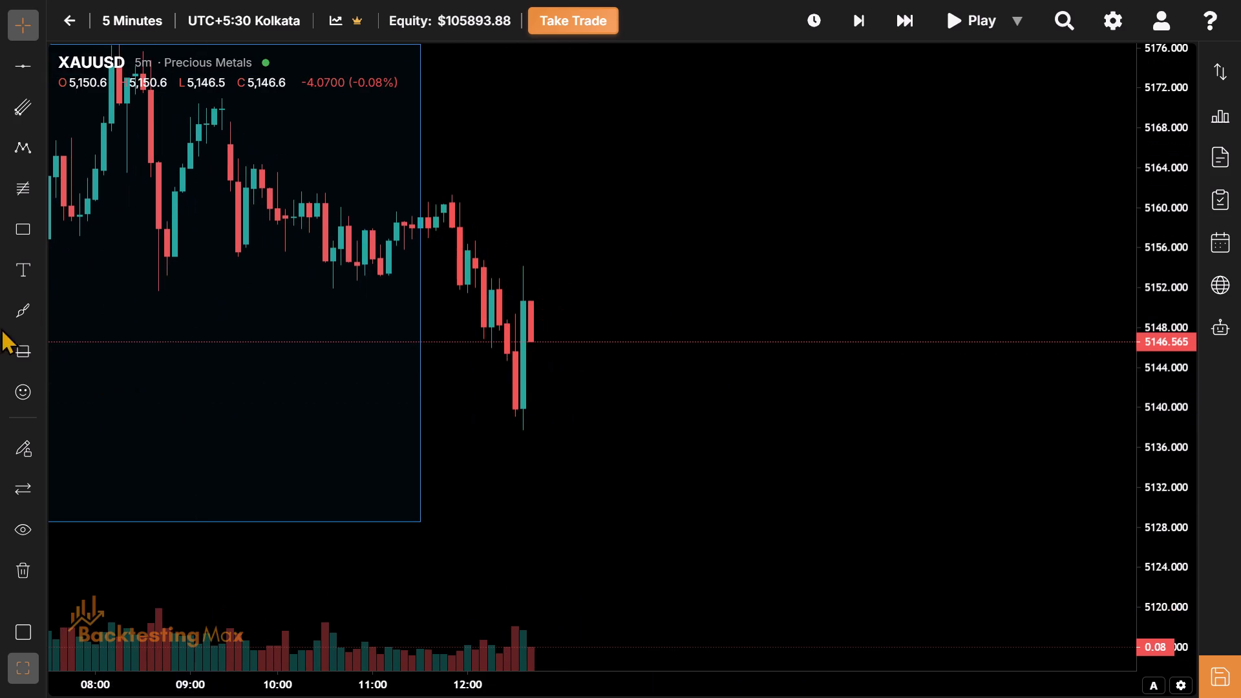
Draw a rectangle from 12:30 to 16:30 on 23 February, spanning about 5149.1 down to 5136.5.
click(21, 227)
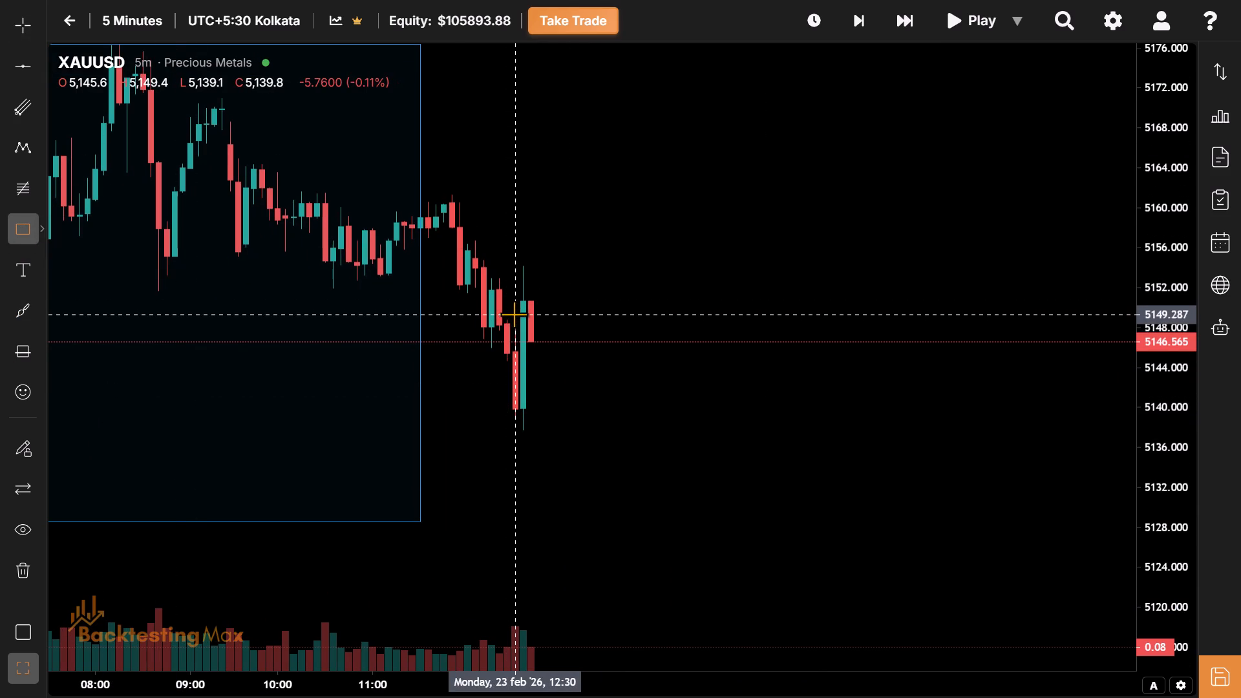
click(516, 316)
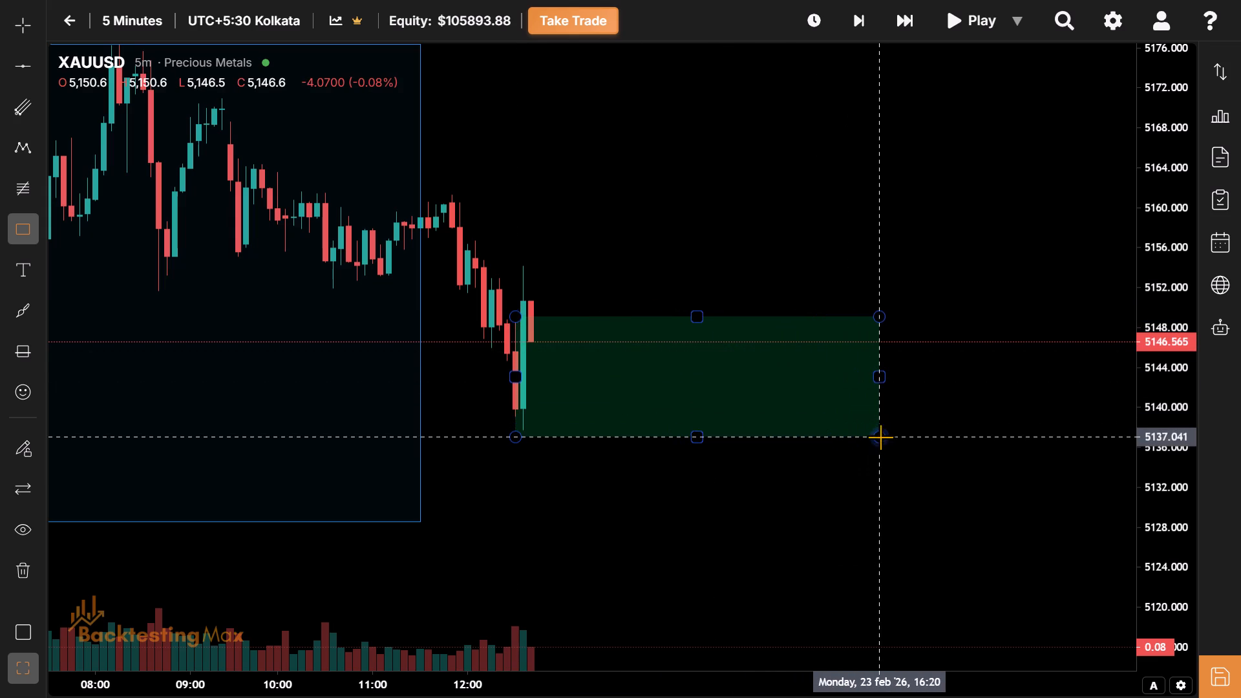
click(896, 442)
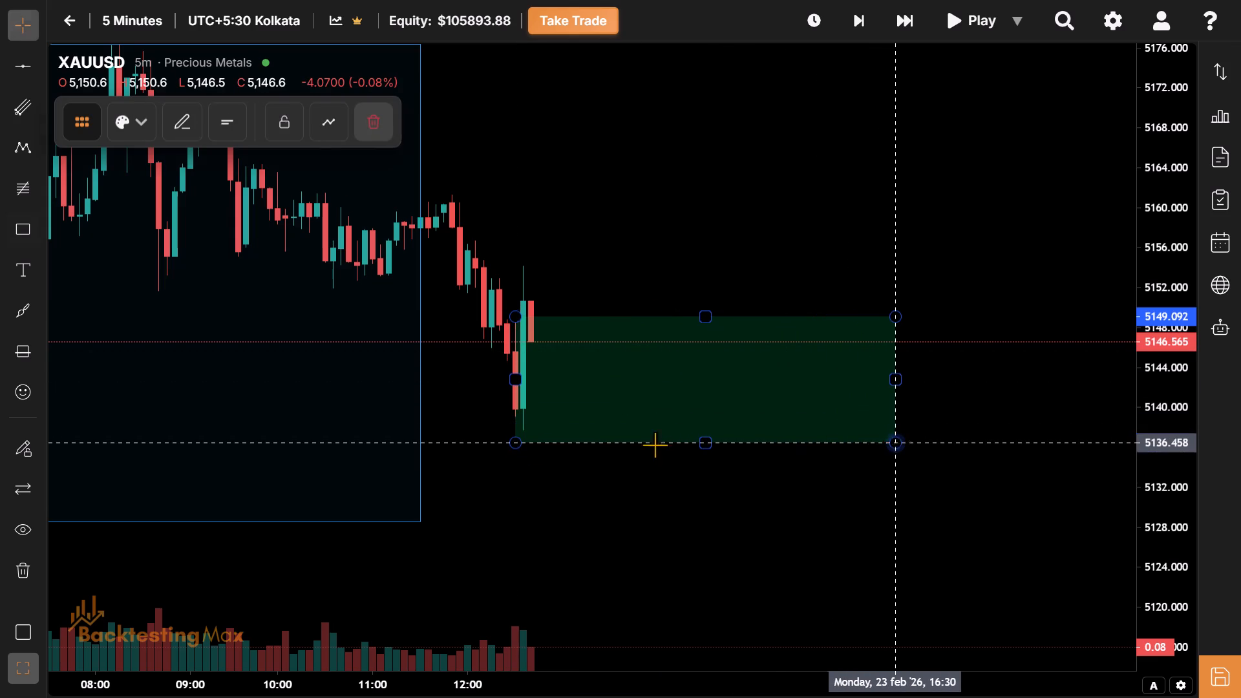
Apply the London Session template to the new 12:30 to 16:30 rectangle.
click(153, 130)
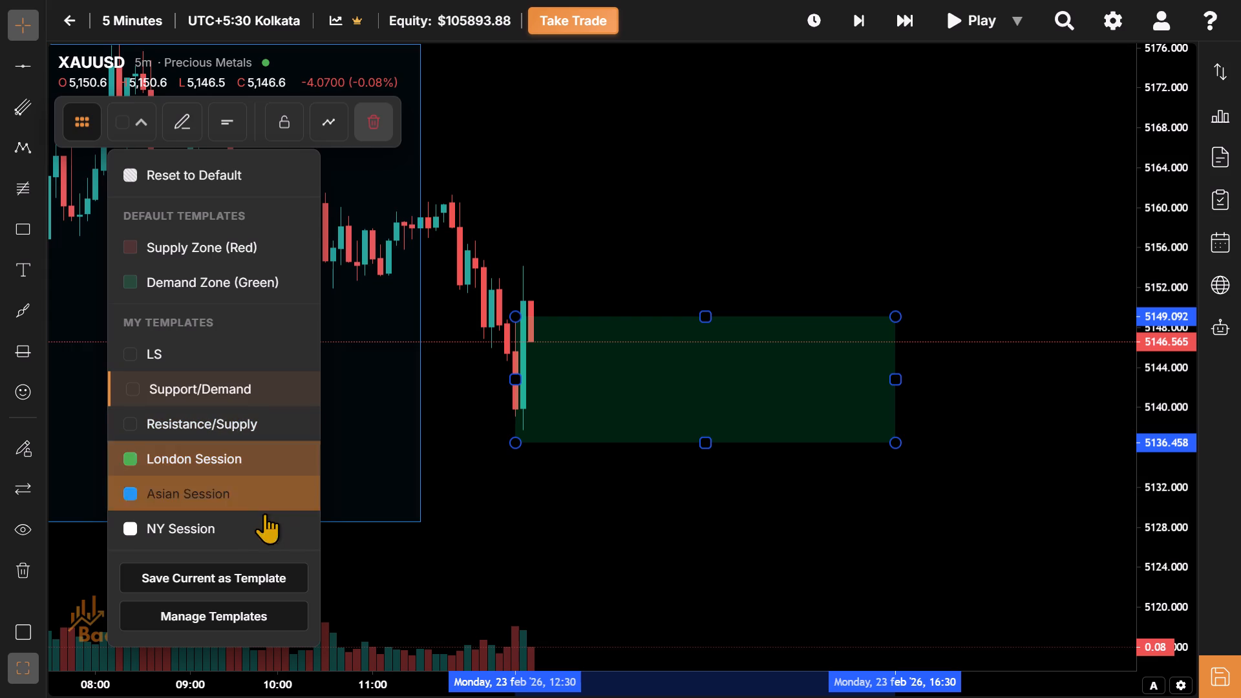
click(266, 458)
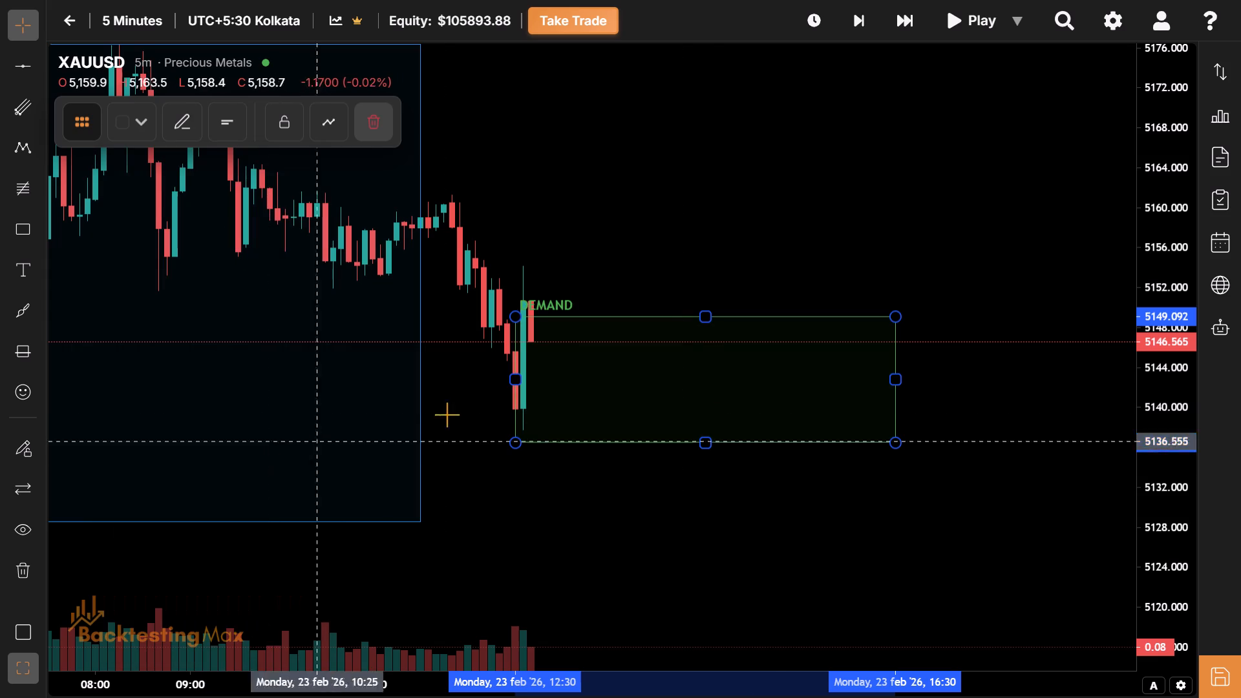
Raise the top edge of the London session box to about 5154, level with the high of the tall 12:35 candle.
drag(723, 413, 743, 445)
drag(711, 414, 705, 454)
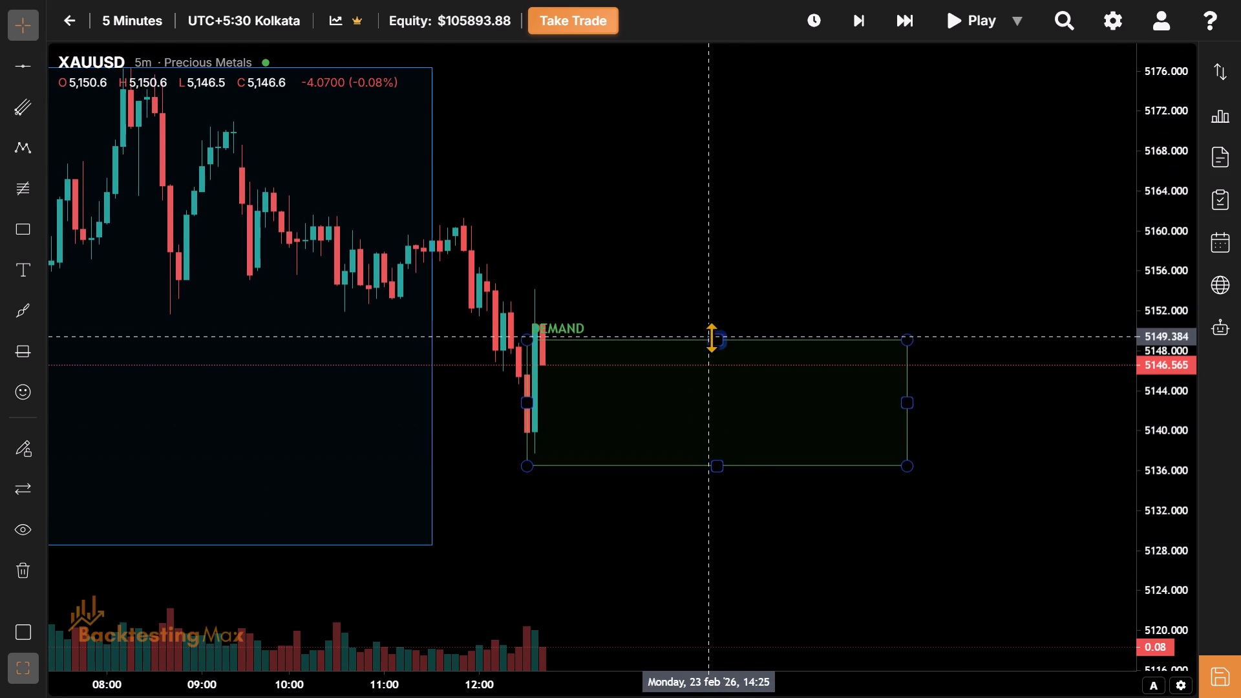
drag(714, 337, 715, 291)
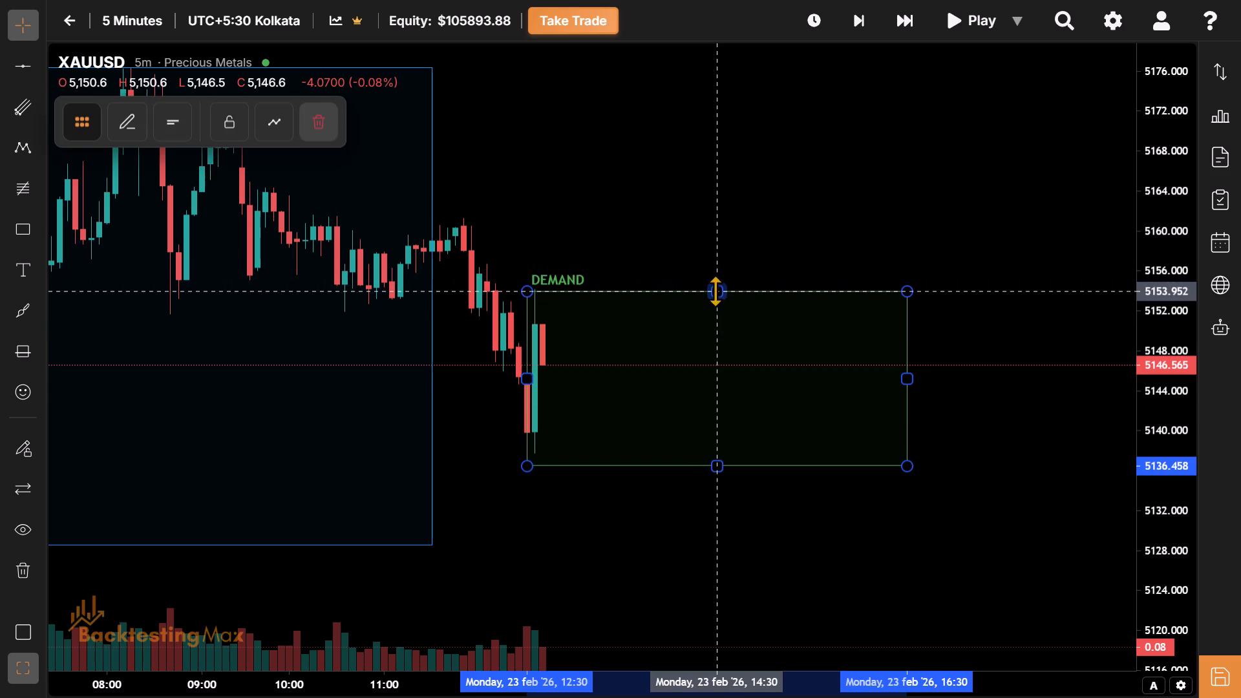
drag(665, 383, 677, 336)
drag(690, 357, 680, 396)
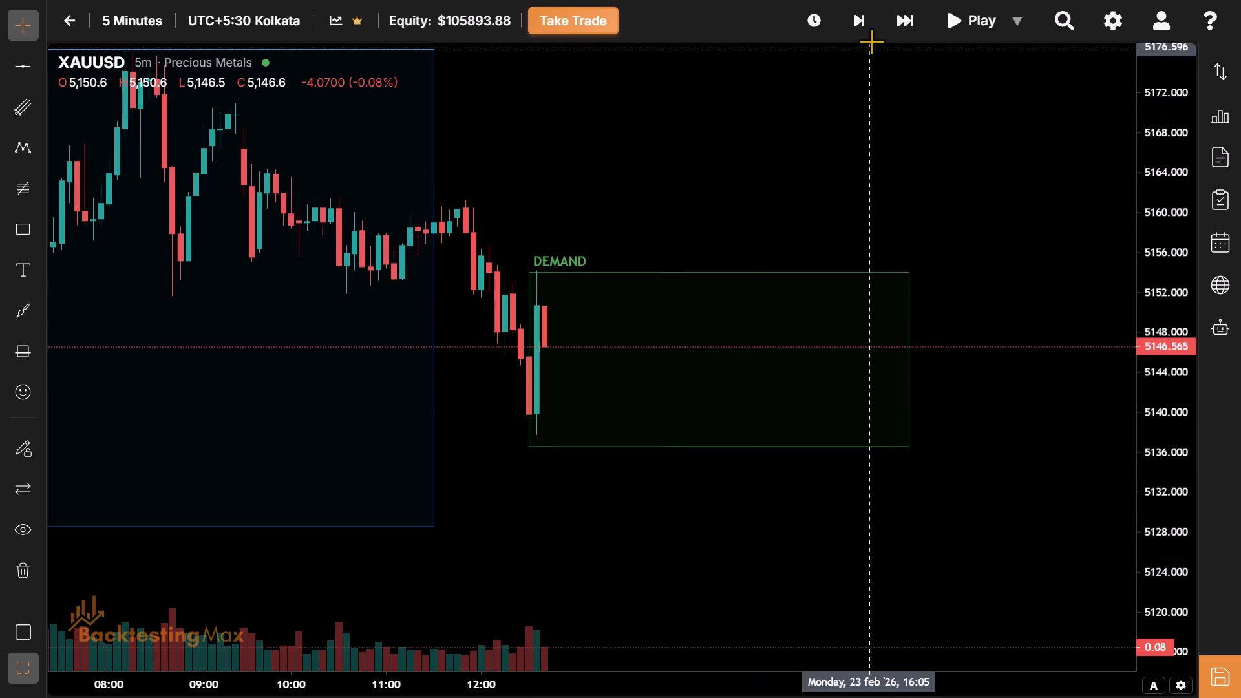
Advance the replay three single bars to the 12:55 candle on 23 February.
click(863, 29)
click(863, 29)
click(863, 29)
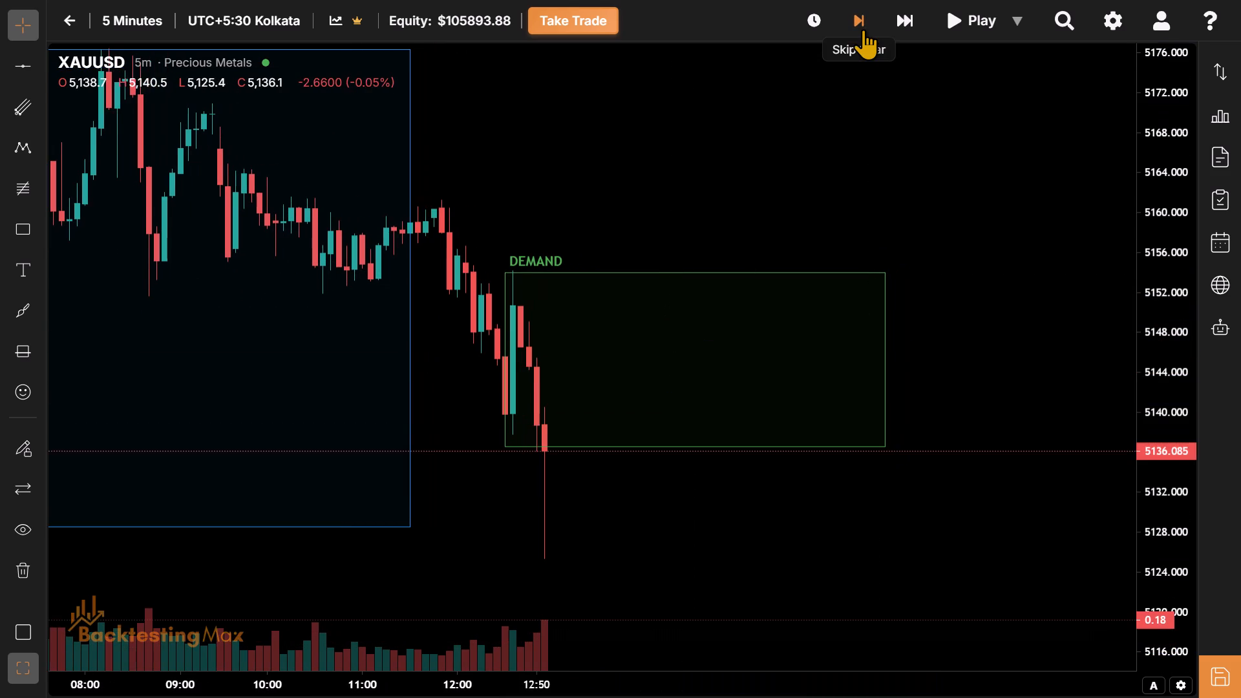
Advance the replay one single bar and four five-bar skips to the 14:40 candle on 23 February.
click(863, 29)
drag(462, 601, 948, 542)
drag(801, 534, 690, 534)
drag(964, 518, 906, 532)
click(895, 10)
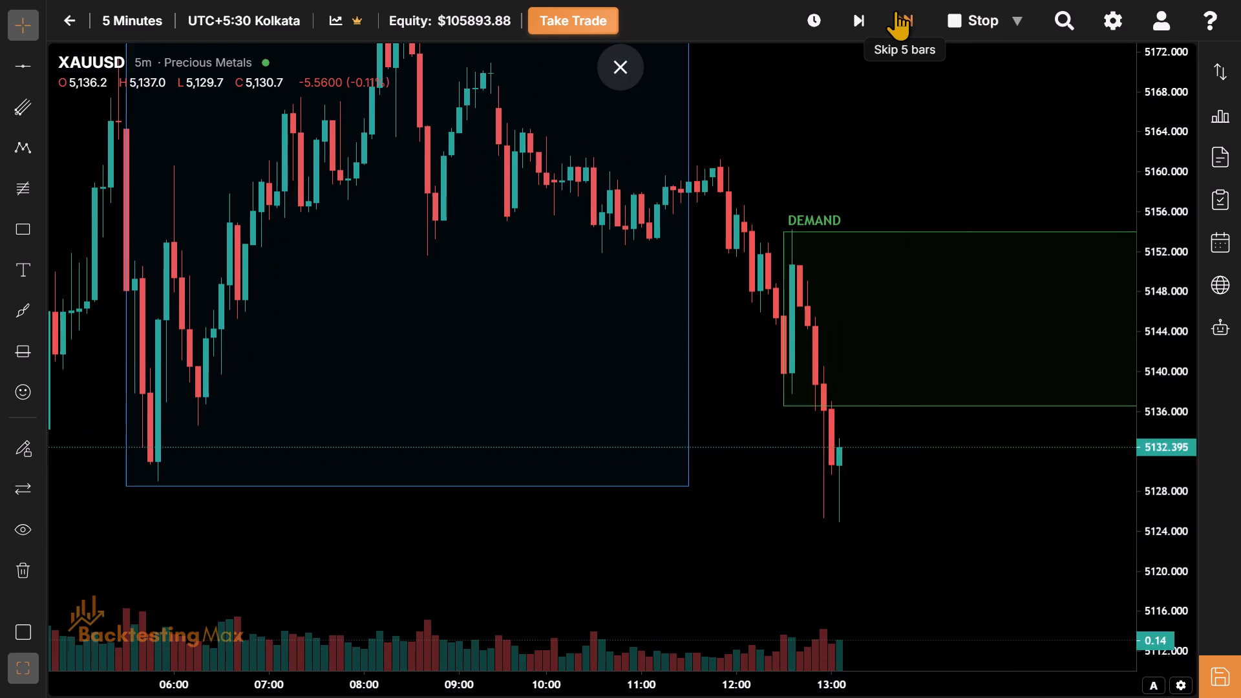
click(895, 10)
click(895, 10)
click(895, 10)
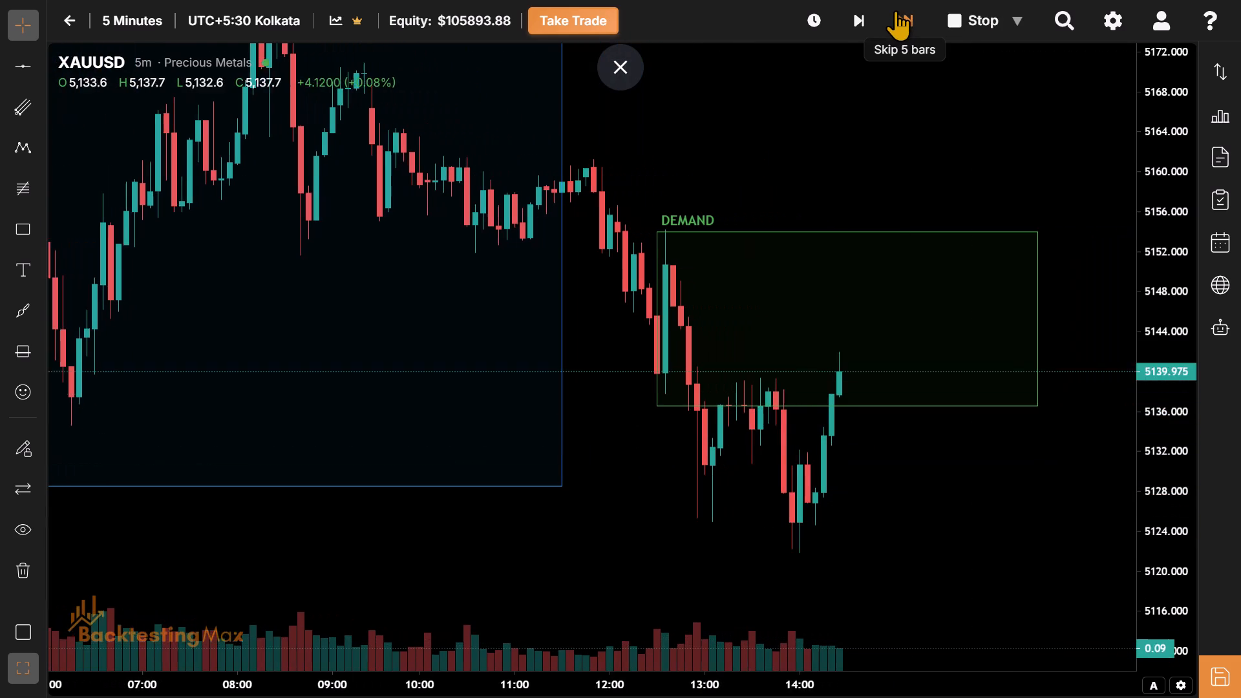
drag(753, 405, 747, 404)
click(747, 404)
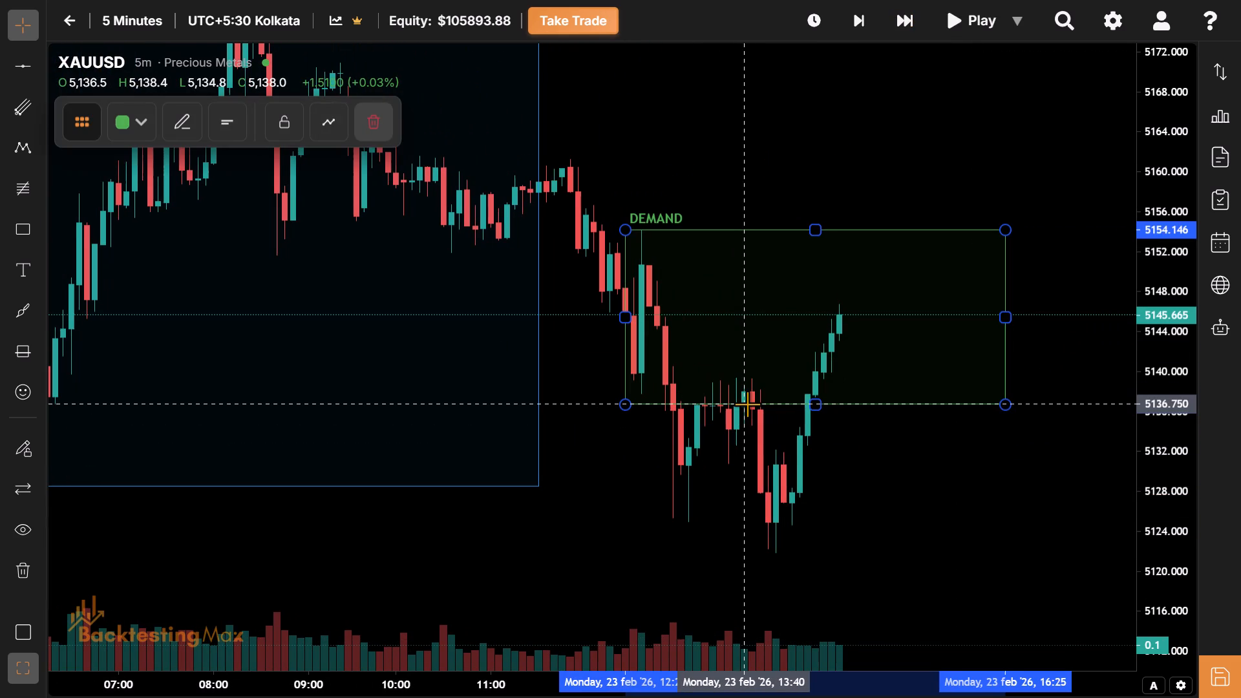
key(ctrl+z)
Advance the replay four more five-bar skips to the 16:20 candle on 23 February.
drag(851, 379, 819, 366)
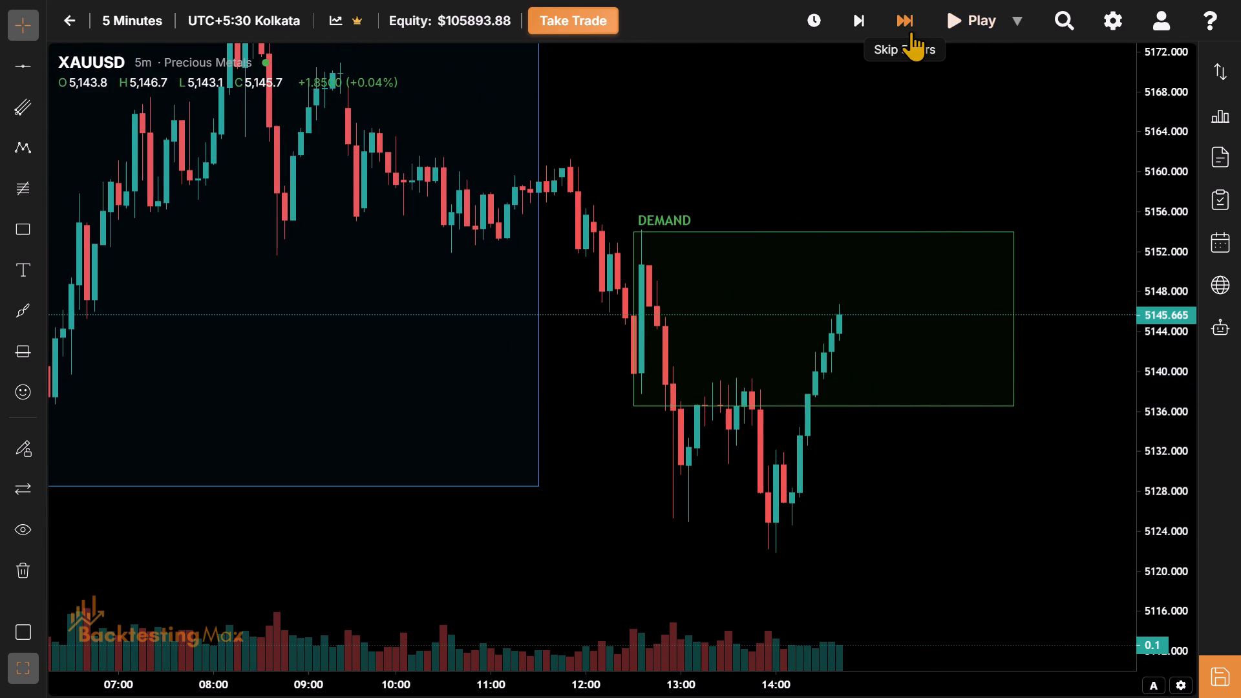
click(911, 31)
click(911, 31)
click(911, 31)
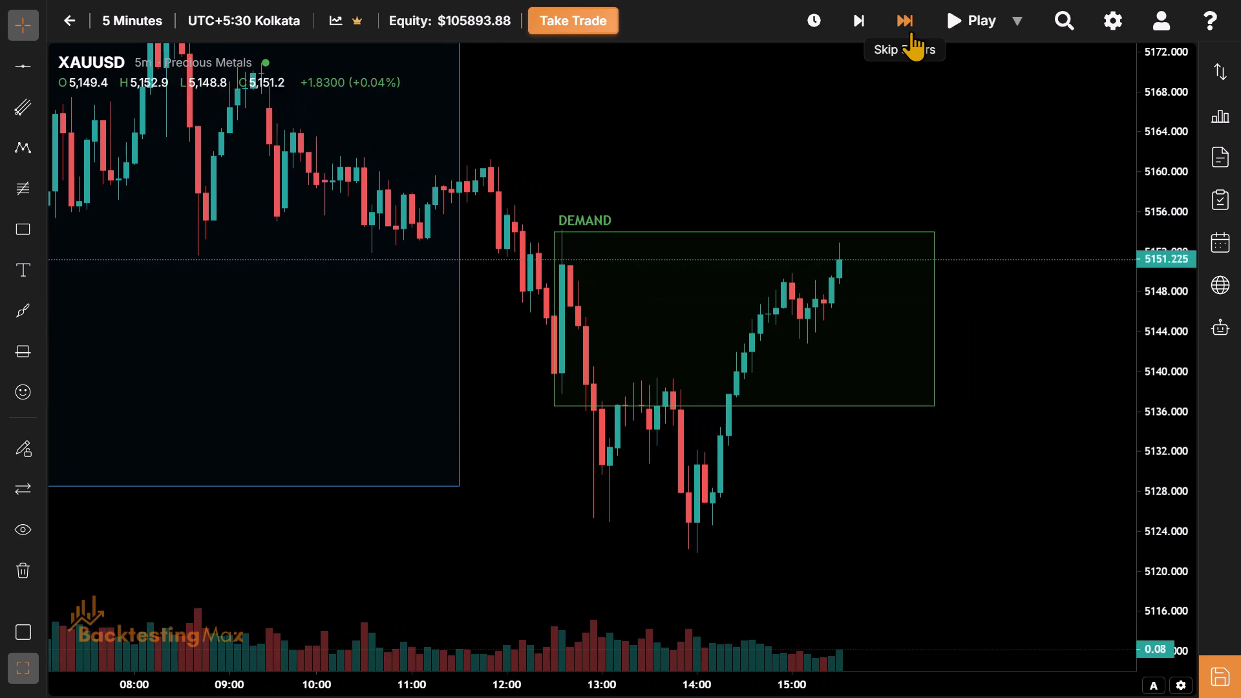
click(911, 31)
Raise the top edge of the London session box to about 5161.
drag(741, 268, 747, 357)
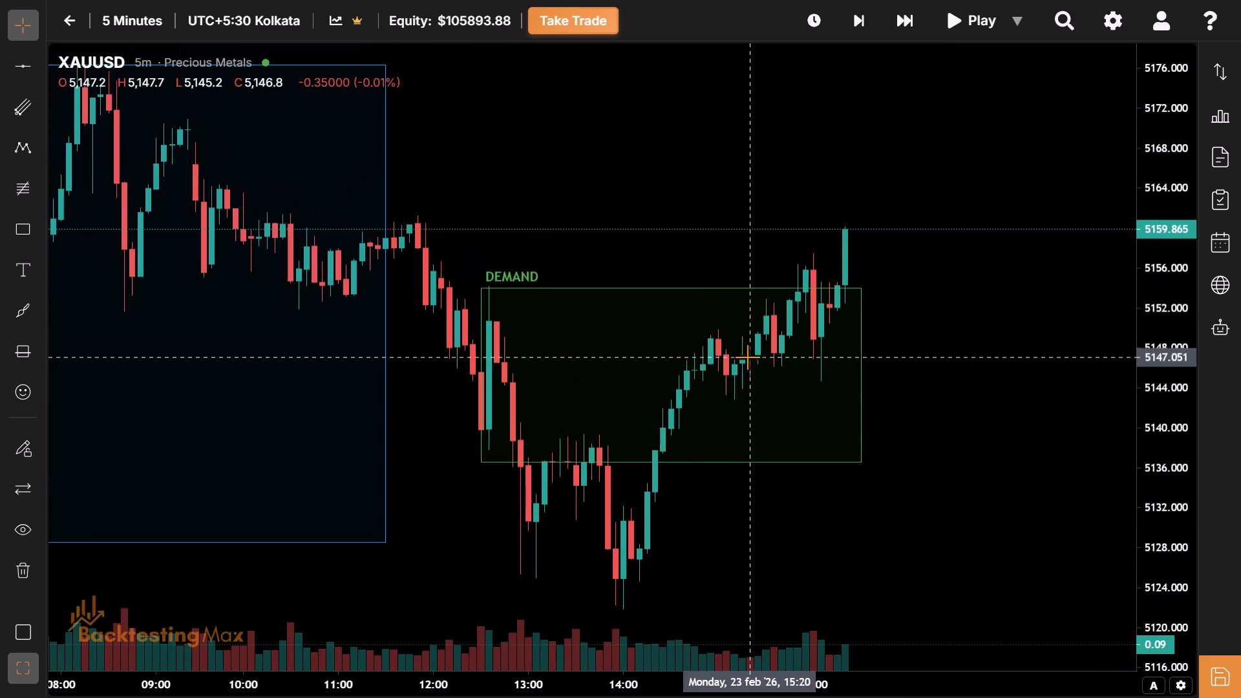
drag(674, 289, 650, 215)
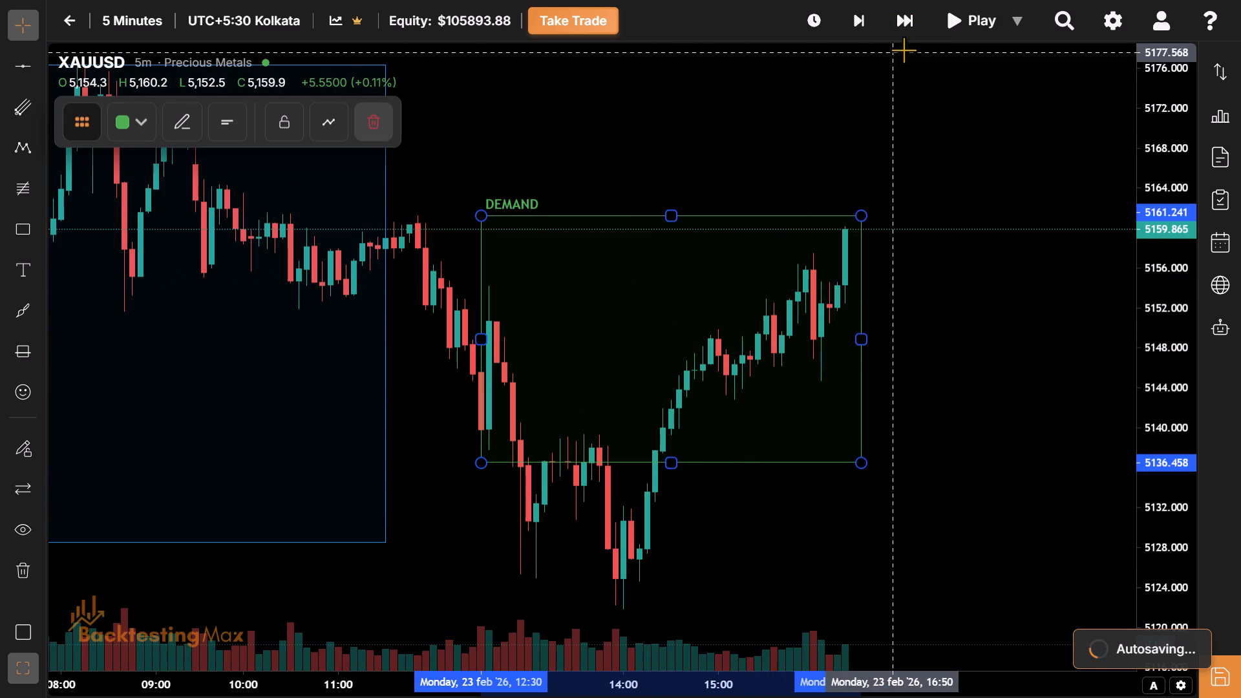
Advance the replay five bars to the 16:45 candle, past the end of the London session.
click(915, 23)
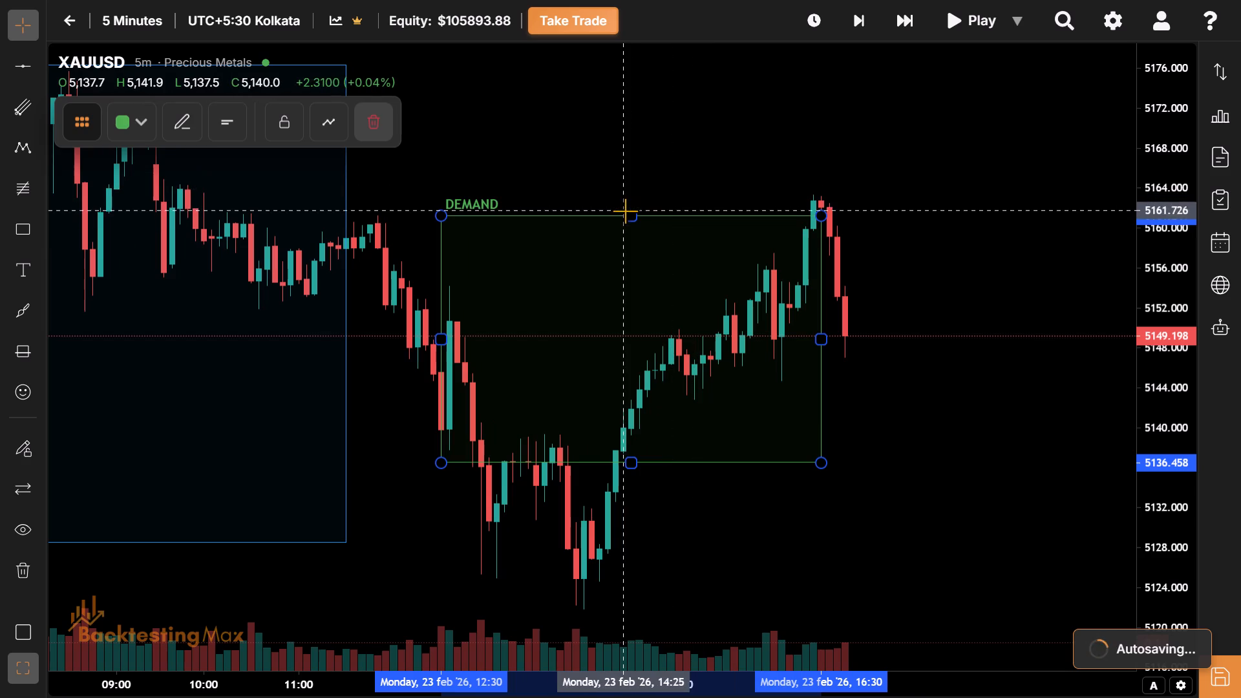
Fit the London session box to the session's high and low, from about 5163.3 down to about 5122.
drag(633, 217, 629, 195)
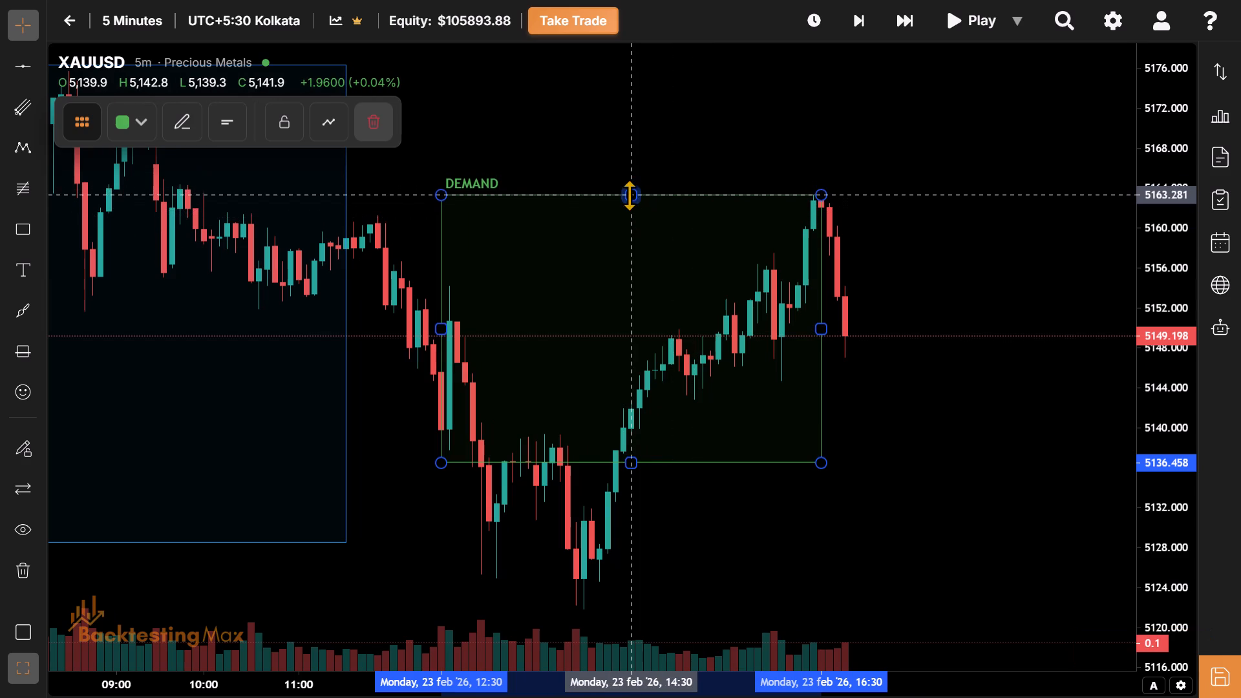
click(620, 324)
drag(620, 324, 666, 181)
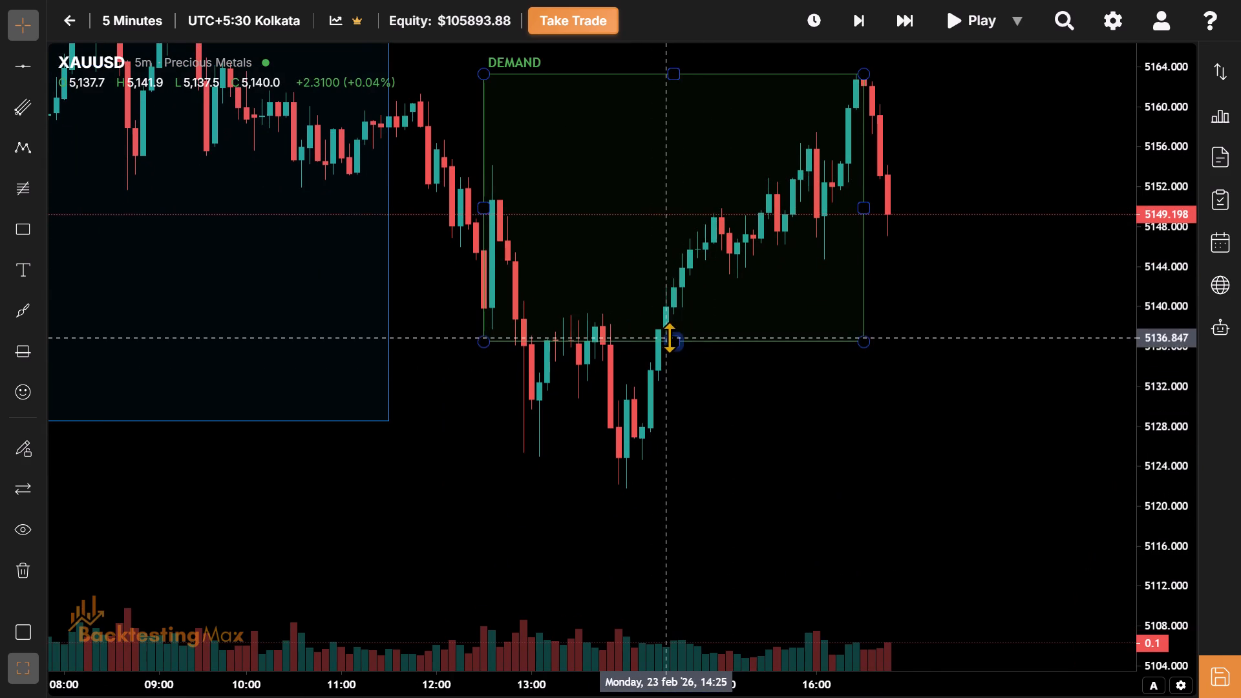
drag(670, 337, 864, 488)
Examine the price action across the Asian and London session boxes on 23 February.
drag(782, 420, 763, 469)
drag(710, 304, 1056, 308)
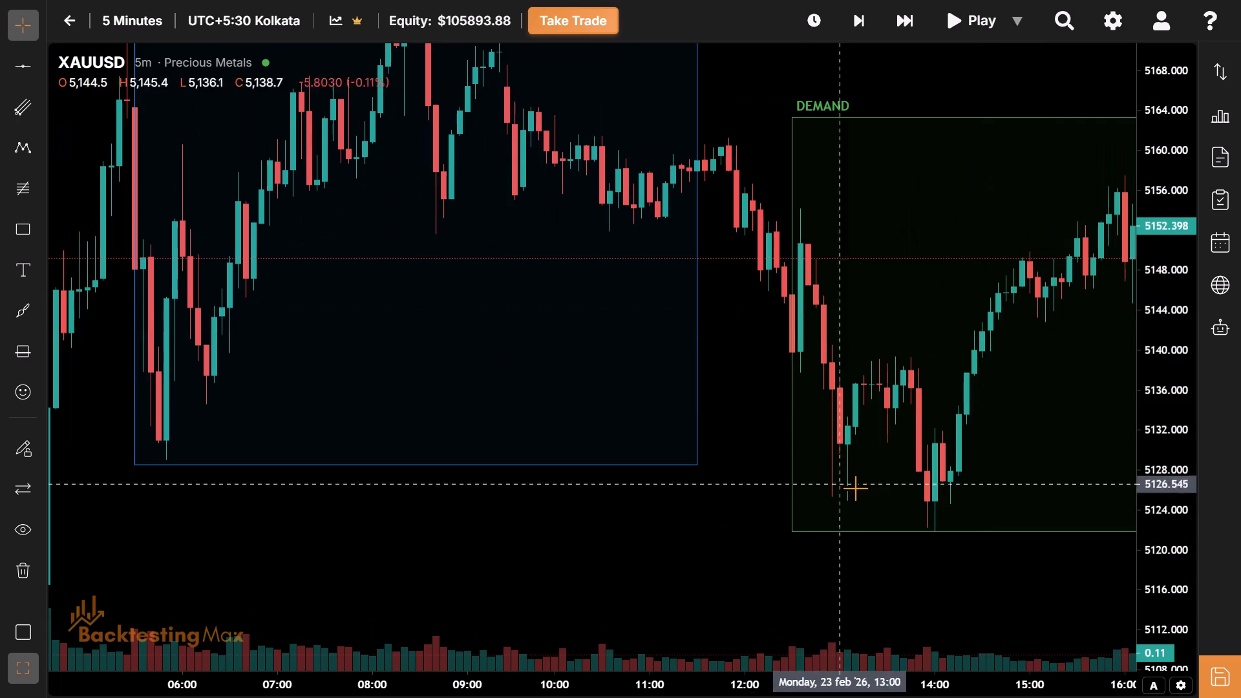
drag(414, 571, 605, 593)
drag(686, 242, 531, 436)
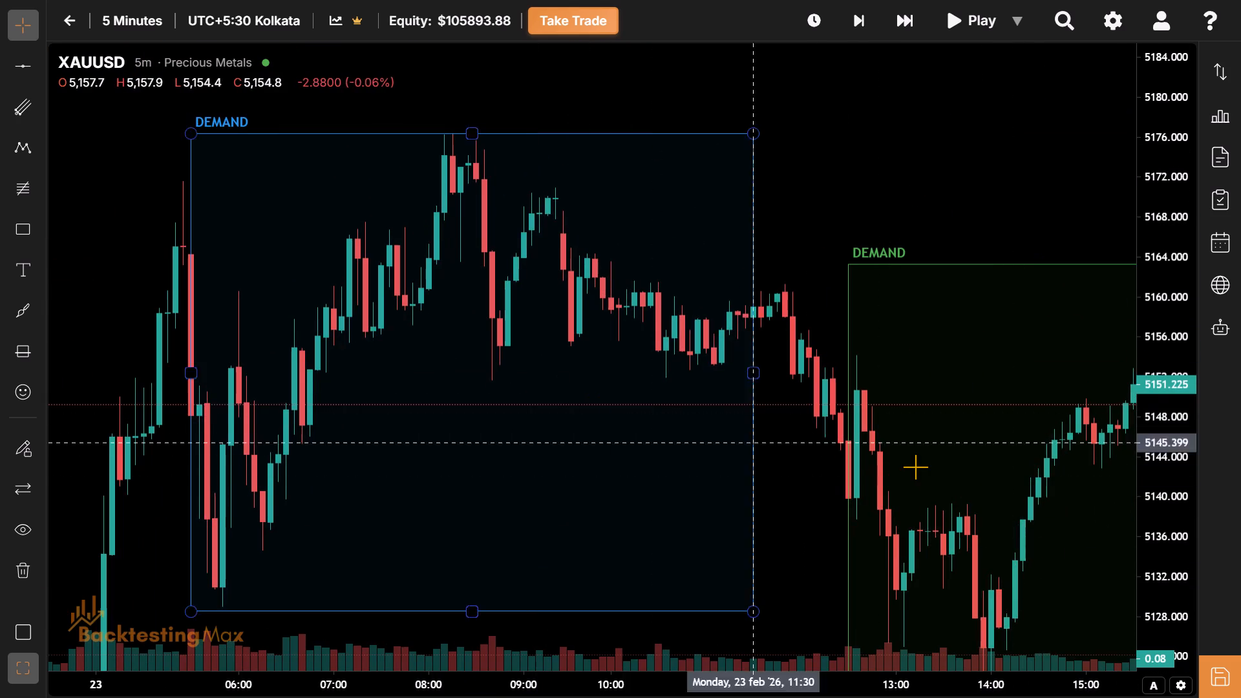
drag(915, 467, 442, 412)
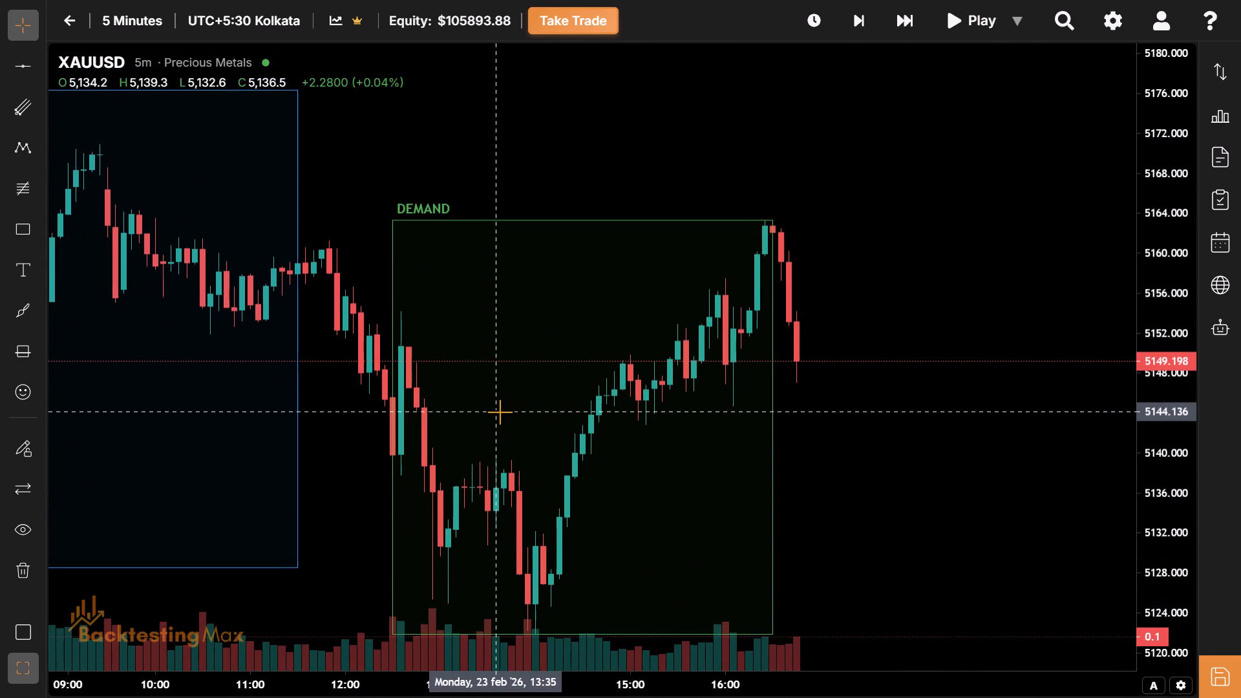
drag(500, 412, 625, 531)
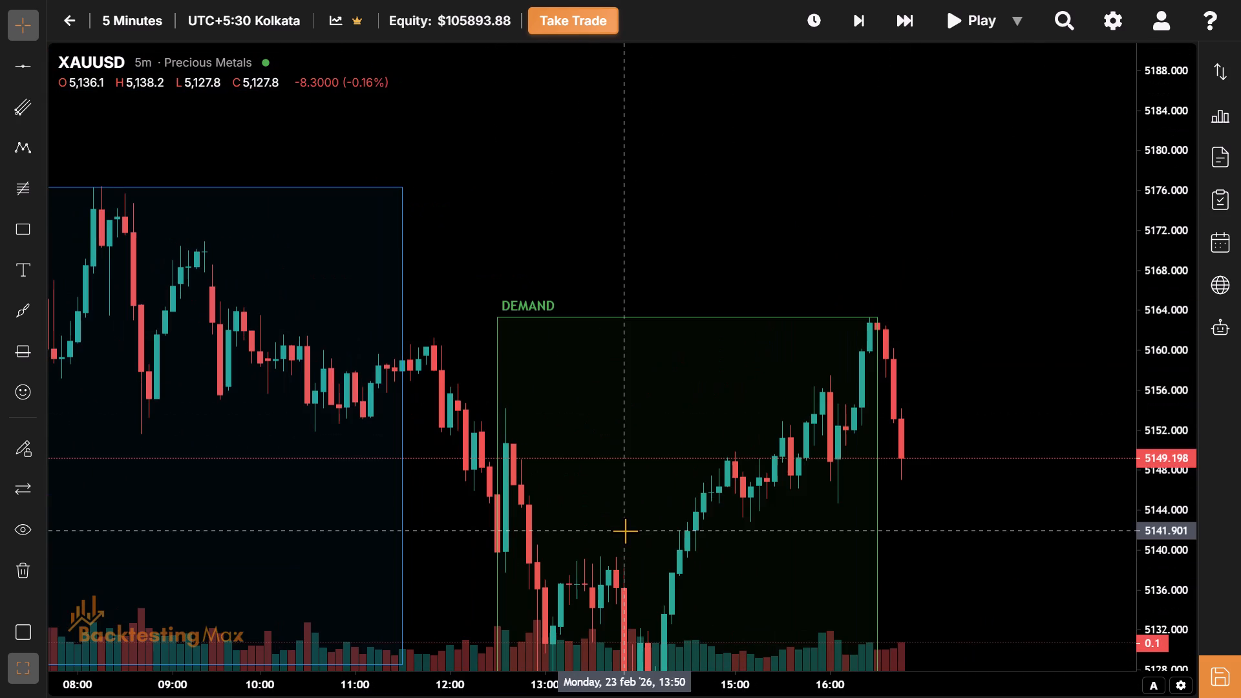
drag(675, 588, 626, 556)
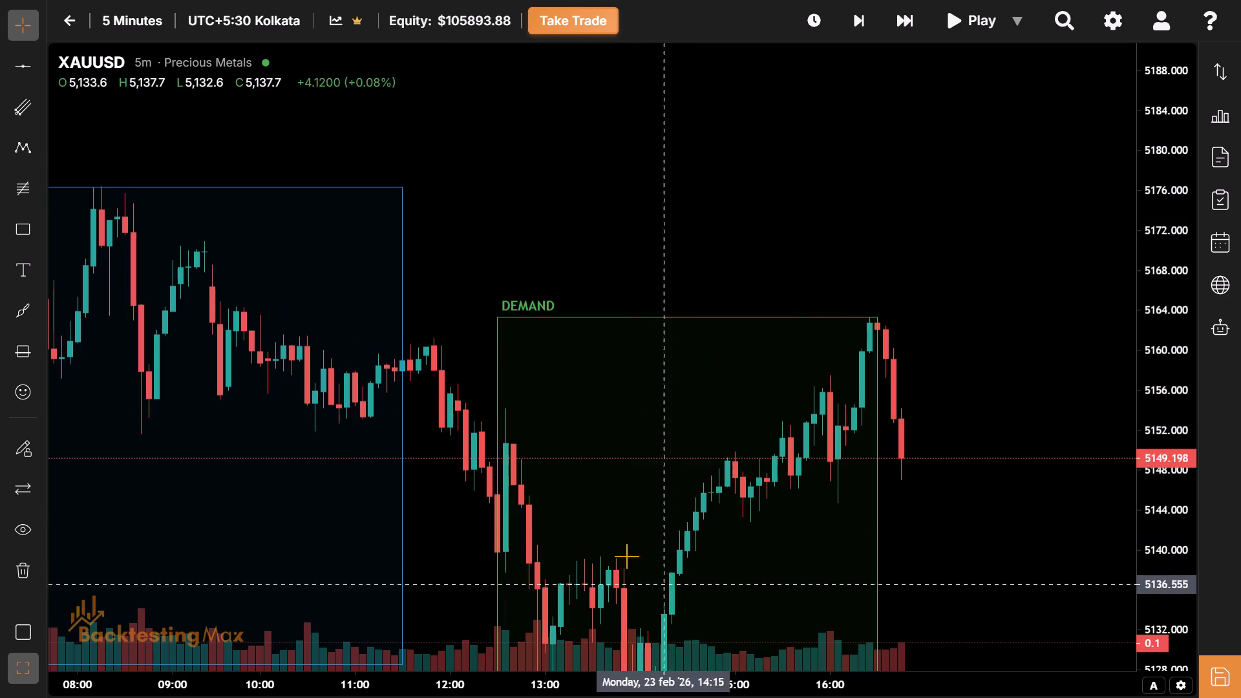
drag(626, 556, 524, 458)
drag(741, 474, 528, 471)
drag(719, 451, 599, 424)
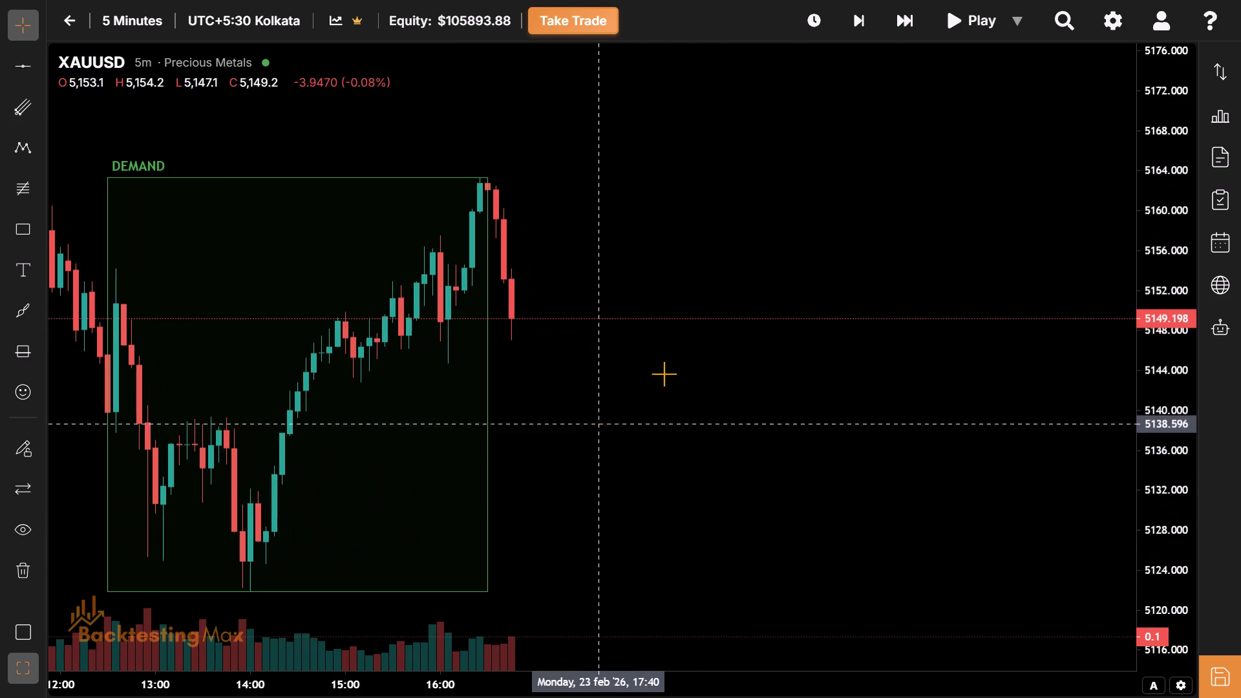
Advance the replay bar by bar from 16:45 to the 18:05 candle on 23 February.
click(858, 30)
click(858, 30)
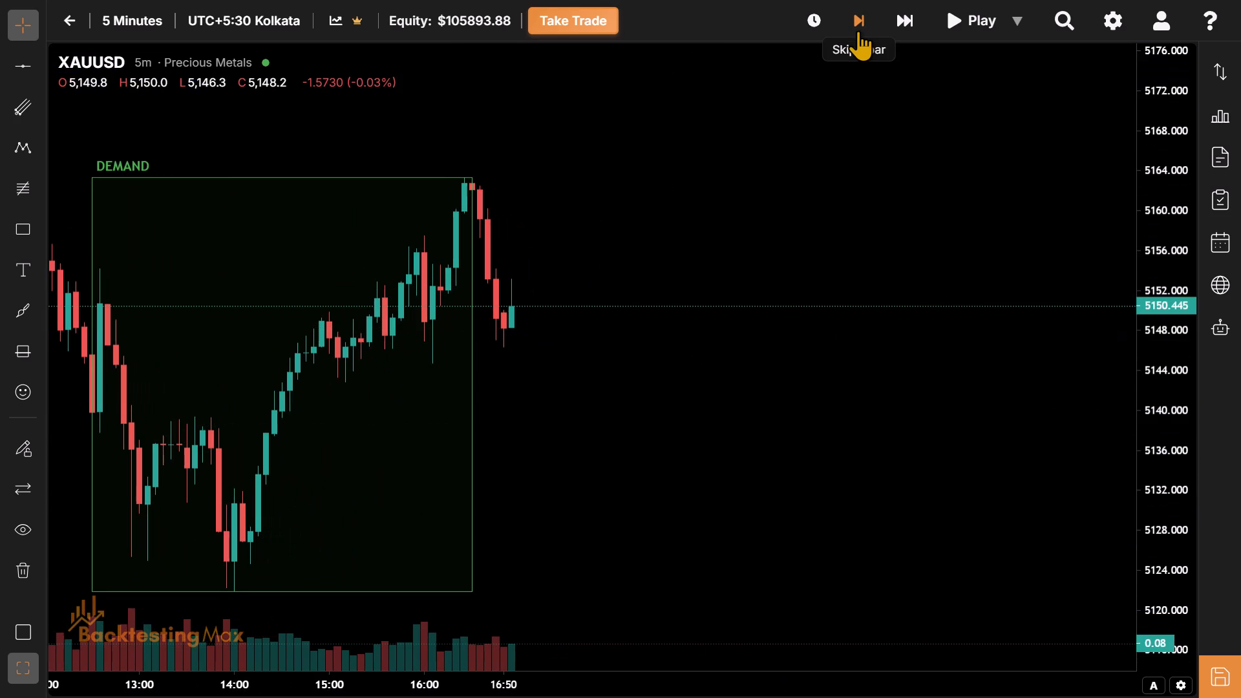
click(858, 30)
click(858, 30)
click(858, 30)
click(858, 30)
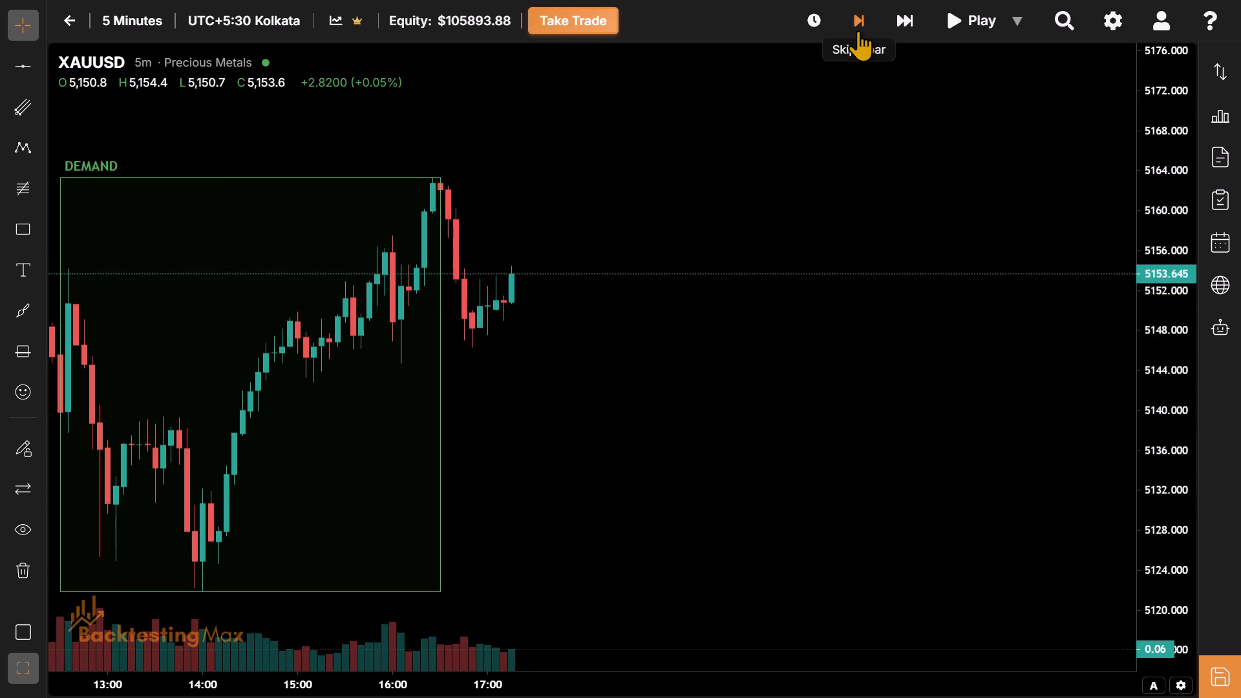
click(858, 30)
click(858, 30)
click(858, 30)
click(858, 30)
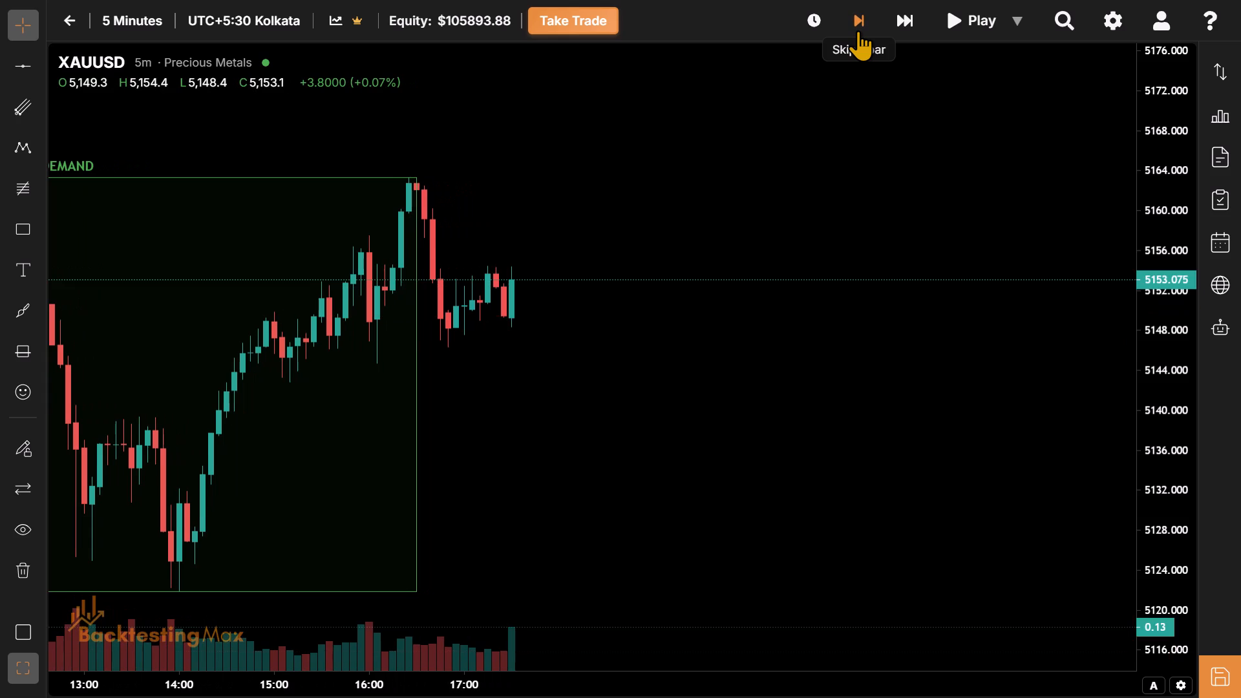
click(858, 30)
click(858, 30)
click(858, 30)
triple_click(858, 30)
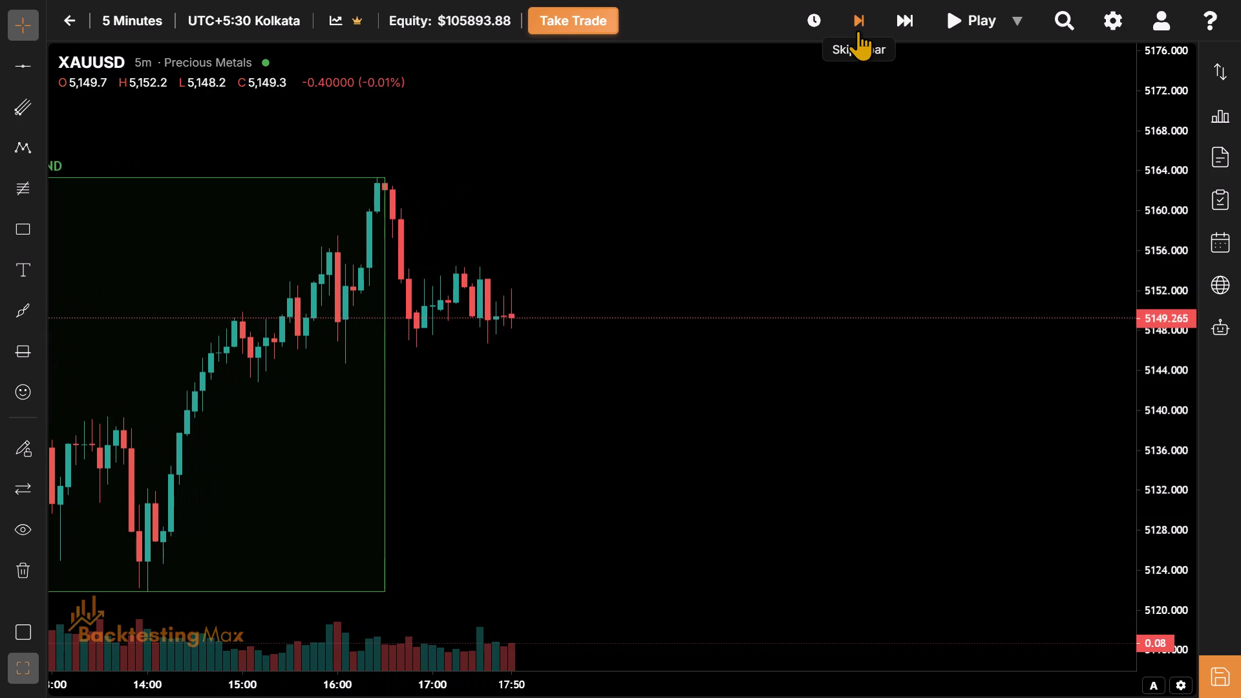
Draw a rectangle from 17:30 to 21:30 on 23 February, spanning about 5154.1 down to 5138.7.
drag(502, 325, 246, 411)
drag(24, 235, 89, 351)
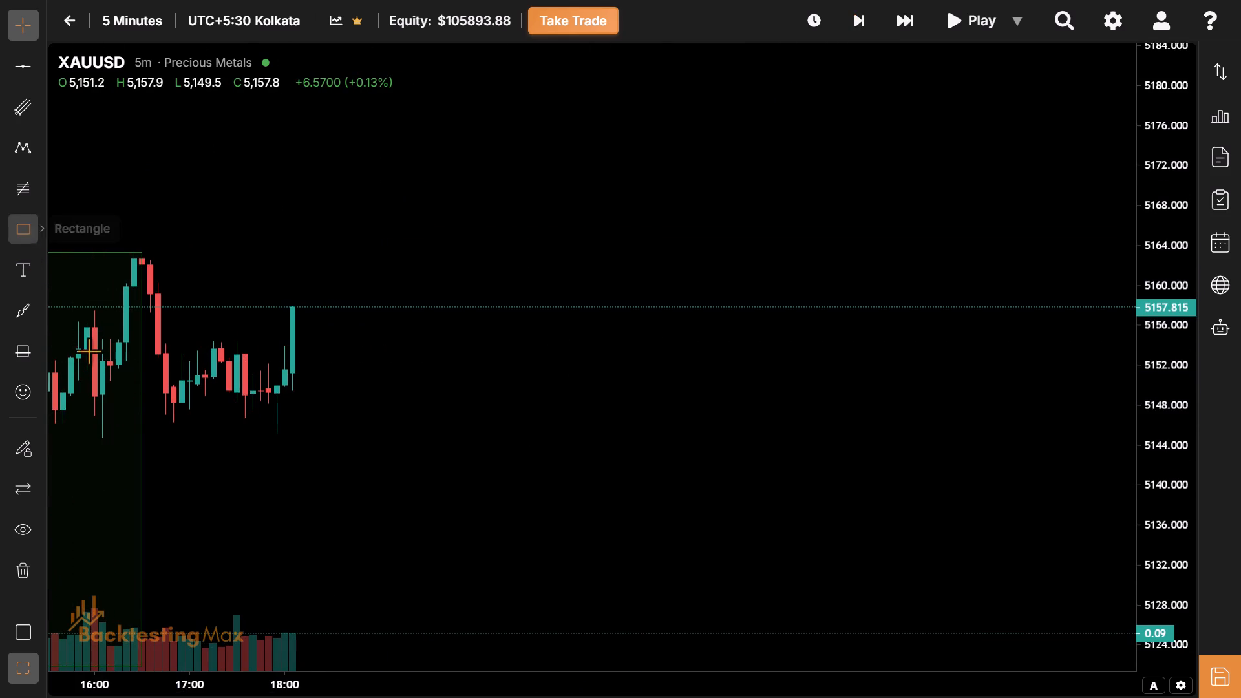
drag(89, 351, 213, 354)
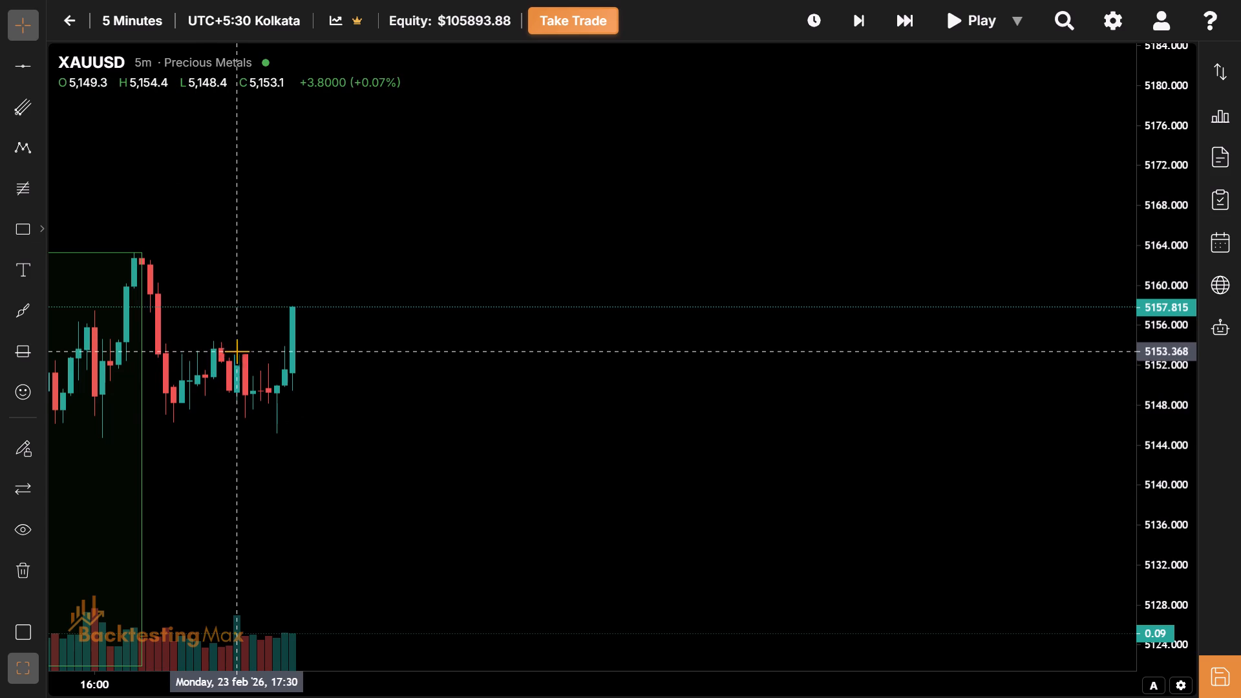
click(235, 345)
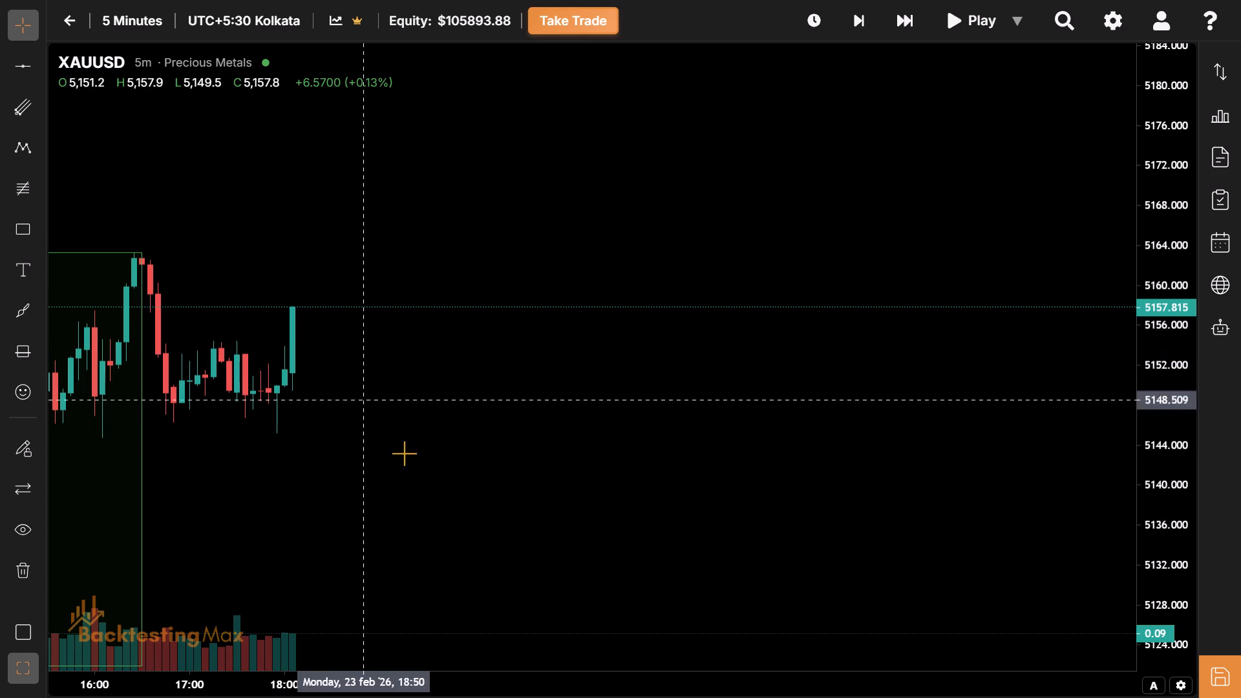
click(23, 227)
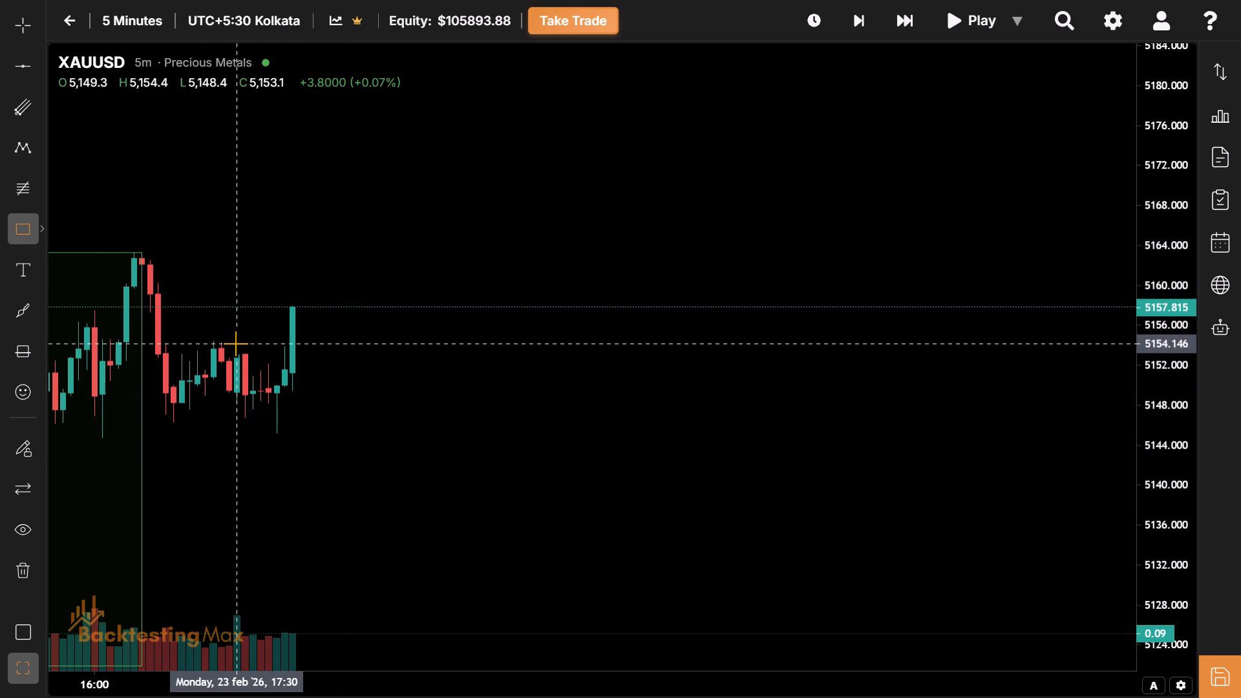
click(235, 343)
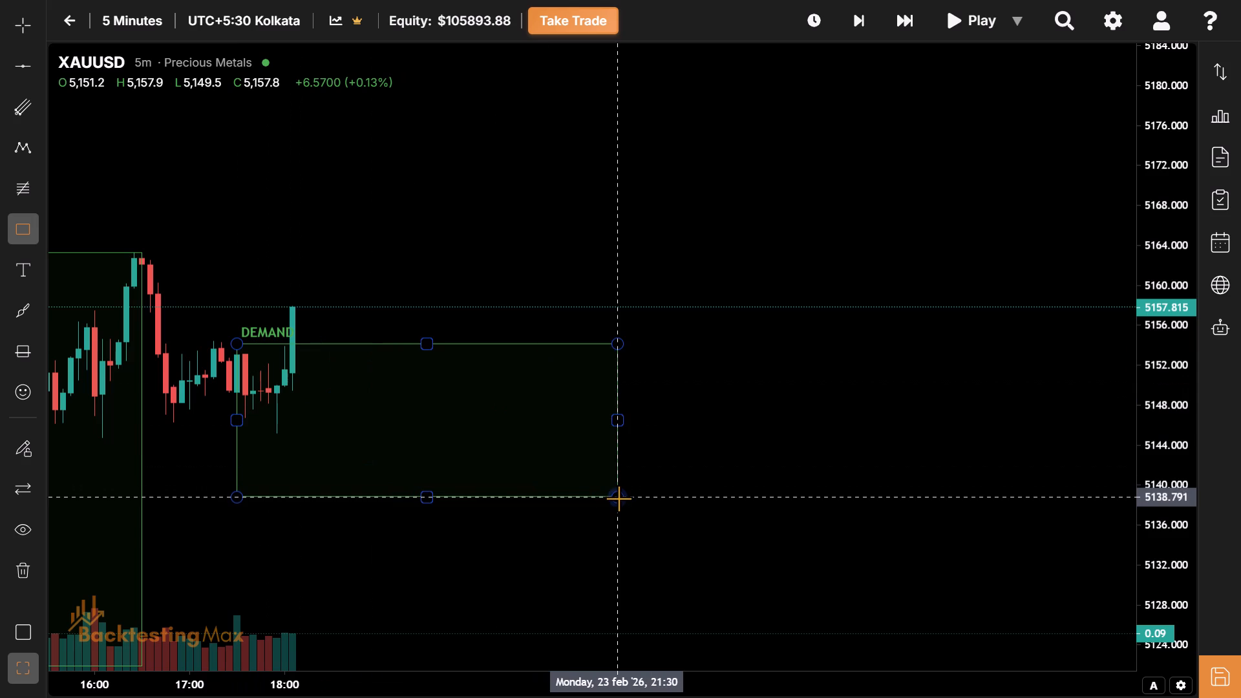
click(618, 498)
Apply the NY Session template to the new 17:30 to 21:30 rectangle.
click(136, 112)
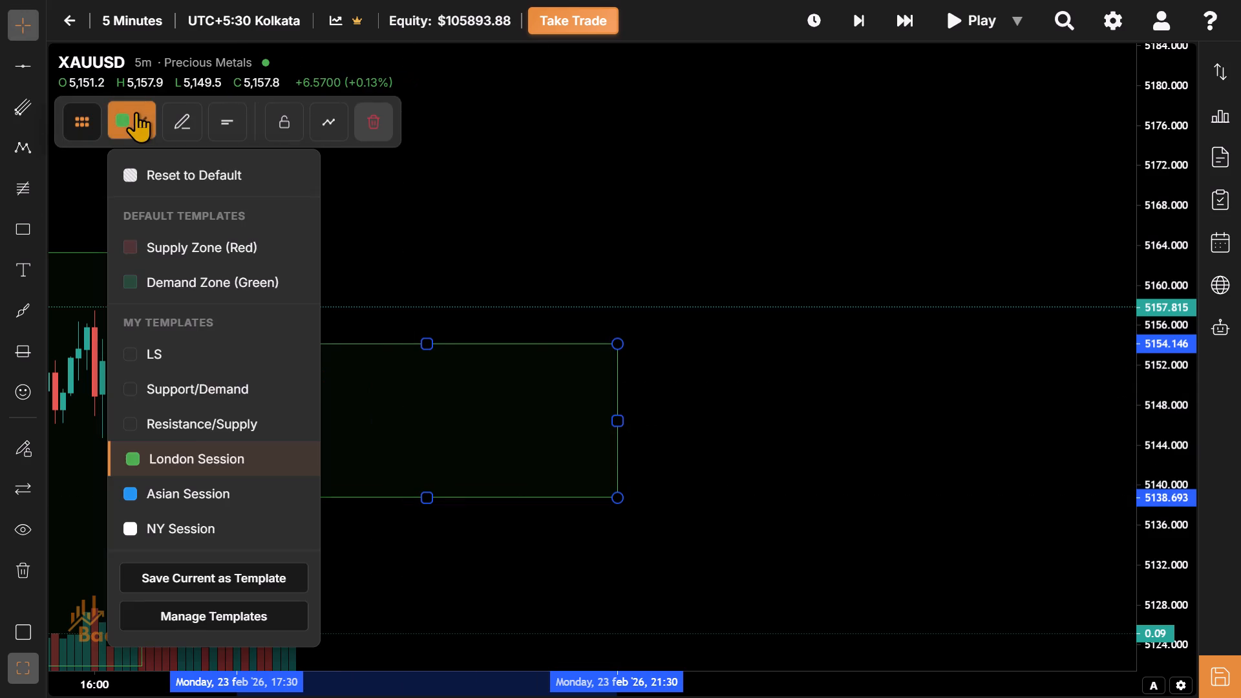
click(209, 515)
click(454, 464)
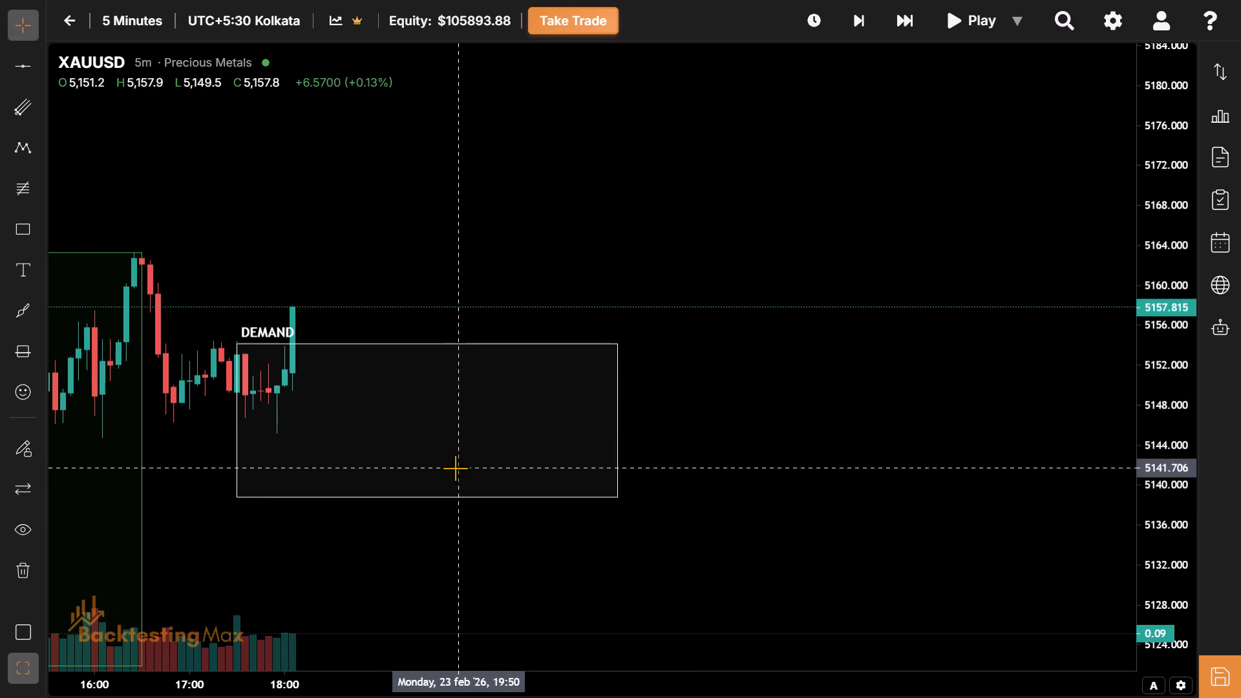
Fit the NY session box to its candles, with the top edge at about 5158.1 and bottom edge at about 5145.1.
drag(422, 337, 425, 343)
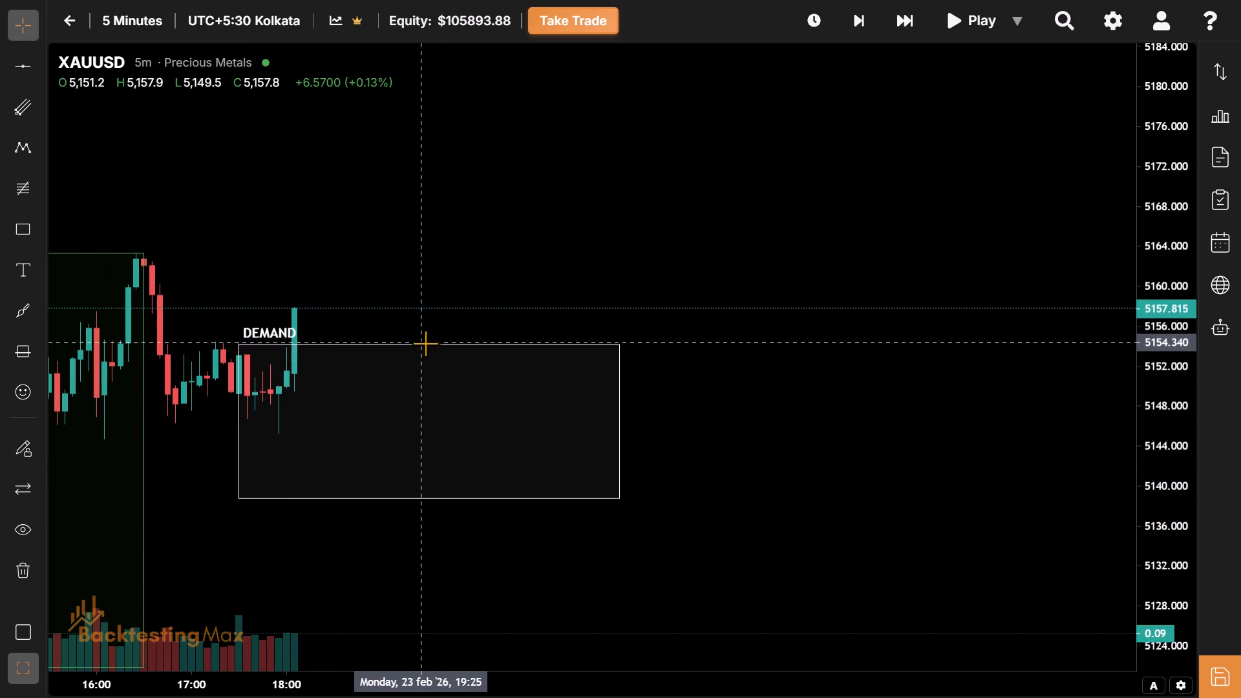
drag(425, 343, 429, 344)
drag(433, 344, 434, 306)
drag(407, 478, 458, 369)
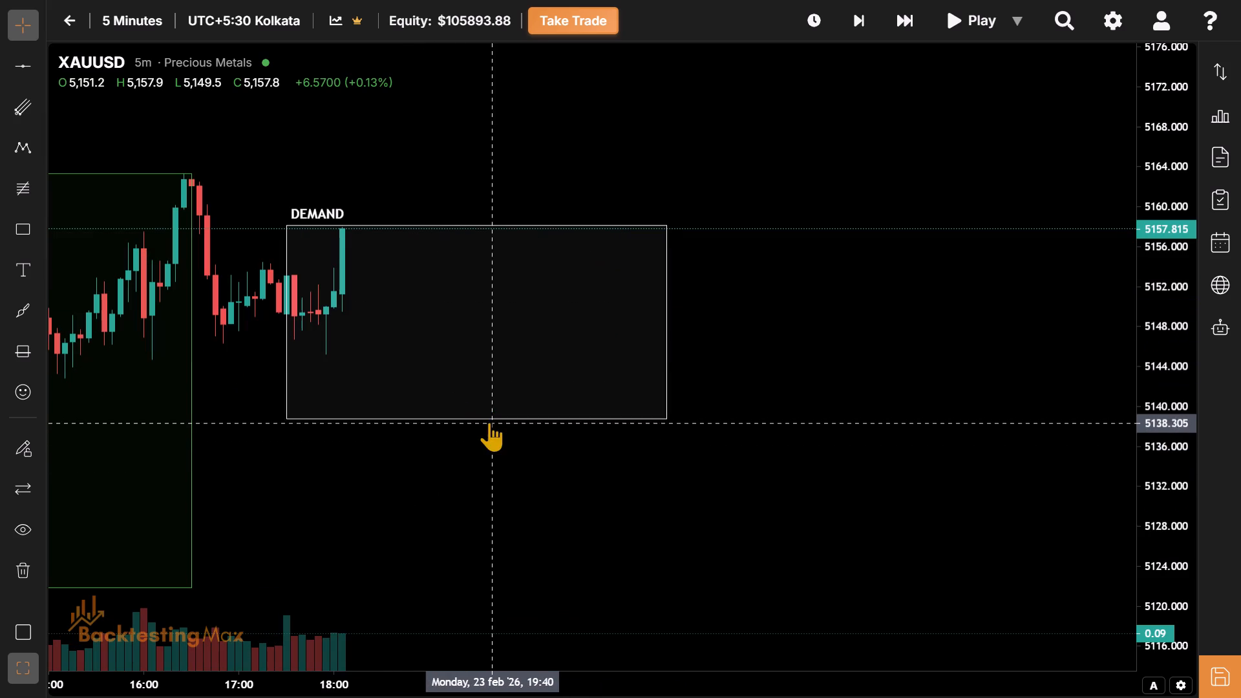
drag(475, 419, 776, 330)
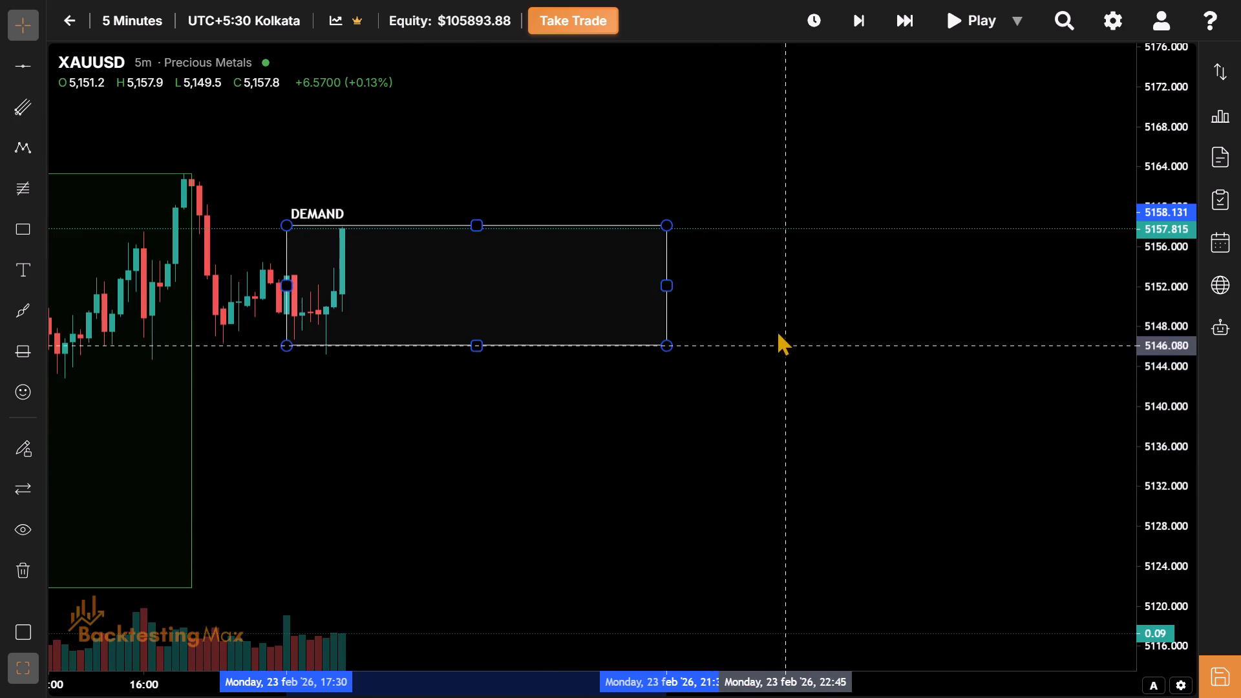
drag(776, 330, 772, 355)
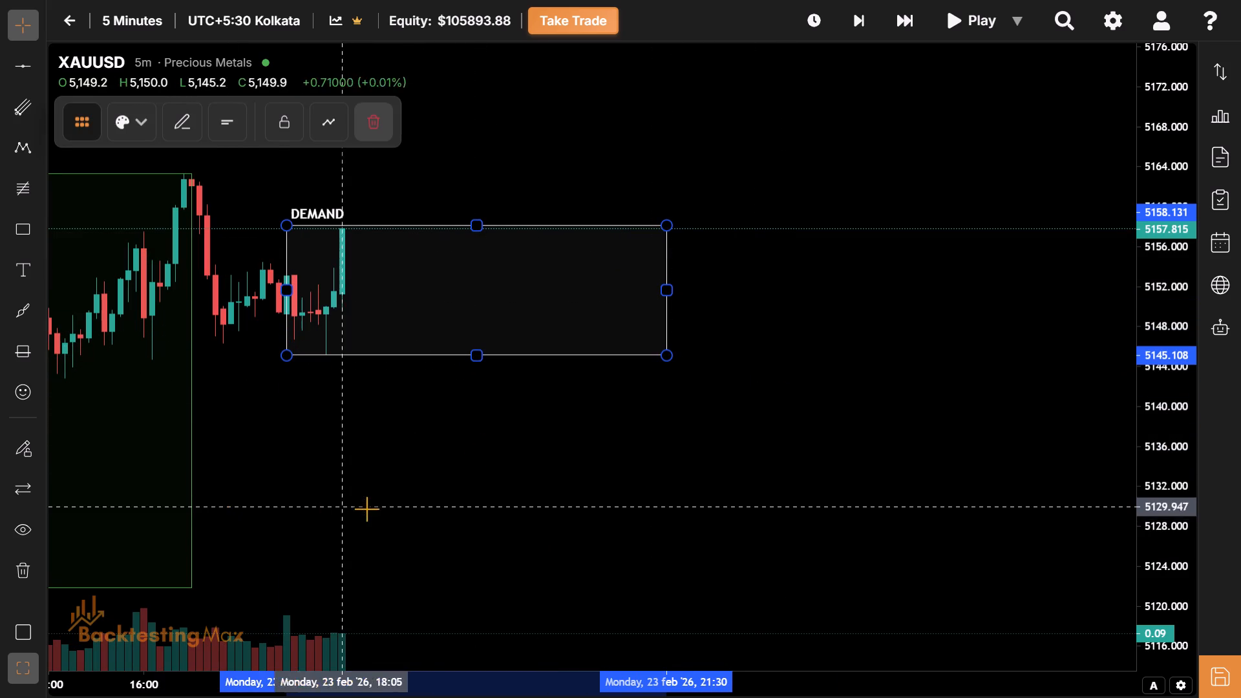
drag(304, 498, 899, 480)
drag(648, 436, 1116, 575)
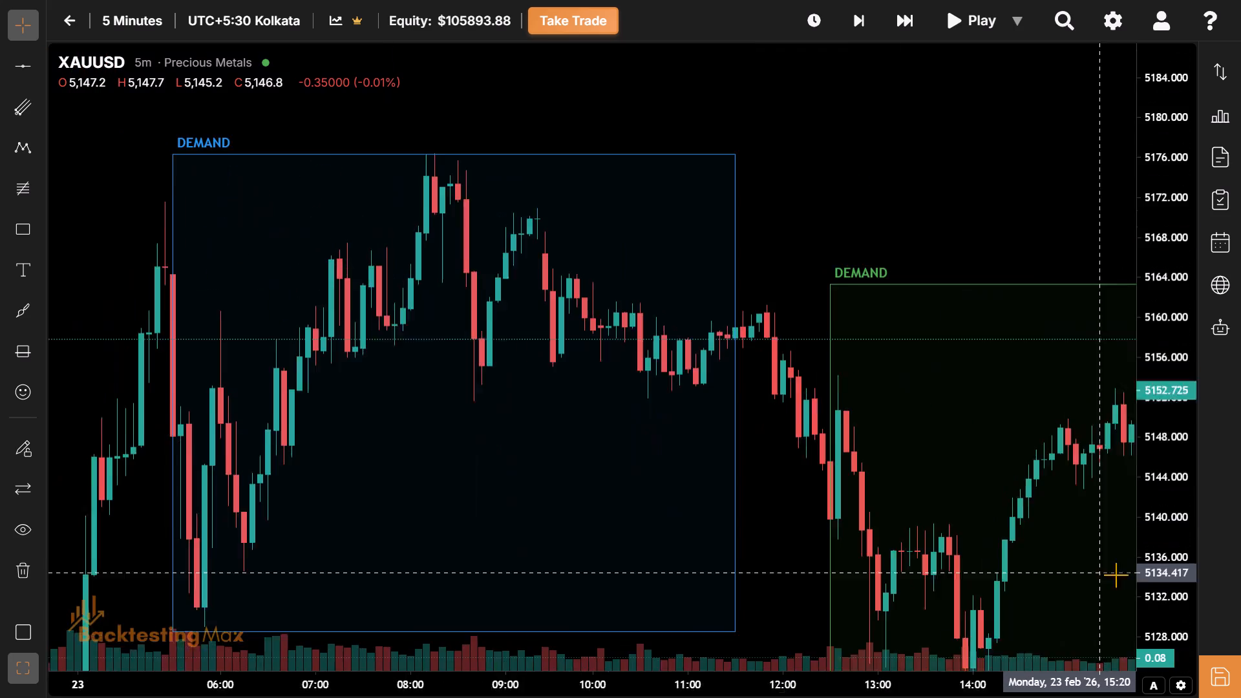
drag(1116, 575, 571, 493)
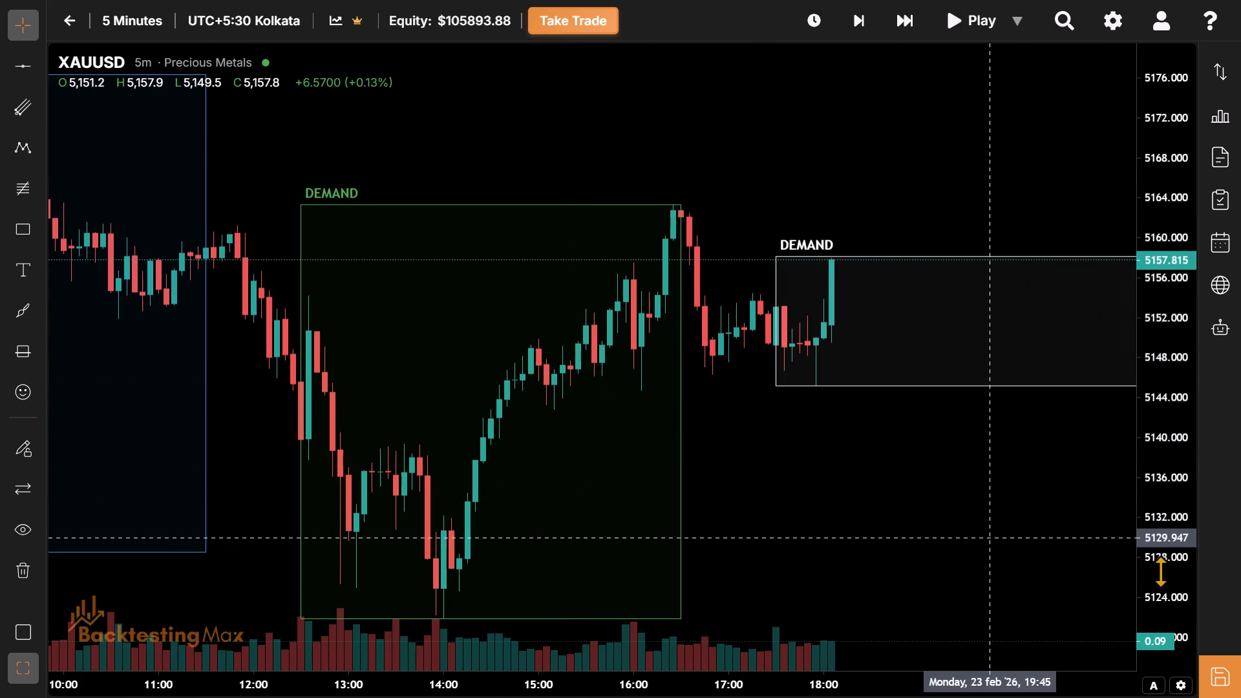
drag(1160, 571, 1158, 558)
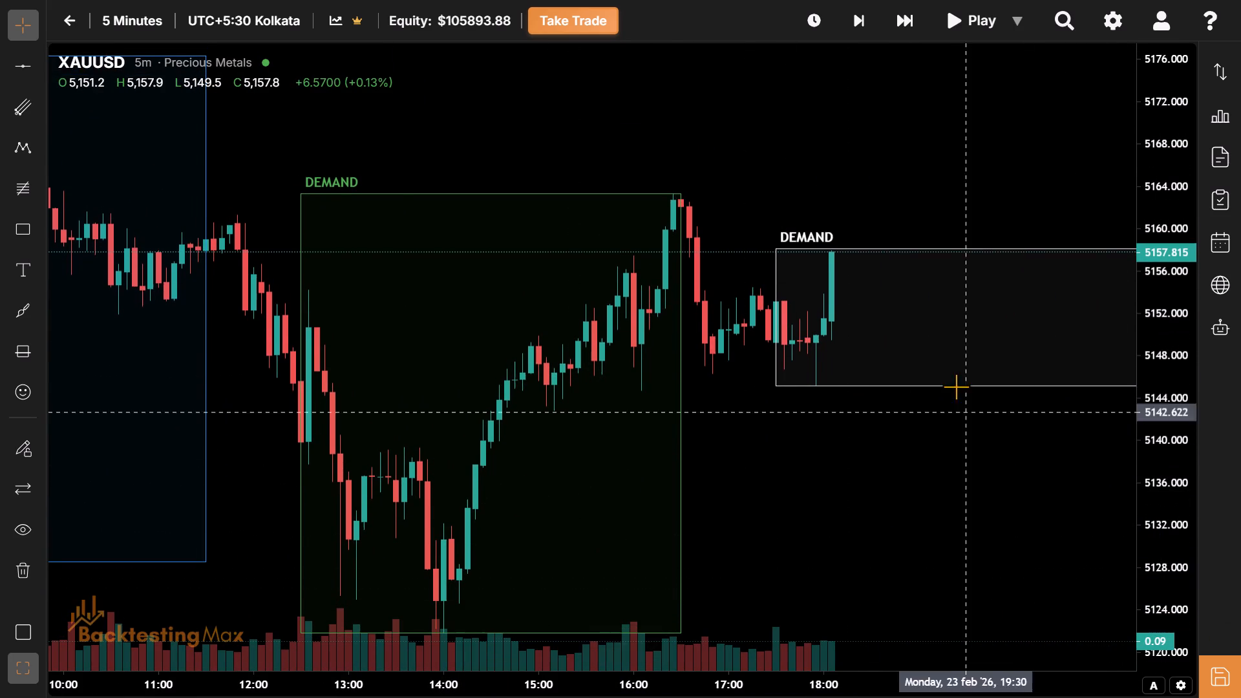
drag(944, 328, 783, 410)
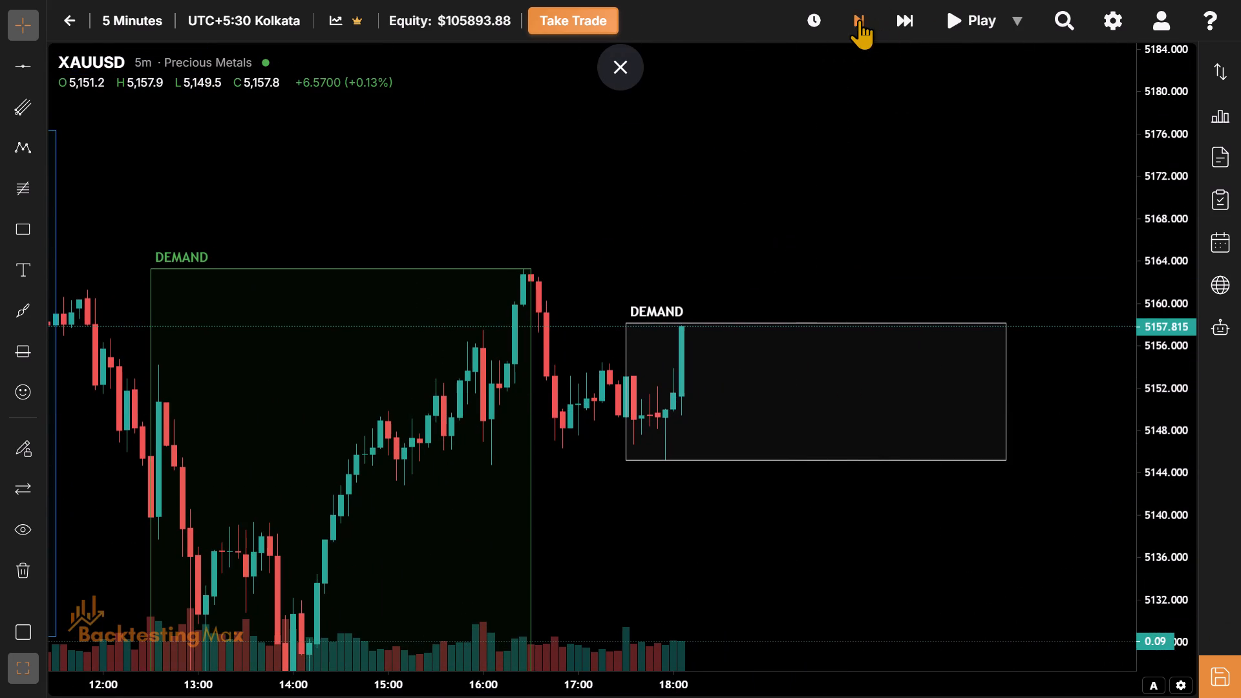
Advance the replay two bars to the 18:15 candle on 23 February.
click(849, 17)
click(849, 17)
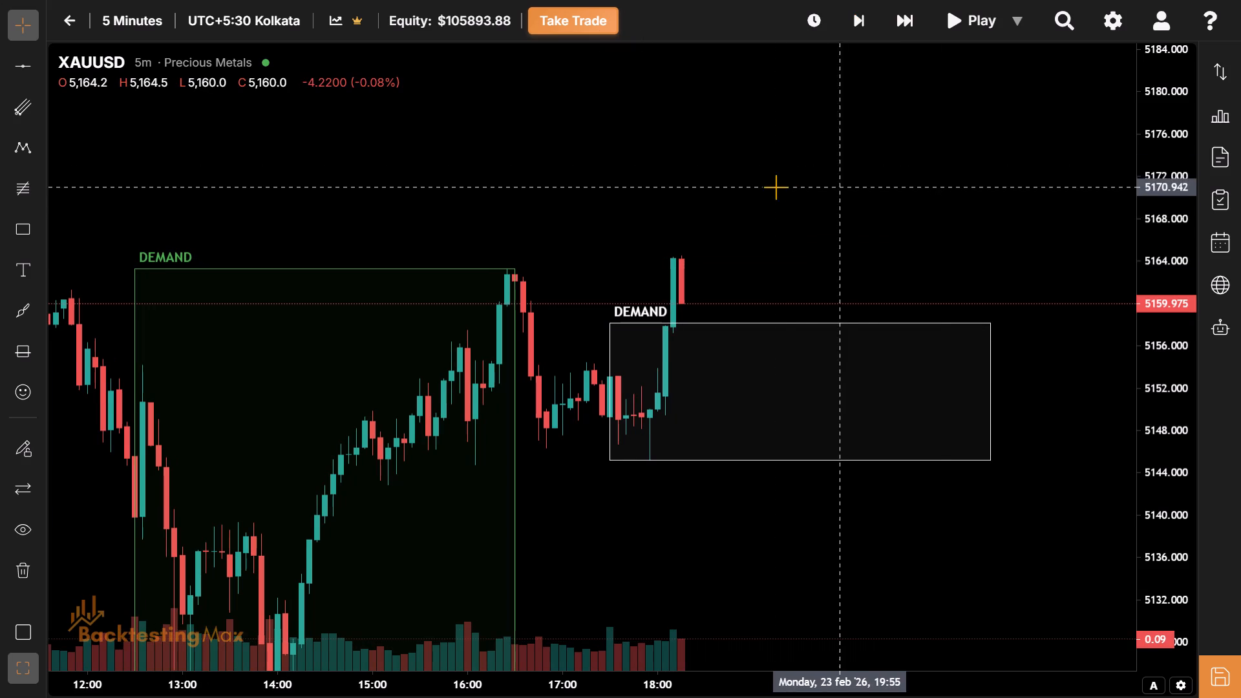
Raise the NY session box's top edge to the new high at about 5164.4.
drag(776, 187, 751, 253)
drag(785, 366, 781, 302)
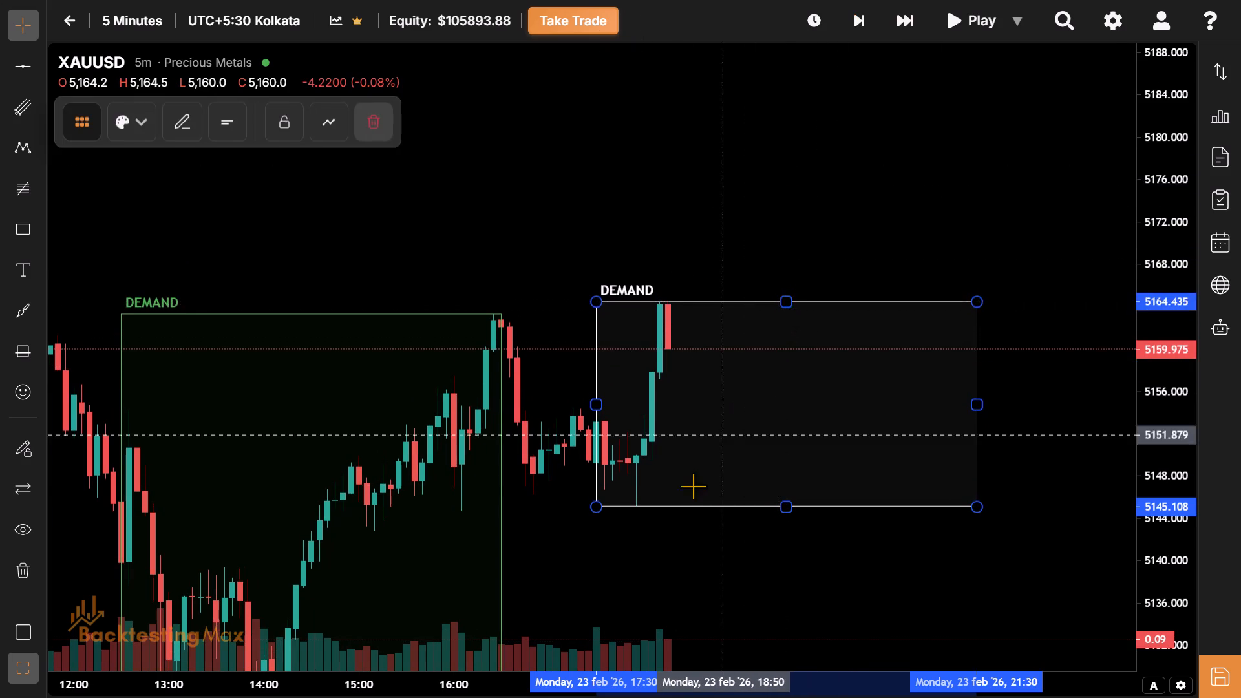
Advance the replay bar by bar from 18:15 to the 18:30 candle.
drag(693, 486, 668, 336)
drag(668, 336, 626, 401)
click(856, 28)
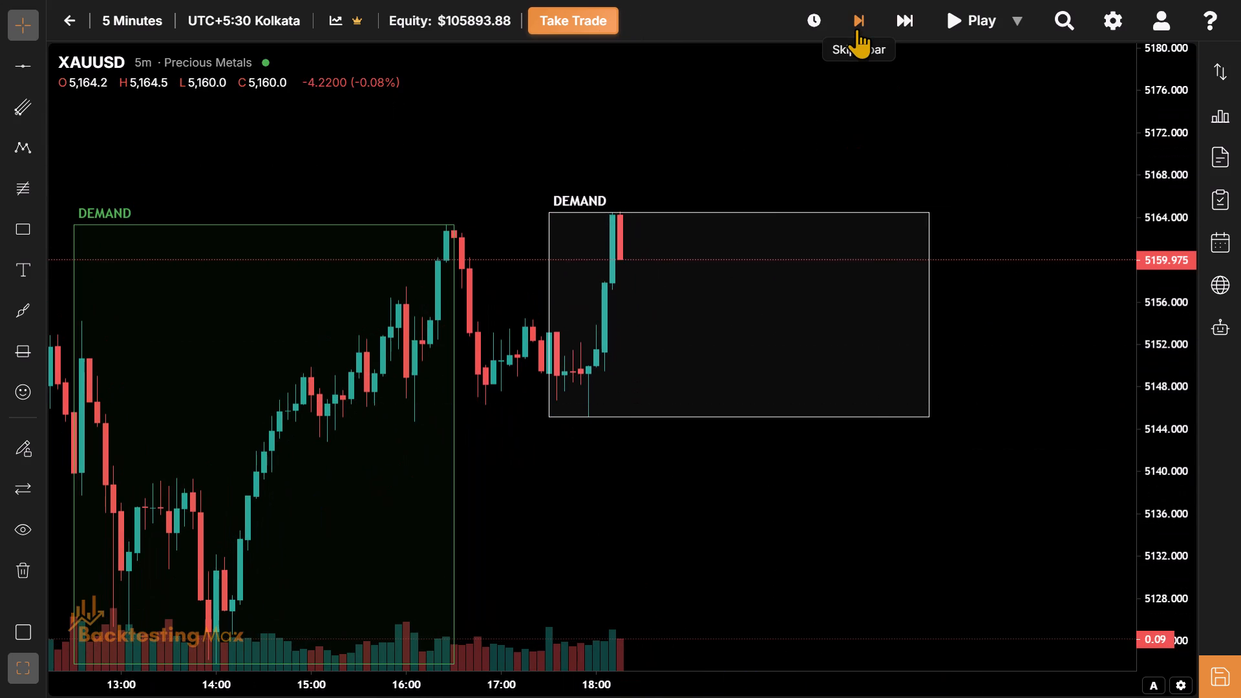
click(856, 28)
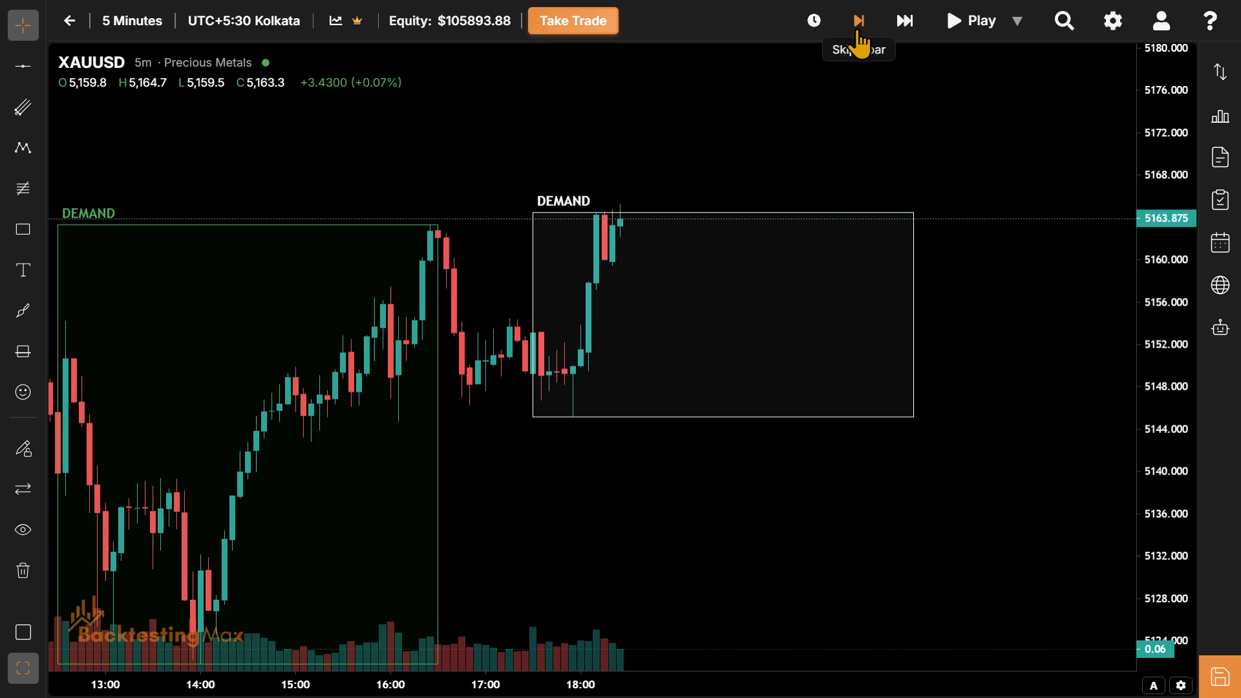
click(856, 28)
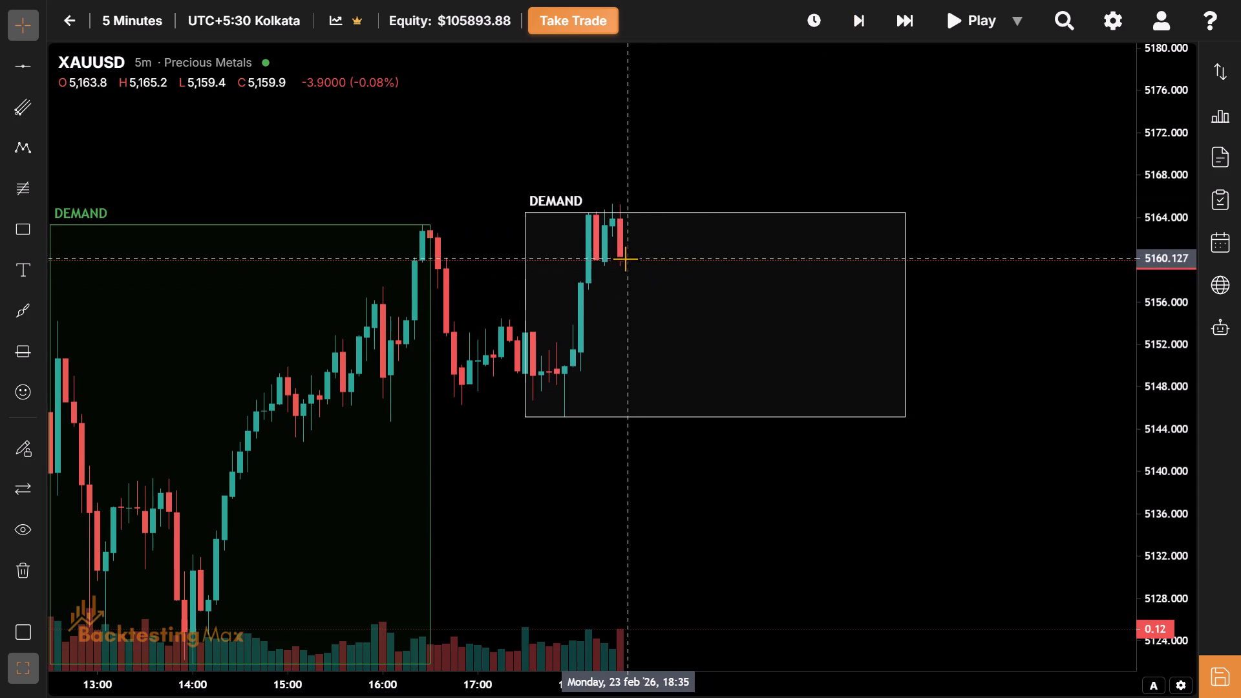
Review the Asian and London session boxes of 23 February against the current NY session price action.
drag(624, 262, 570, 283)
click(670, 365)
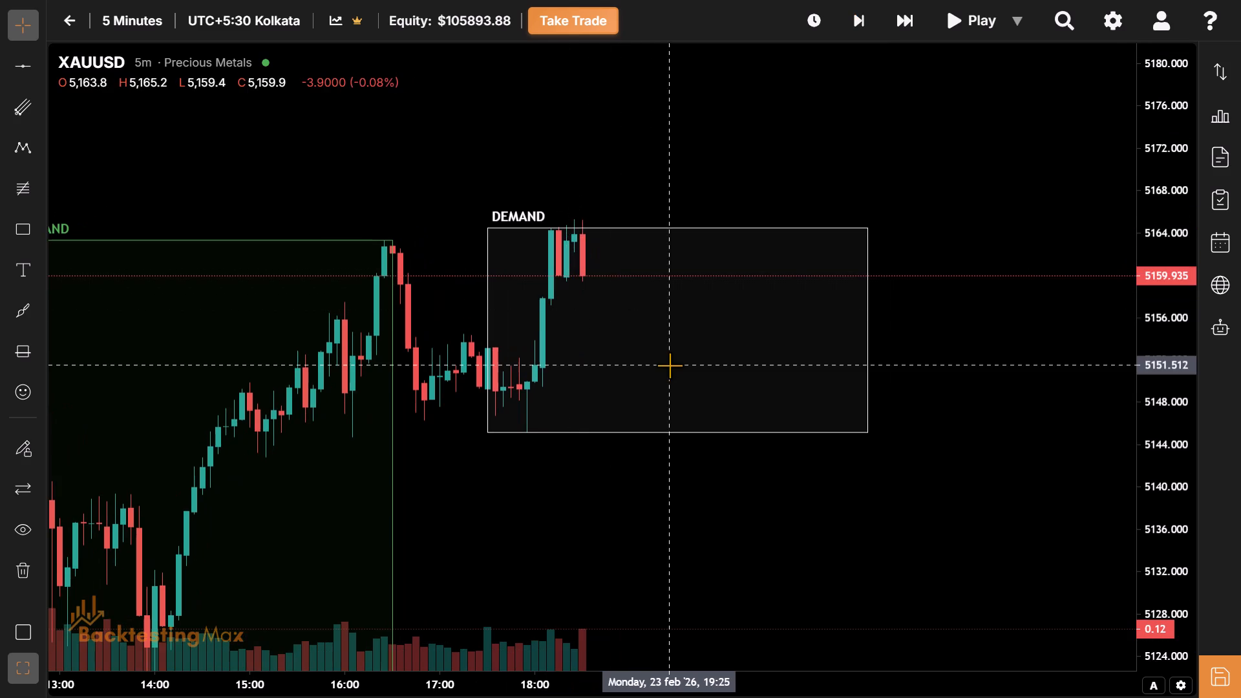
drag(670, 365, 694, 272)
drag(694, 272, 911, 194)
click(638, 506)
drag(638, 506, 1046, 363)
drag(494, 416, 487, 544)
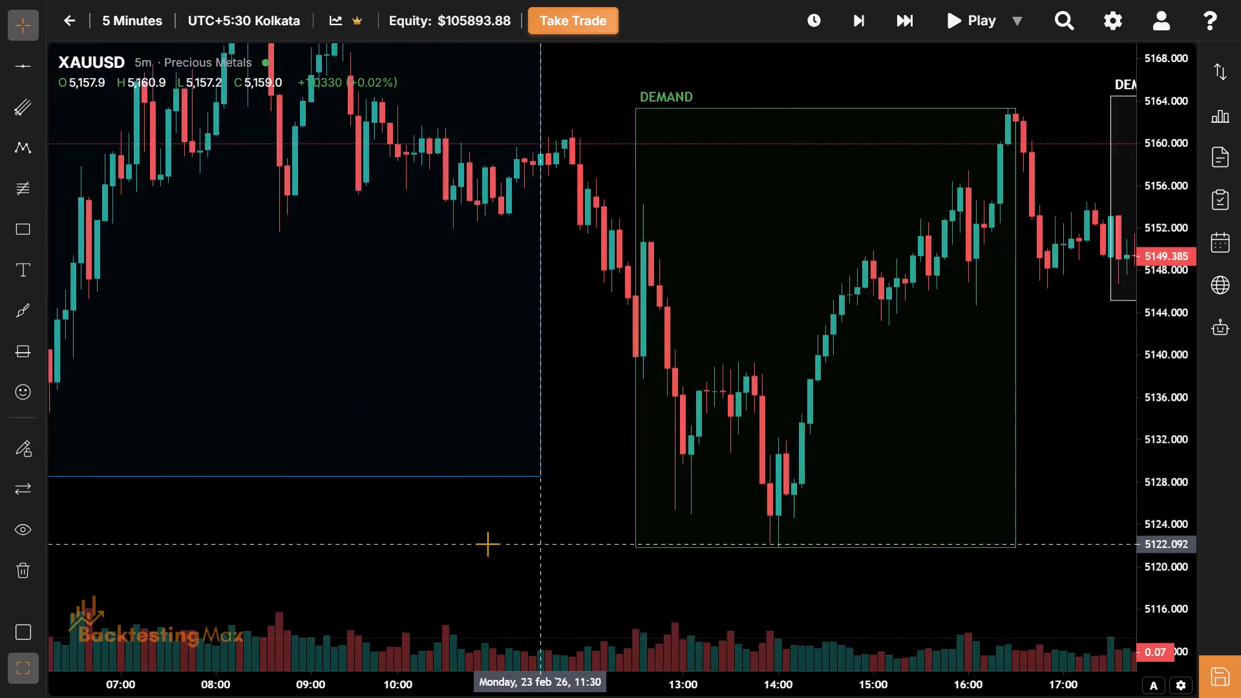
drag(487, 544, 412, 538)
drag(1000, 491, 703, 582)
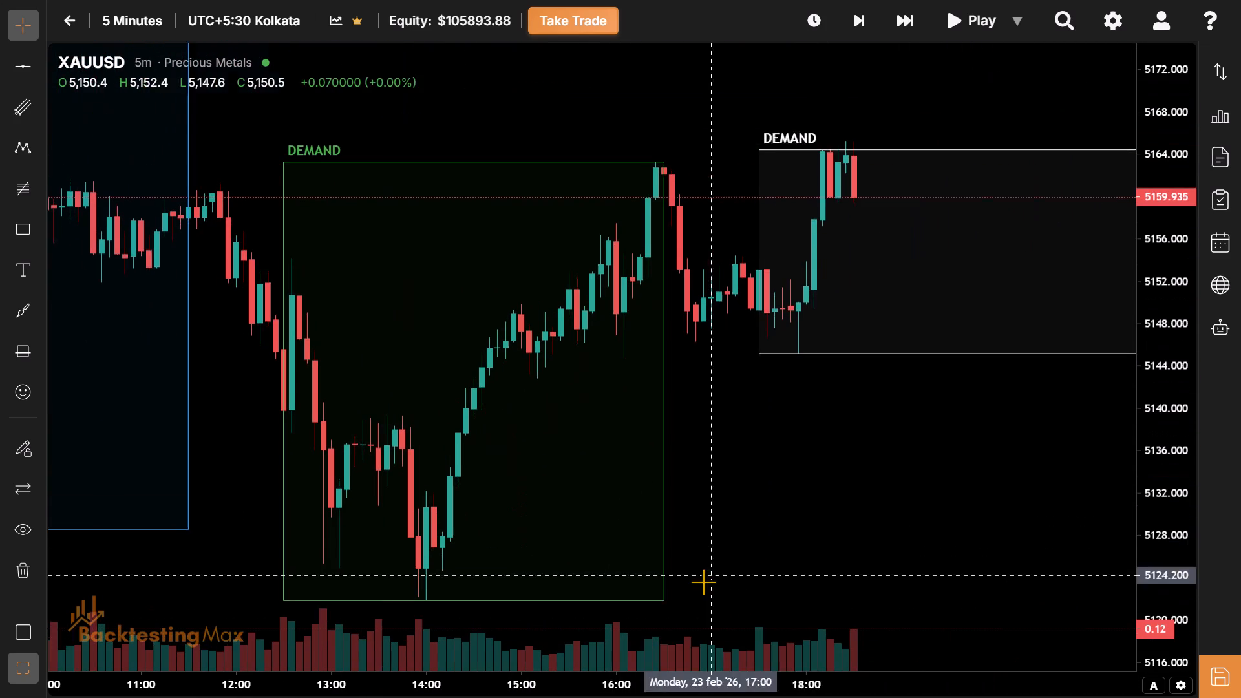
Advance the replay bar by bar from 18:30 to the 18:55 candle, following price inside the NY session box.
click(860, 25)
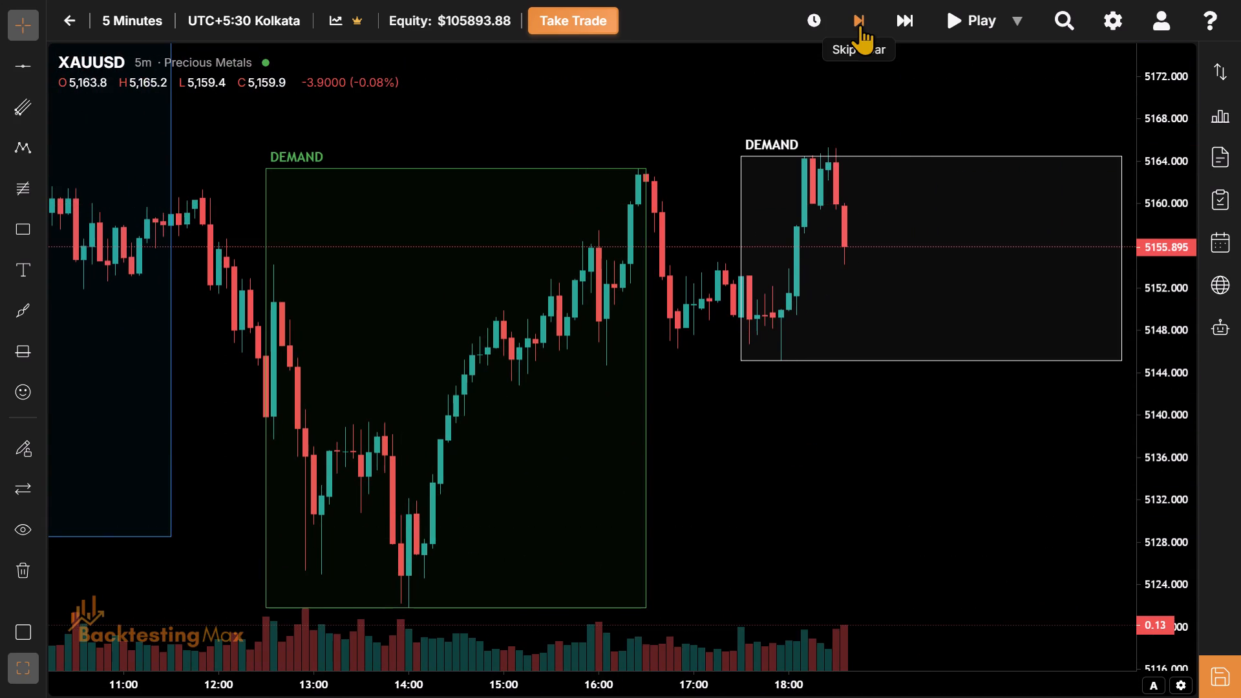
drag(959, 473, 756, 524)
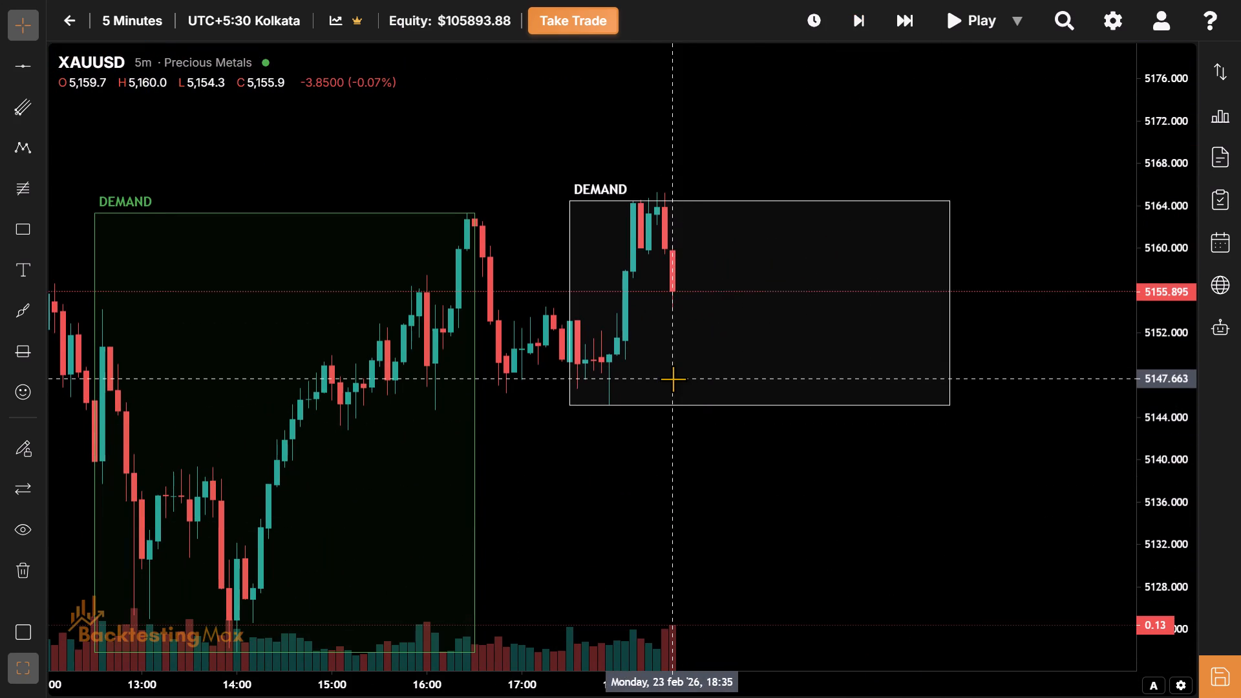
drag(673, 379, 655, 394)
click(869, 30)
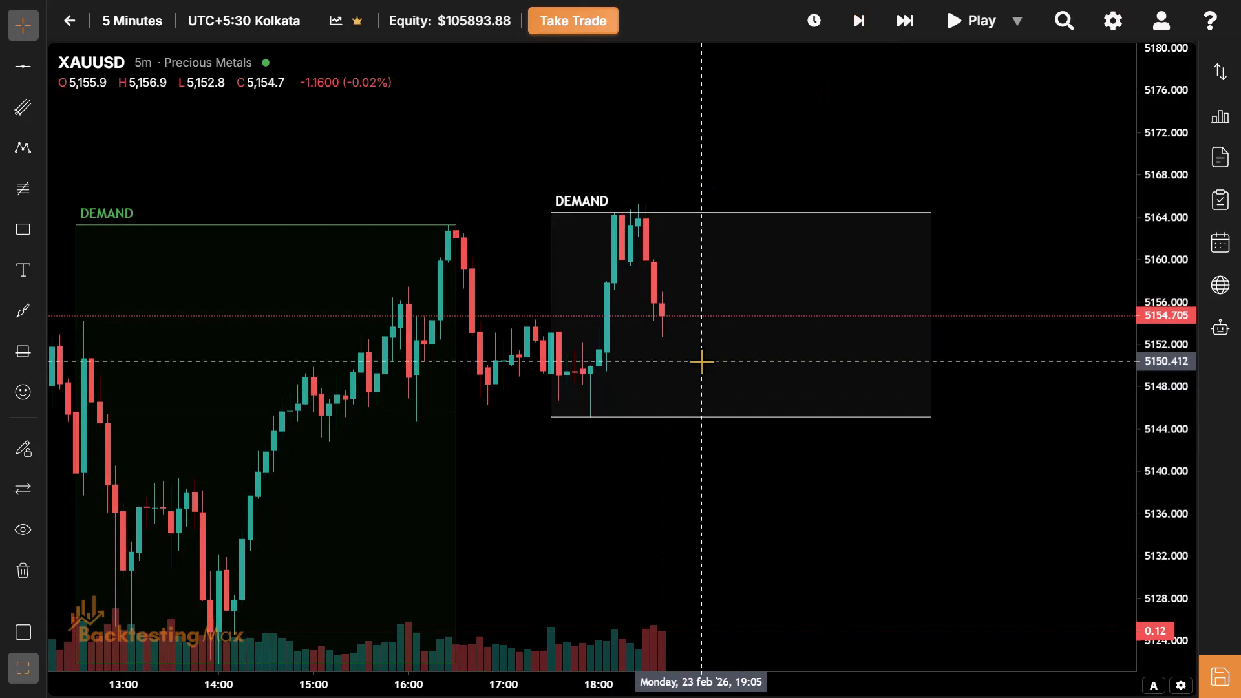
drag(699, 375, 671, 394)
click(855, 32)
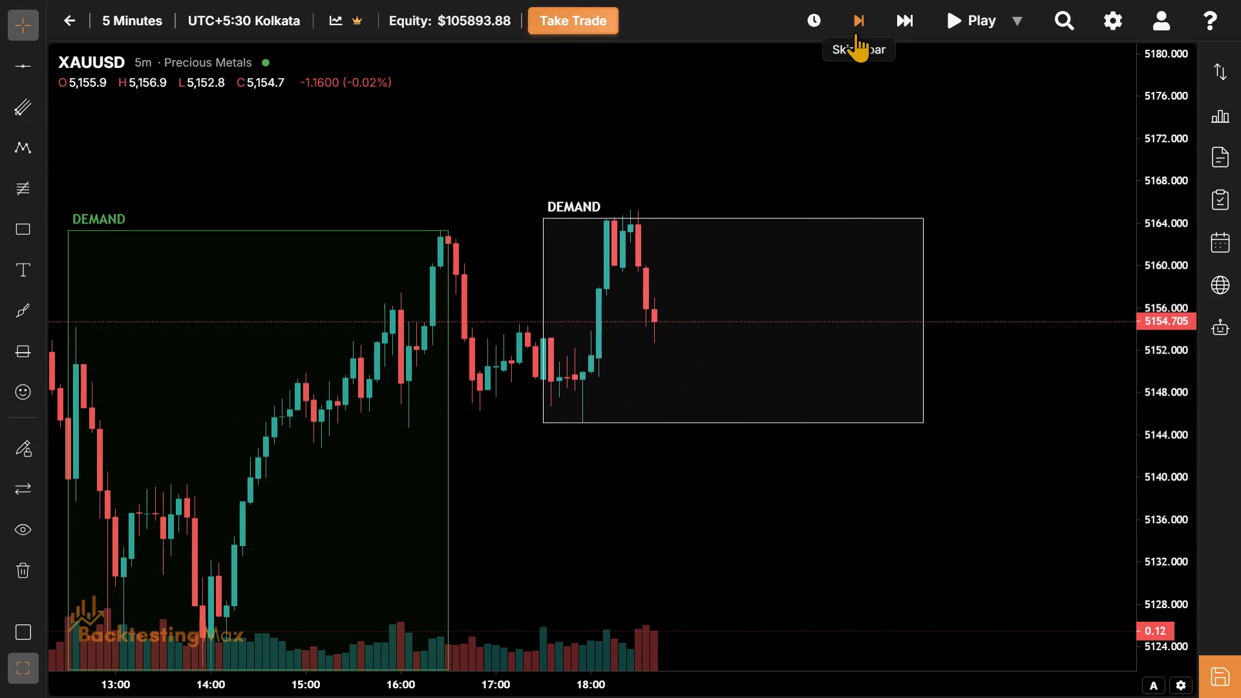
click(855, 32)
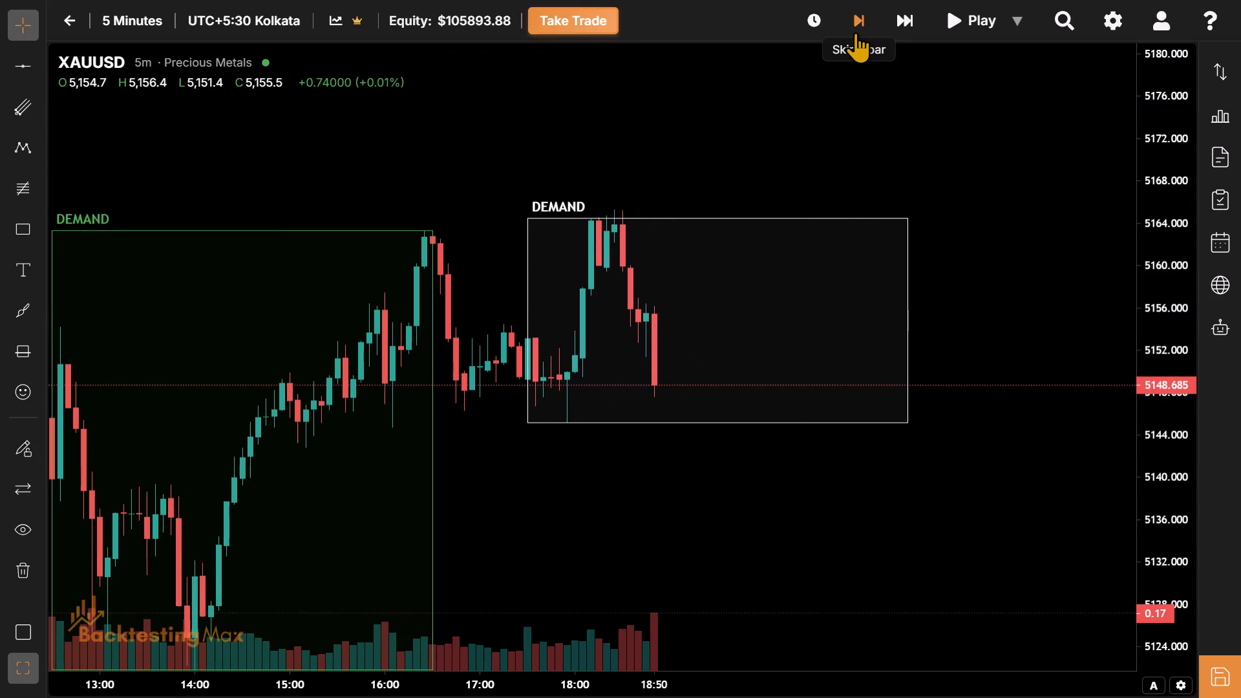
drag(653, 319, 630, 352)
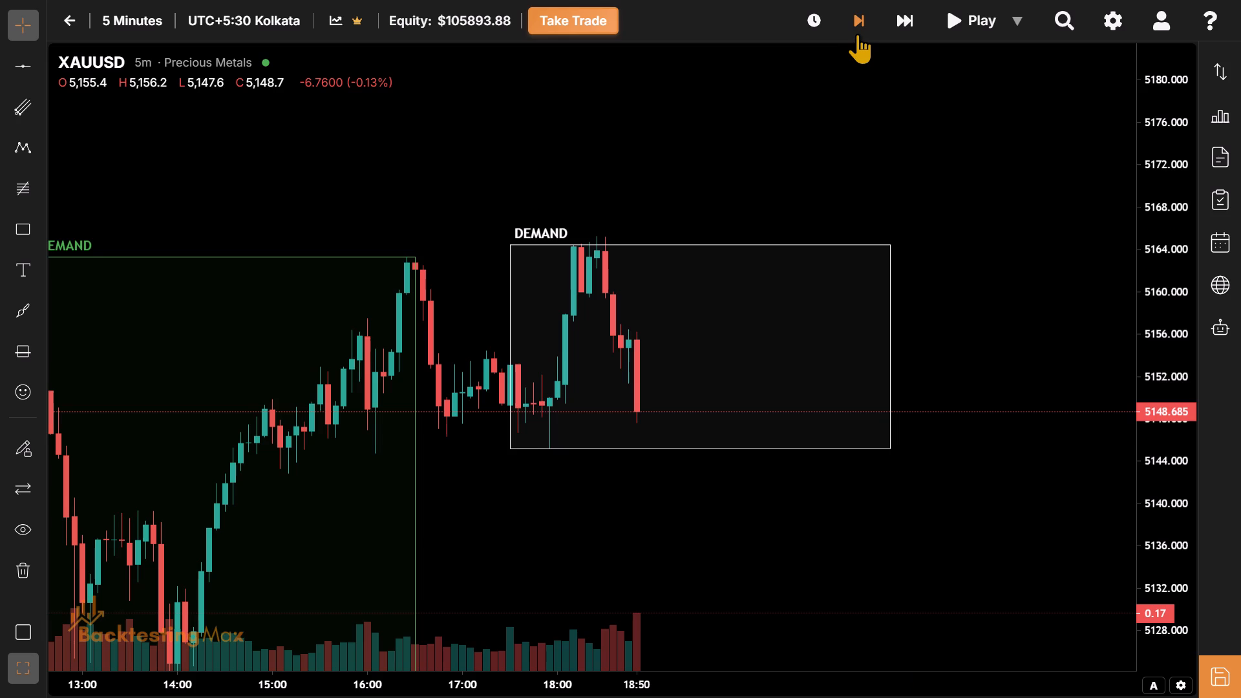
click(857, 34)
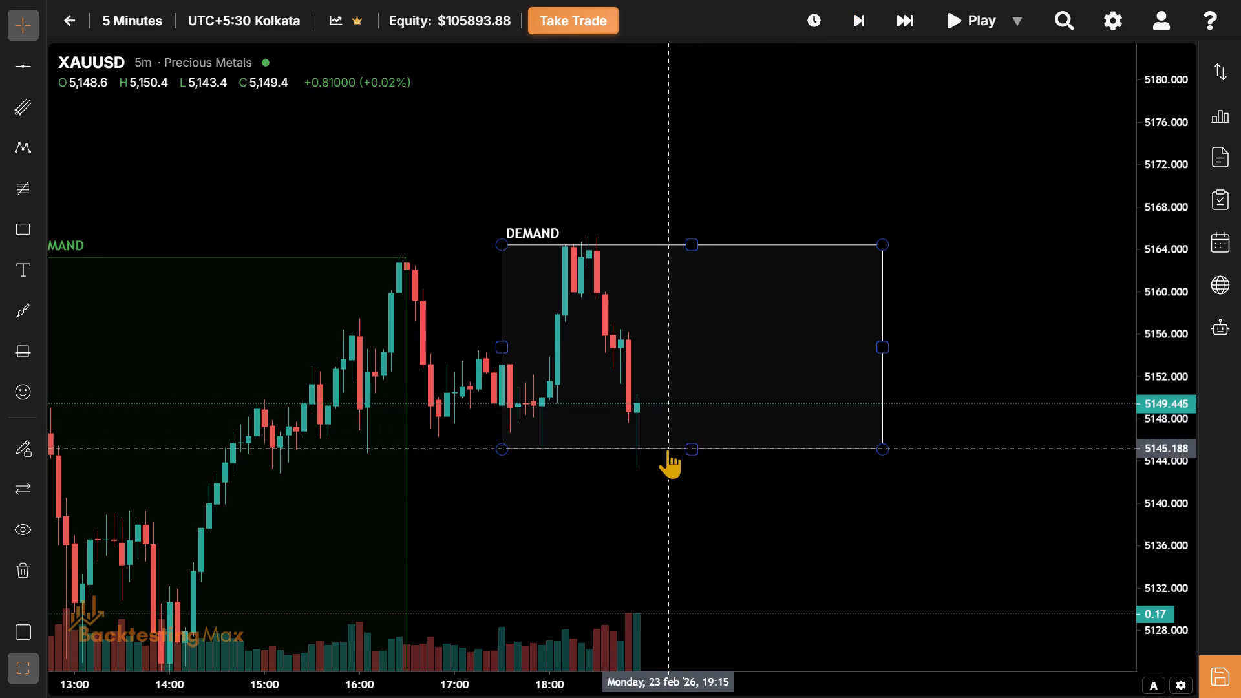
Lower the NY session box's bottom edge to the new low at about 5143.4.
drag(691, 446, 710, 467)
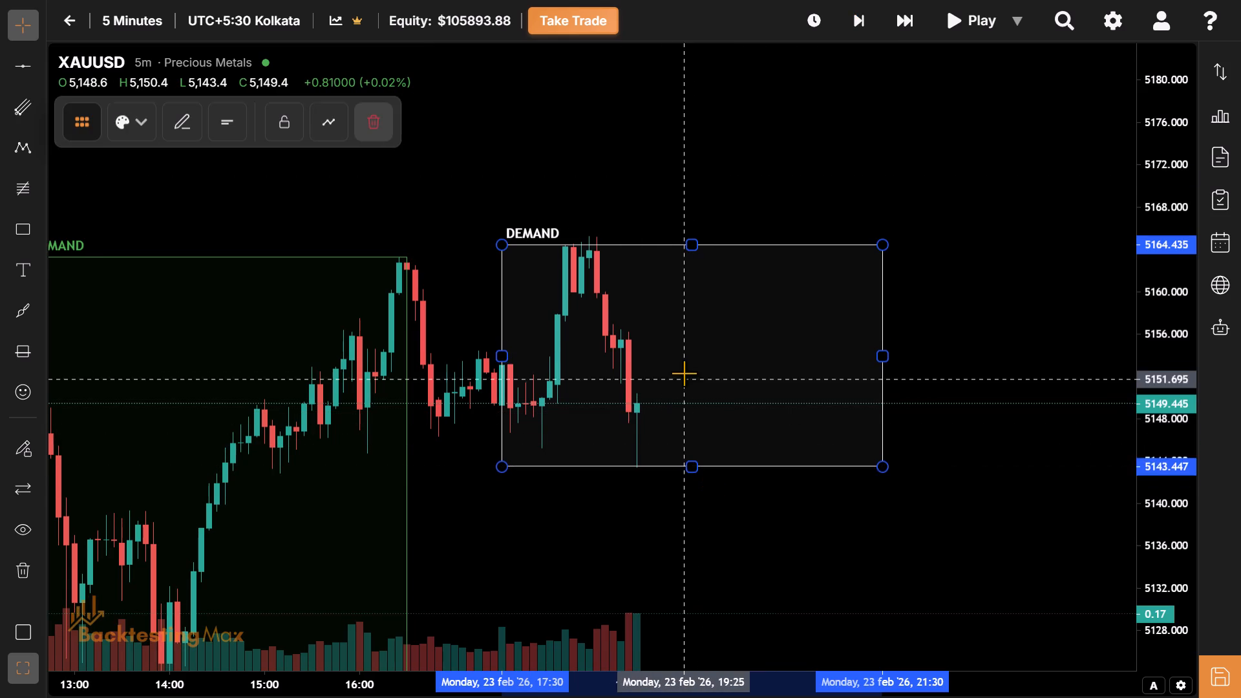
Advance the replay bar by bar from 18:55 to the 19:20 candle.
drag(684, 373, 678, 434)
drag(678, 434, 657, 415)
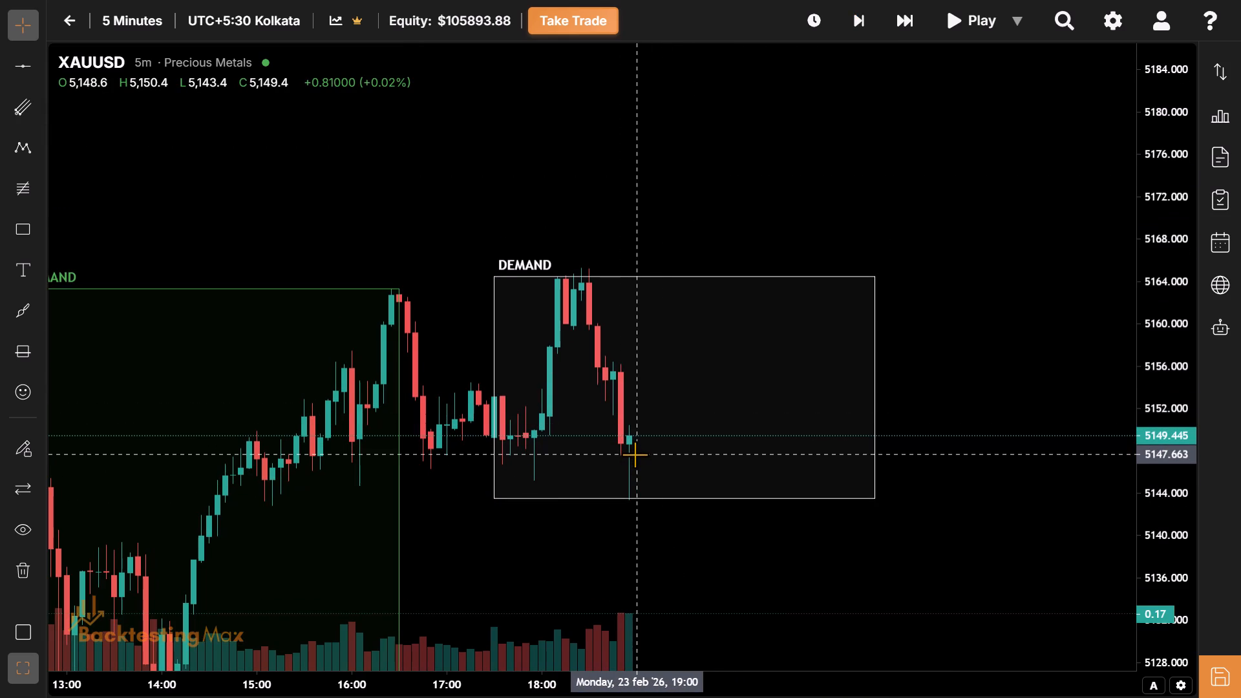
drag(635, 454, 578, 359)
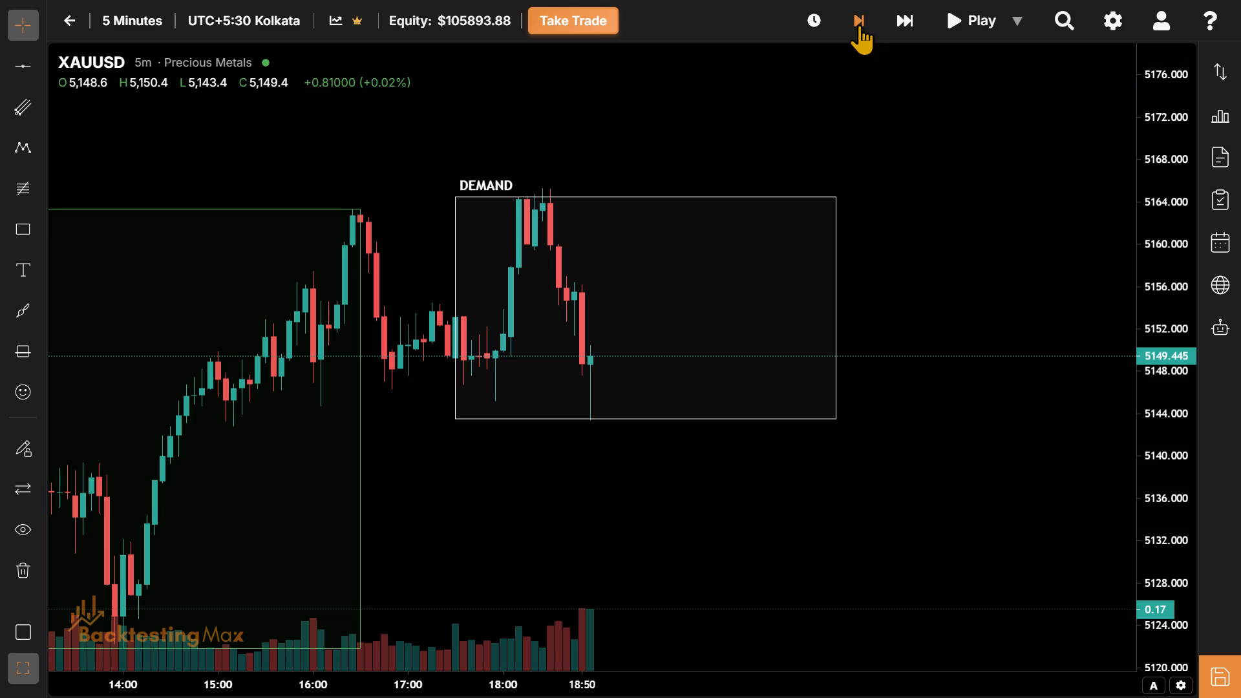
click(859, 25)
click(859, 25)
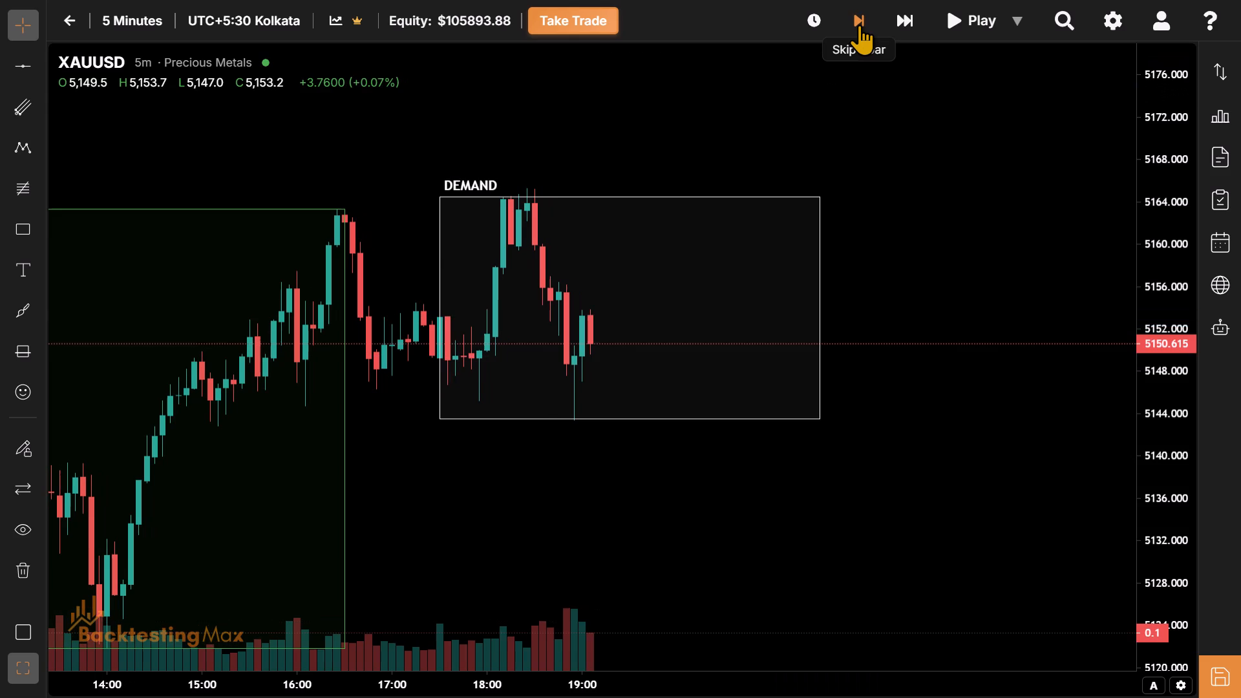
drag(681, 289, 622, 224)
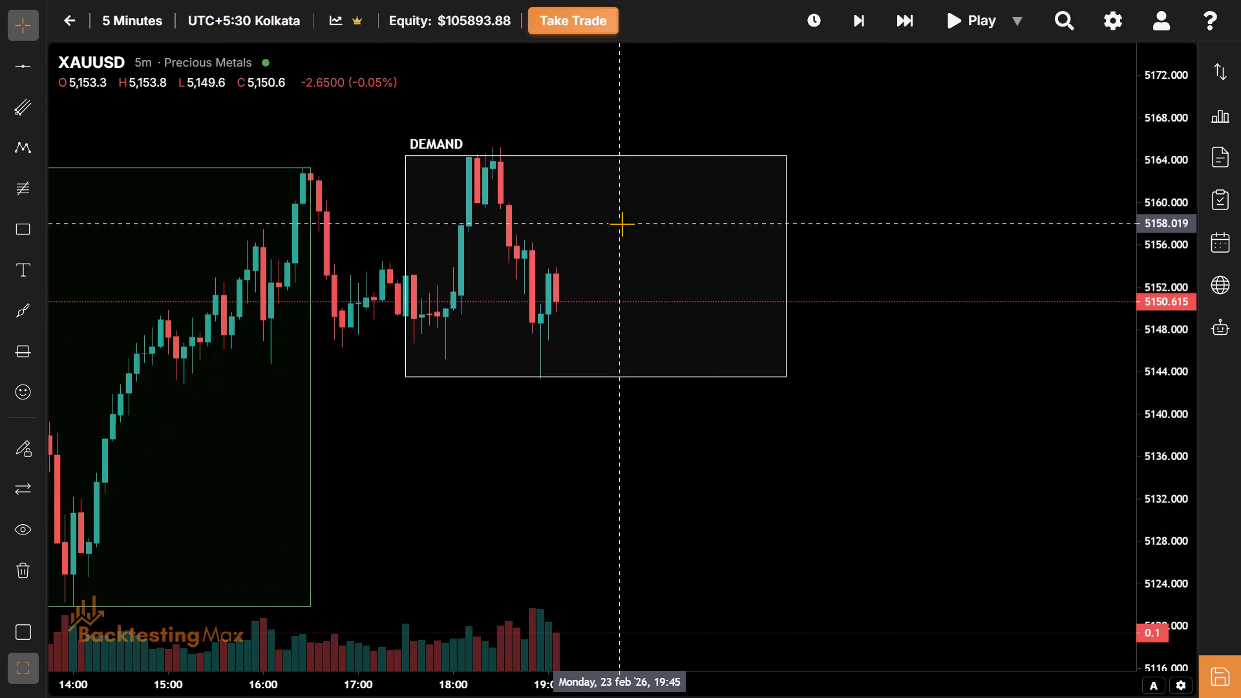
click(869, 19)
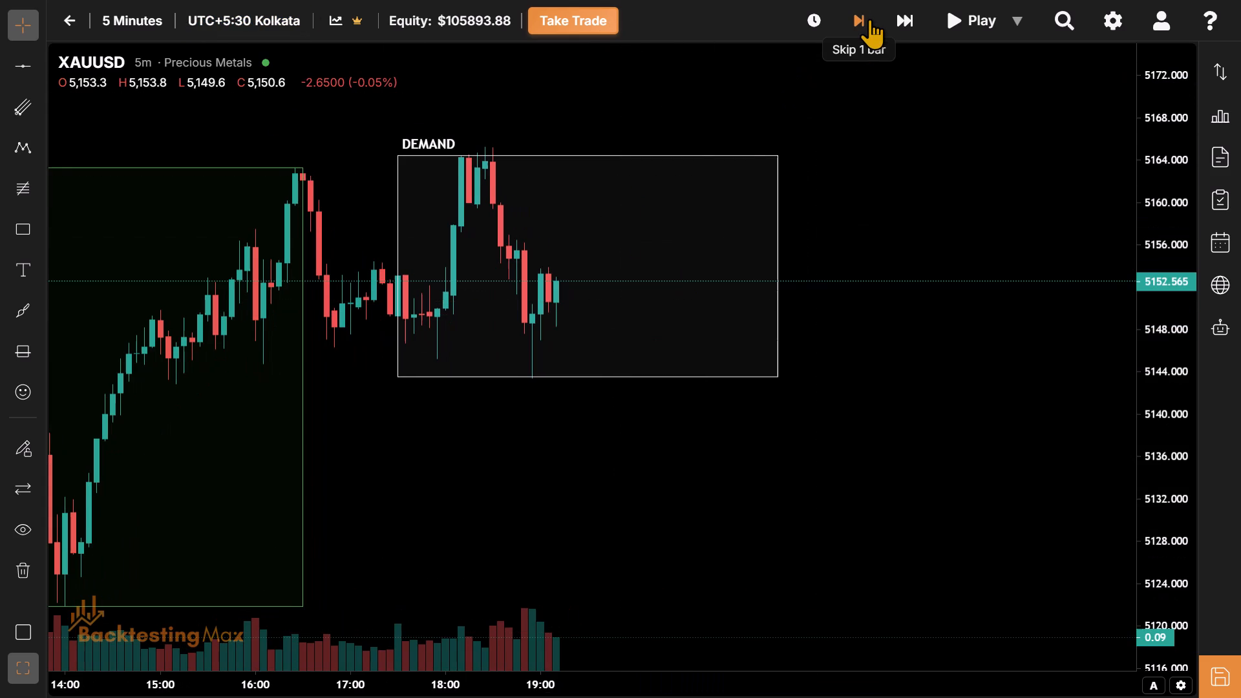
click(869, 19)
click(869, 19)
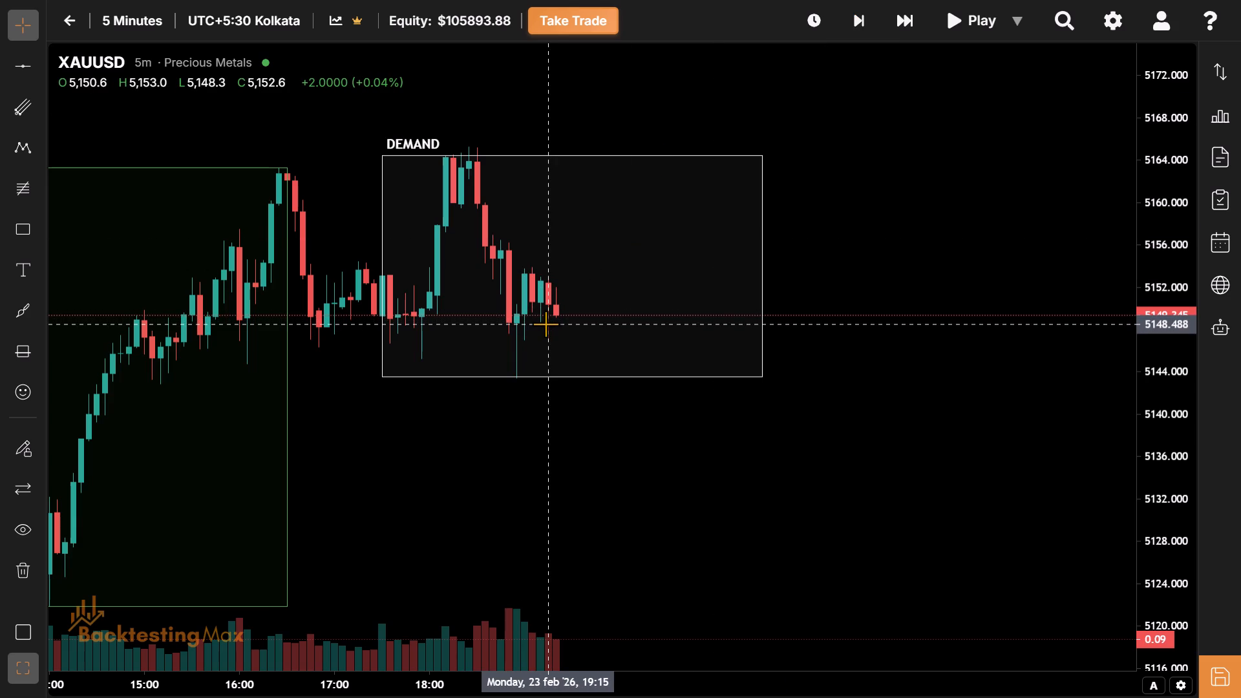
drag(546, 324, 546, 337)
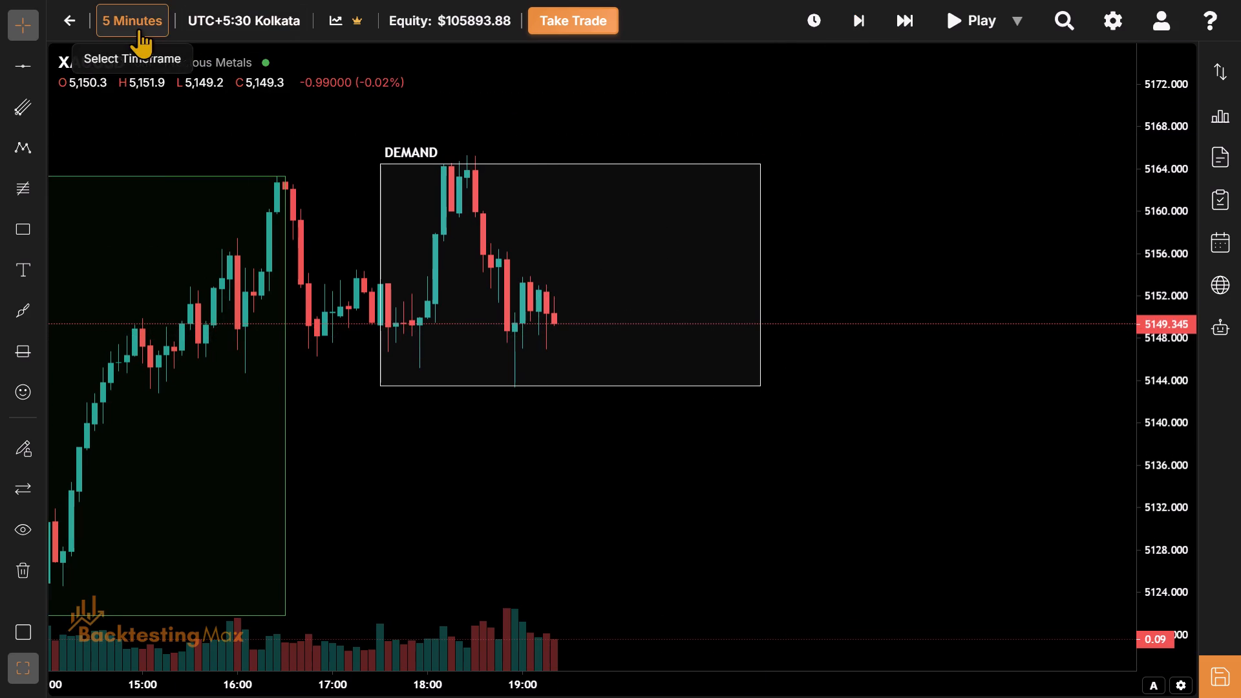
Switch the chart to the 15-minute timeframe and advance the replay to complete the 19:15 candle.
click(138, 28)
click(159, 250)
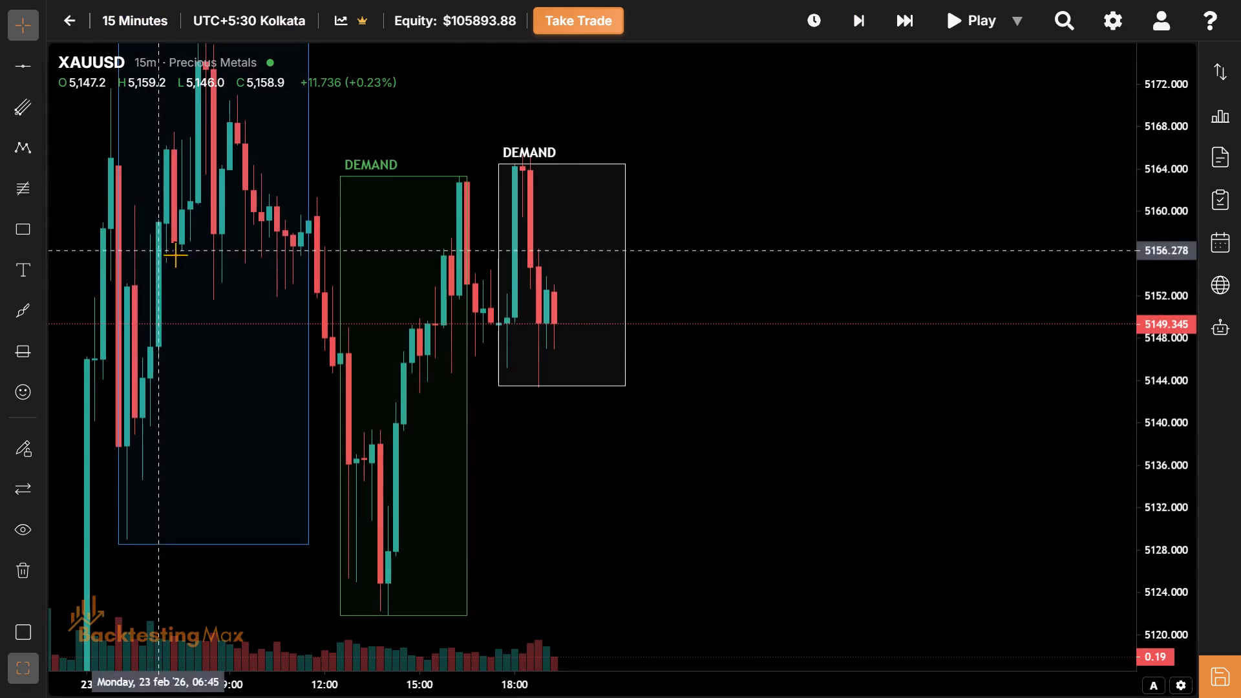
click(860, 31)
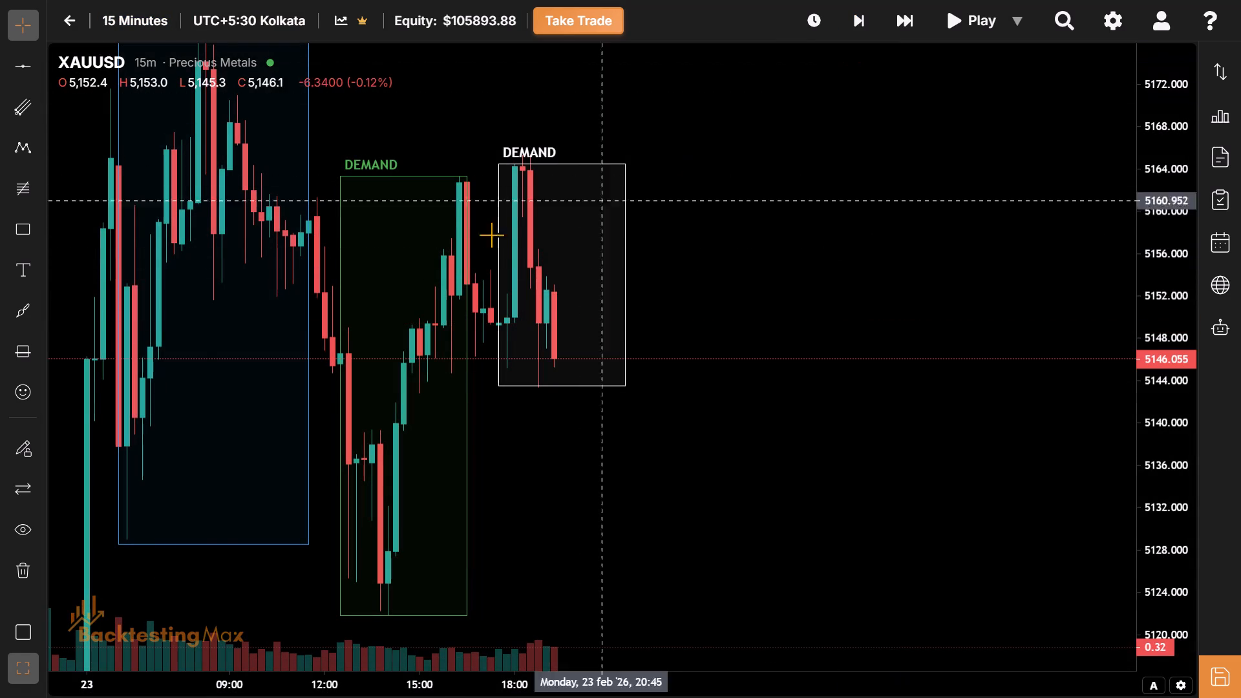
drag(809, 268, 763, 258)
drag(763, 258, 733, 286)
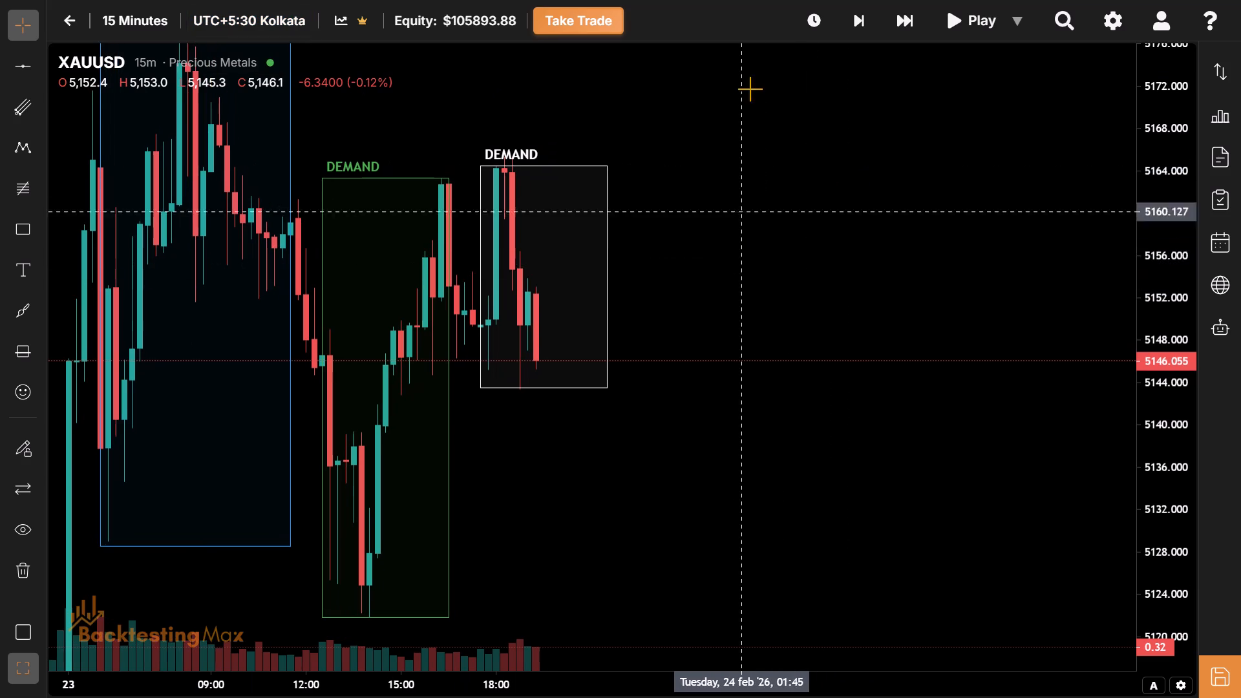
Start a short market trade on XAUUSD and set its stop loss to about 5157.18.
click(555, 16)
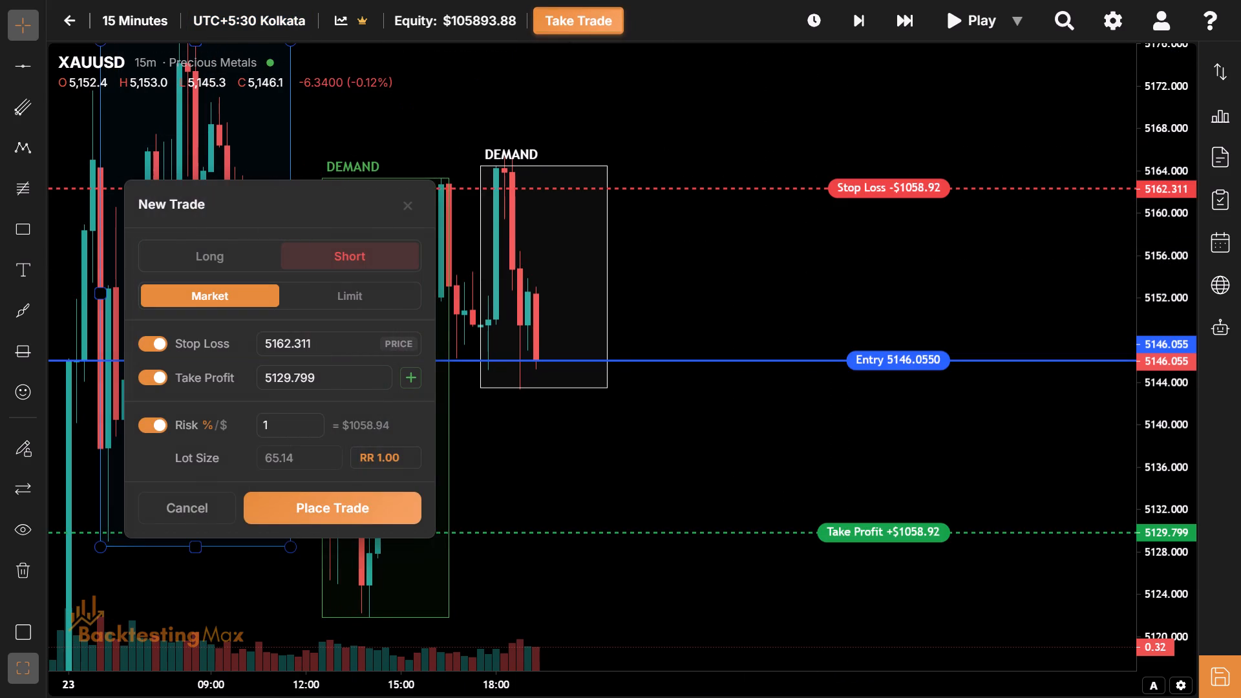
drag(218, 224, 1158, 330)
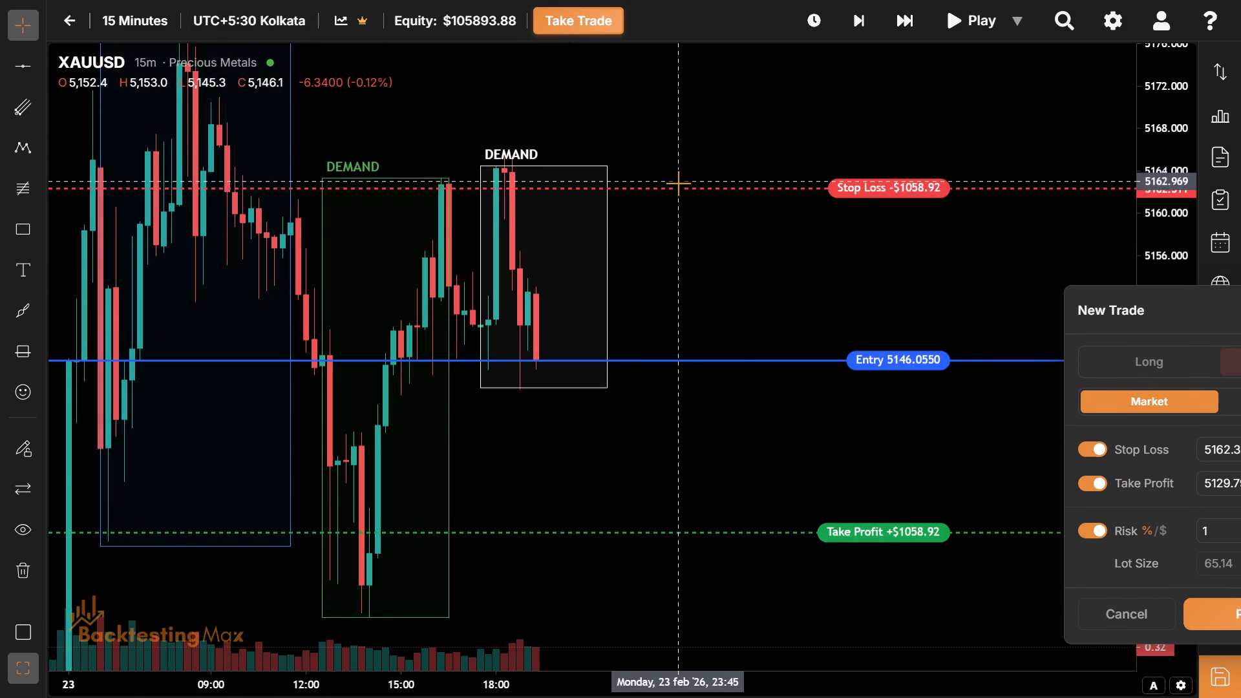
drag(678, 187, 745, 250)
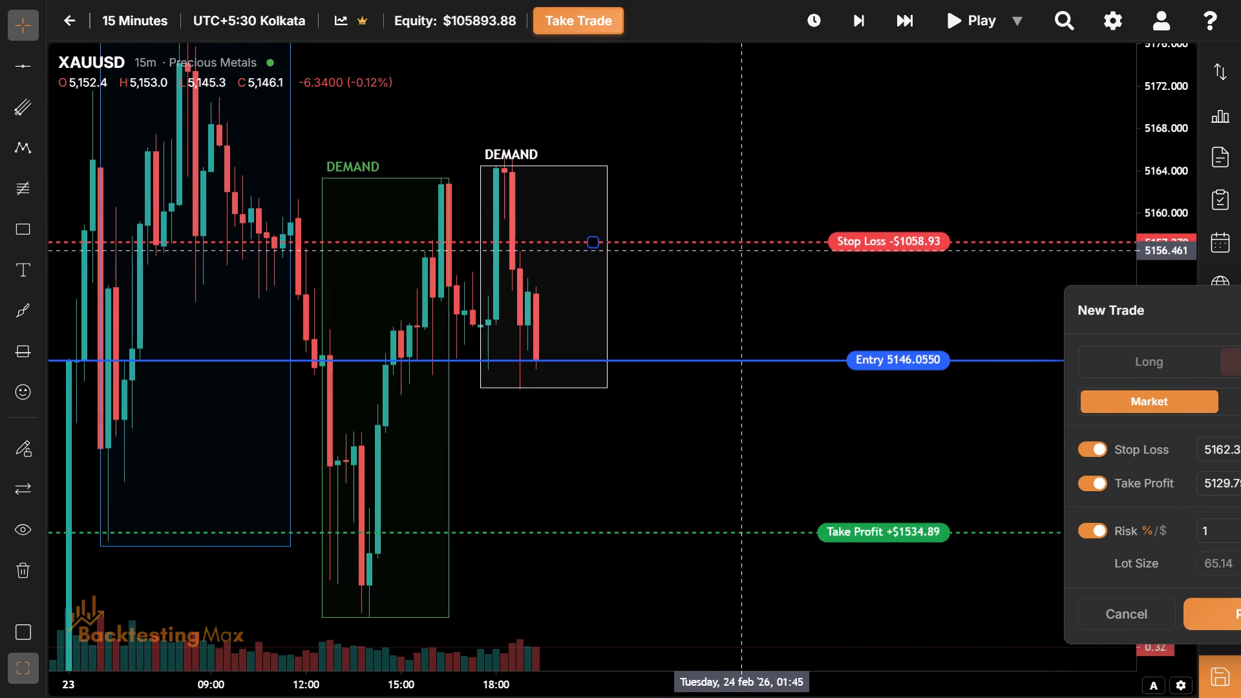
drag(745, 250, 745, 251)
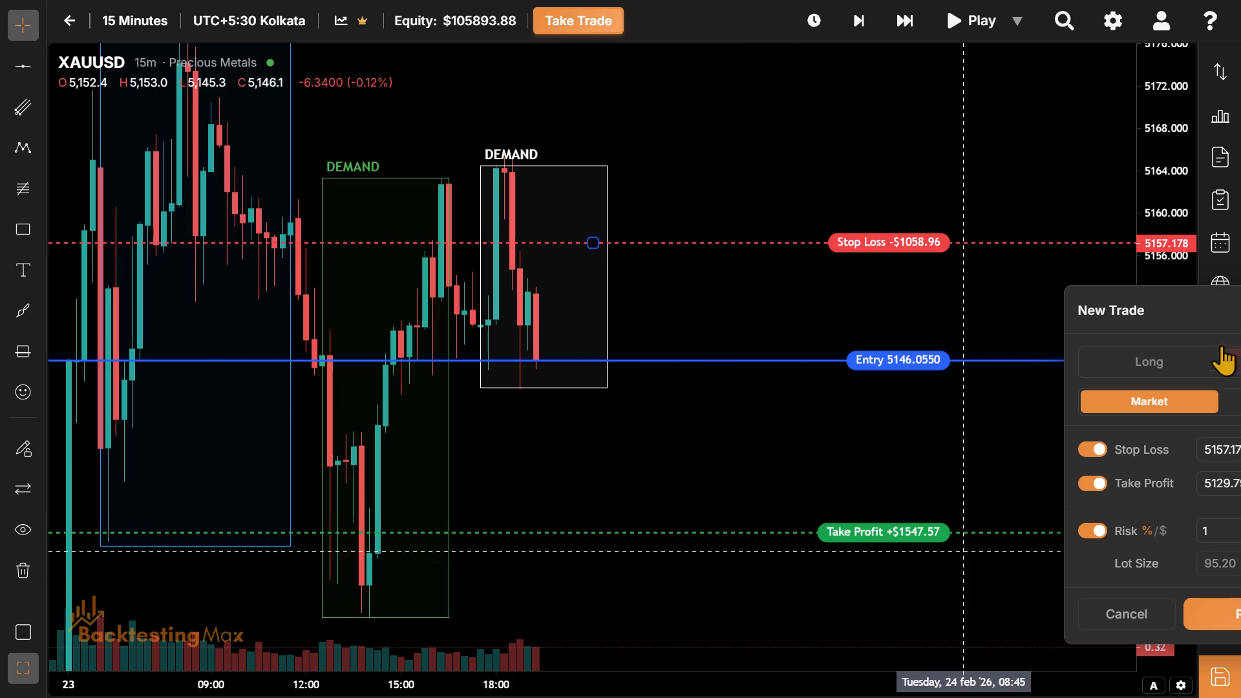
Set the trade's risk-reward ratio to 2 and place the short at 1% risk.
drag(1195, 308, 992, 262)
click(1147, 516)
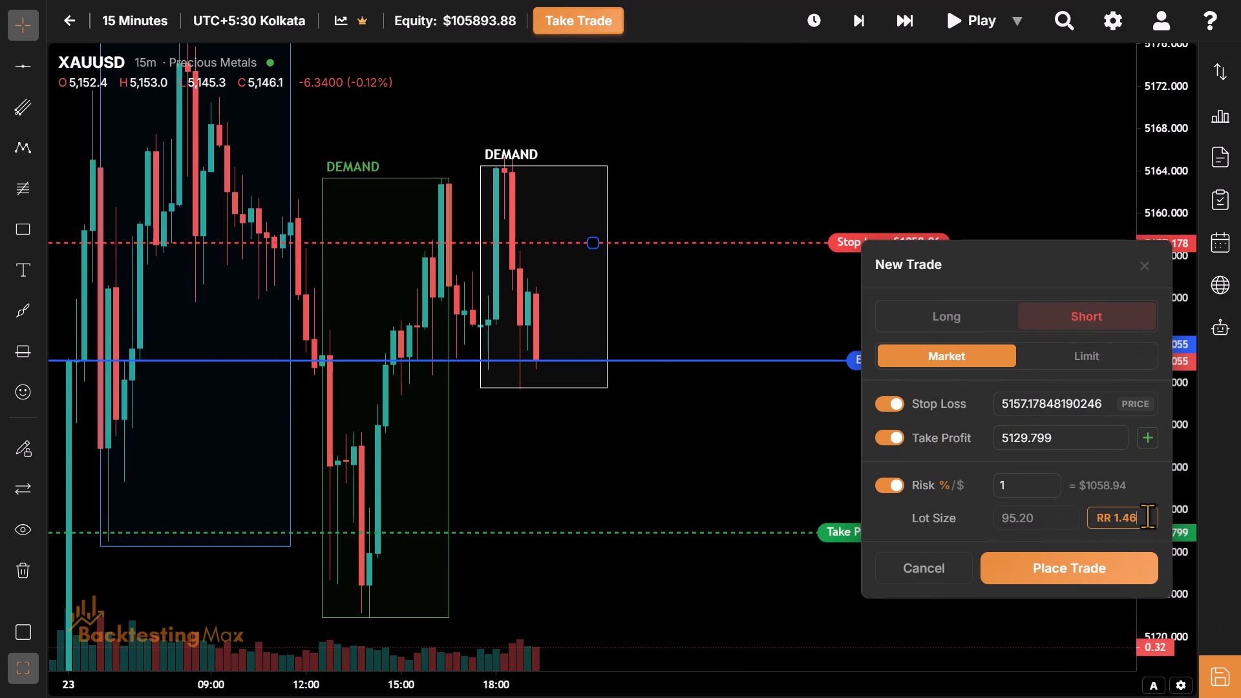
key(BackSpace)
key(BackSpace)
key(BackSpace)
key(BackSpace)
key(2)
key(Return)
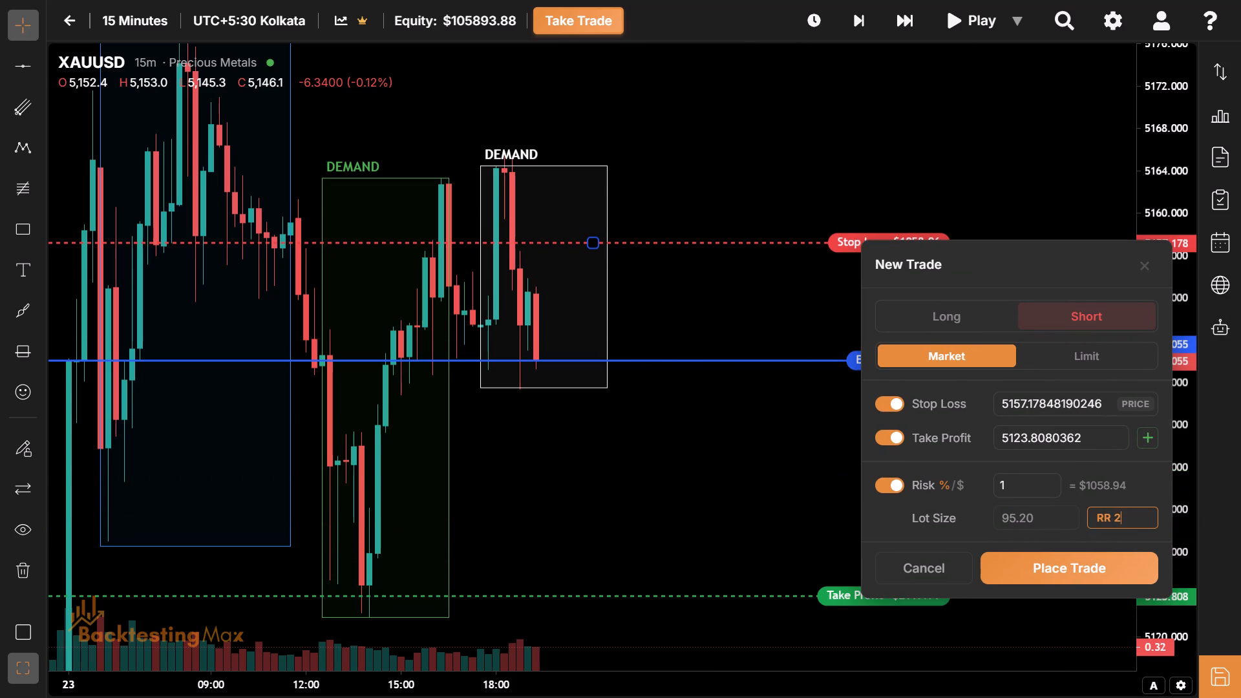
click(1063, 570)
Advance the replay two 15-minute bars to the 19:45 candle to play out the short trade.
click(853, 10)
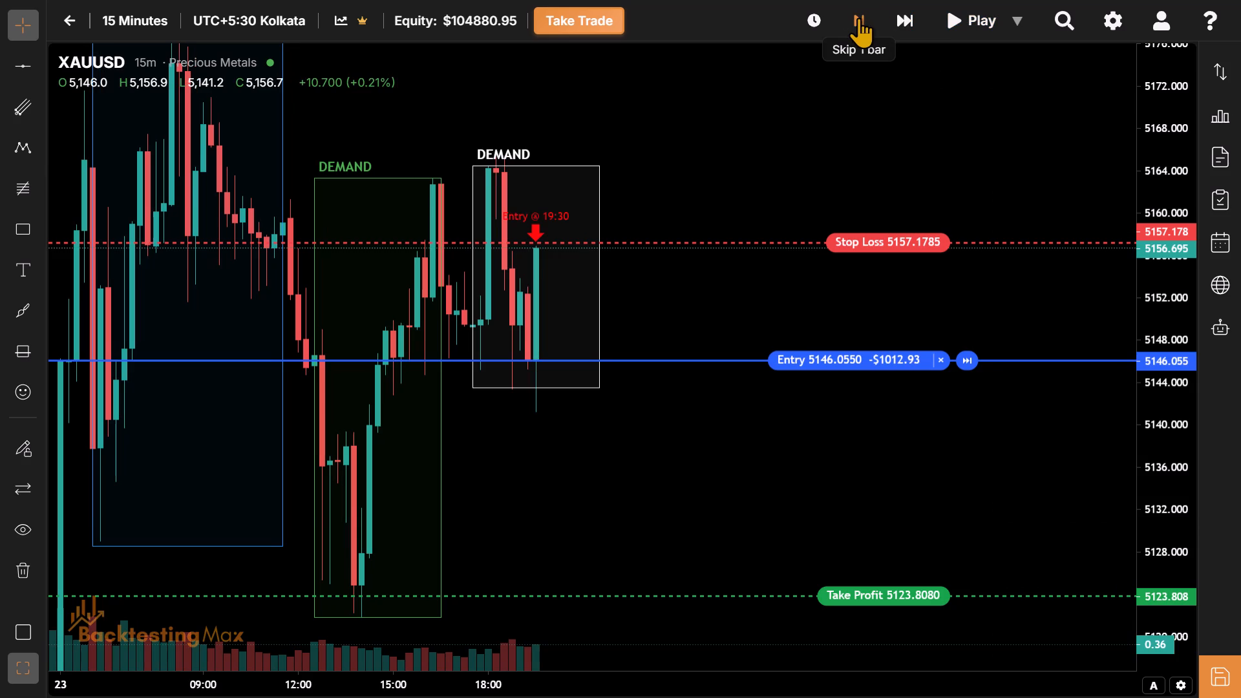
click(858, 17)
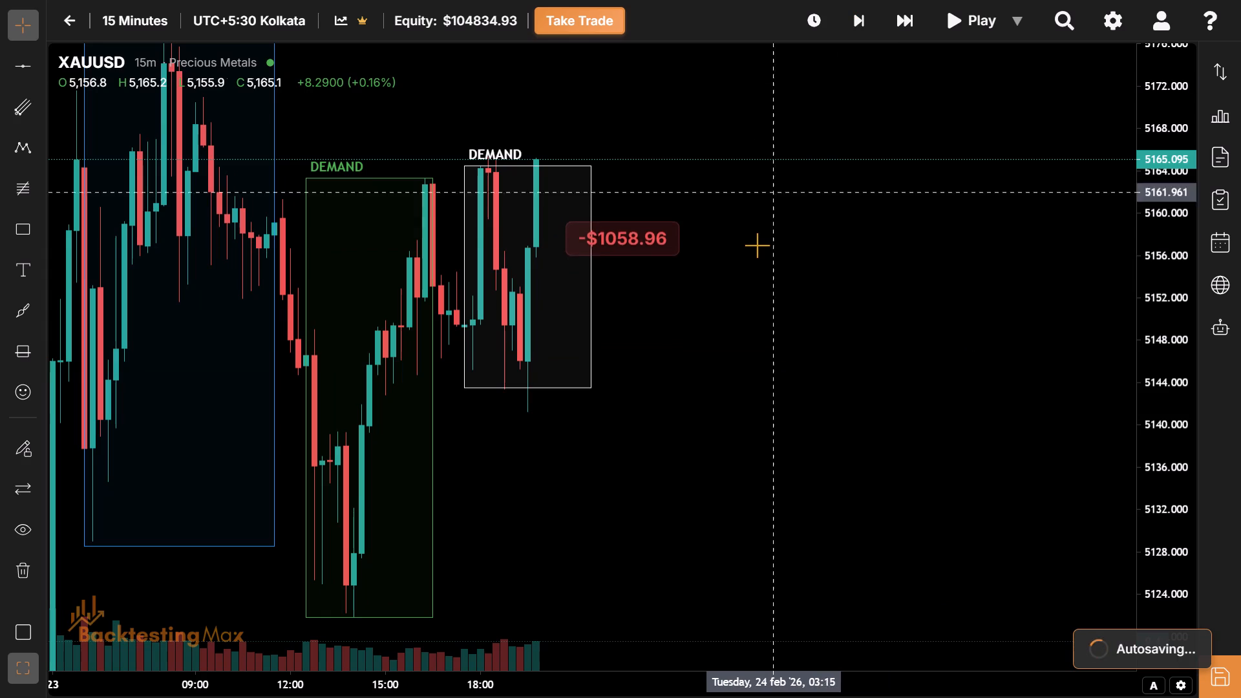
drag(757, 245, 778, 273)
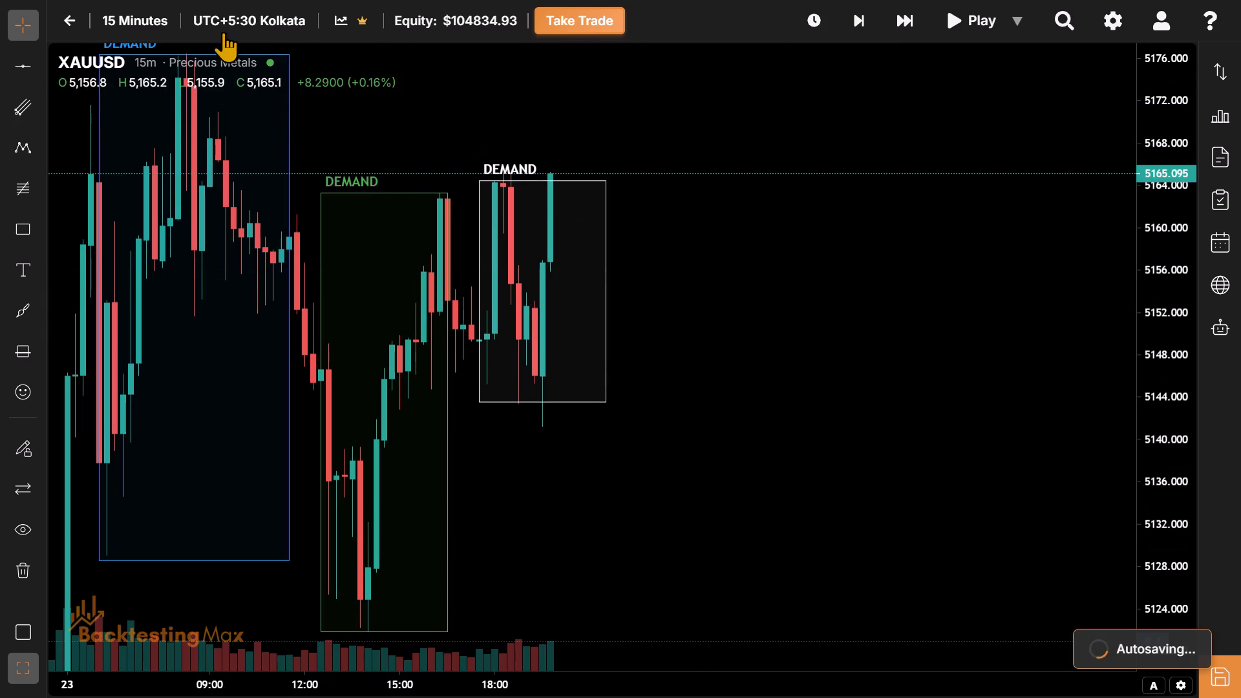
Review XAUUSD on the 5-minute and 4-hour timeframes, examining recent price action against the marked supply and demand zones.
click(172, 23)
click(173, 193)
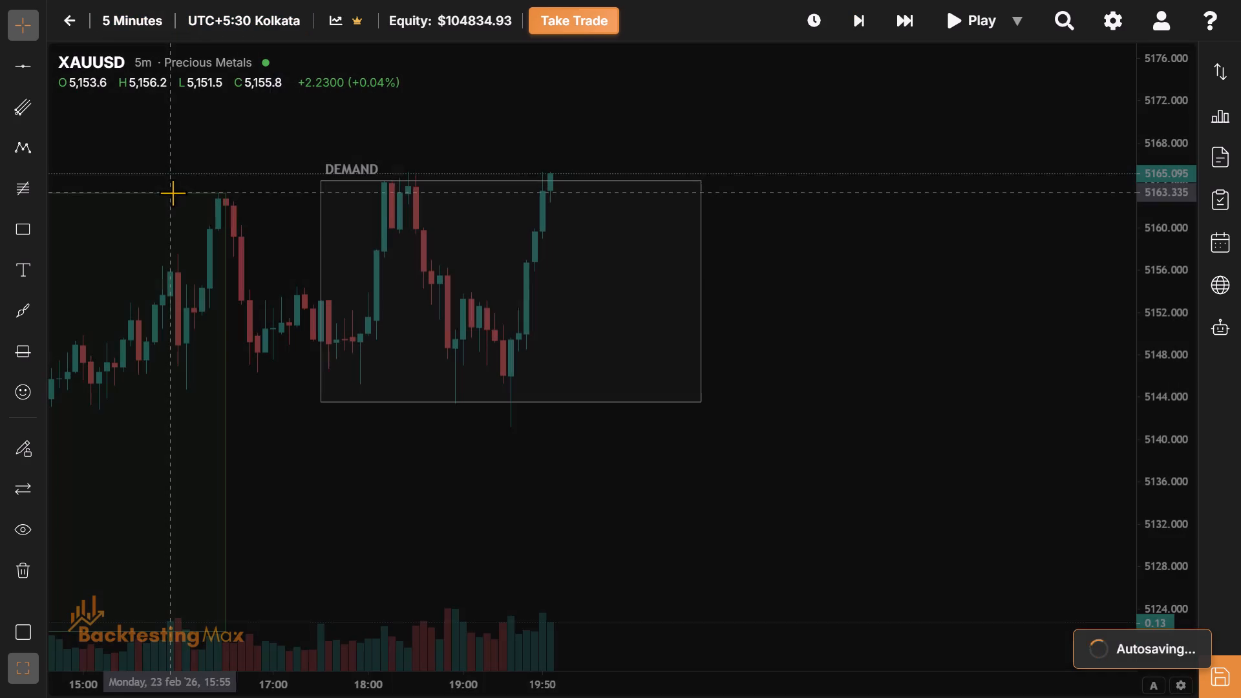
drag(535, 241, 723, 302)
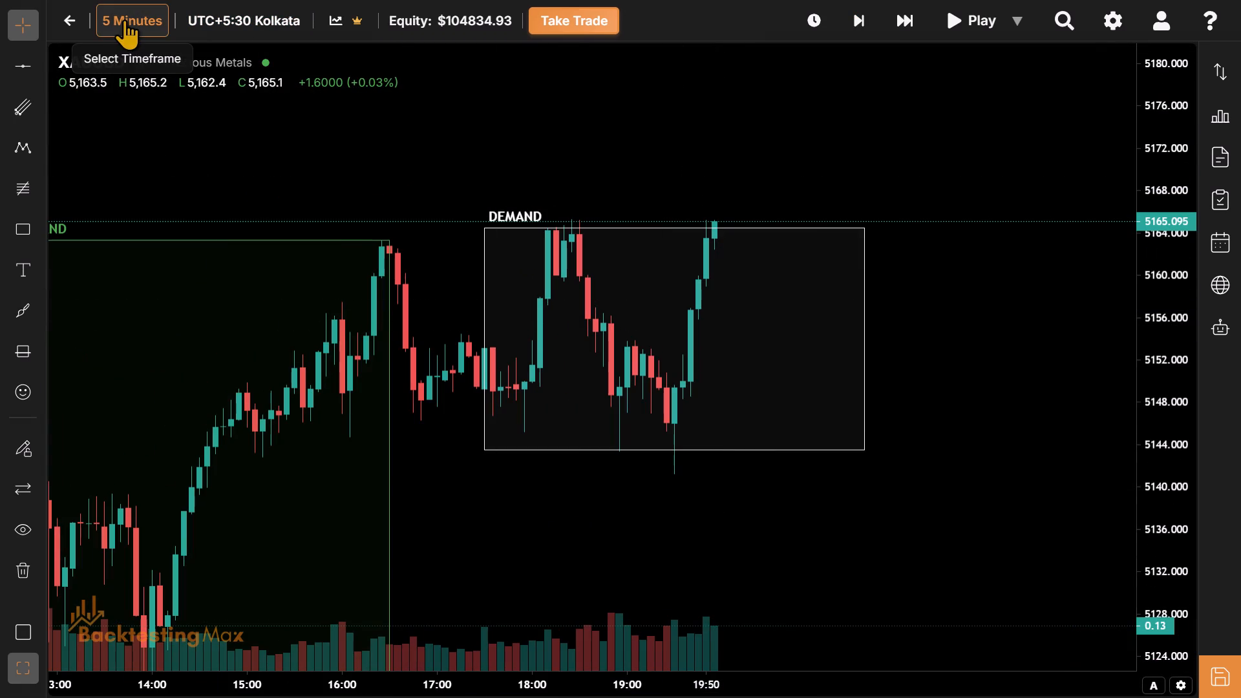
click(124, 19)
click(198, 350)
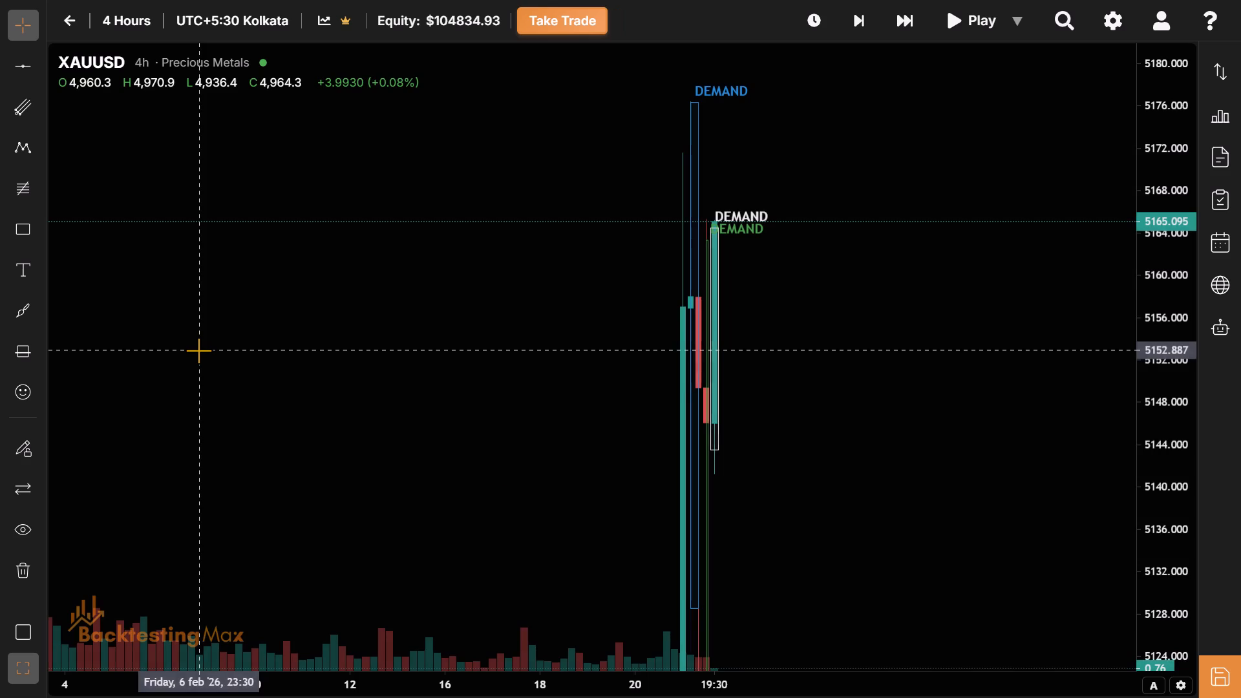
drag(1156, 105, 1095, 697)
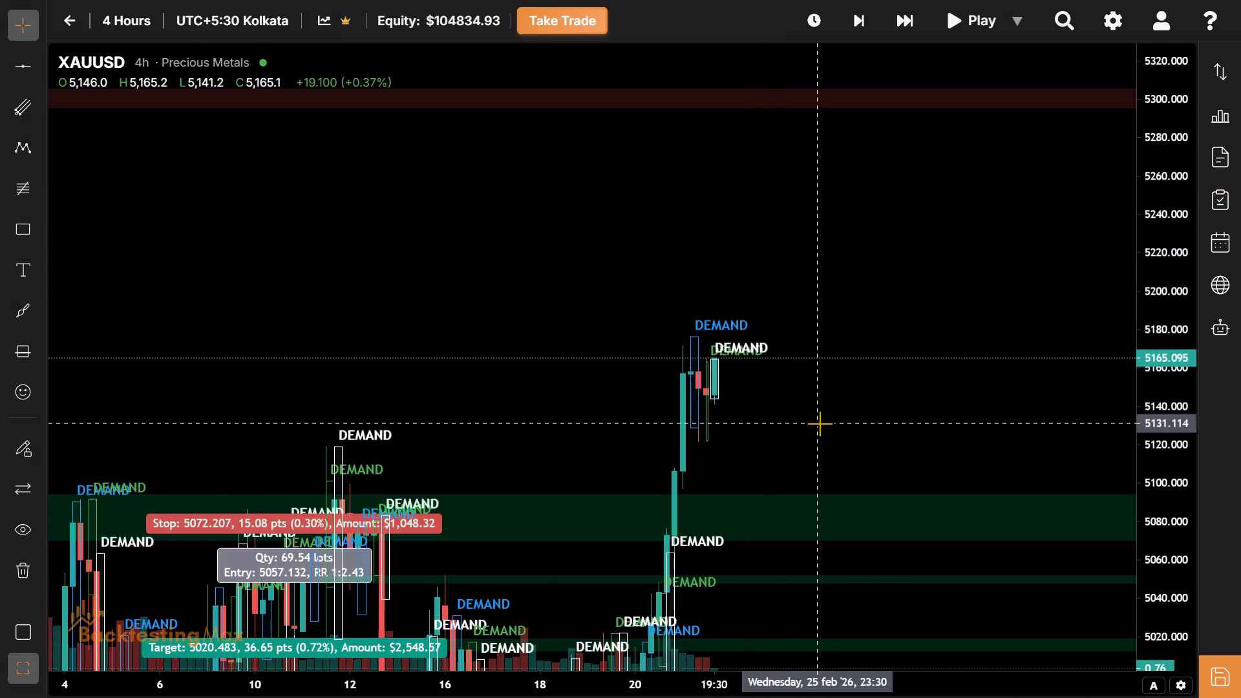
drag(820, 423, 1201, 482)
drag(507, 415, 401, 168)
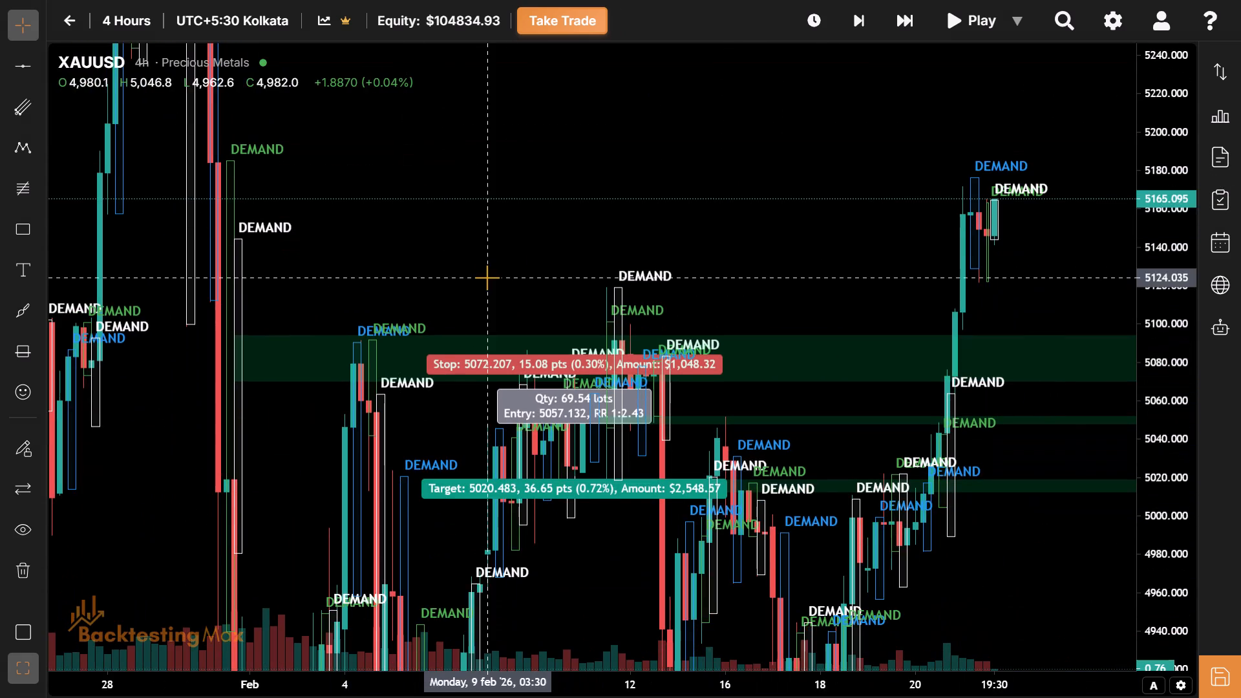
drag(487, 277, 403, 69)
drag(1073, 430, 1115, 156)
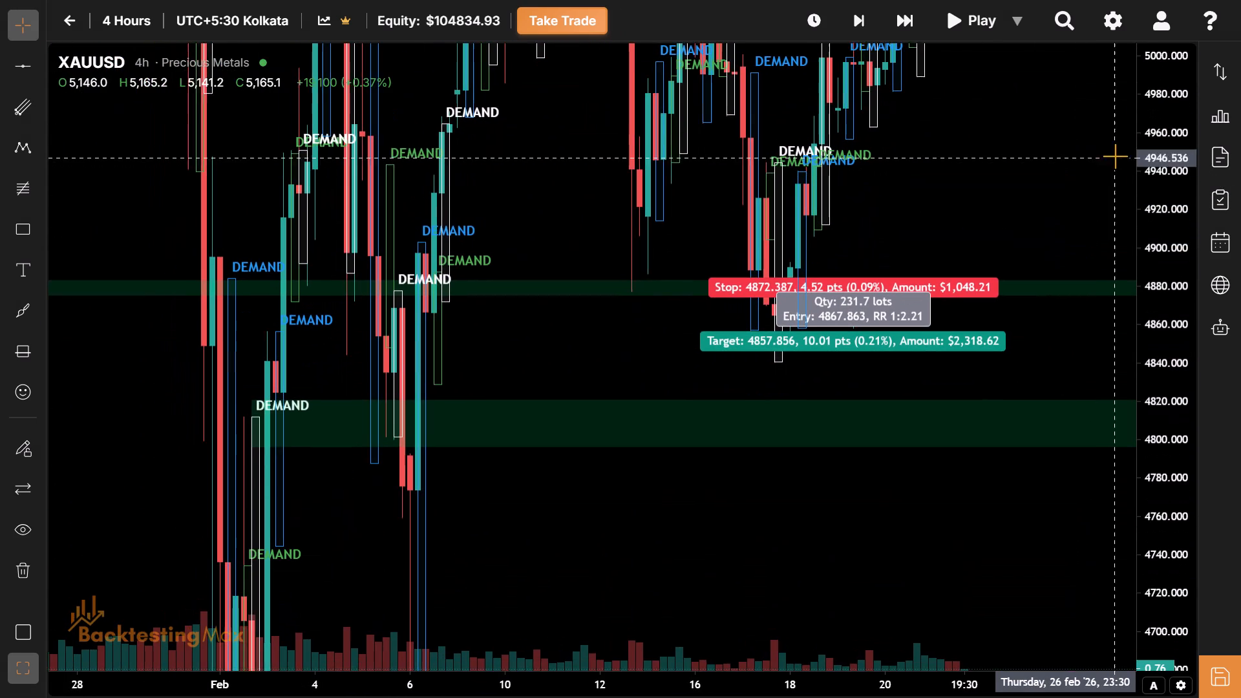
drag(1115, 156, 1115, 155)
drag(566, 624, 597, 666)
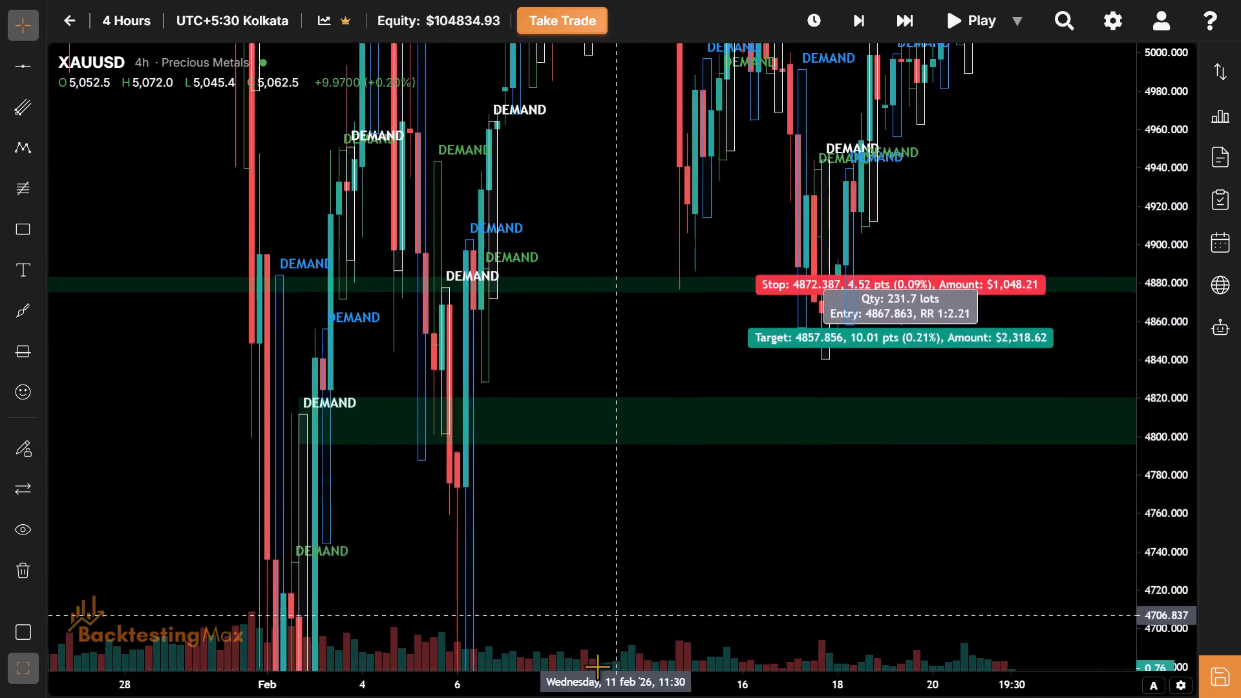
drag(597, 666, 581, 694)
drag(982, 226, 761, 551)
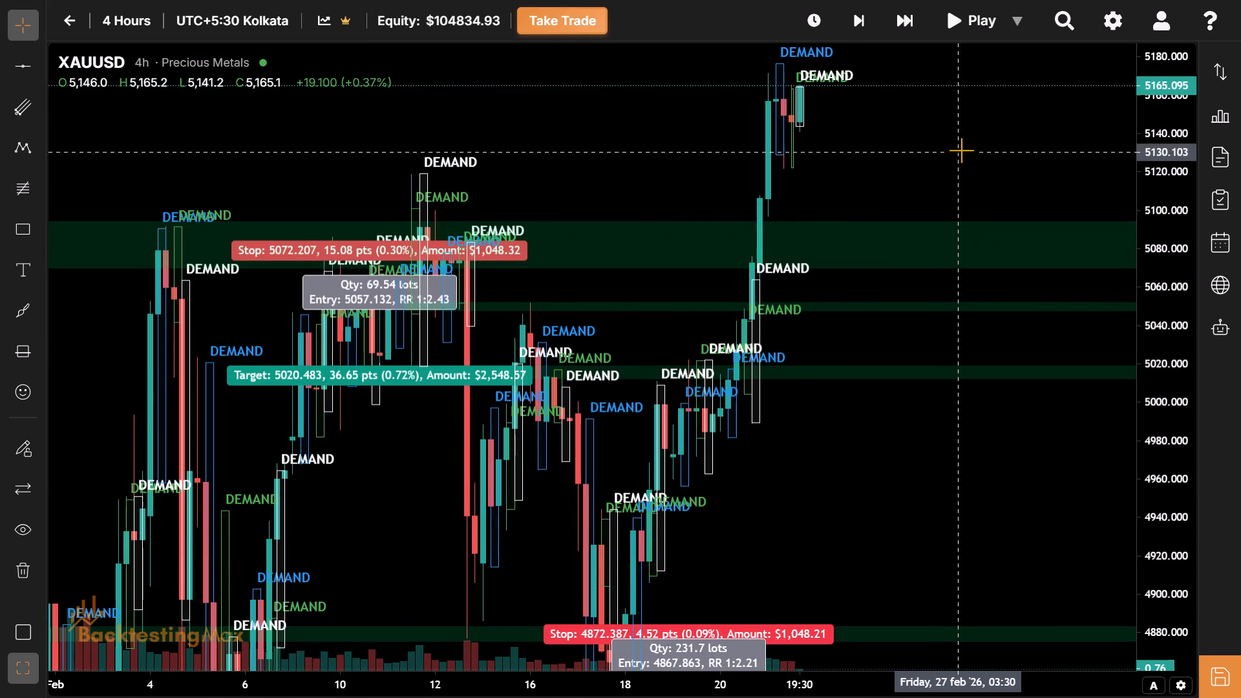
drag(961, 150, 849, 497)
drag(849, 497, 1006, 432)
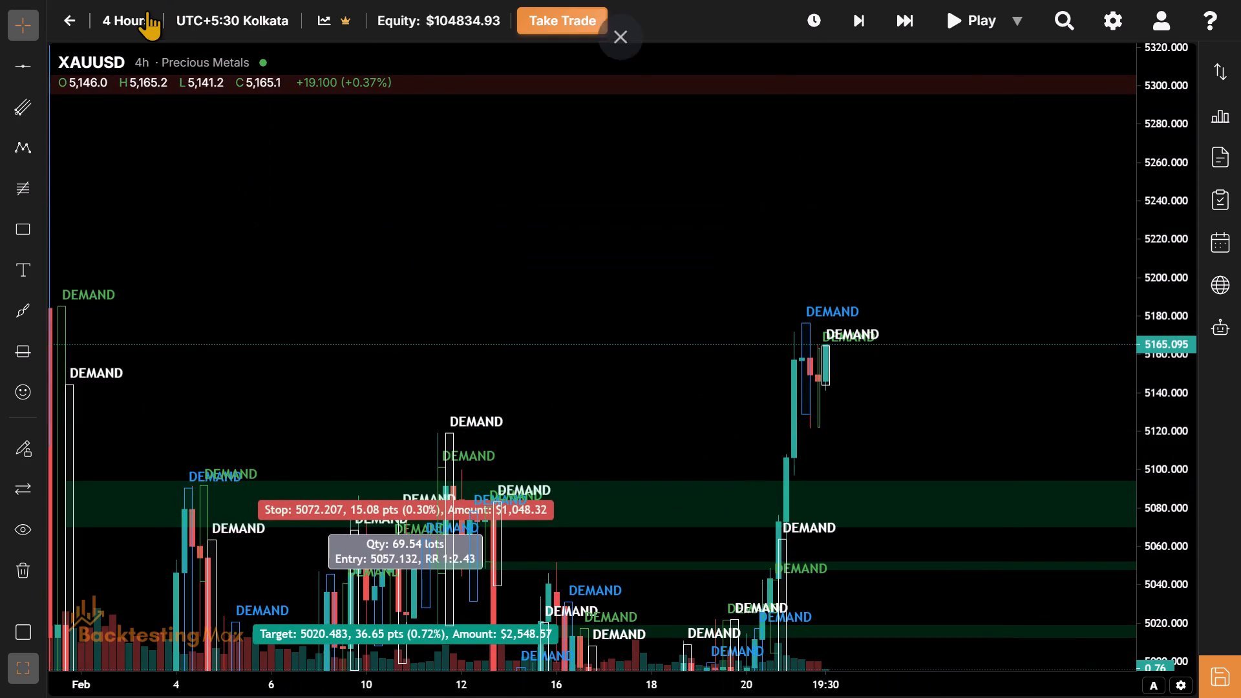
Switch to the 5-minute timeframe and stretch the NY session box to the session's low at about 5141.18 and high at about 5165.
click(144, 13)
click(220, 195)
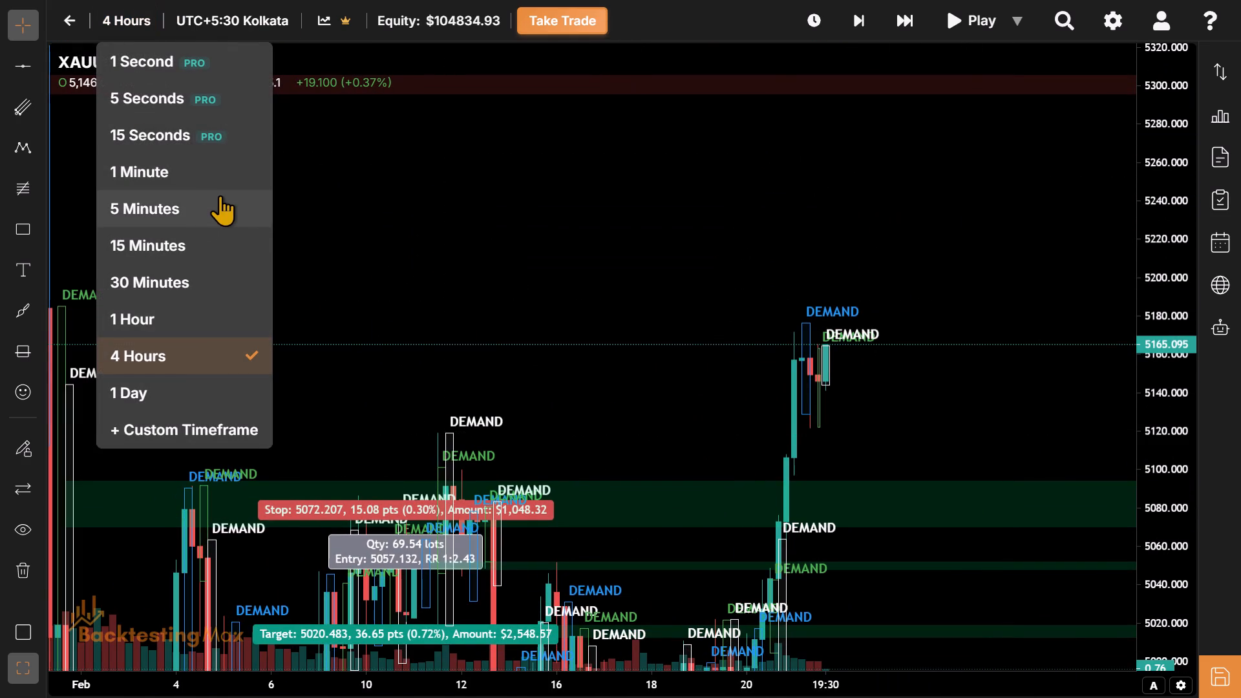
drag(1129, 604, 1166, 622)
drag(1166, 622, 1119, 215)
click(907, 361)
drag(907, 361, 874, 397)
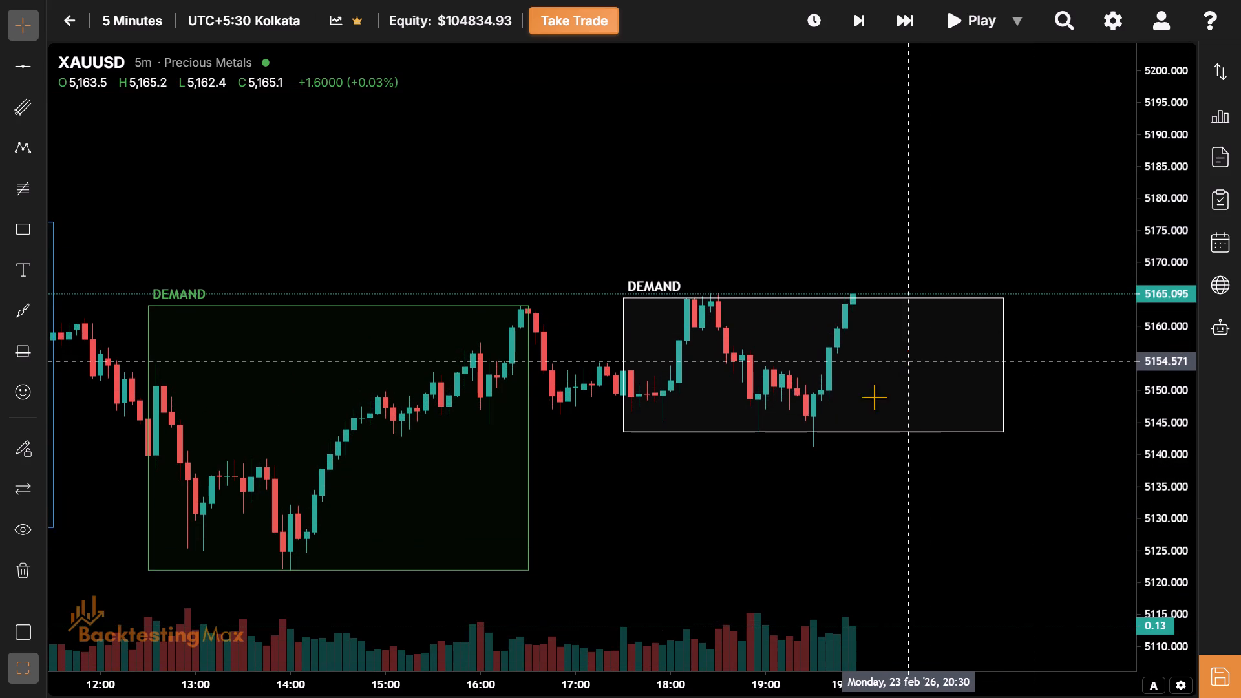
drag(1158, 642, 1122, 454)
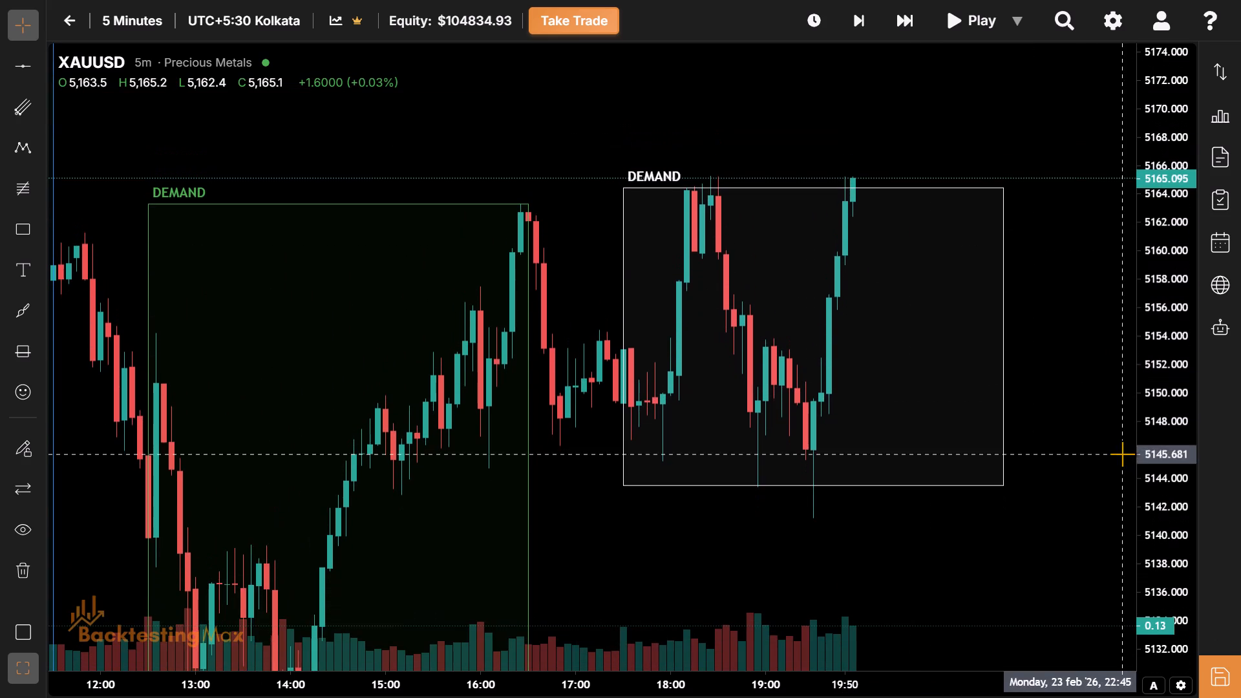
drag(1070, 310, 740, 276)
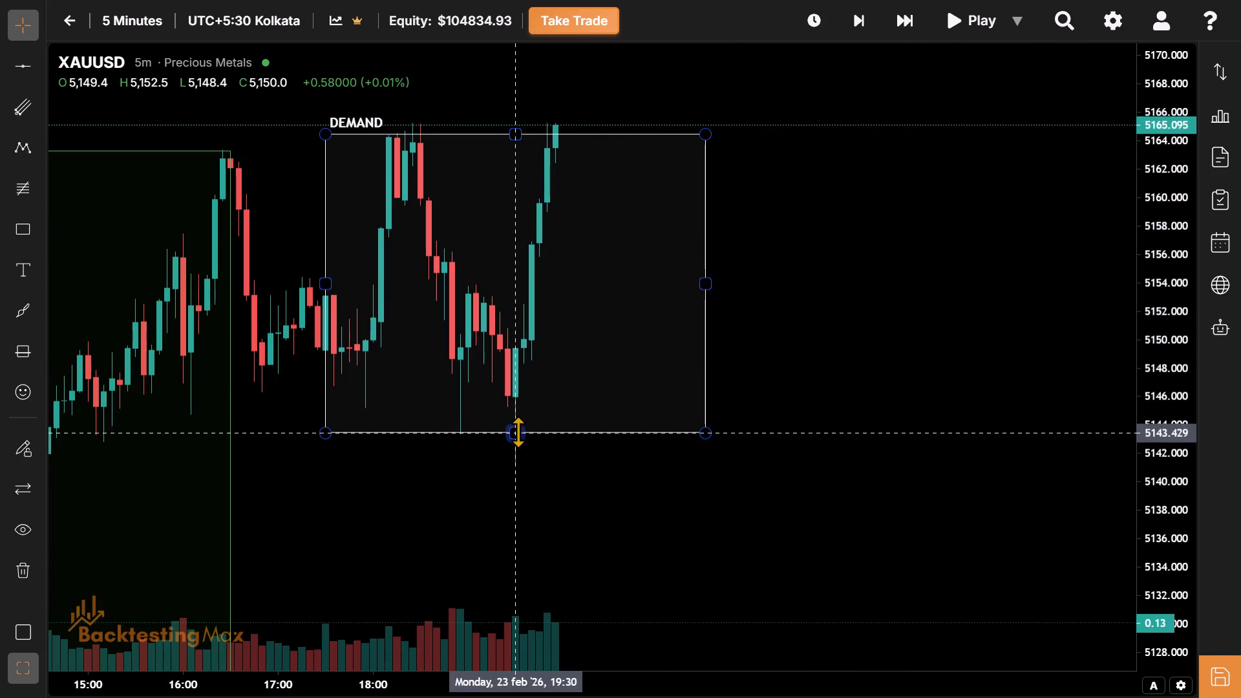
drag(518, 432, 767, 465)
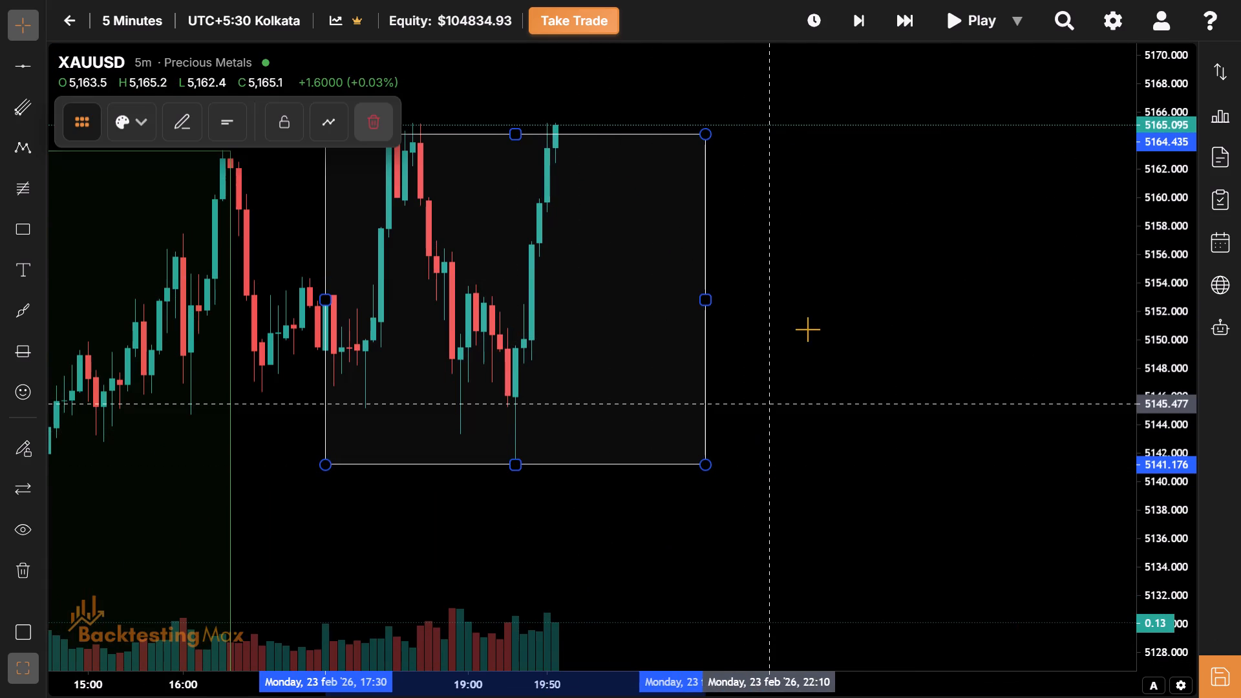
drag(807, 328, 920, 441)
drag(594, 214, 604, 202)
drag(571, 299, 542, 374)
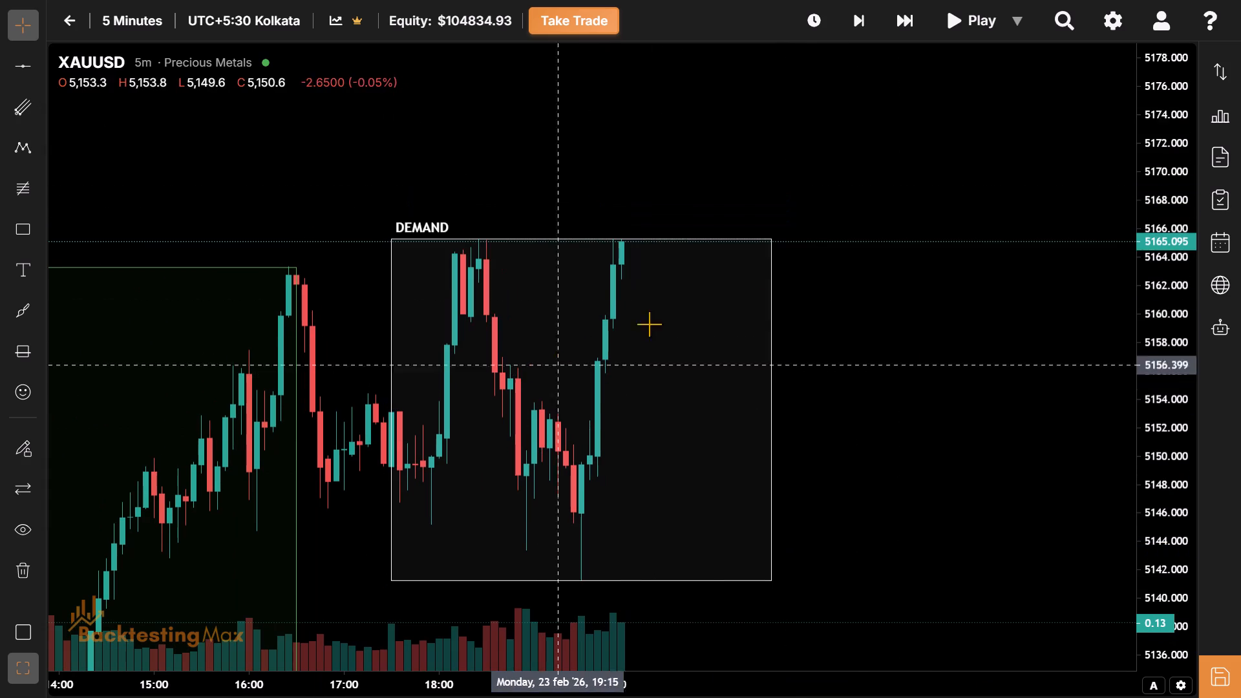
Advance the replay to the 20:10 candle and raise the NY session box's top edge to about 5190.
click(857, 28)
click(857, 28)
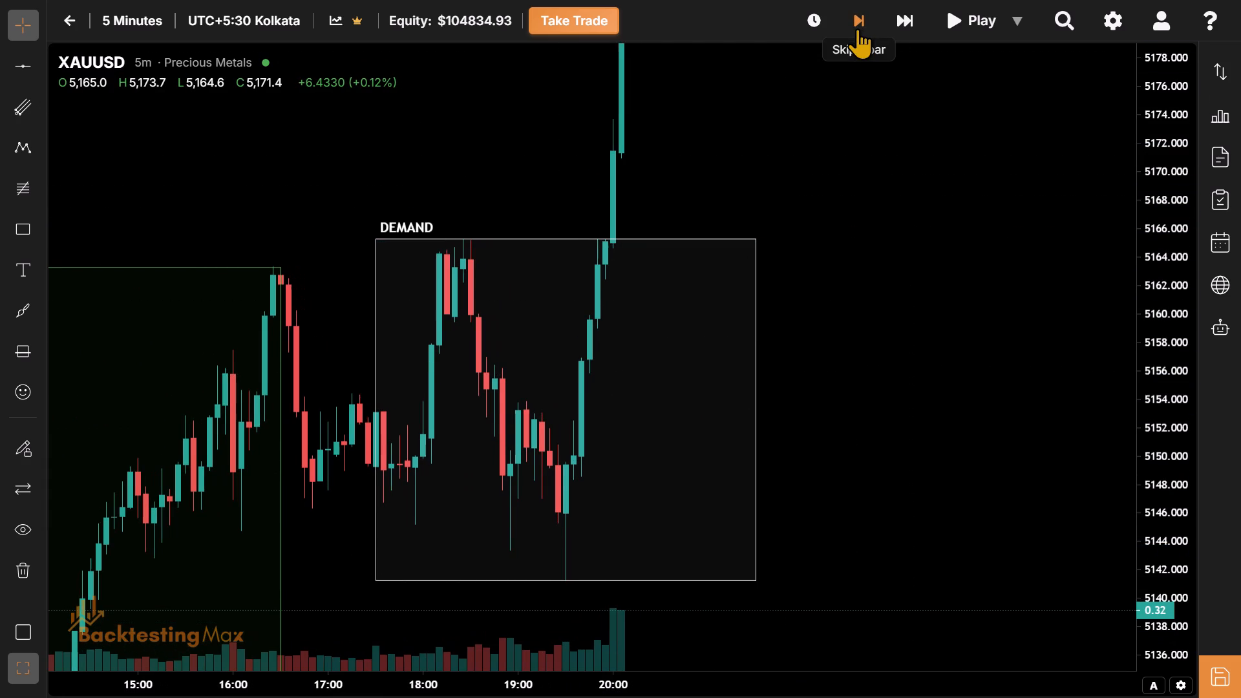
click(857, 28)
drag(785, 103, 741, 438)
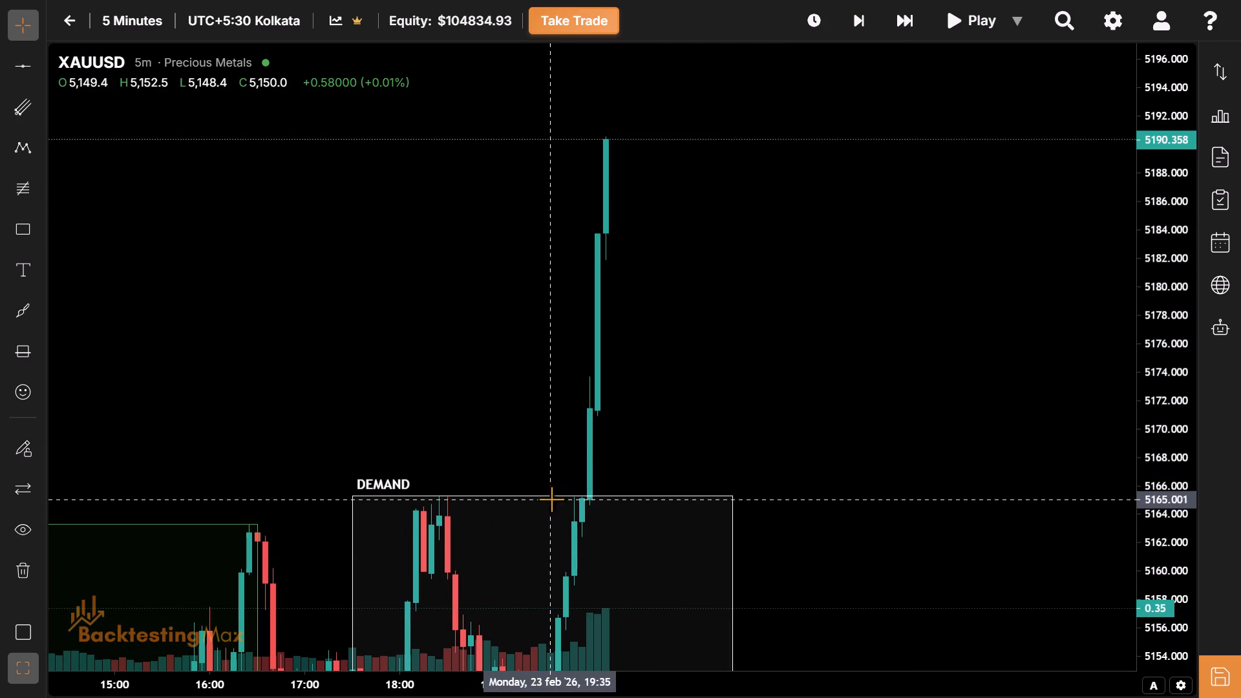
drag(544, 499, 500, 140)
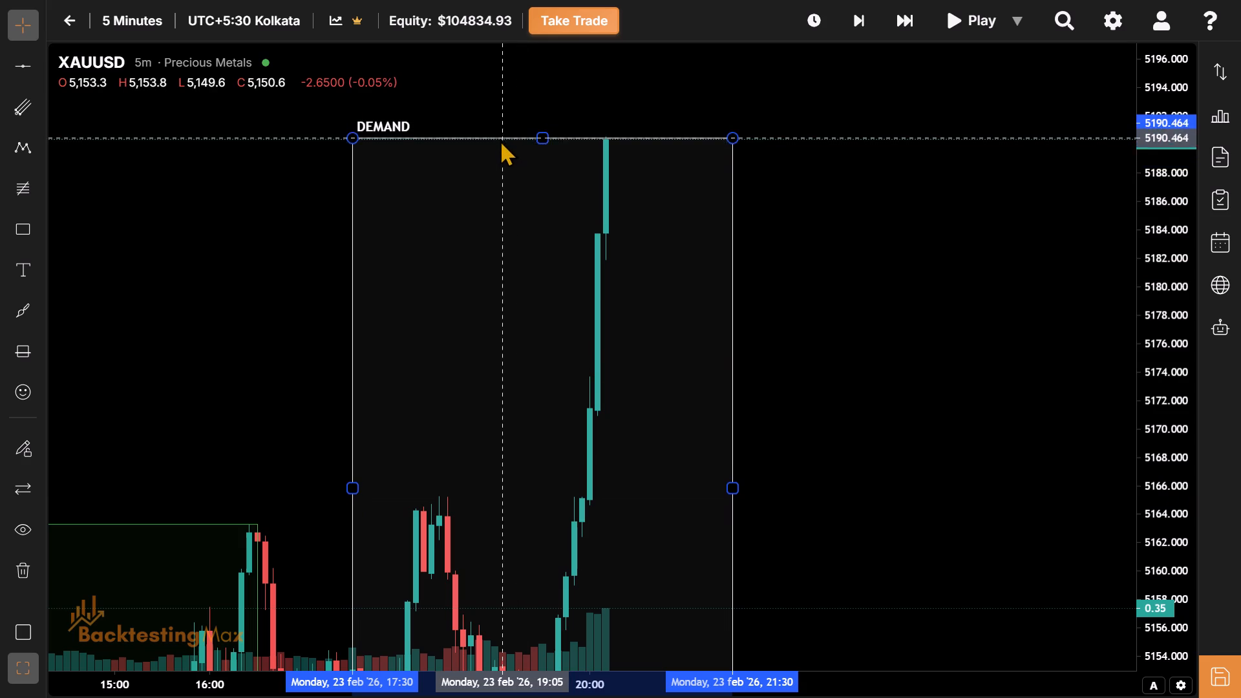
drag(500, 140, 500, 143)
click(467, 561)
Advance the replay to the 21:00 candle and raise the NY session box's top edge to the new high at about 5203.
drag(467, 561, 452, 195)
drag(661, 332, 597, 514)
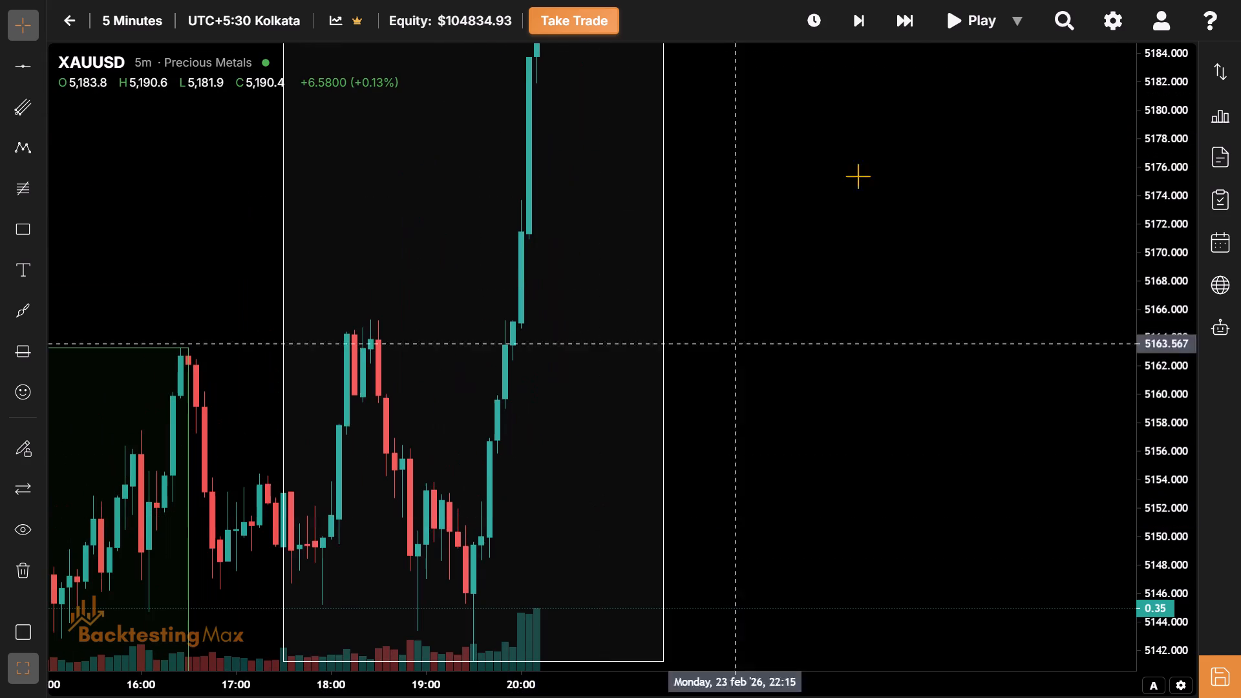
drag(928, 65, 886, 336)
click(901, 28)
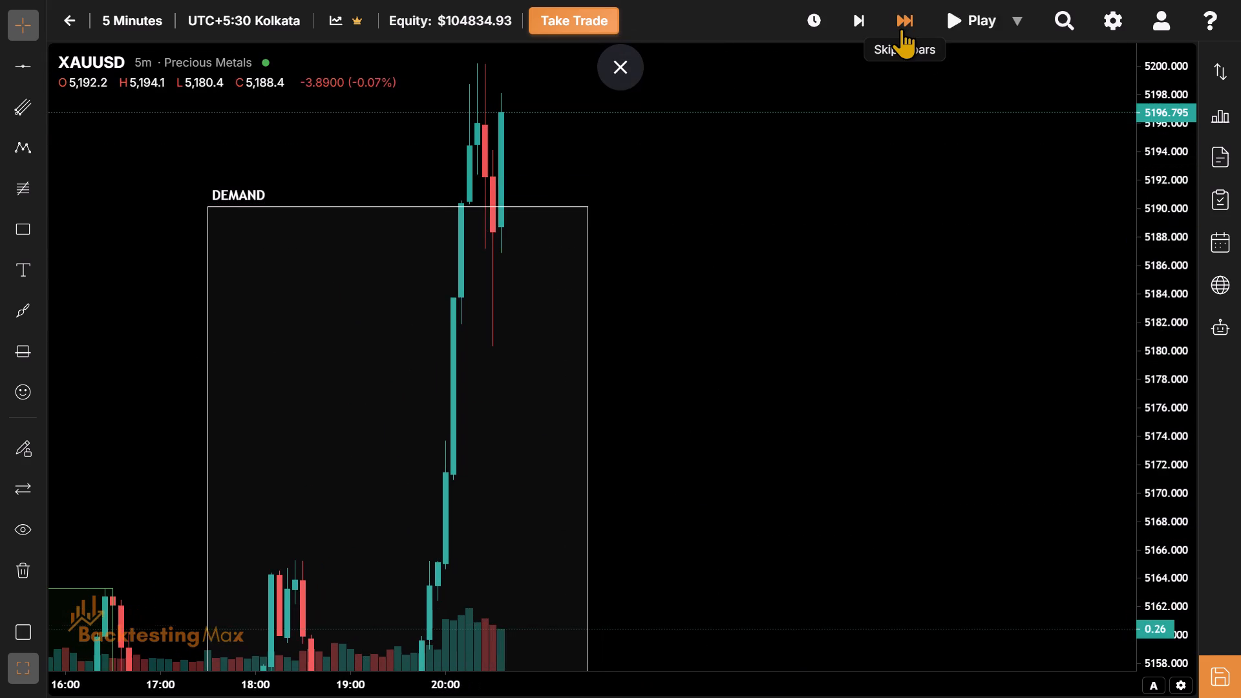
click(901, 28)
drag(701, 298, 971, 542)
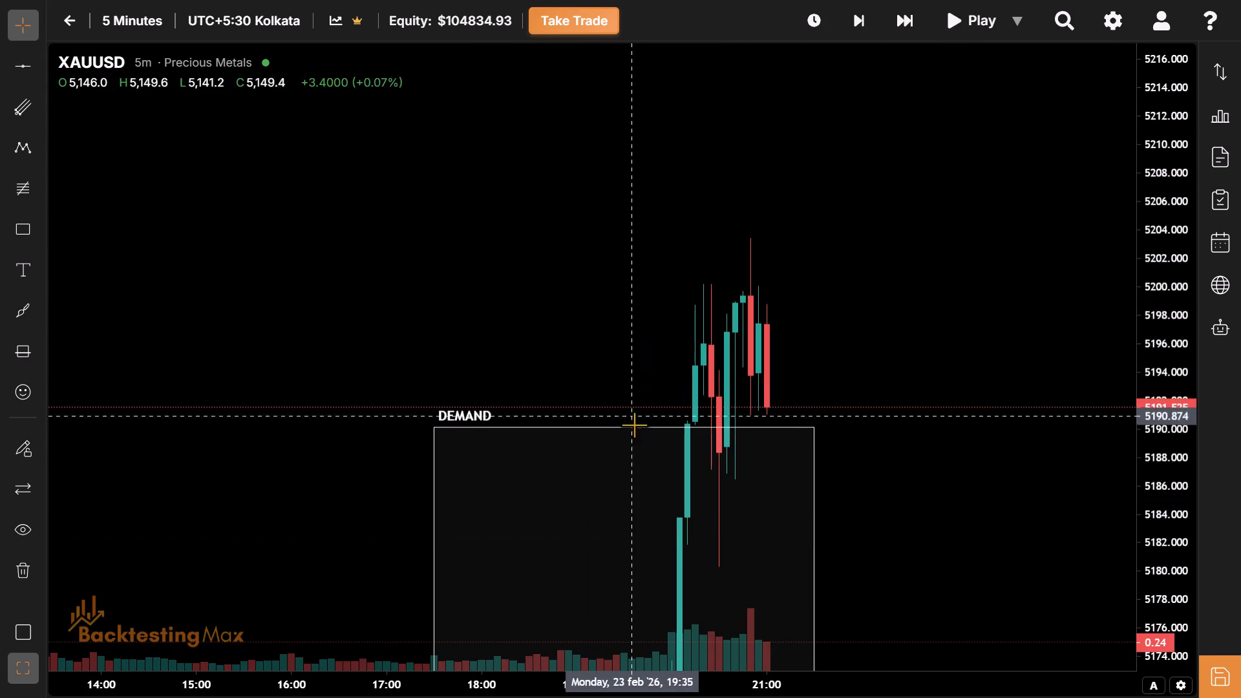
drag(628, 426, 607, 232)
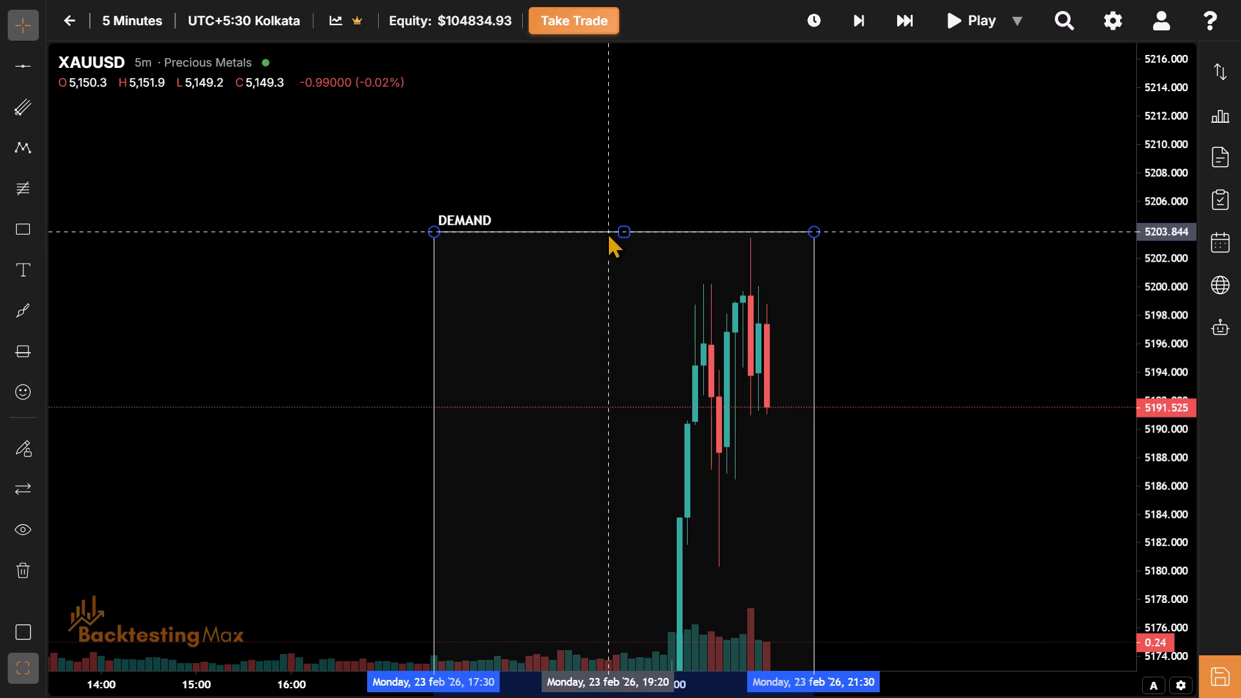
drag(607, 232, 609, 239)
drag(976, 434, 845, 365)
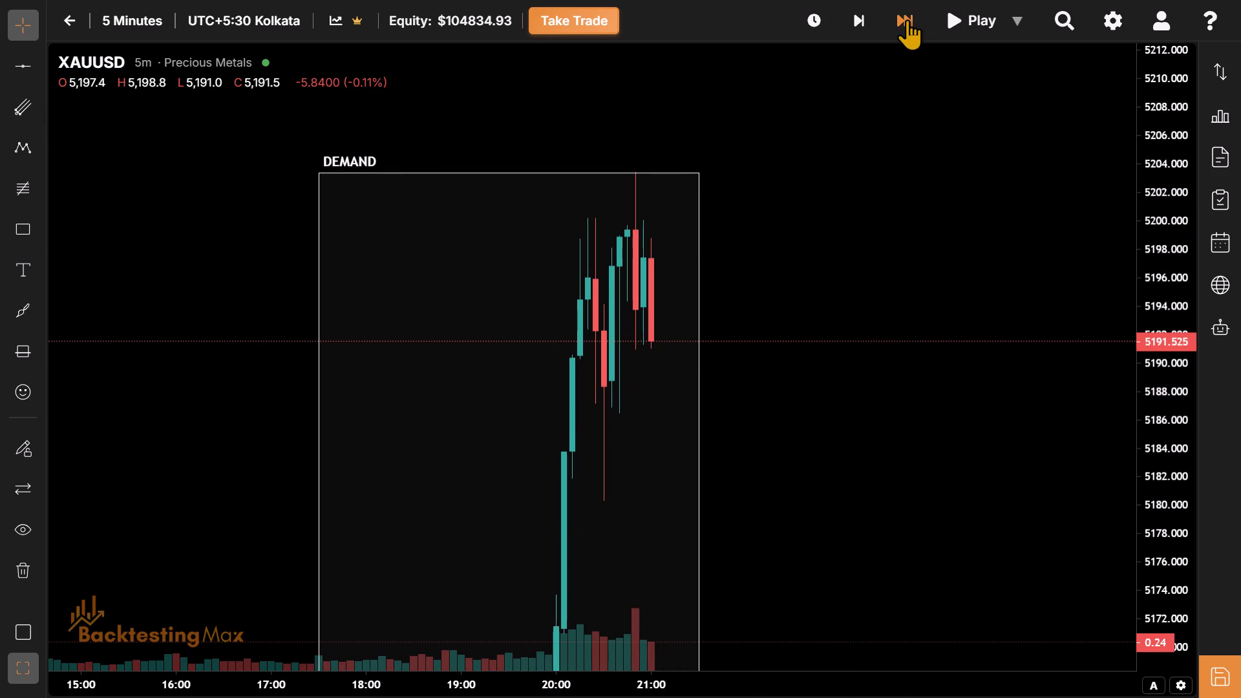
Advance the replay to the 21:25 candle and raise the NY session box's top edge to about 5204.80.
click(907, 19)
drag(773, 310, 928, 529)
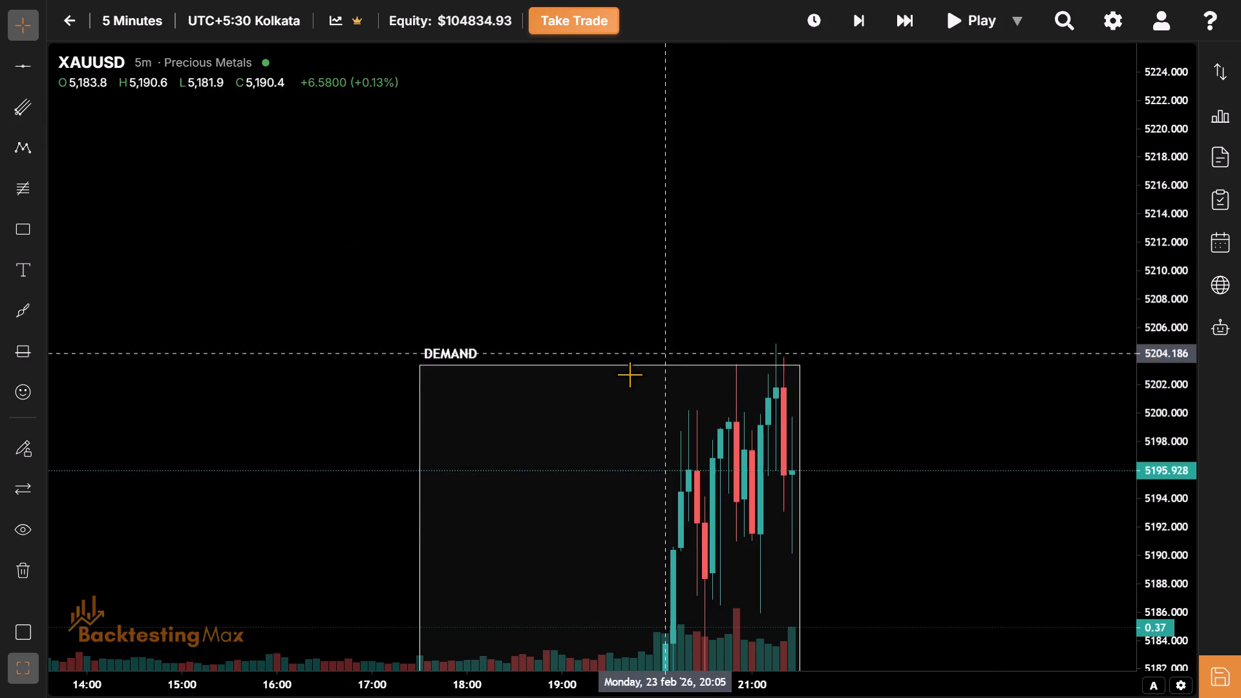
drag(613, 367, 607, 347)
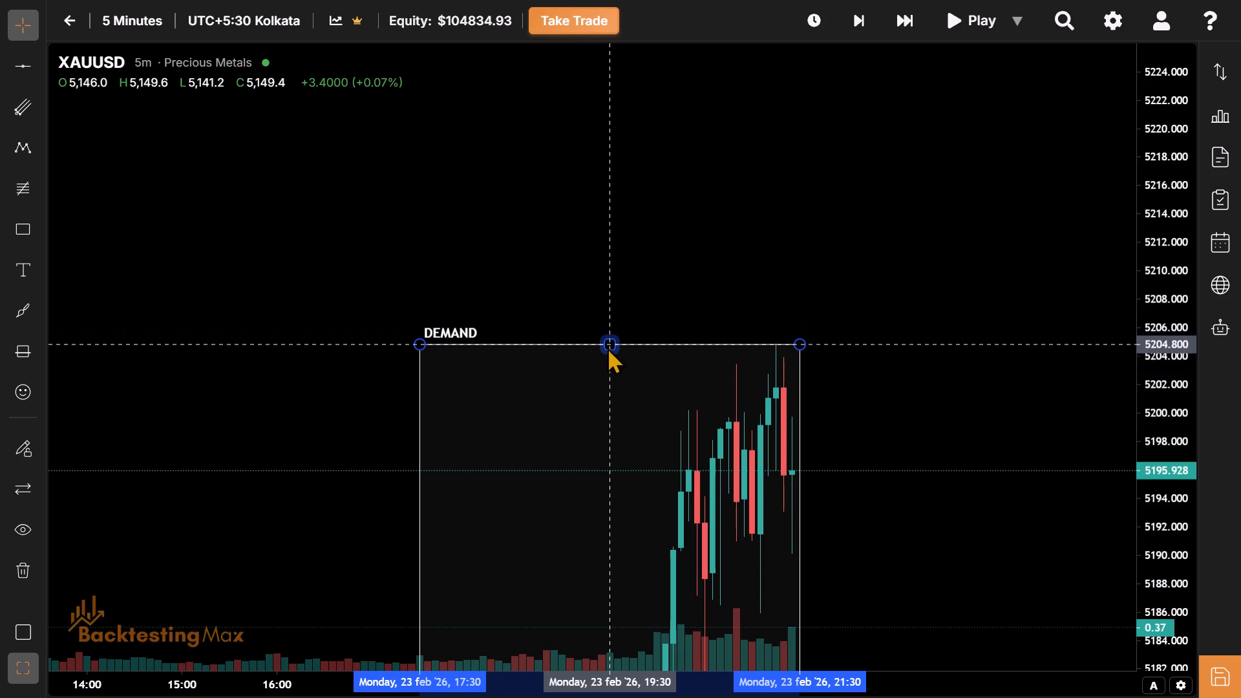
drag(607, 347, 607, 344)
Advance the replay past the end of the NY session box to the 21:50 candle.
drag(889, 517, 746, 166)
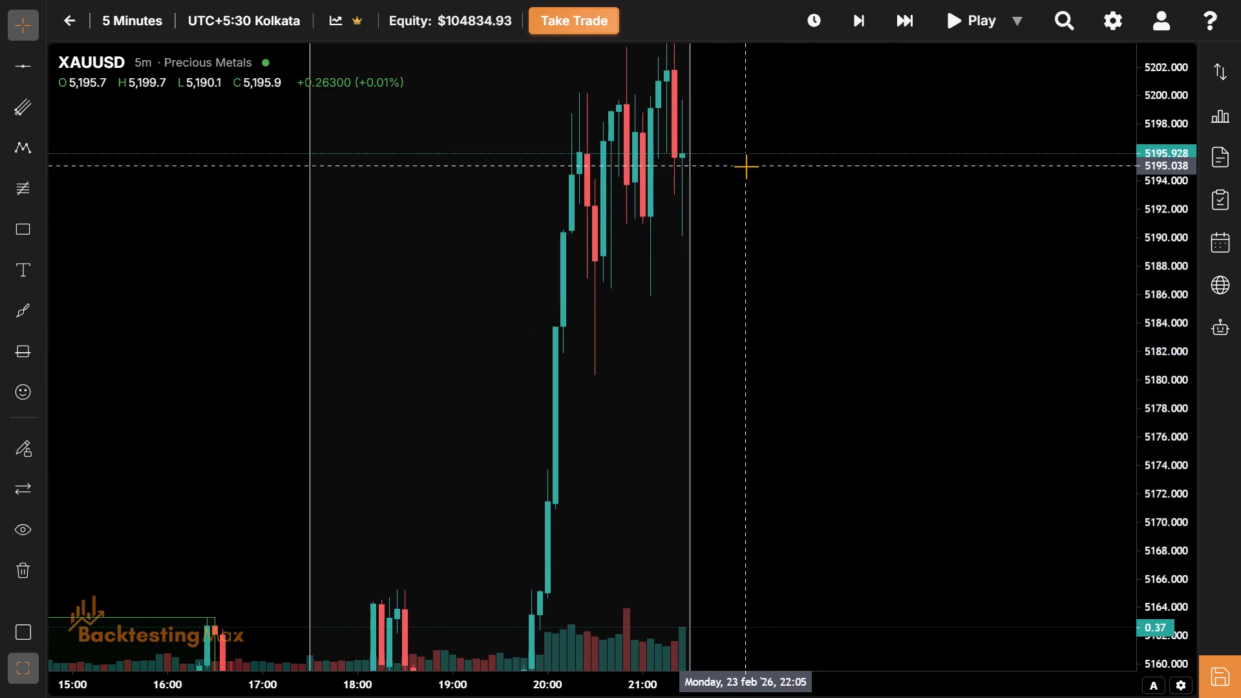
drag(760, 293, 723, 348)
click(900, 28)
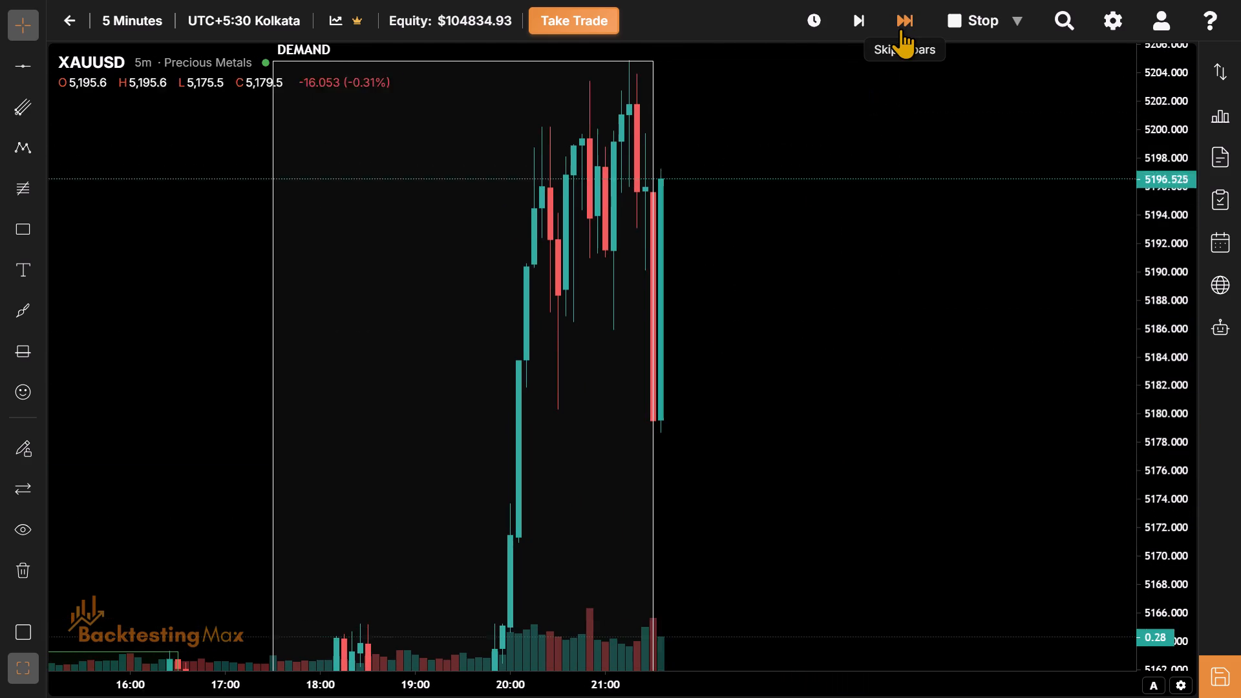
Examine the price action around the NY session box and the distance to the red supply zone near 5300.
drag(660, 324, 610, 566)
drag(729, 348, 557, 642)
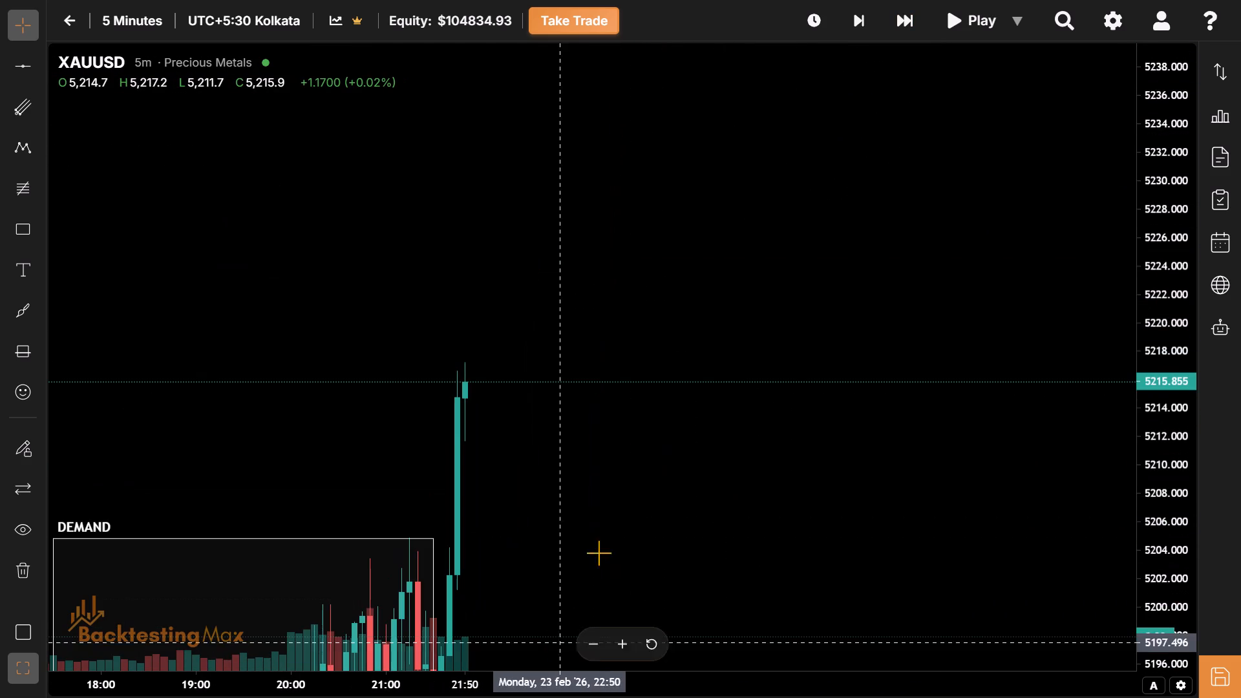
drag(549, 401, 539, 654)
drag(581, 338, 577, 684)
drag(593, 306, 581, 530)
drag(1147, 81, 1098, 592)
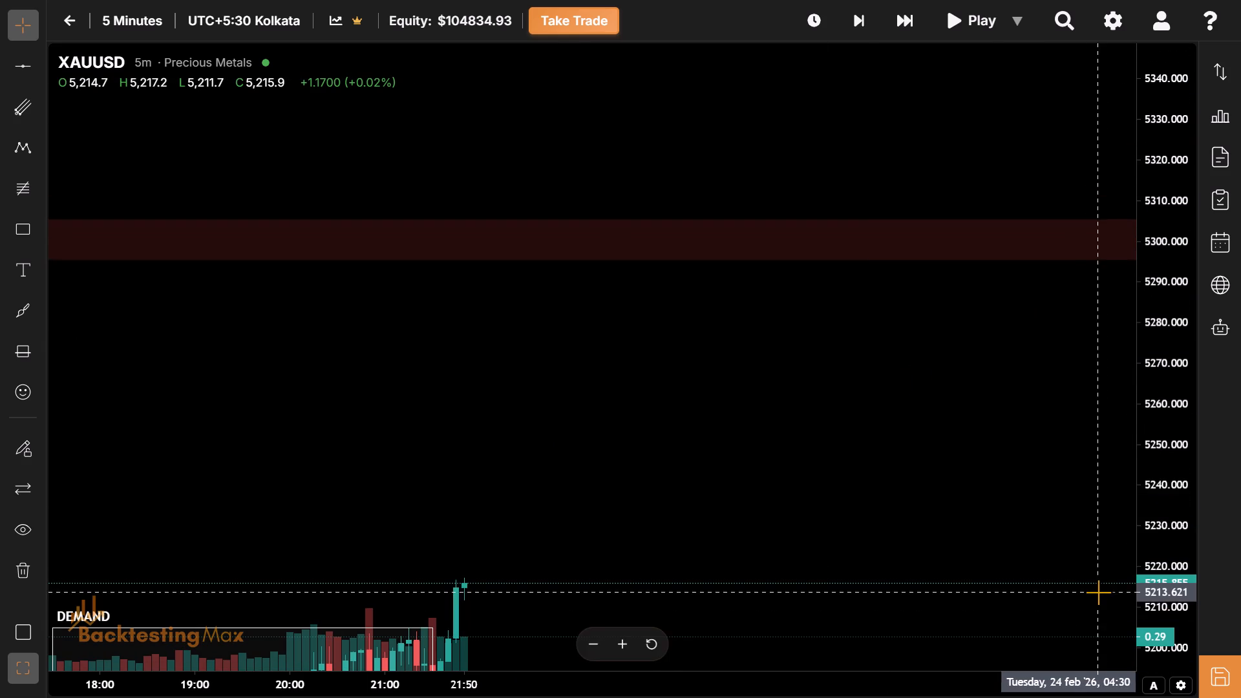
drag(864, 577, 994, 109)
drag(1154, 613, 1178, 298)
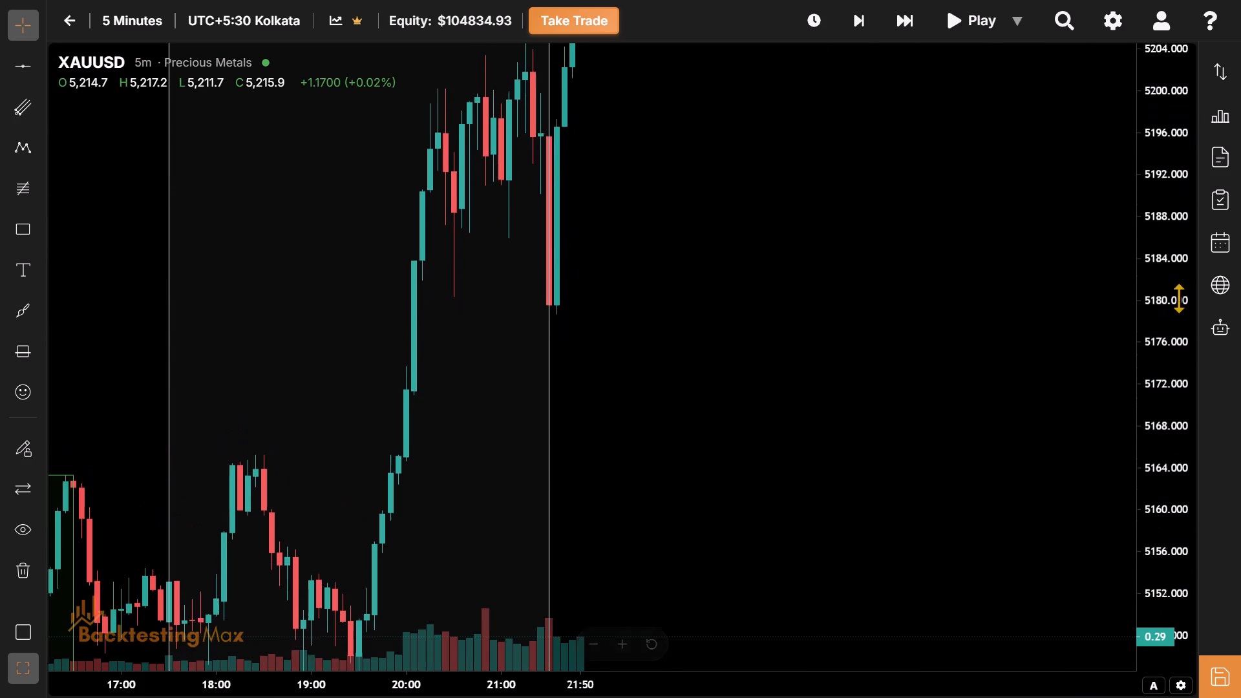
drag(1178, 298, 1174, 277)
click(762, 0)
drag(694, 144, 651, 553)
drag(769, 232, 667, 306)
Advance the replay through the rest of 23 February to about the 00:25 candle of 24 February.
triple_click(898, 21)
triple_click(898, 21)
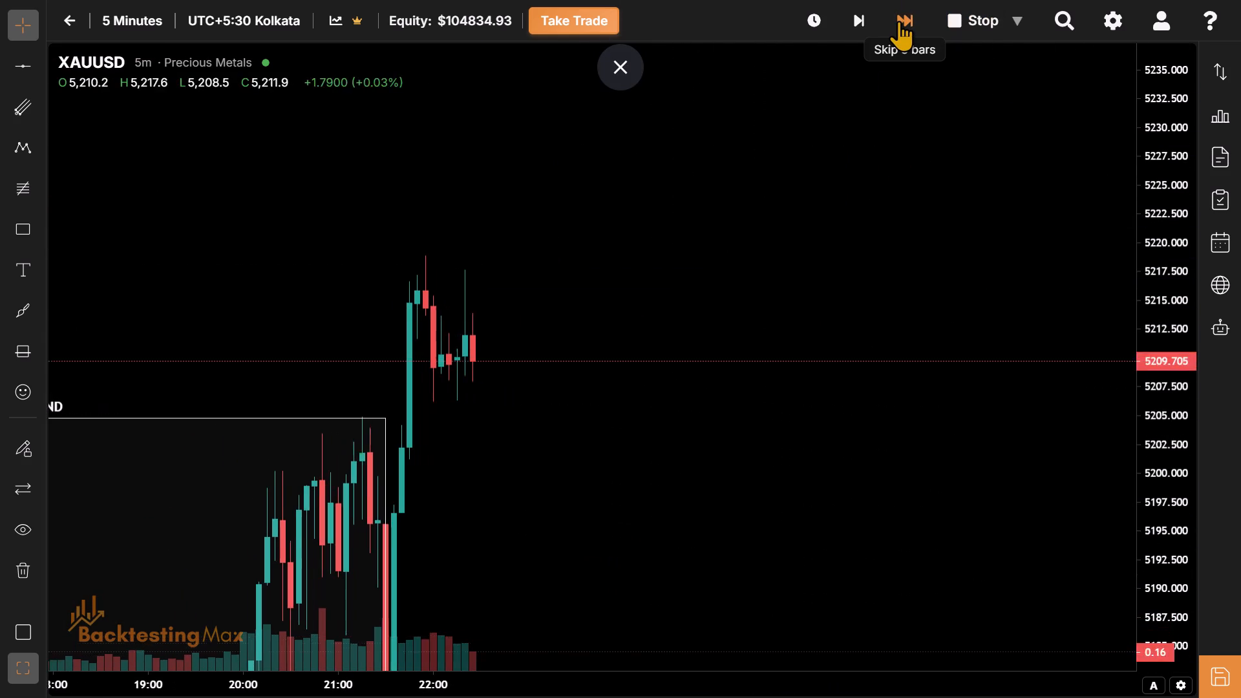
triple_click(898, 21)
triple_click(898, 21)
double_click(898, 21)
drag(898, 21, 686, 244)
drag(686, 244, 608, 155)
Switch the chart to the 4-hour timeframe and examine the green demand zones and the red supply zone near 5300.
click(164, 23)
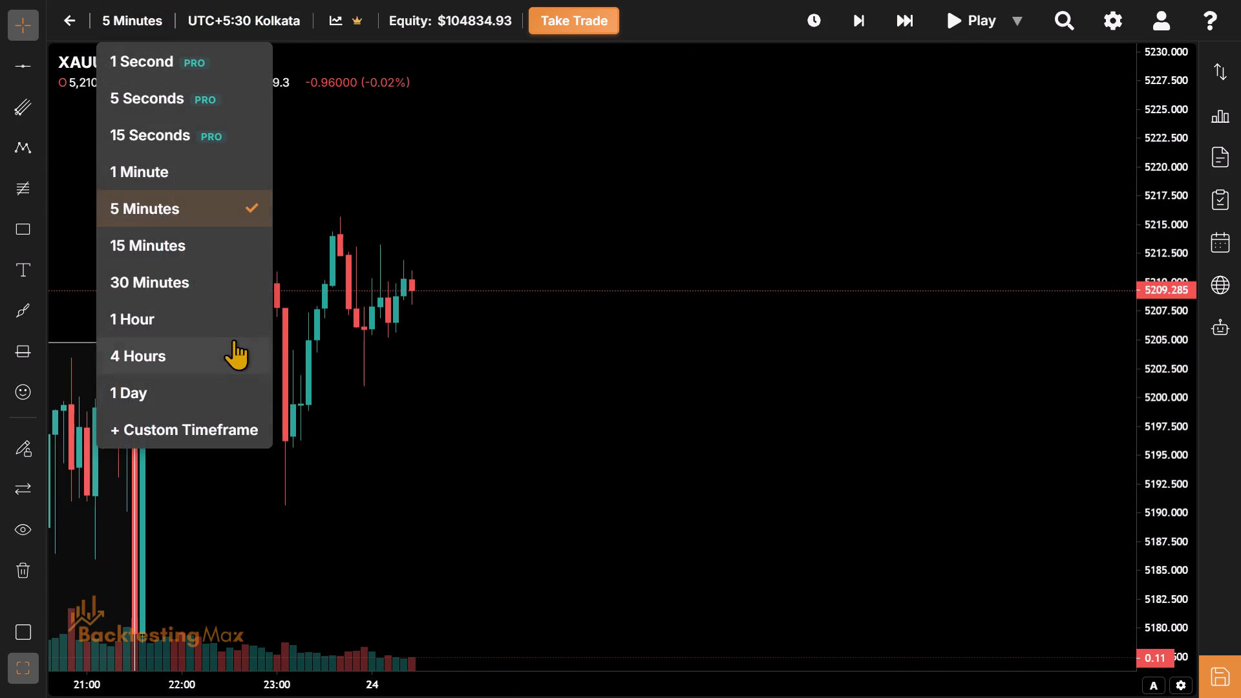
click(210, 355)
drag(1174, 119, 1126, 697)
drag(633, 555, 955, 222)
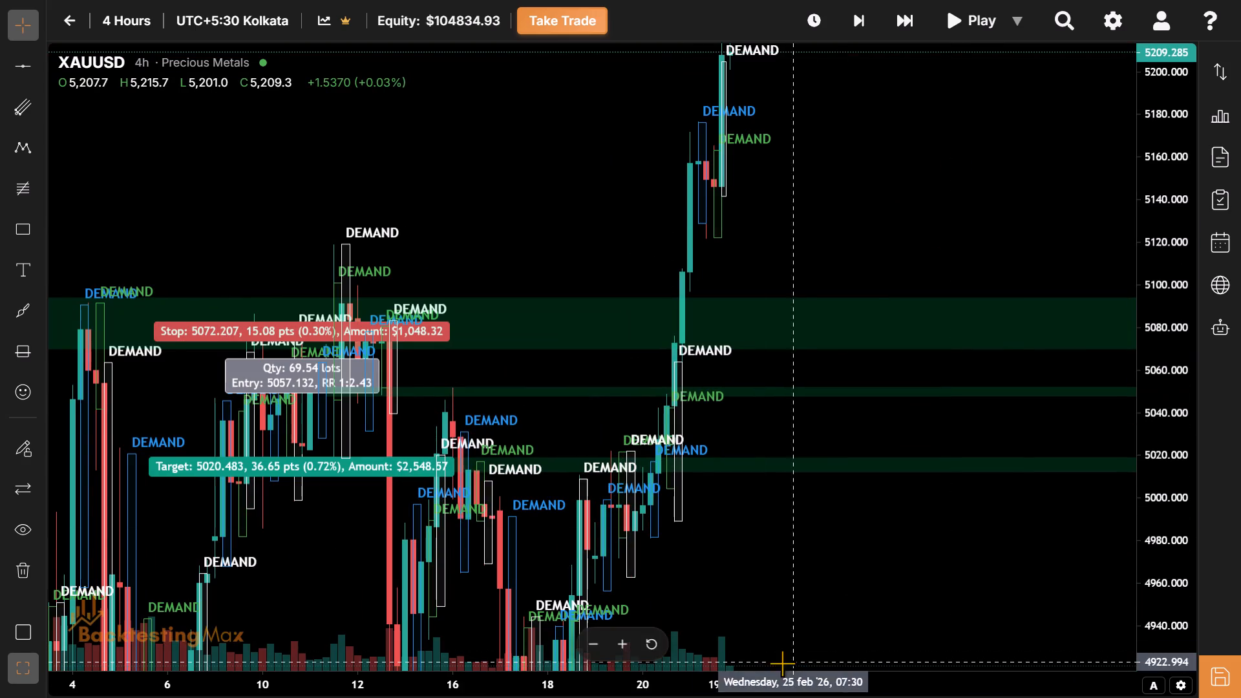
drag(769, 661, 1100, 332)
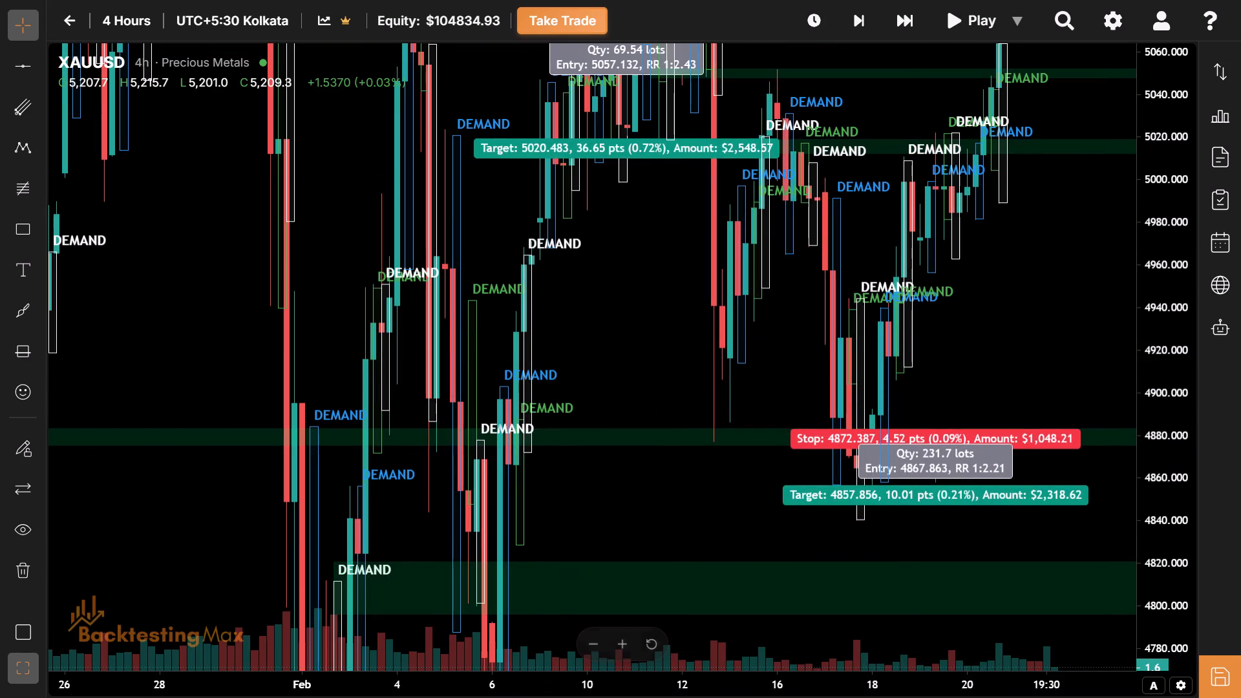
drag(518, 686, 710, 697)
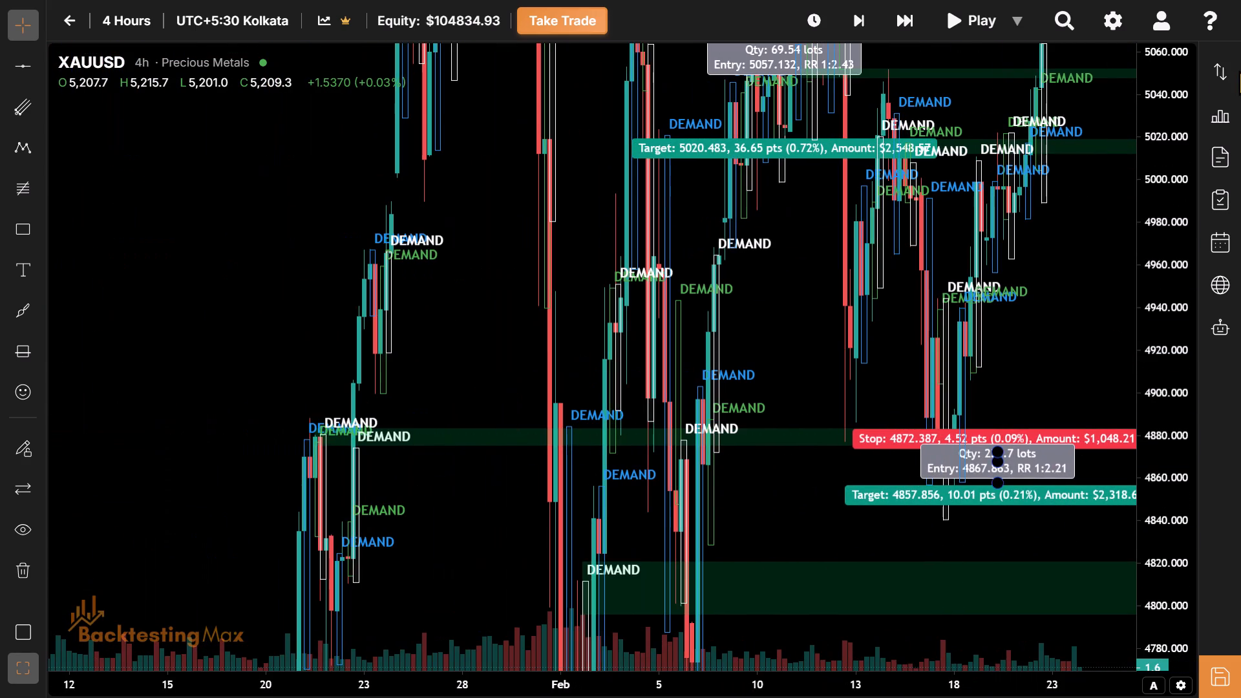
drag(1193, 56, 1150, 392)
drag(902, 644, 771, 571)
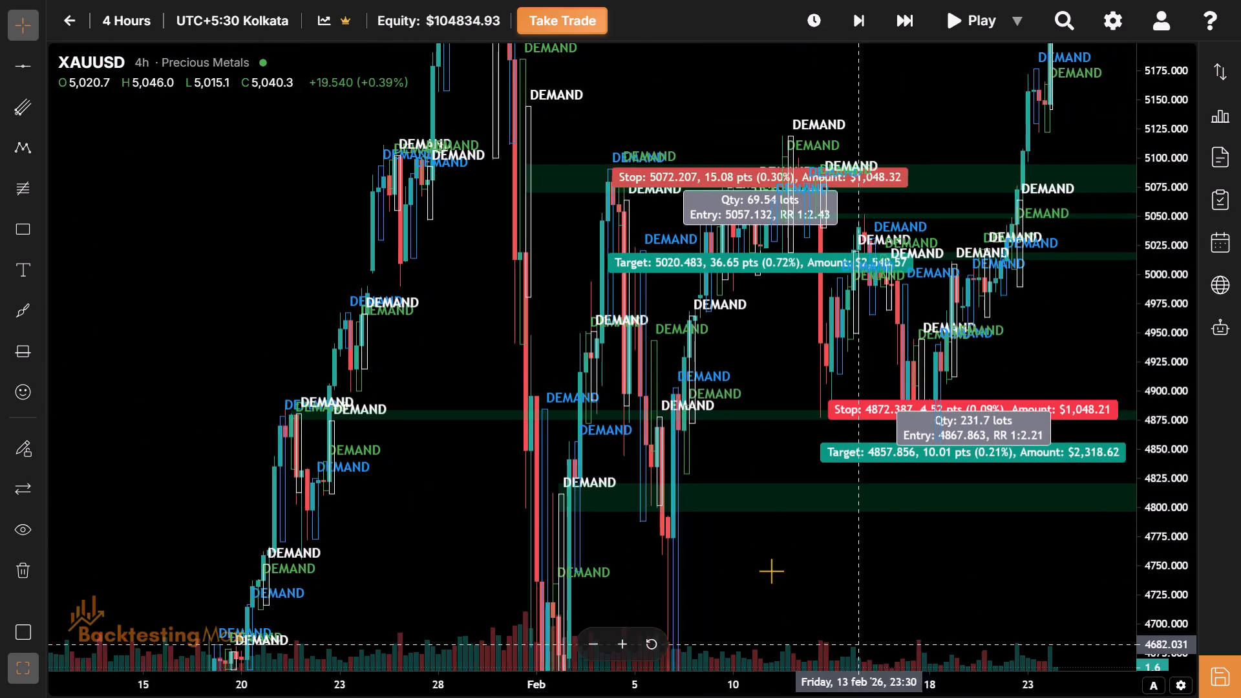
drag(771, 571, 620, 525)
drag(973, 173, 1038, 365)
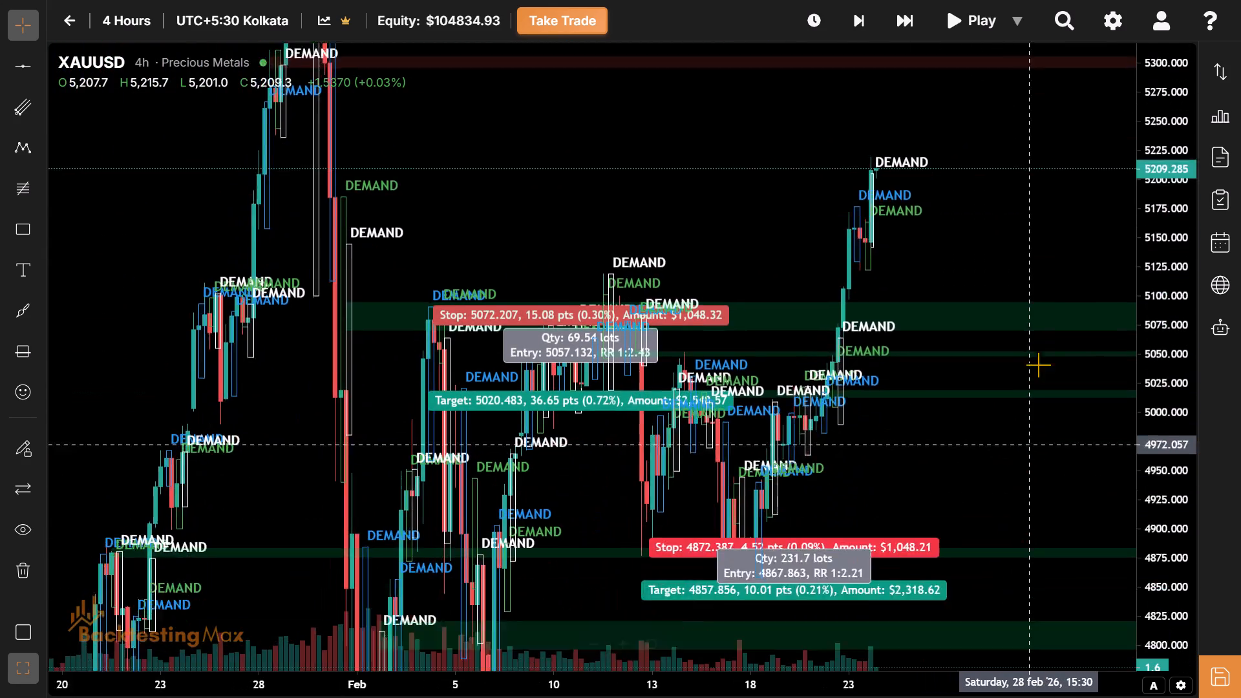
drag(1038, 365, 1025, 192)
drag(713, 564, 686, 684)
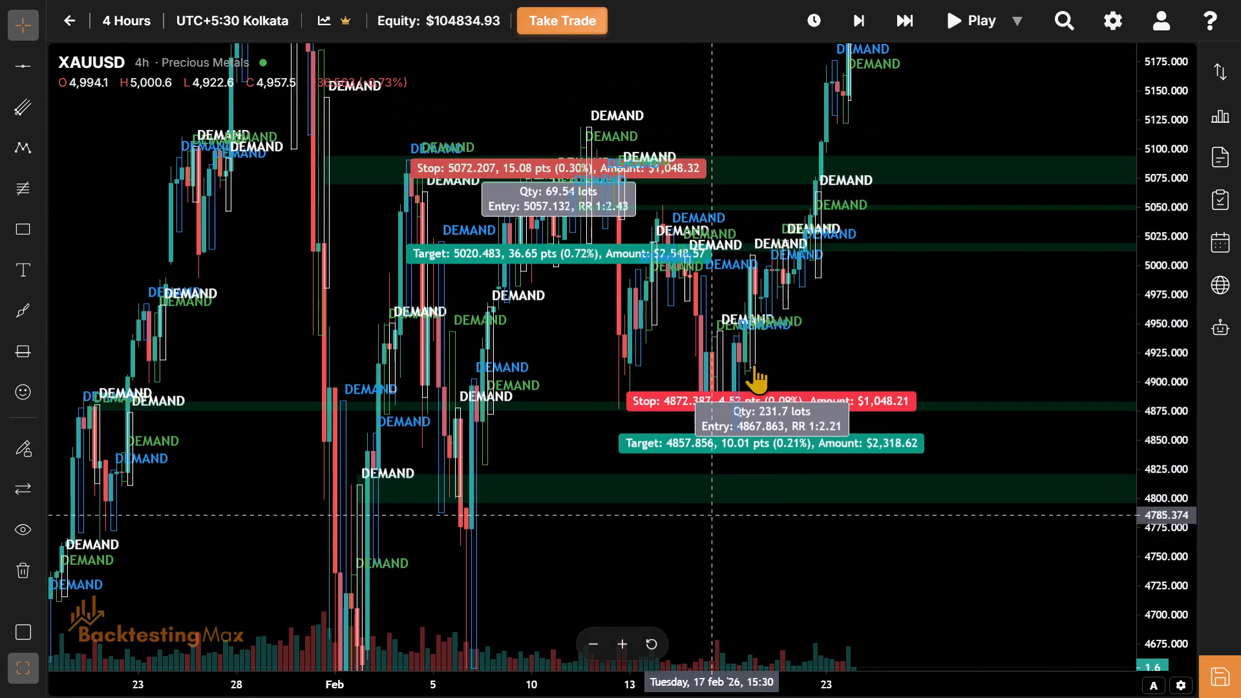
drag(907, 118, 829, 610)
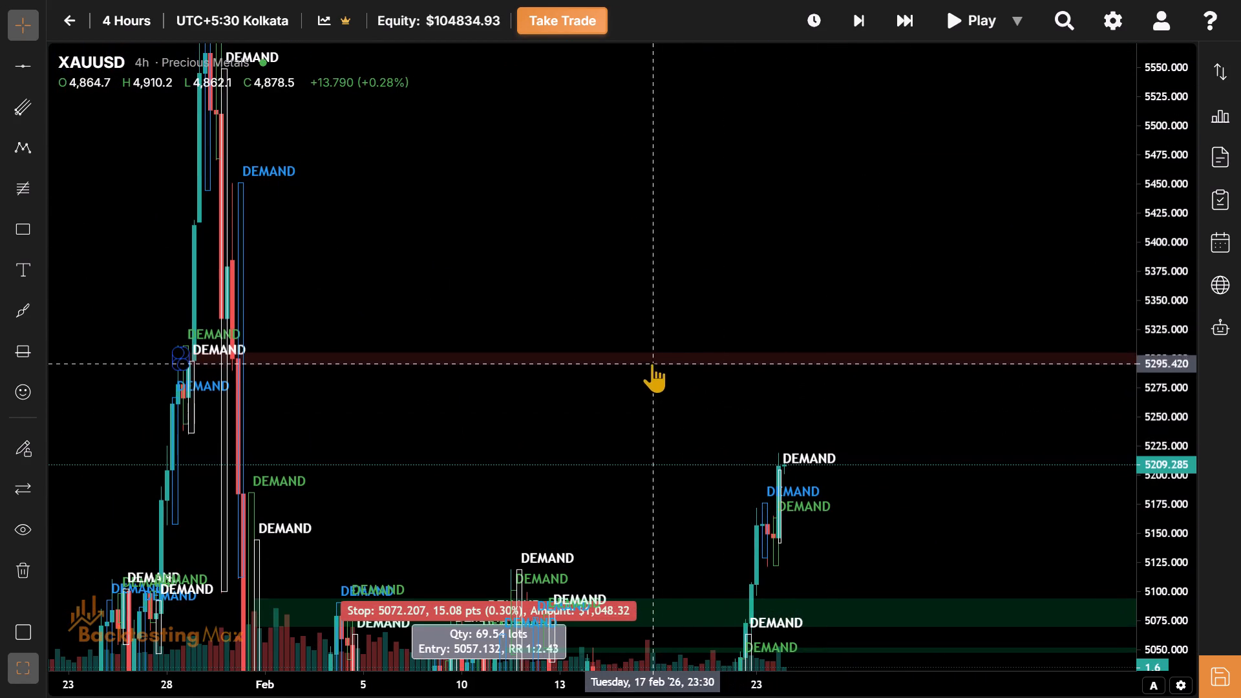
Return the chart to the 5-minute timeframe, framed around the NY session box and the latest candles of 24 February.
click(142, 2)
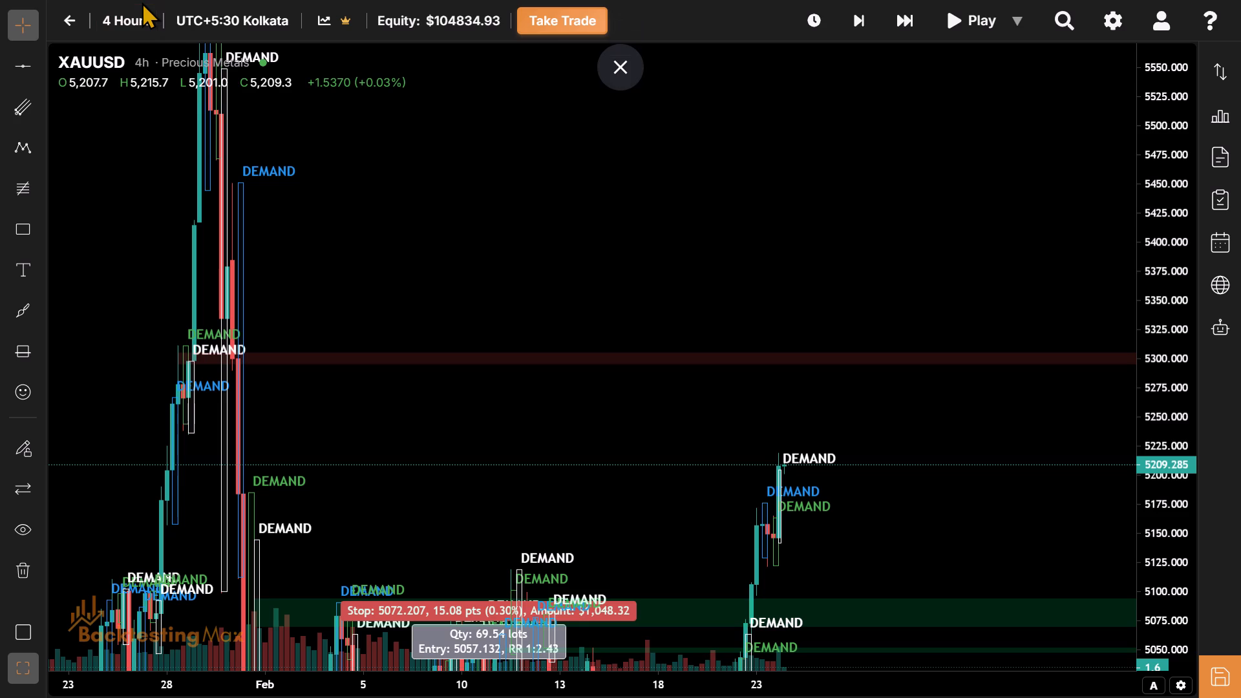
click(142, 6)
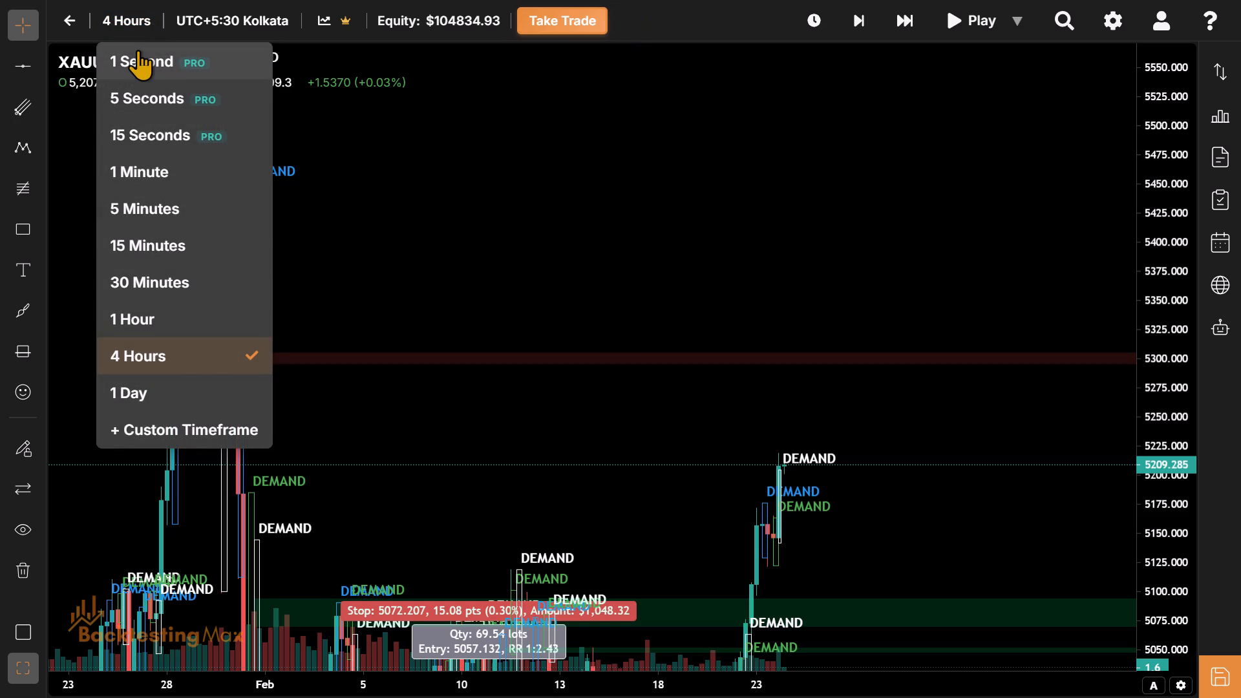
click(188, 221)
drag(825, 561, 832, 483)
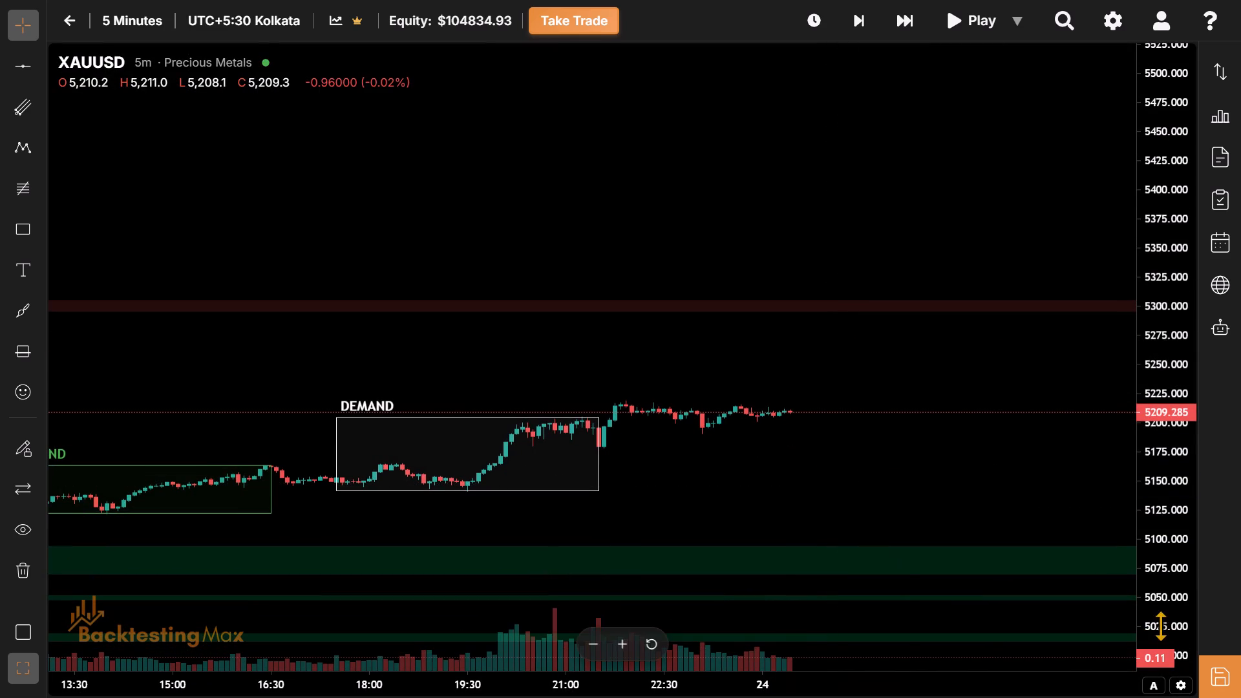
drag(1160, 626, 1119, 134)
drag(877, 341, 679, 176)
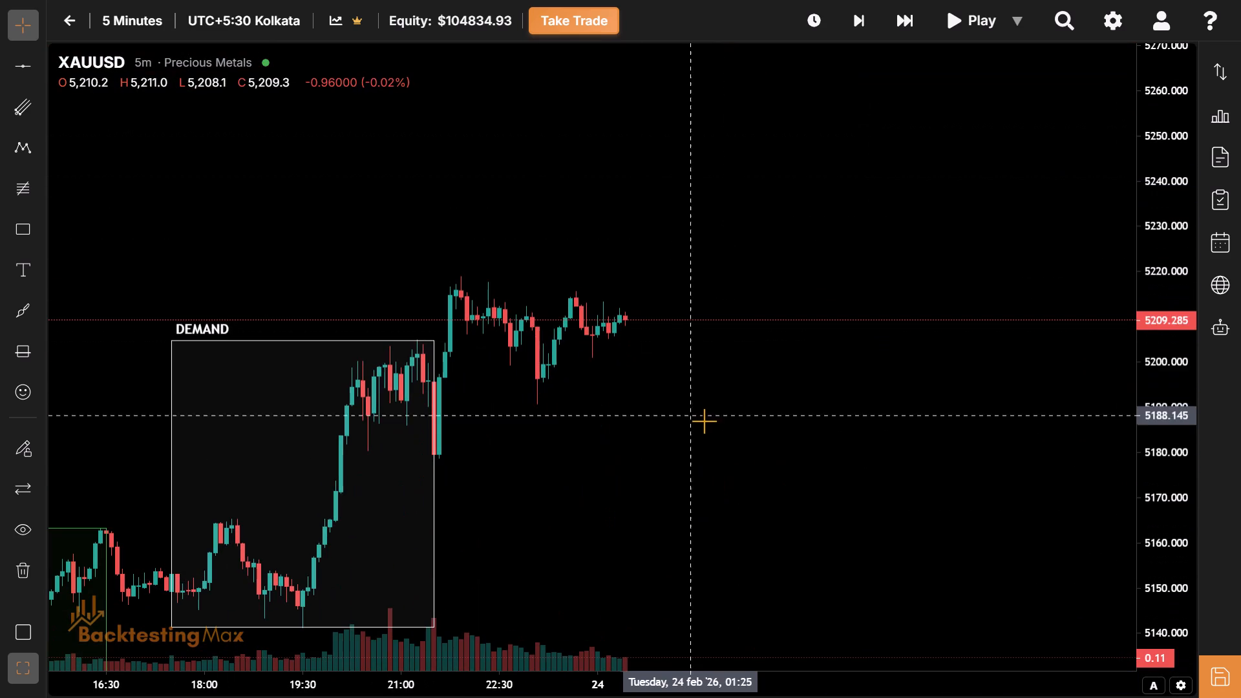
Save the backtesting session.
key(ctrl+s)
click(463, 472)
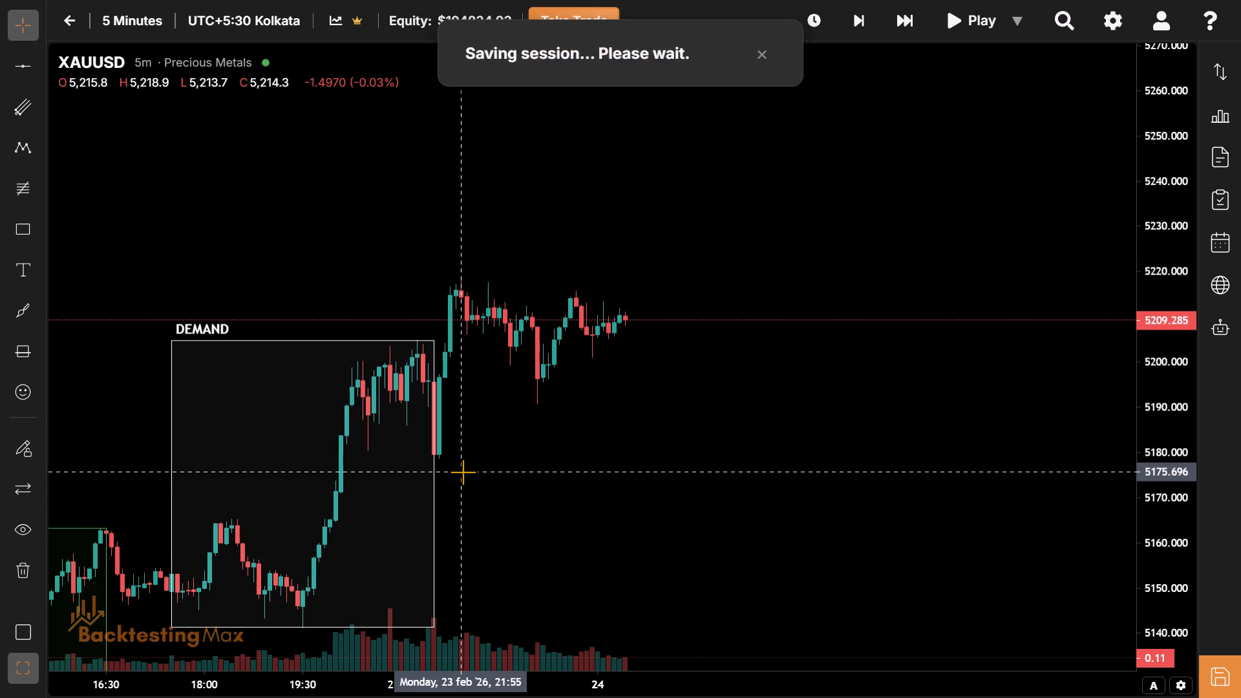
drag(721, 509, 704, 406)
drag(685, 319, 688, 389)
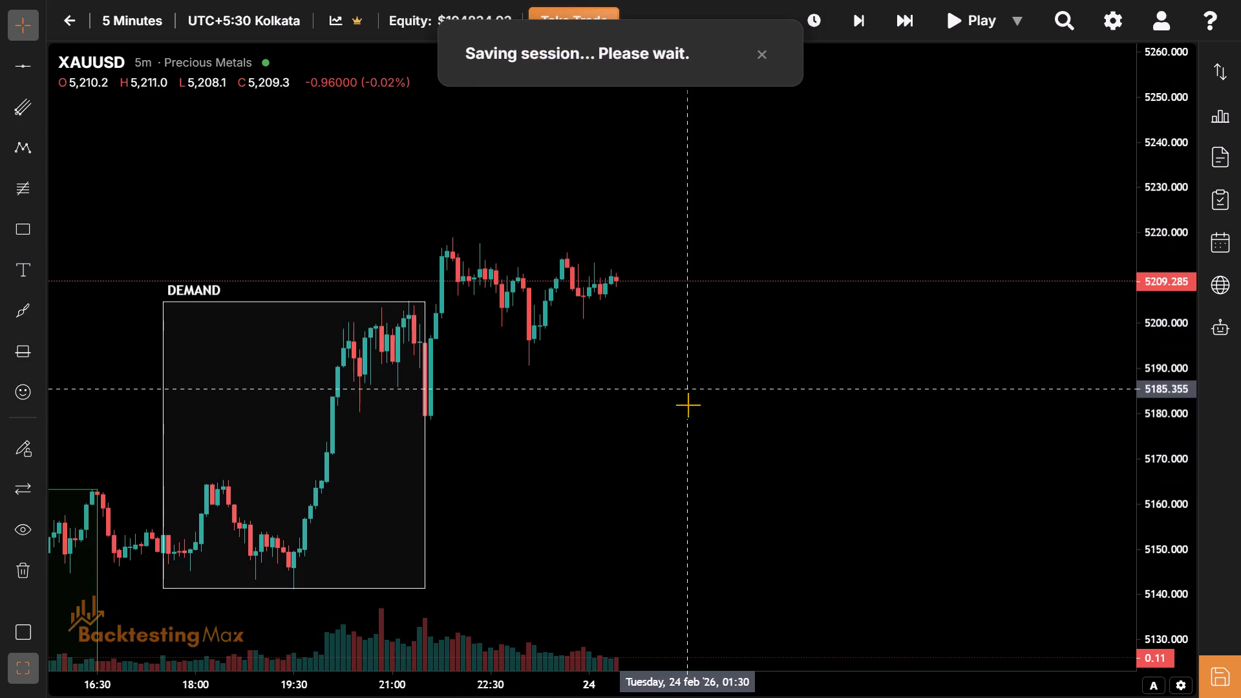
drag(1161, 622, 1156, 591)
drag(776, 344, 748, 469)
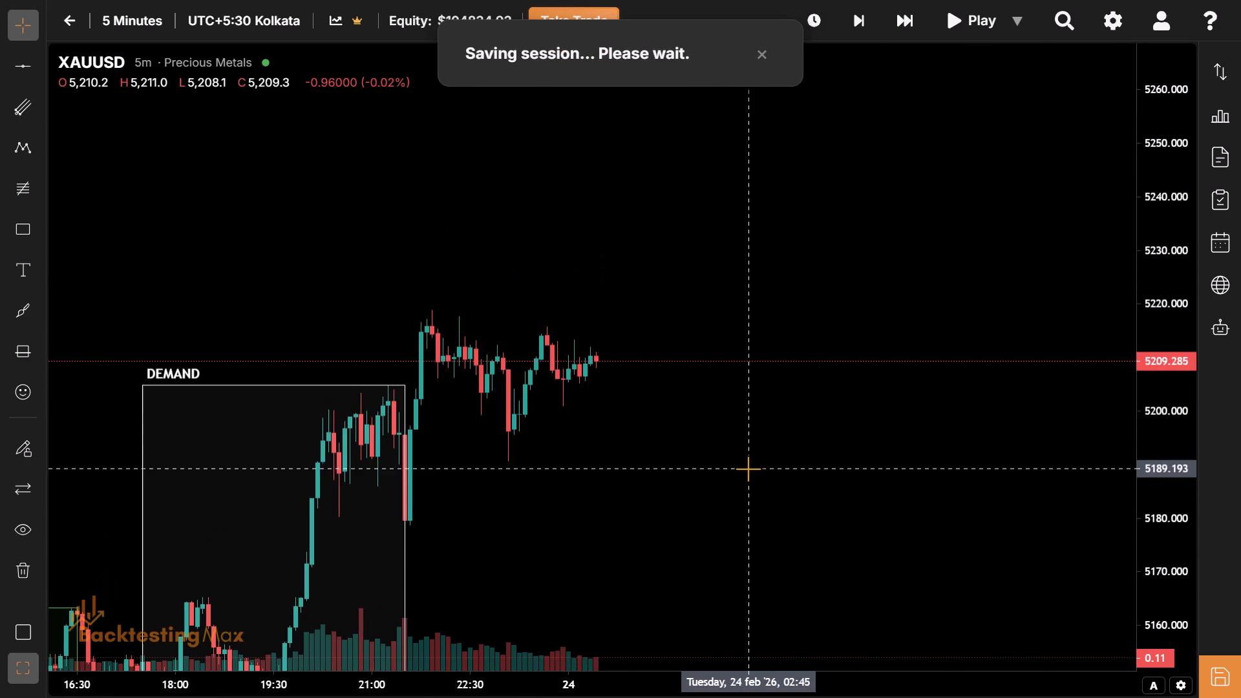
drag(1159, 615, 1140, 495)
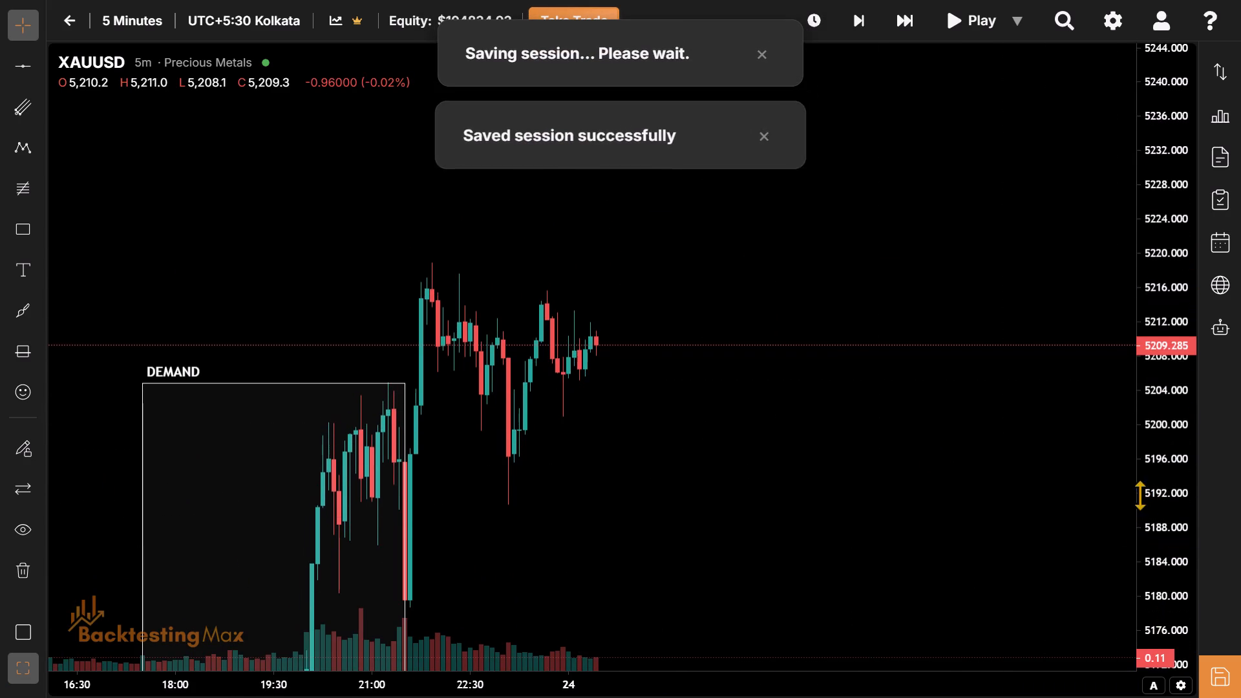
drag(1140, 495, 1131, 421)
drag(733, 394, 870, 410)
Exit the full-screen view of the chart.
key(Escape)
click(870, 410)
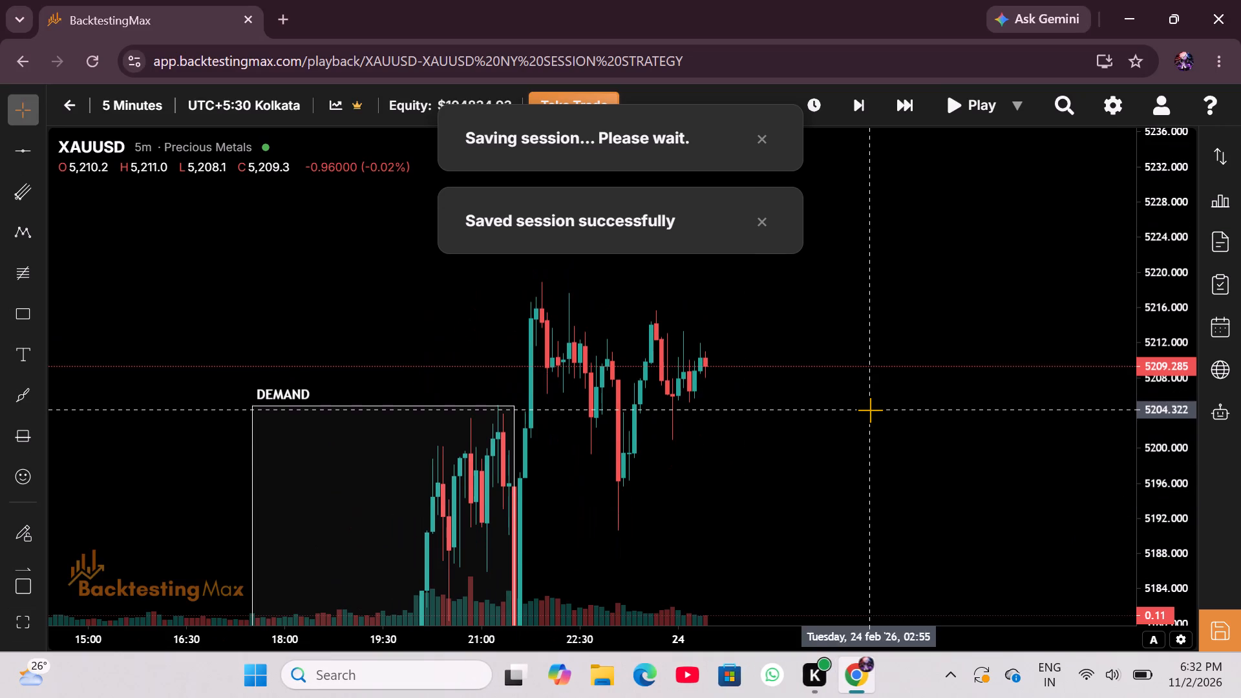
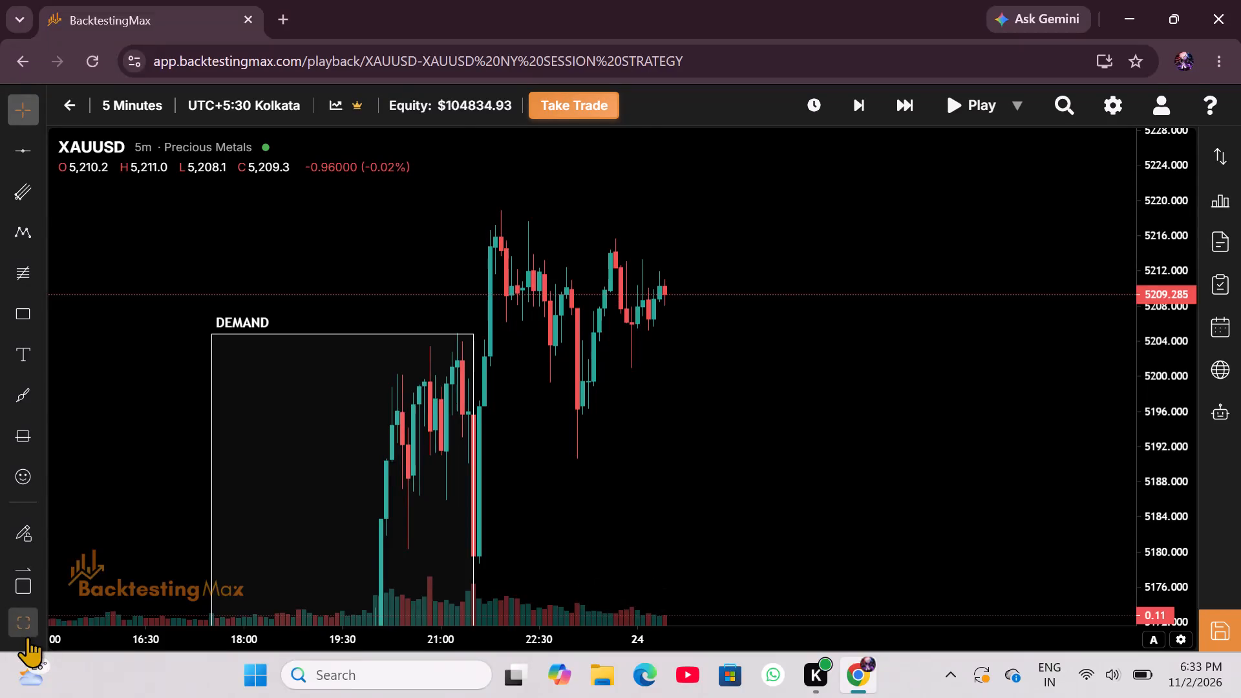
Shift the XAUUSD 5-minute chart to bring more earlier candles into view, and exit full-screen mode.
drag(648, 459, 646, 465)
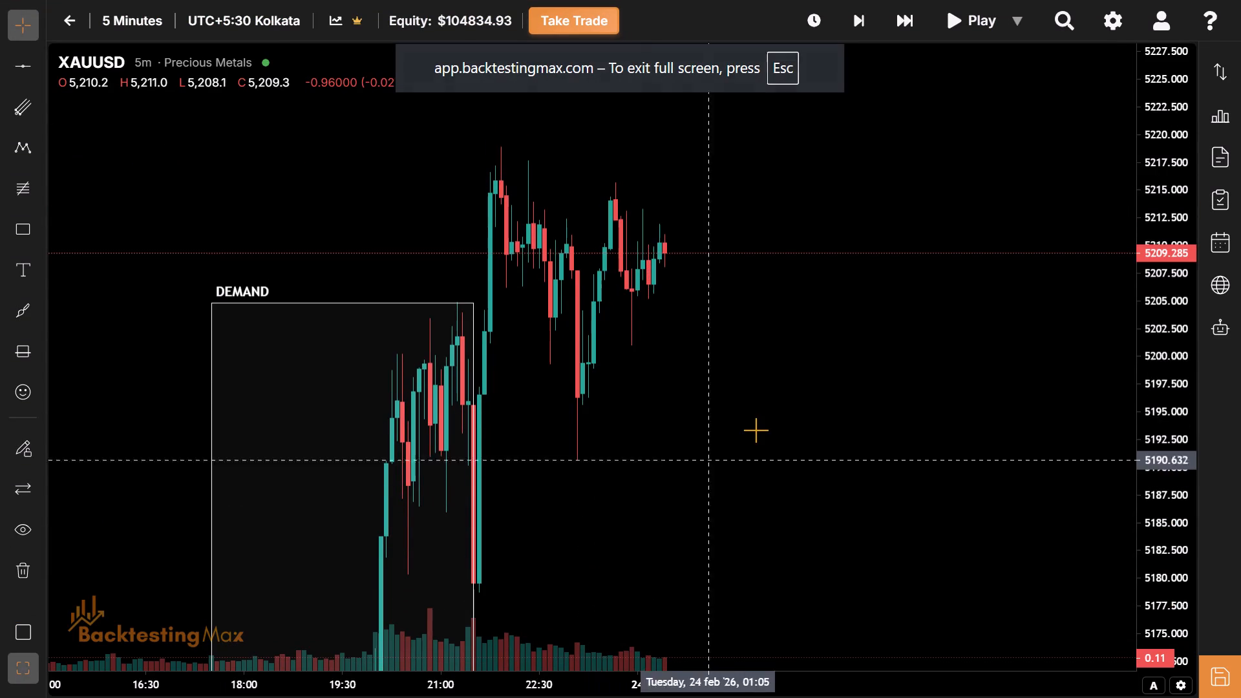
drag(756, 430, 705, 491)
drag(648, 344, 763, 305)
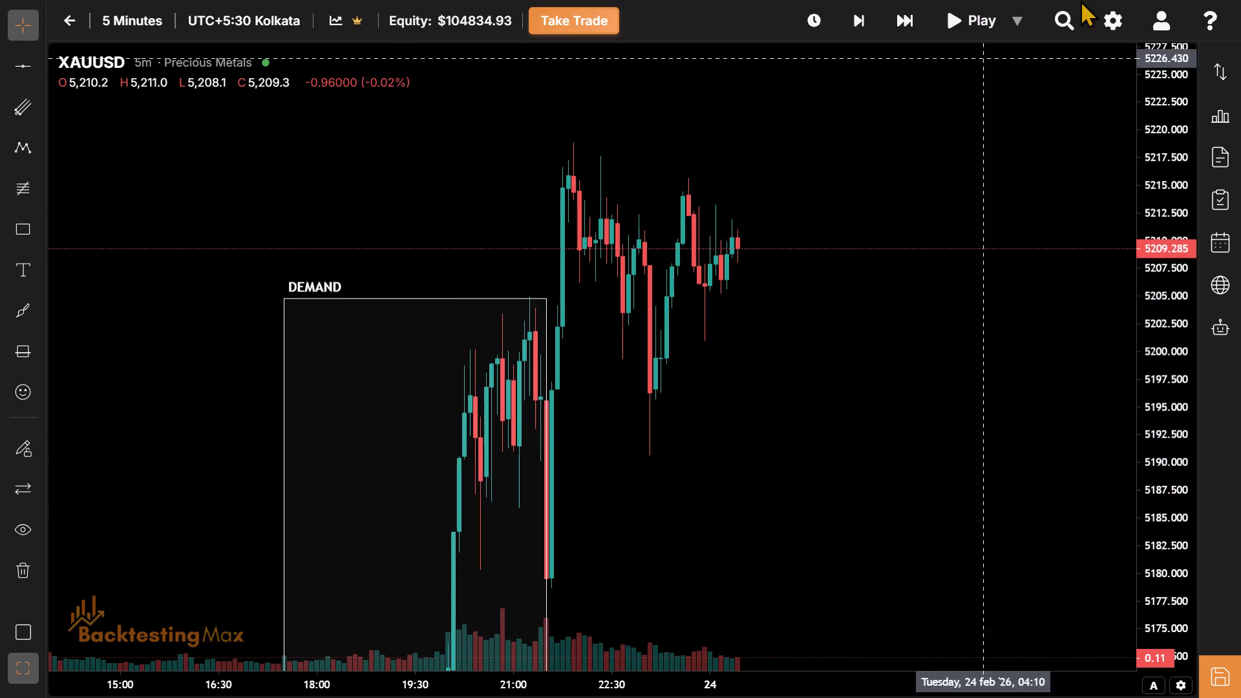
key(Escape)
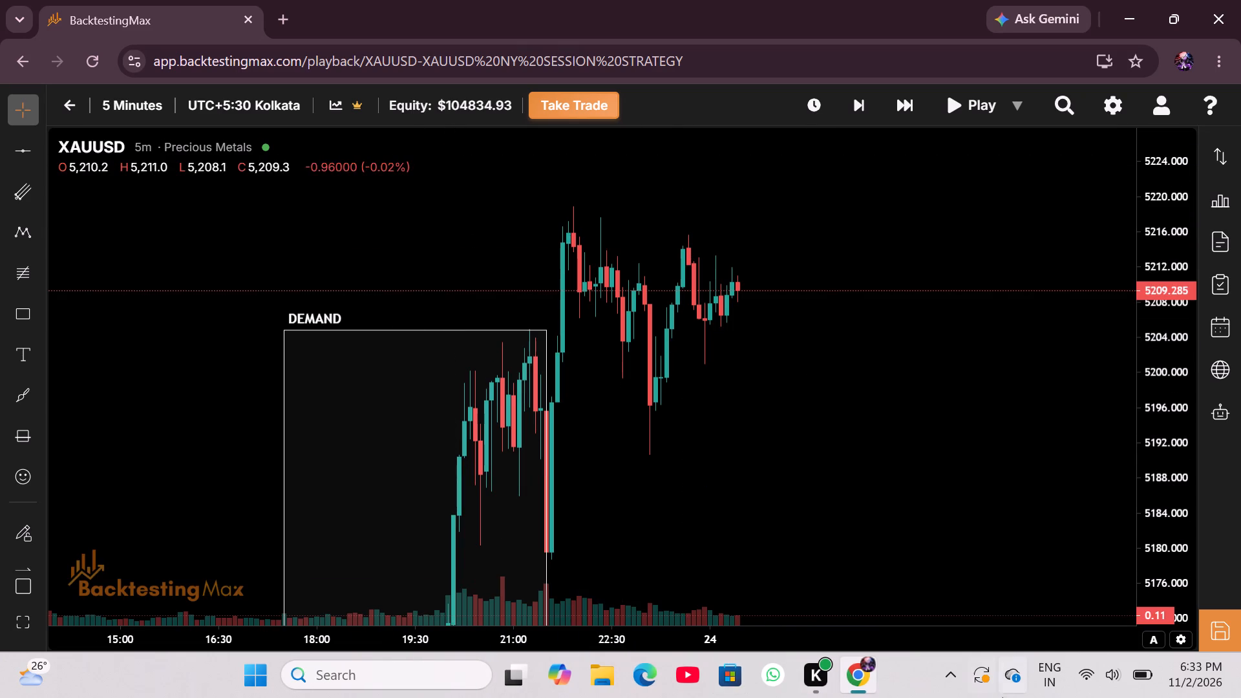